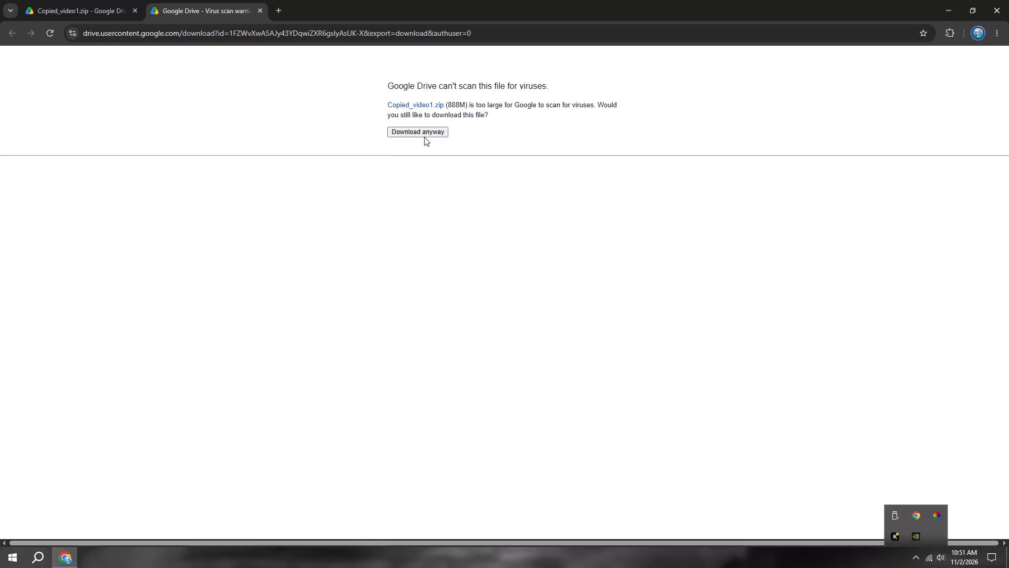
Download Copied_video1.zip from Google Drive despite the missing virus scan and check its download progress.
left_click(425, 130)
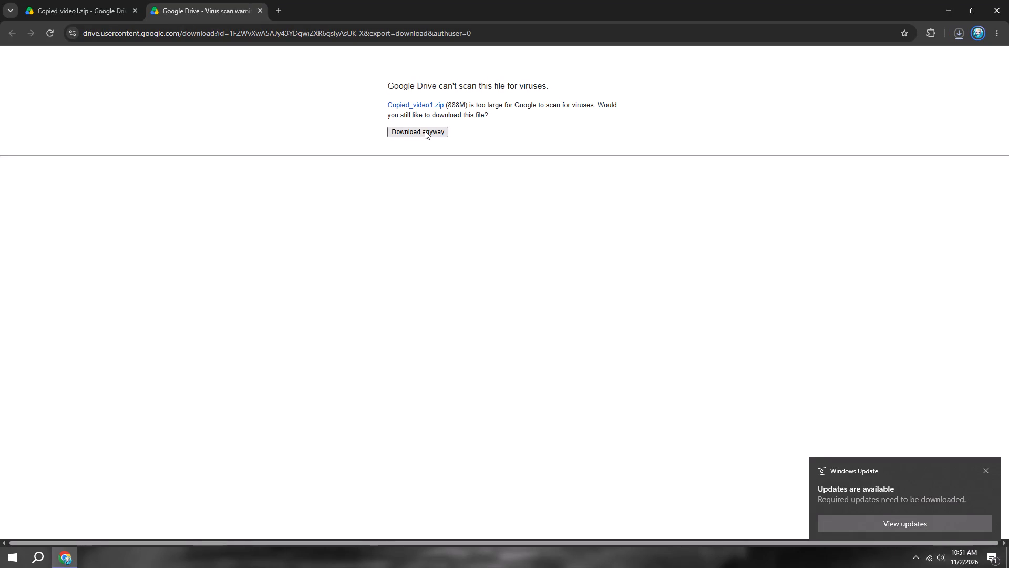
left_click(961, 36)
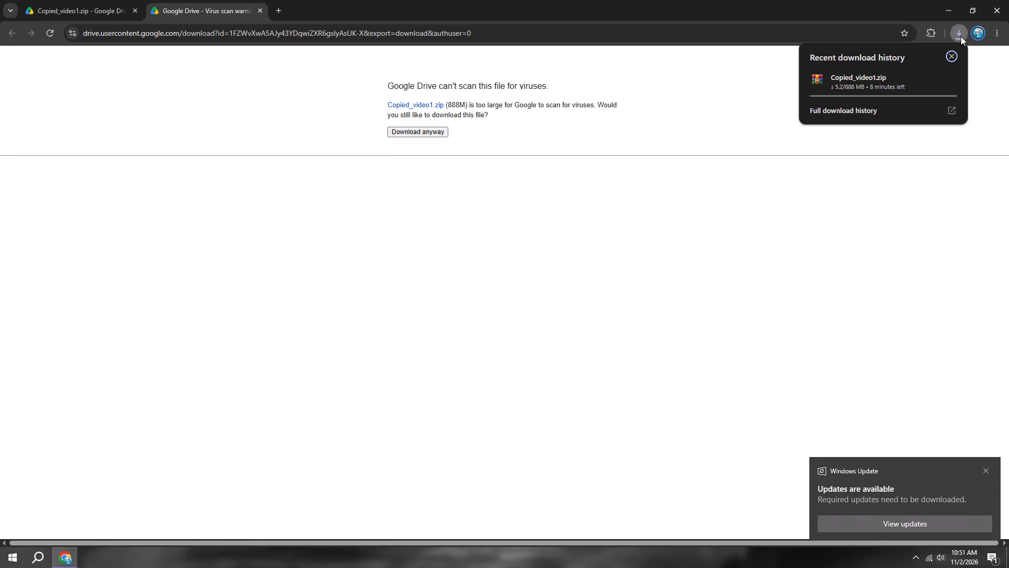
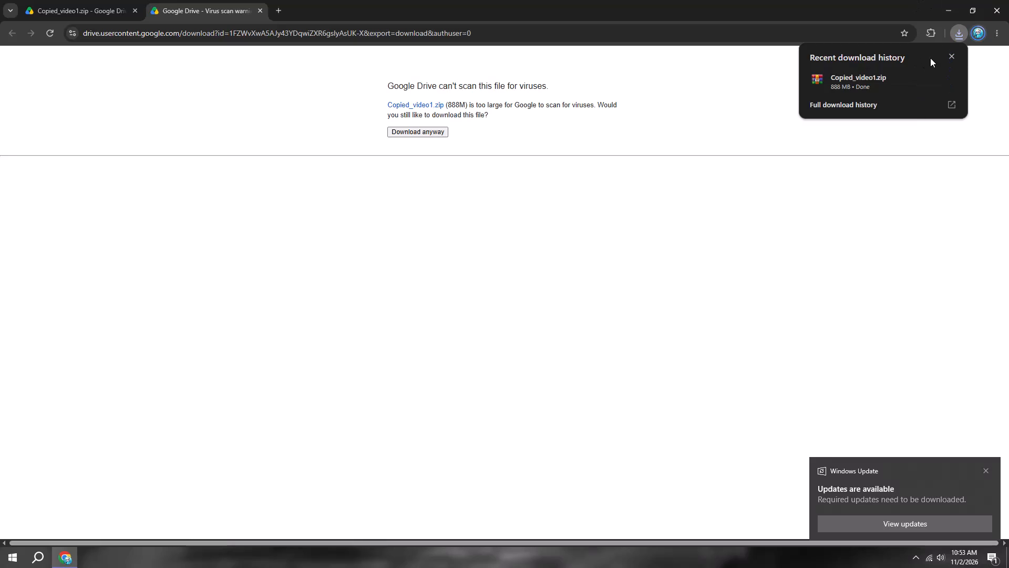
Show the downloaded Copied_video1.zip in the Downloads folder and close the browser.
left_click(929, 75)
left_click(996, 0)
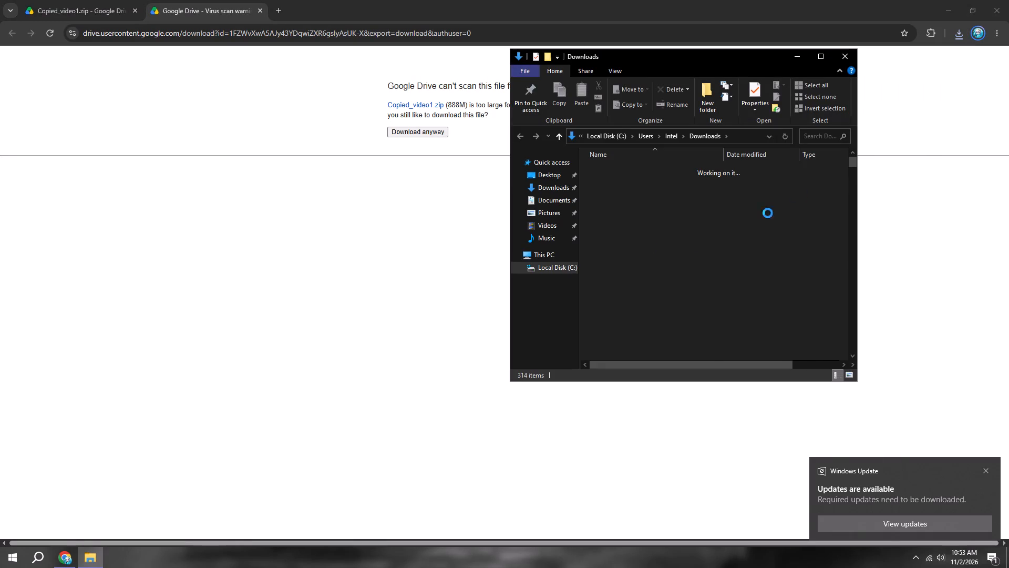
left_click(1008, 0)
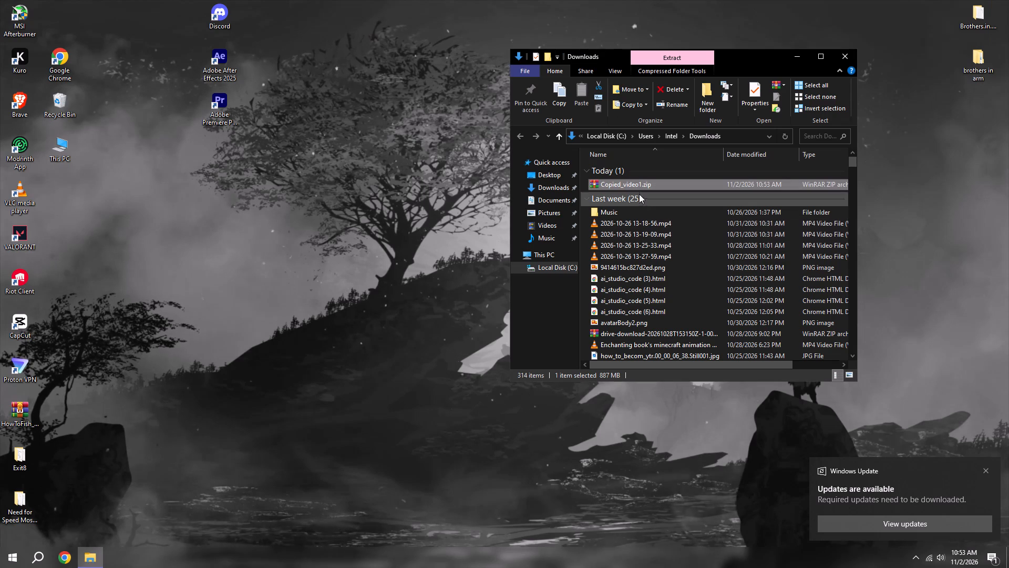
Open Copied_video1.zip in WinRAR and dismiss the extra WinRAR window.
double_click(640, 187)
left_click(377, 236)
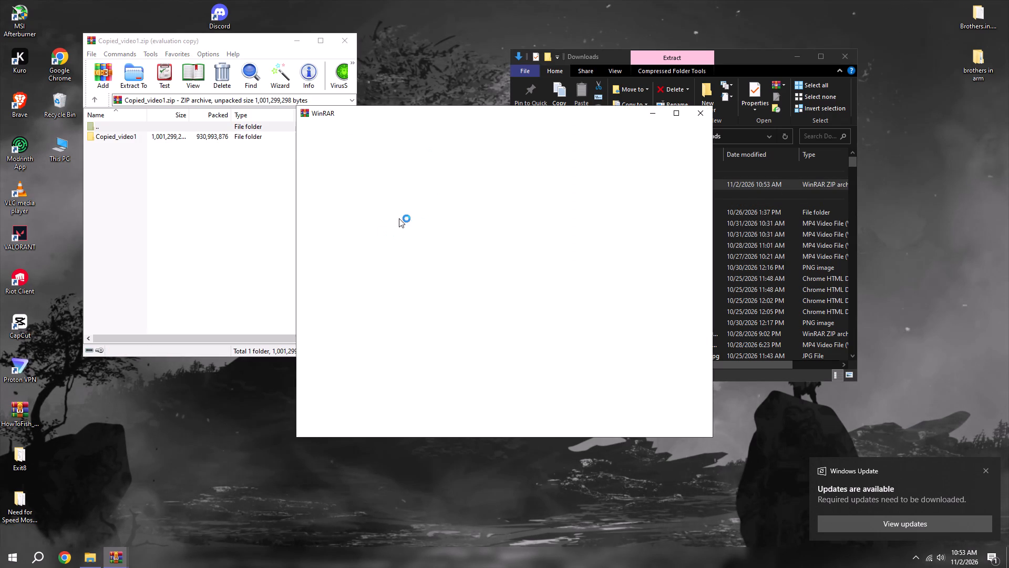
left_click(693, 113)
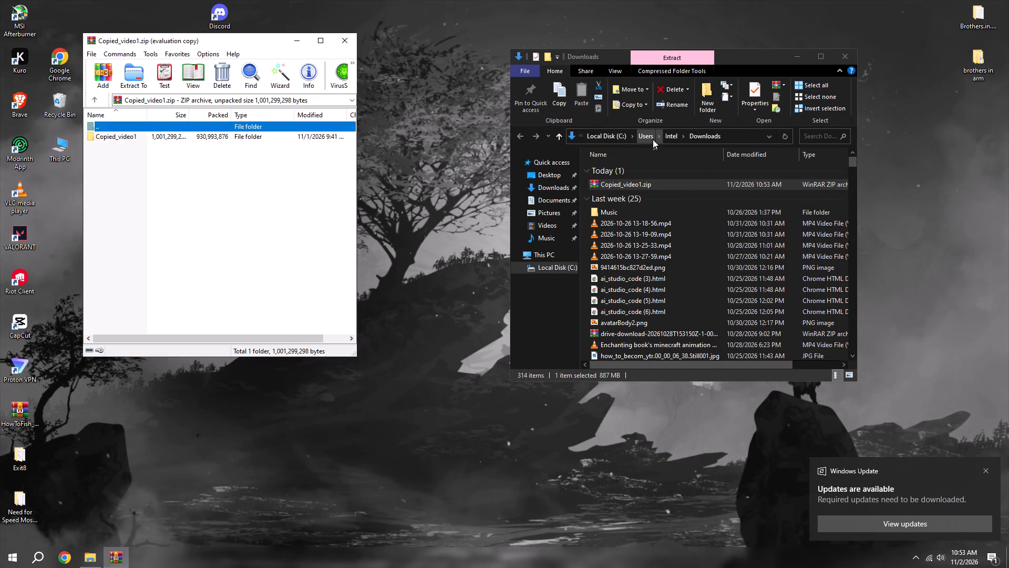
Extract the Copied_video1 folder from the archive into the New Video folder on Local Disk (C:).
left_click(556, 276)
left_click(557, 271)
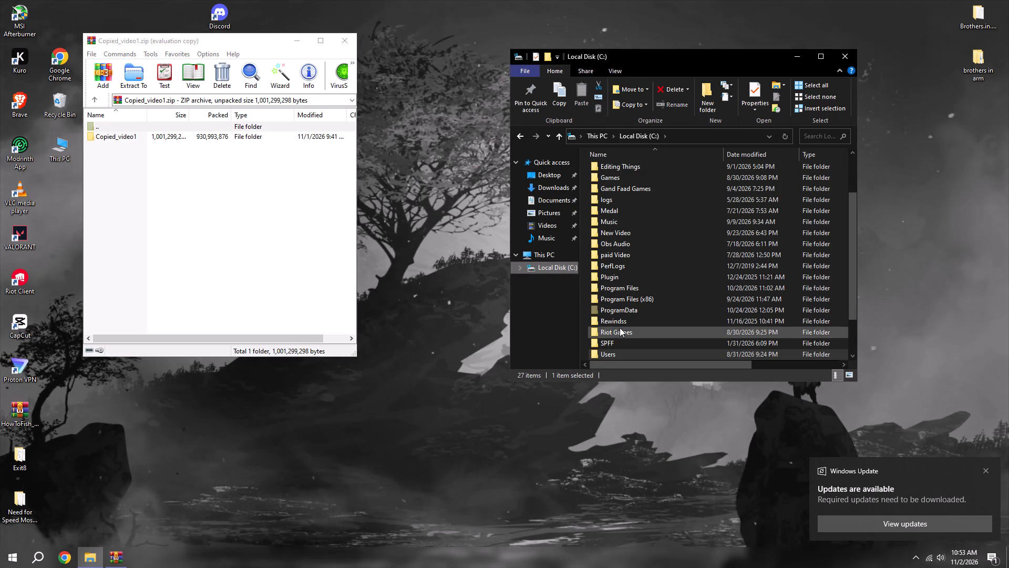
double_click(626, 235)
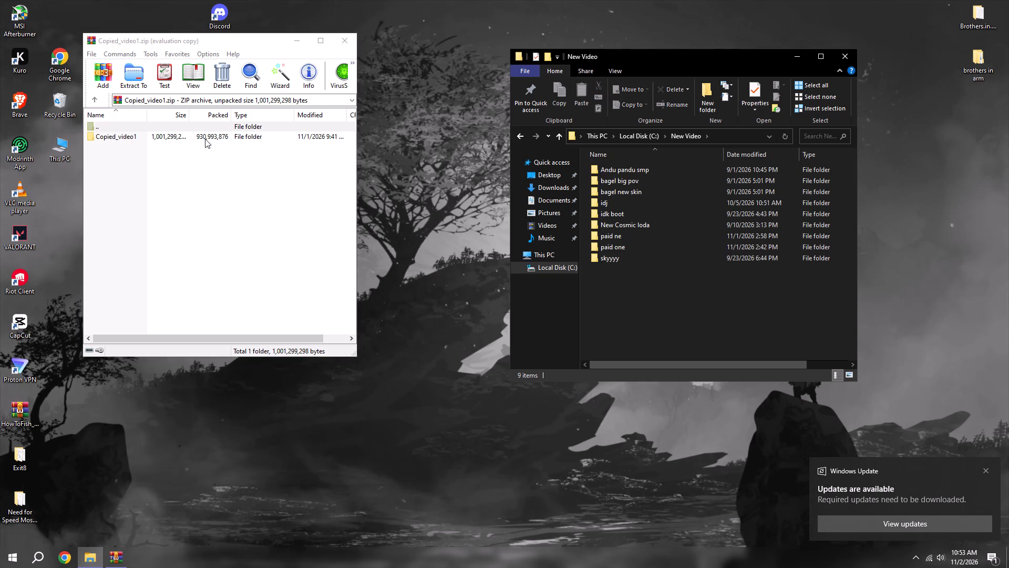
left_click_drag(203, 137, 642, 309)
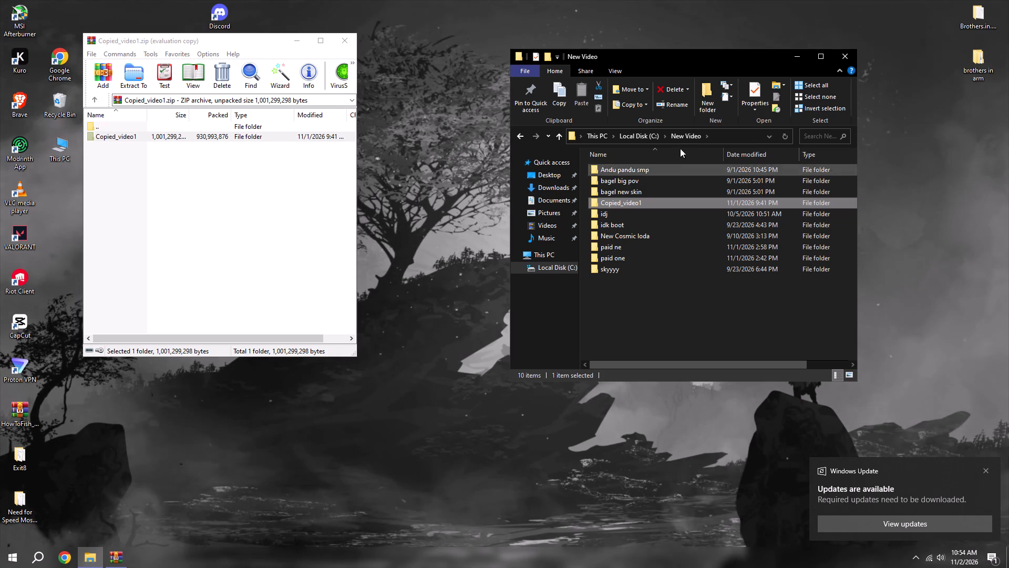
Open the file Map - Digital 1 v2 (dce56748).aegraphic from the extracted Copied_video1 folder.
double_click(635, 202)
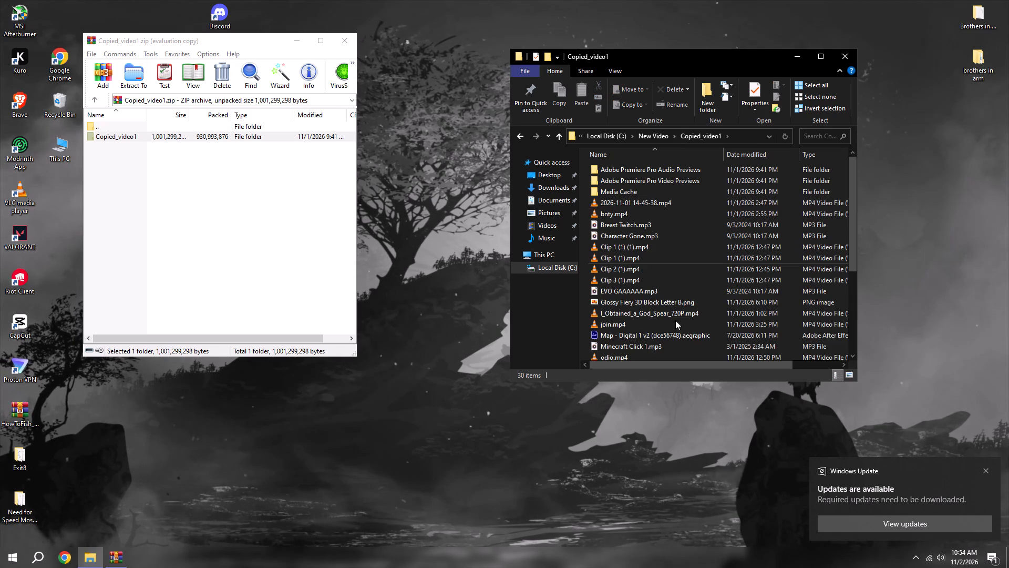
double_click(660, 337)
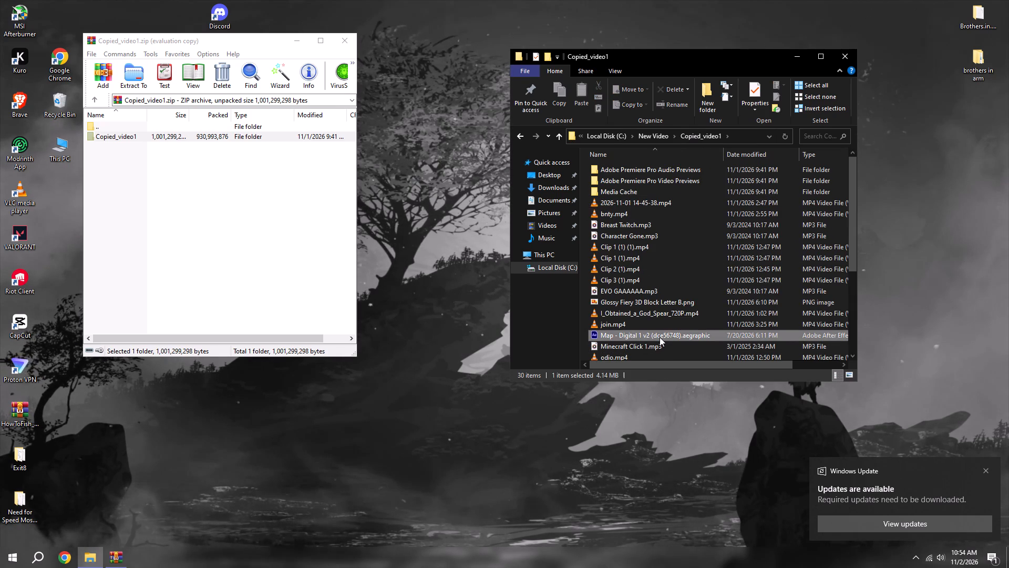
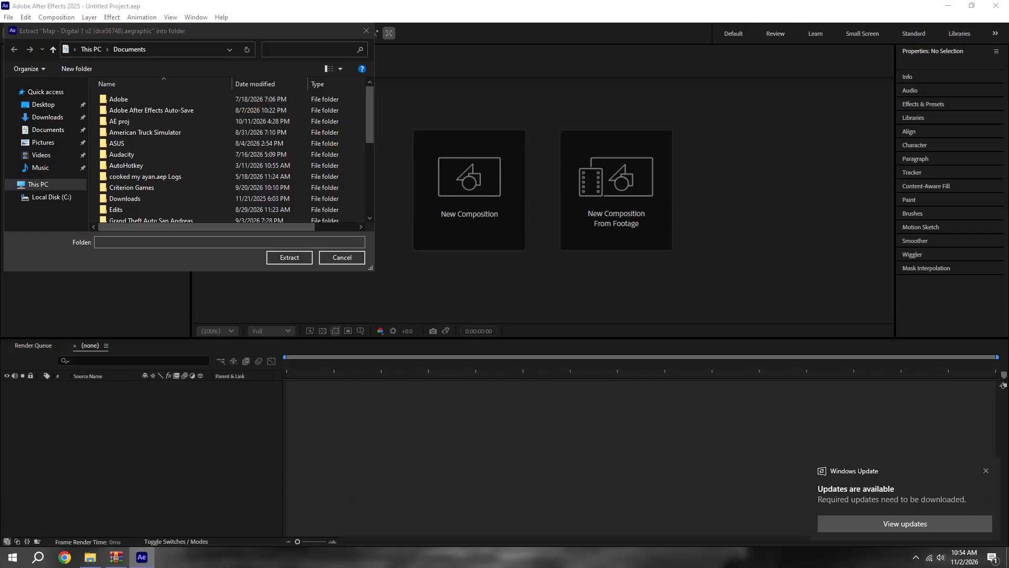
Cancel the extraction of the Map - Digital 1 v2 graphic template and close After Effects.
left_click(95, 562)
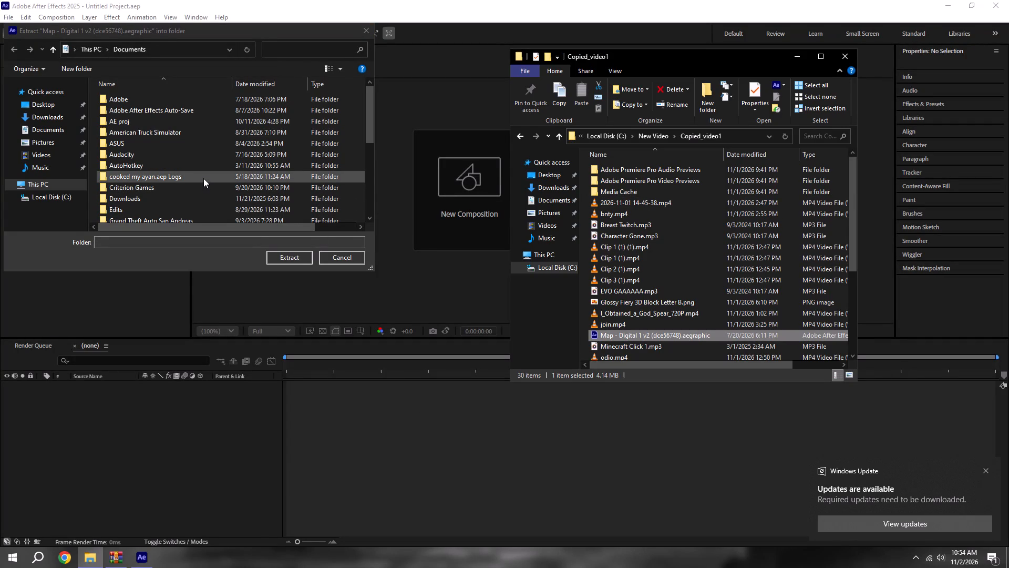
left_click(365, 32)
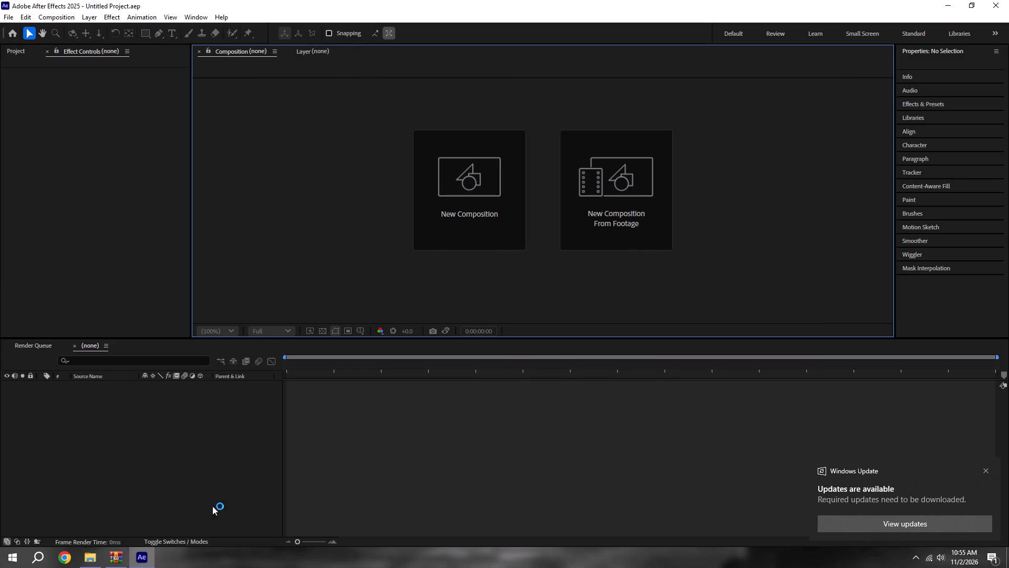
left_click(1008, 0)
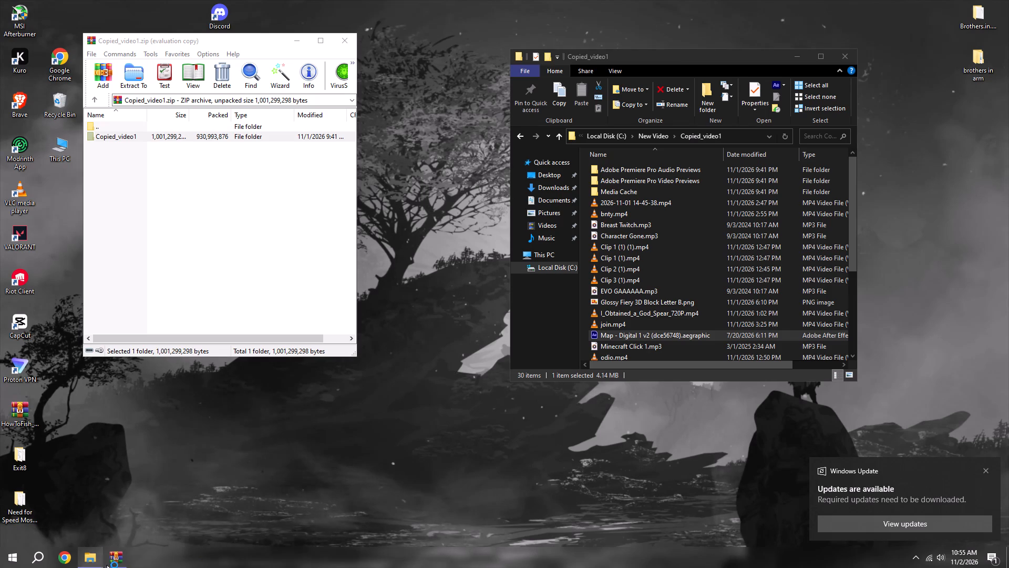
Open the Premiere Pro project video1.prproj from the extracted Copied_video1 folder.
scroll(736, 283, "down", 5)
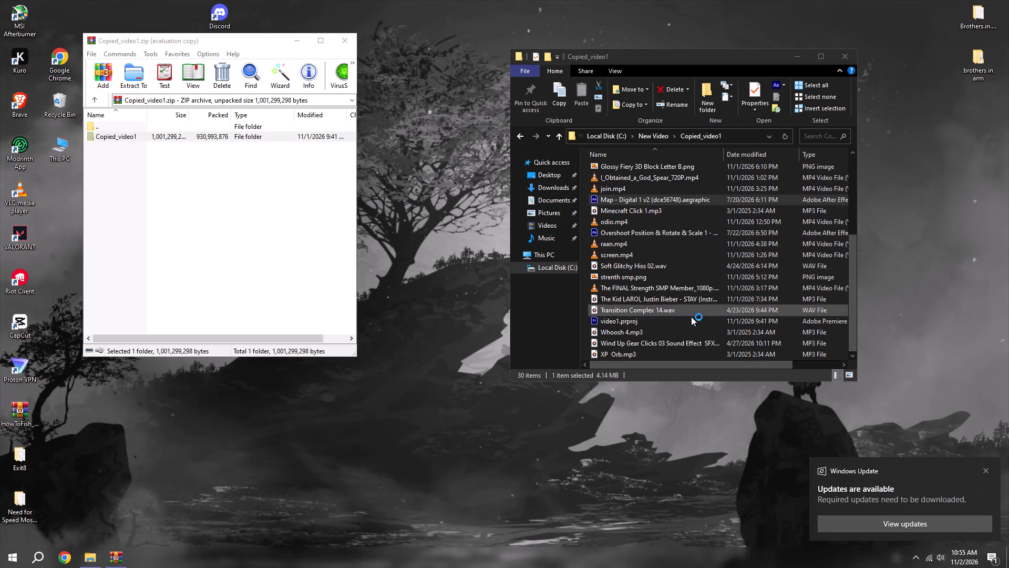
double_click(659, 323)
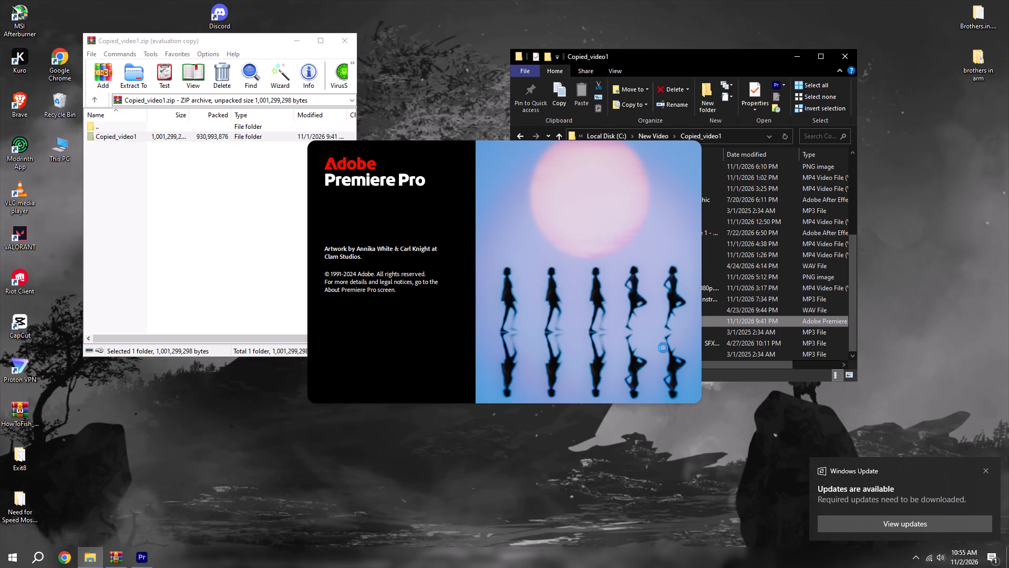
Minimize the WinRAR archive window and the Copied_video1 folder window while Premiere Pro loads.
left_click(292, 38)
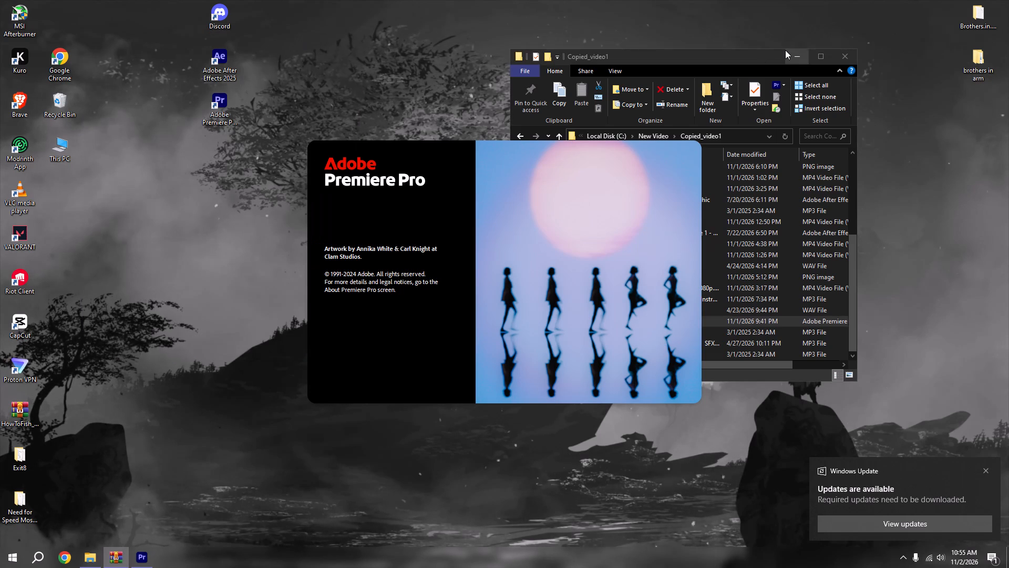
left_click(786, 50)
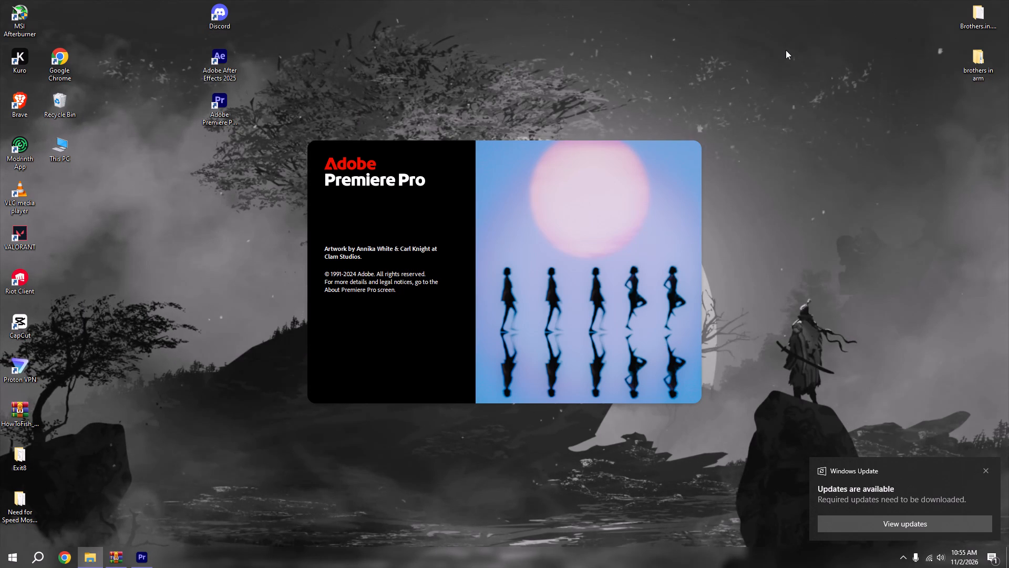
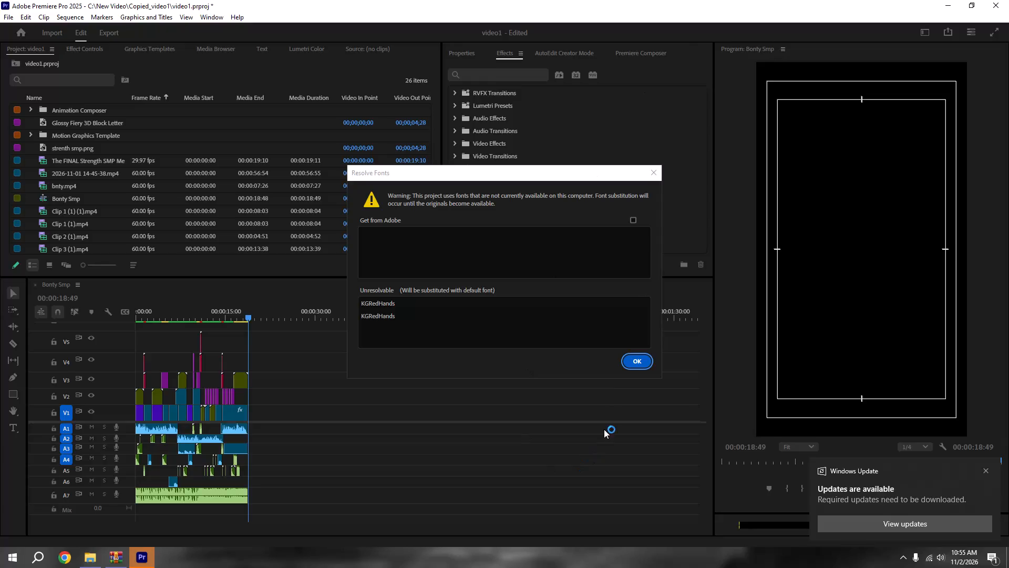
Accept the font substitution for the missing KGRedHands fonts and dismiss the Windows Update notification.
left_click(633, 360)
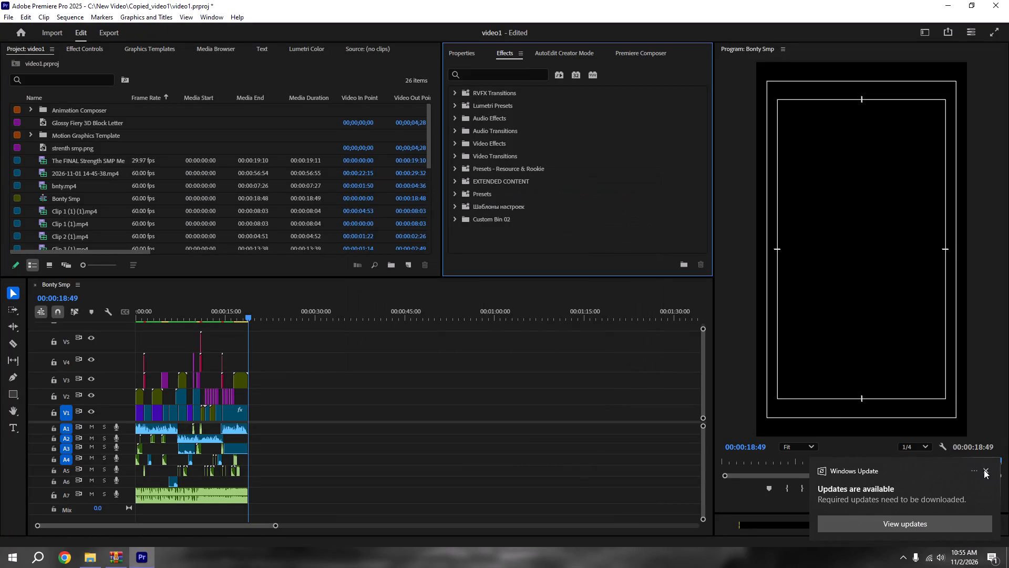
left_click(984, 470)
Play the first four seconds of the Bonty Smp sequence from its start and save the project.
left_click(830, 487)
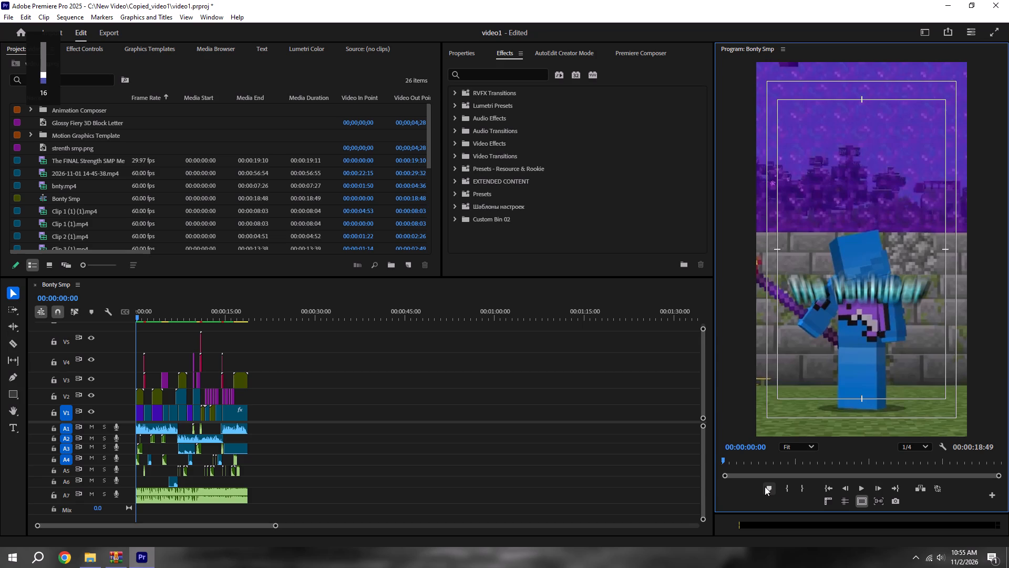
key("space")
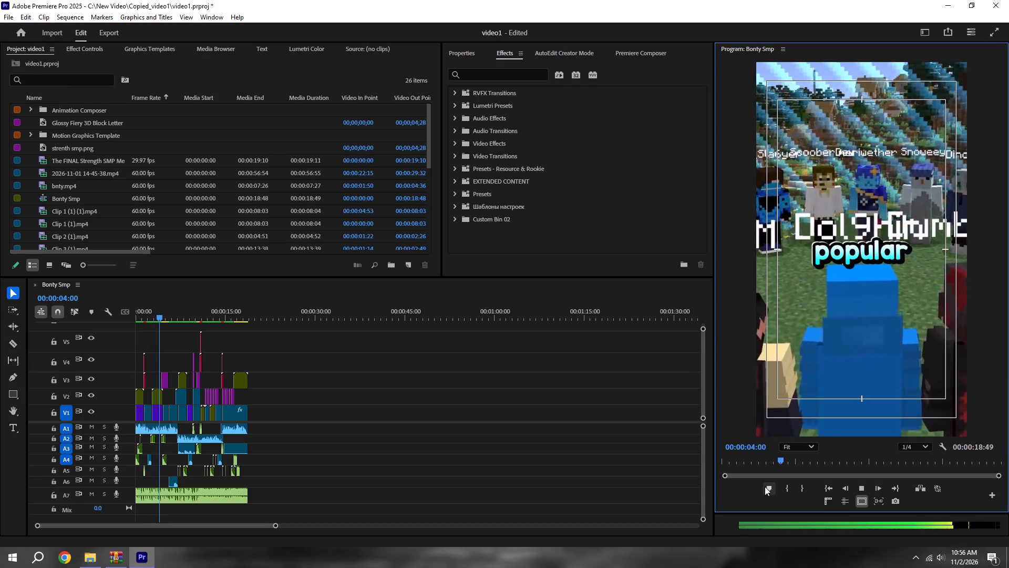
key("space")
scroll(229, 428, "up", 12, "alt")
scroll(248, 377, "up", 11)
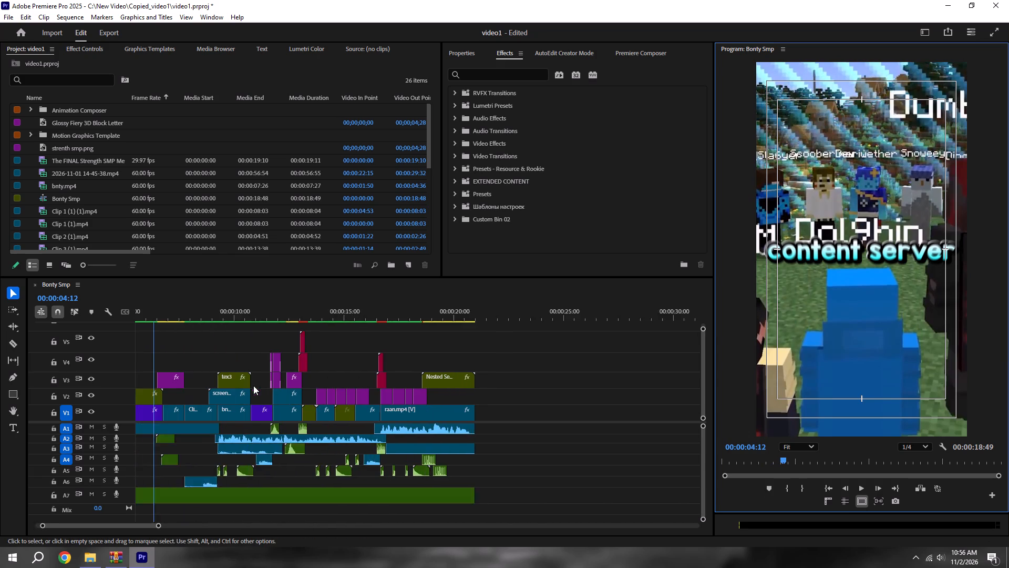
scroll(253, 386, "up", 20)
scroll(253, 386, "up", 3)
key("ctrl+s")
Replay the Bonty Smp sequence from the start to about 8 seconds to review the opening clips.
left_click_drag(218, 309, 0, 301)
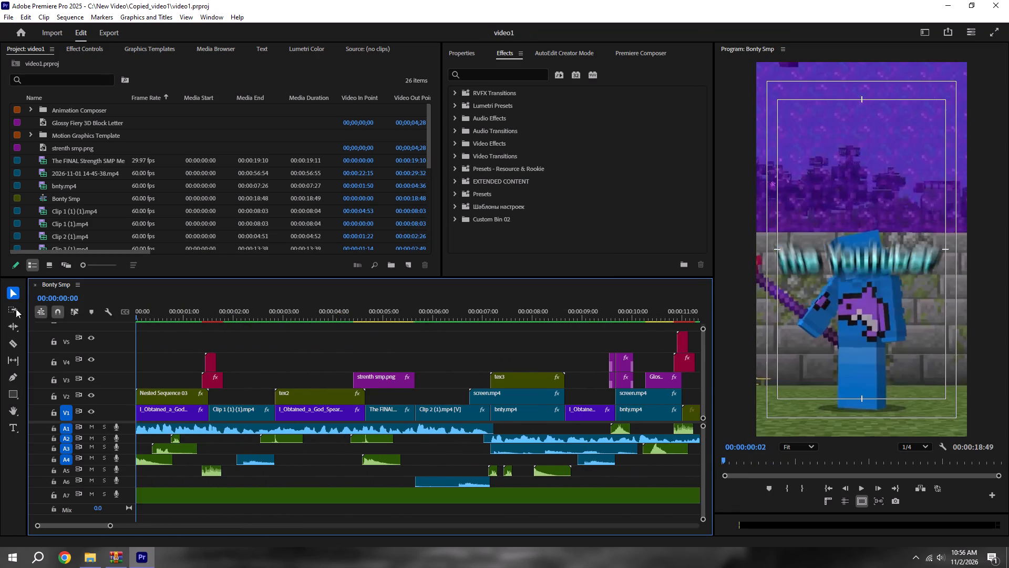
key("space")
scroll(278, 377, "down", 13)
scroll(296, 413, "up", 6)
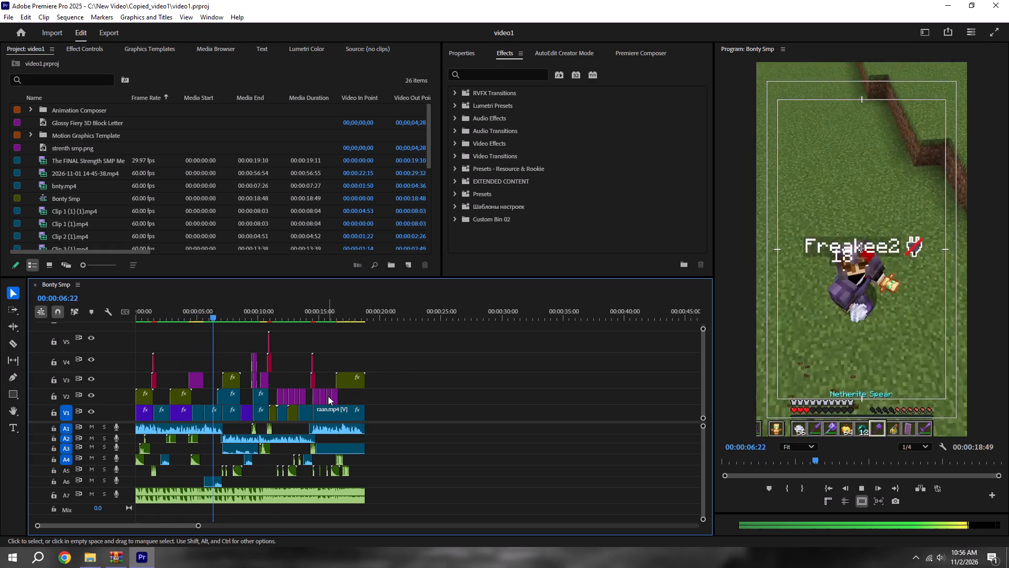
key("space")
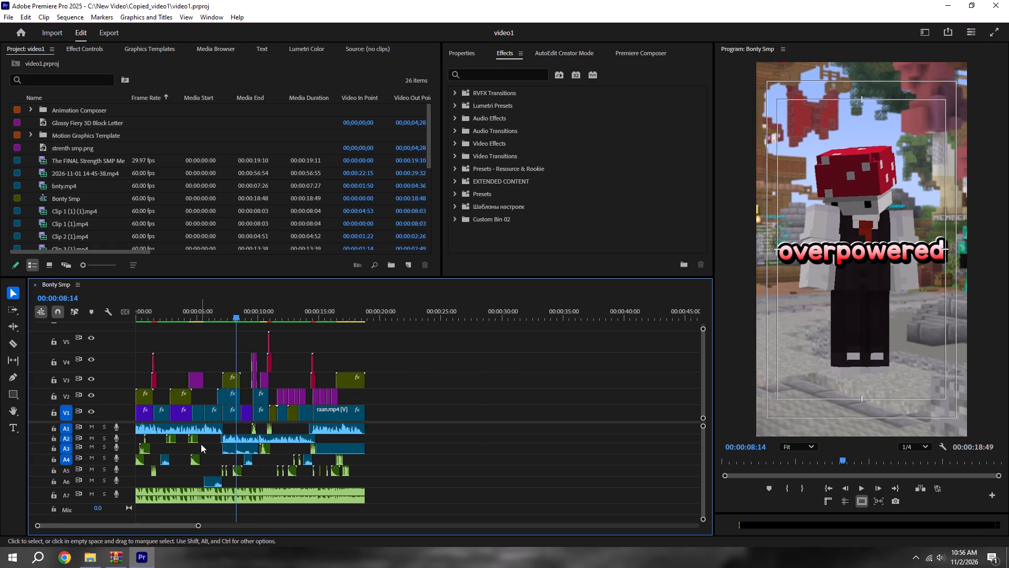
scroll(216, 448, "up", 10, "alt")
key("ctrl+s")
Review the Bonty Smp sequence by playing it from just before 5 seconds to about 16 seconds.
left_click_drag(212, 315, 153, 305)
key("space")
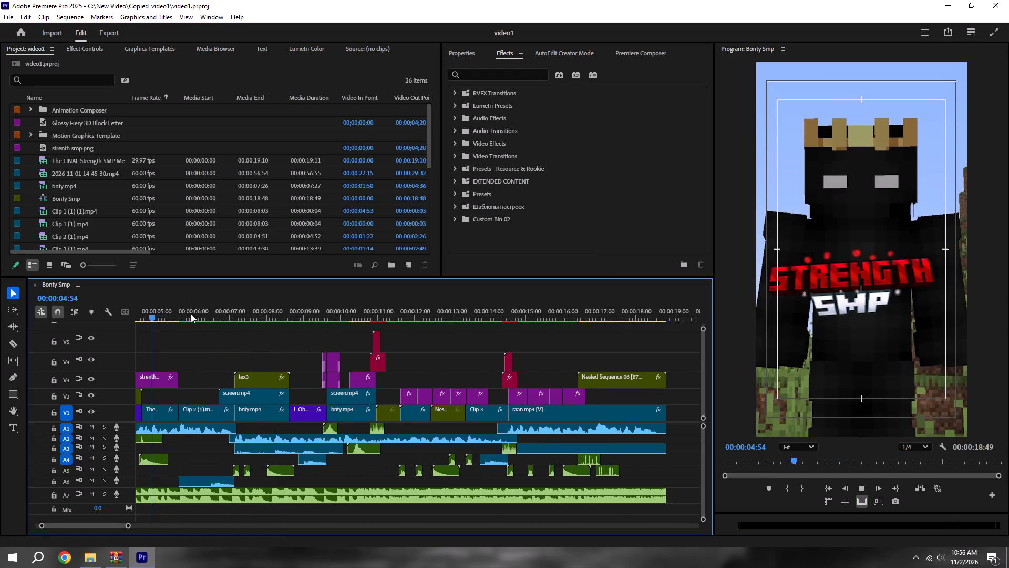
scroll(193, 315, "down", 5, "alt")
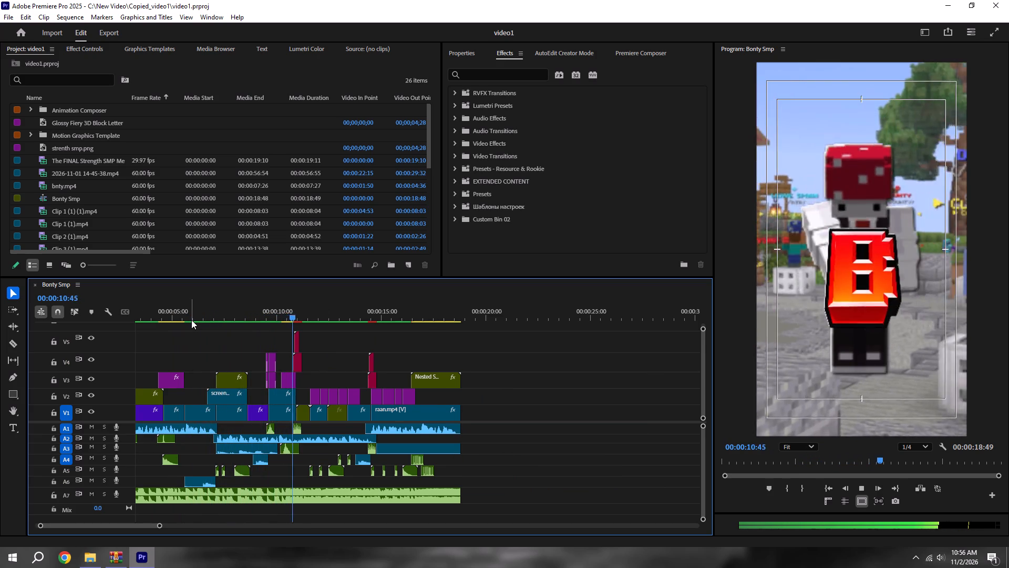
scroll(191, 320, "down", 3, "alt")
scroll(275, 426, "up", 8, "alt")
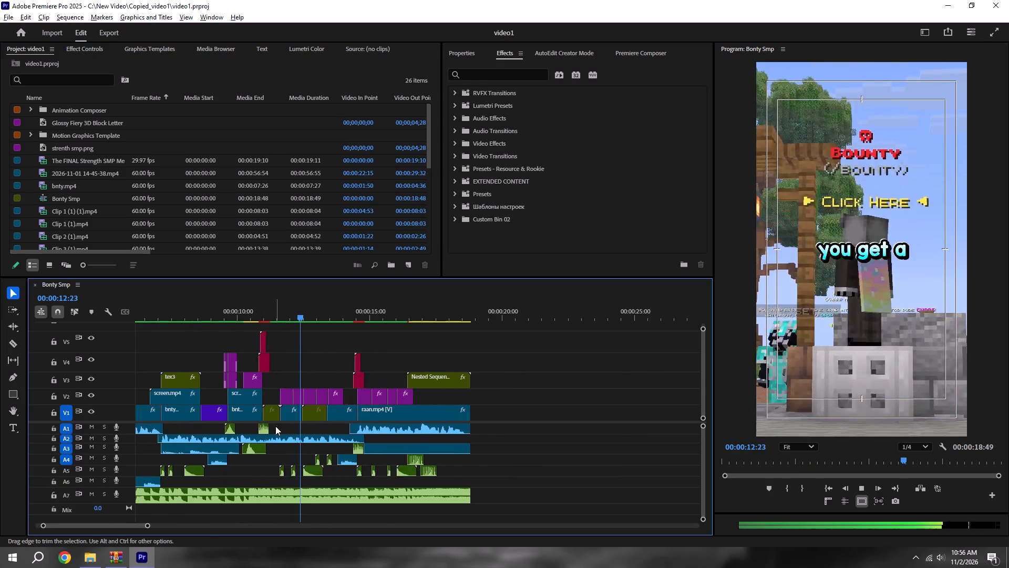
scroll(275, 426, "up", 2, "alt")
key("ctrl+s")
scroll(271, 425, "up", 6)
key("space")
scroll(424, 435, "down", 2, "alt")
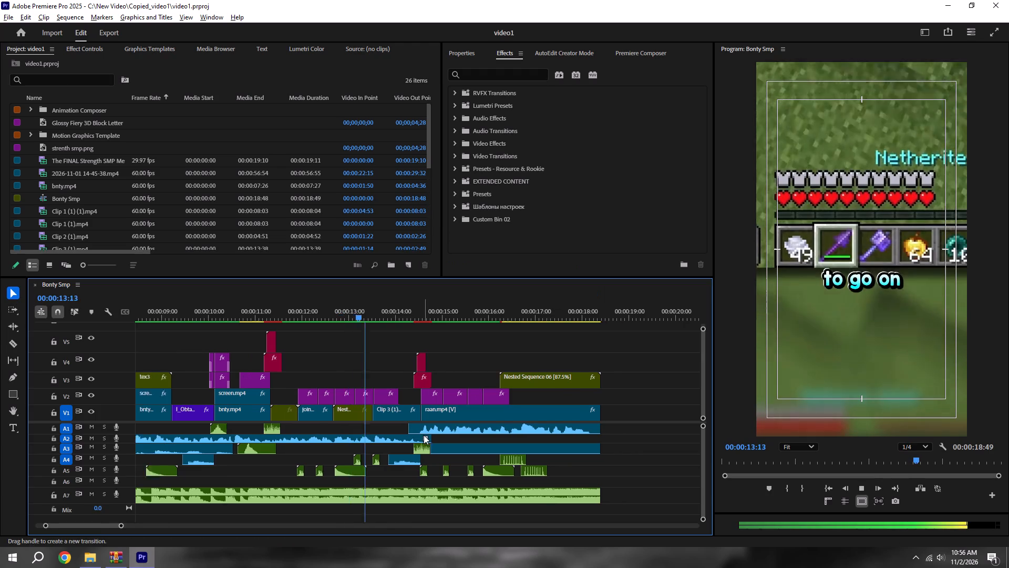
scroll(424, 435, "down", 2, "alt")
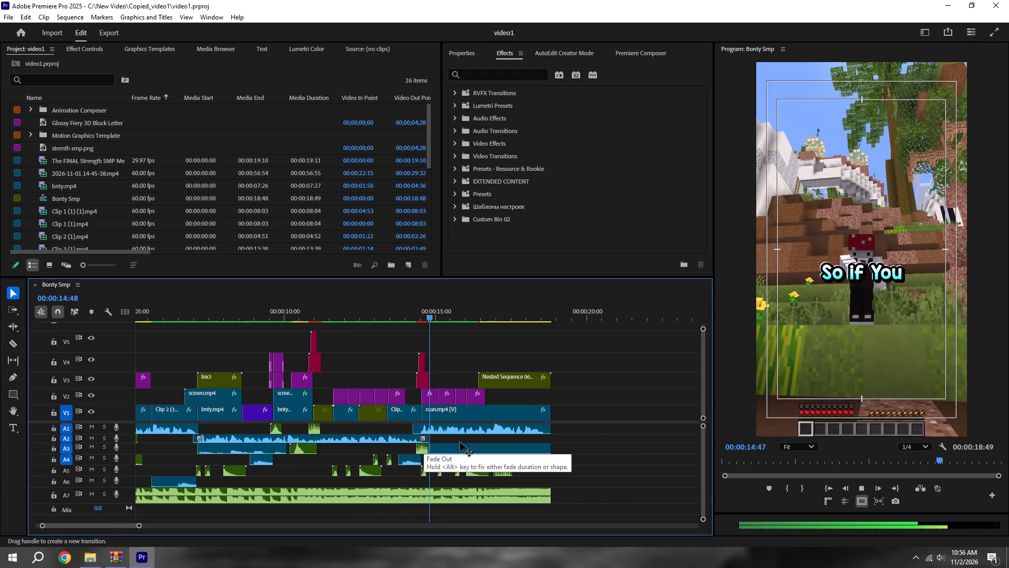
key("space")
Return to the start of the Bonty Smp sequence and replay its first three seconds, examining the opening nested sequence and clips.
left_click(824, 486)
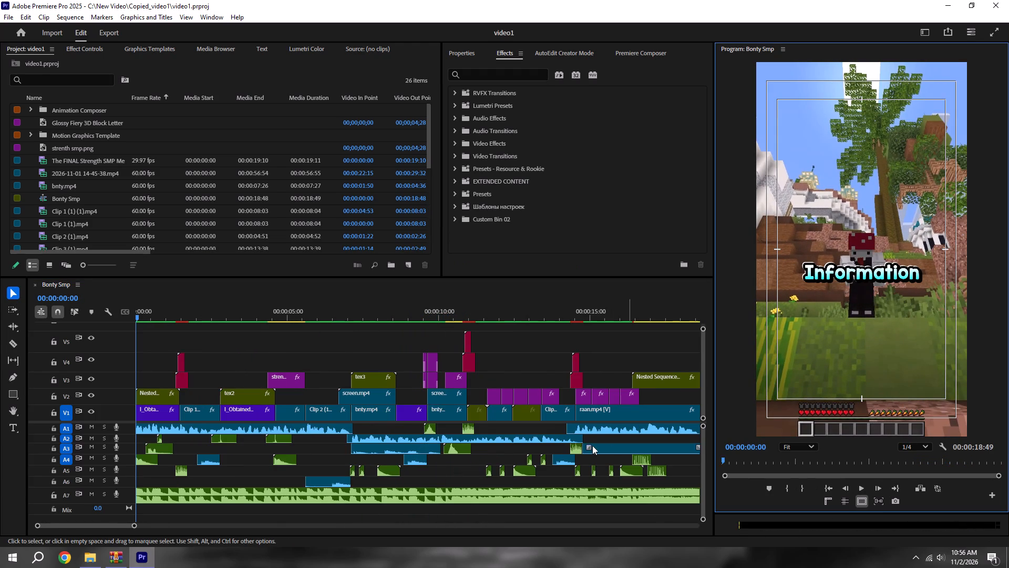
scroll(353, 394, "up", 17, "alt")
scroll(248, 391, "up", 9, "alt")
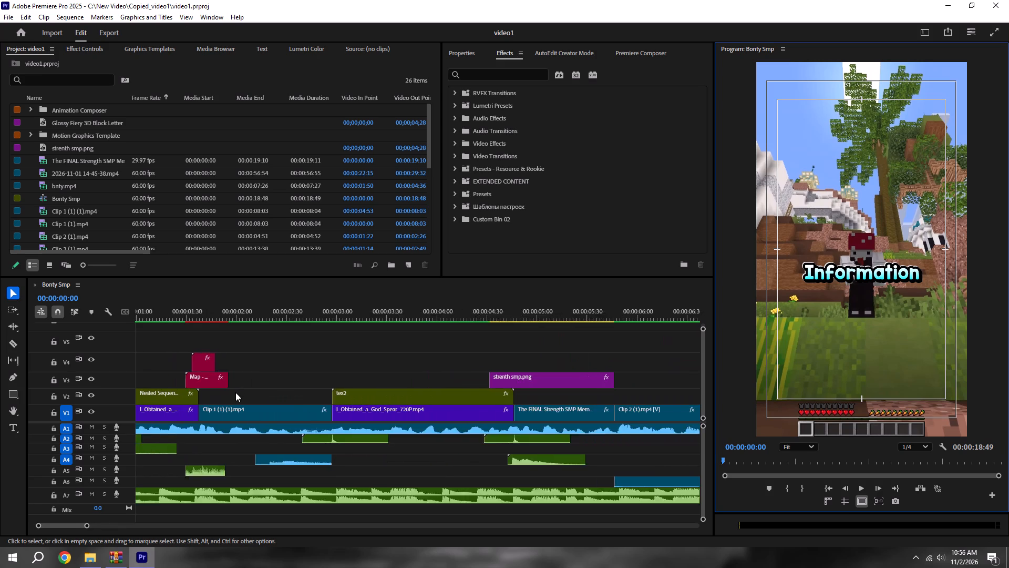
scroll(235, 392, "up", 9, "alt")
key("space")
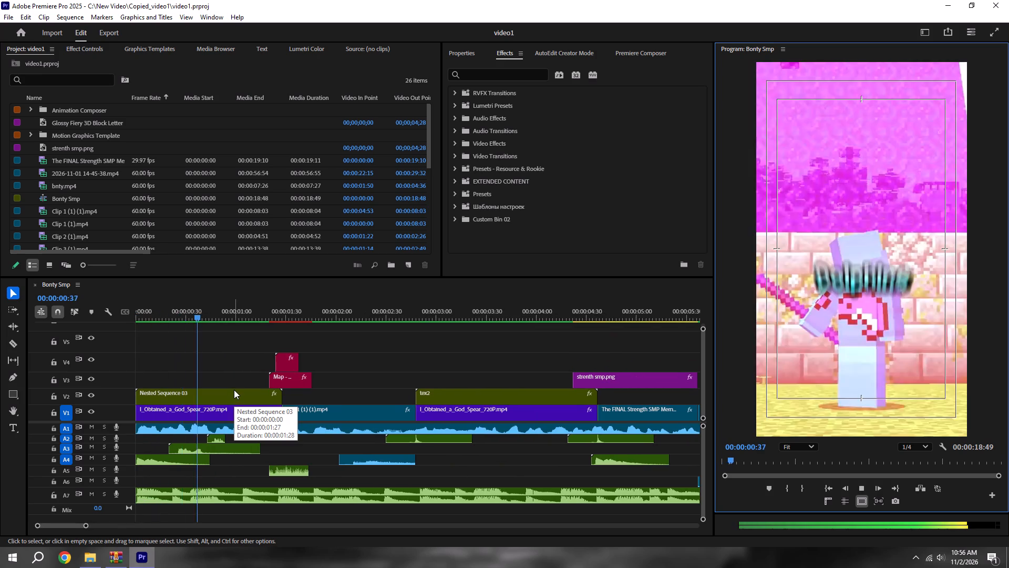
key("space")
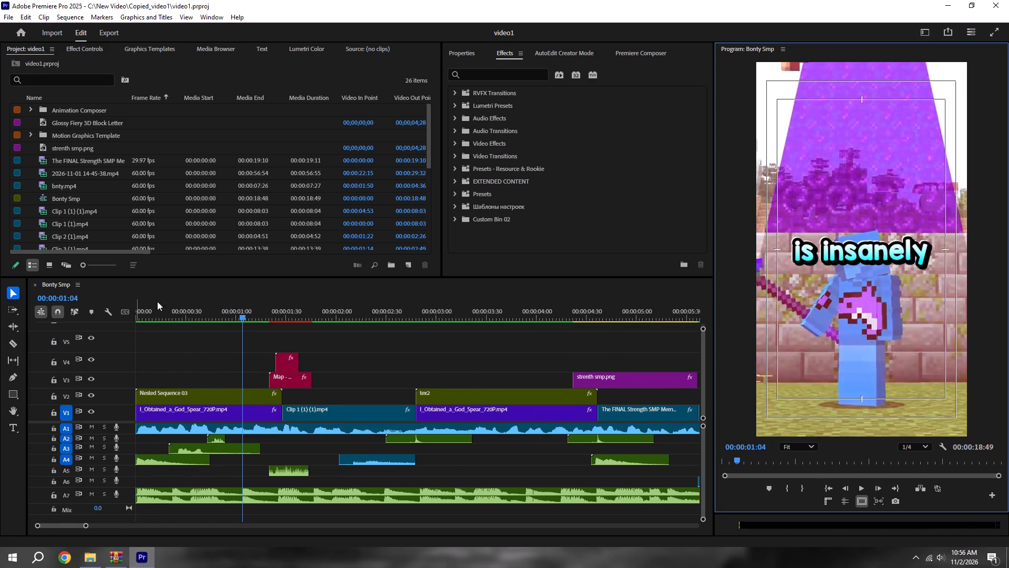
left_click_drag(192, 313, 33, 312)
key("space")
scroll(221, 350, "down", 4, "alt")
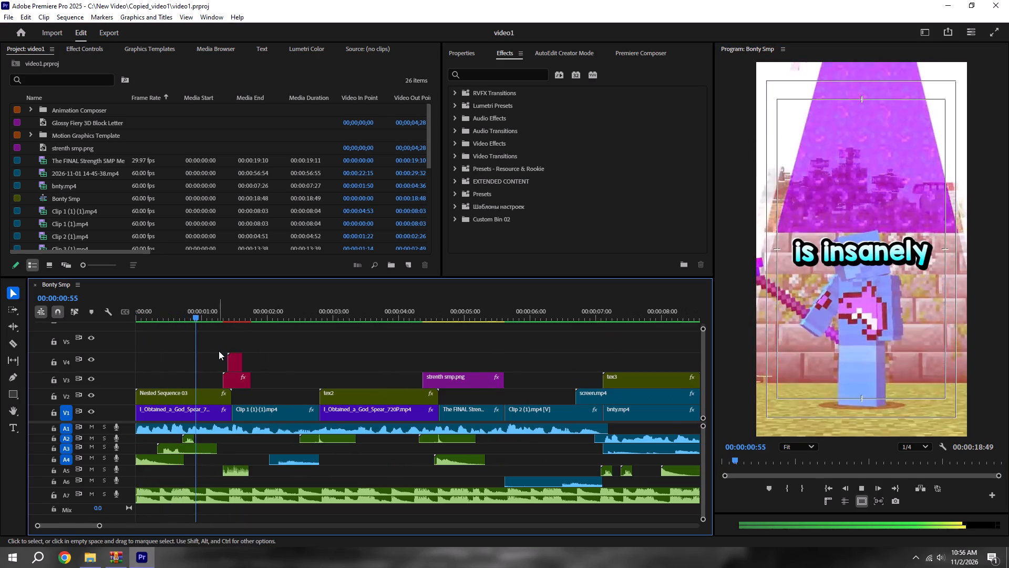
key("space")
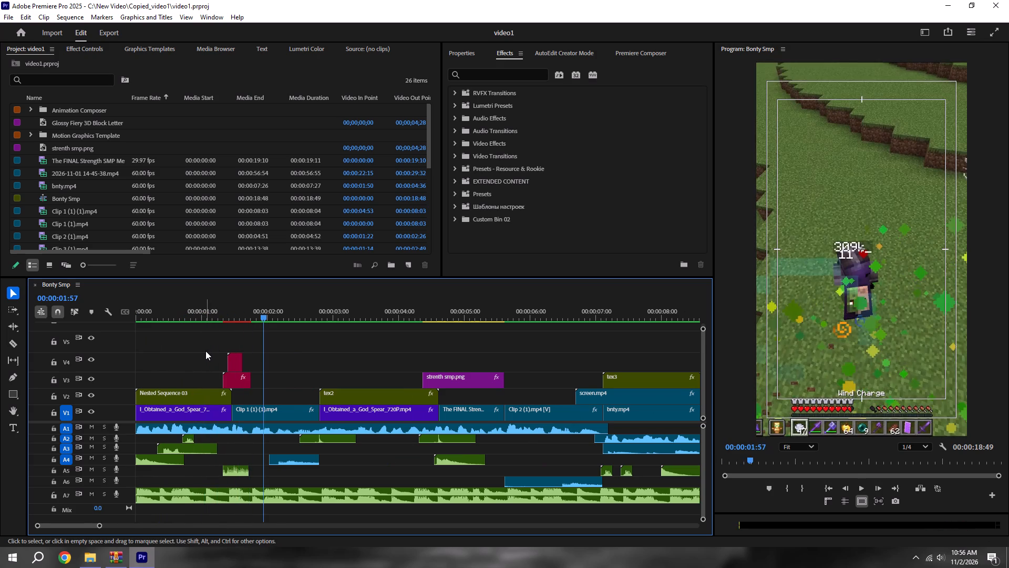
key("space")
key("space")
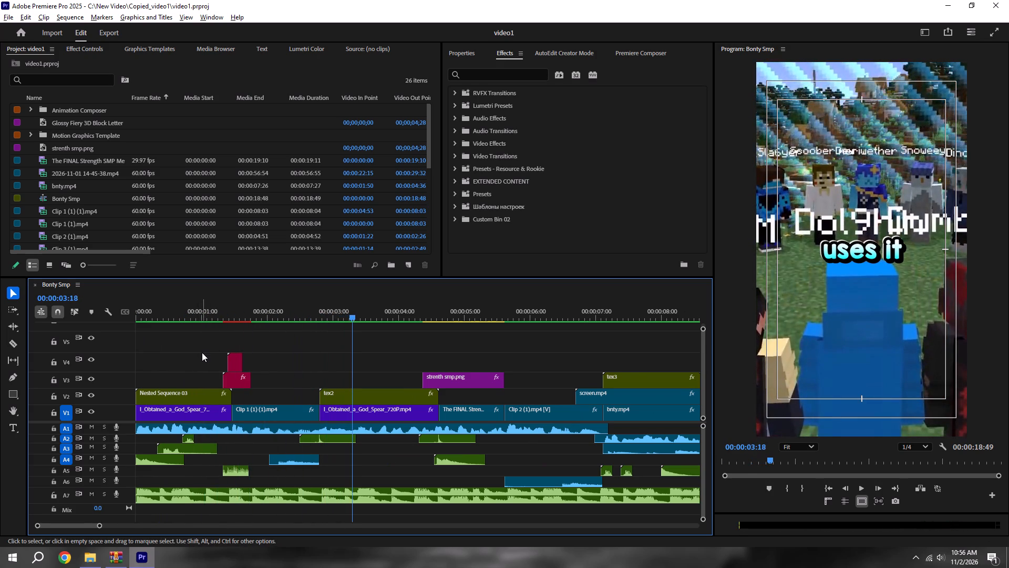
Continue reviewing the Bonty Smp sequence from about 3 seconds to 14 seconds, saving the project along the way.
scroll(202, 360, "up", 10, "alt")
key("ctrl+s")
scroll(273, 369, "down", 10, "alt")
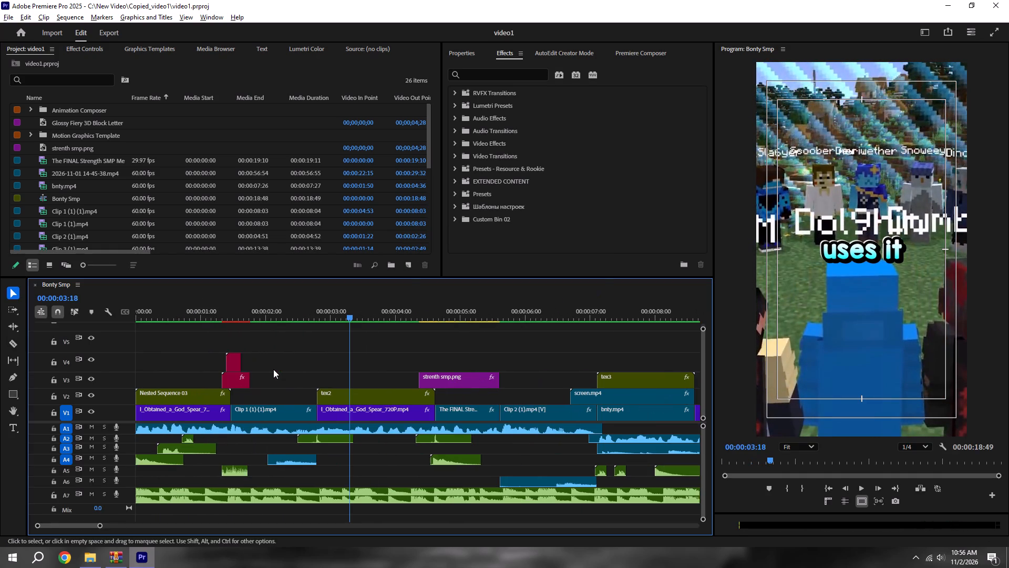
key("ctrl+s")
scroll(270, 367, "down", 7, "alt")
key("ctrl+s")
key("space")
scroll(268, 474, "down", 5, "alt")
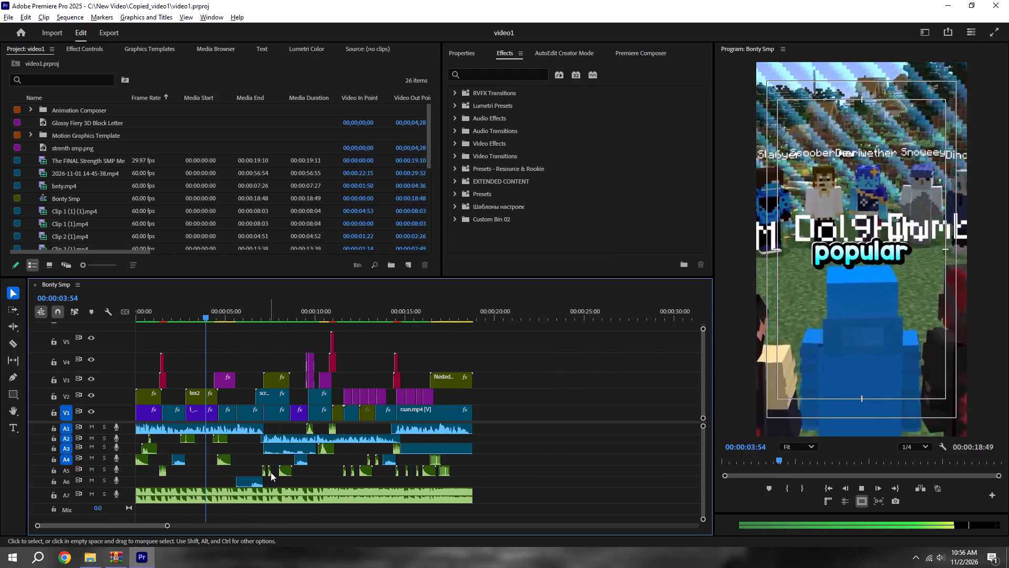
scroll(272, 469, "down", 1)
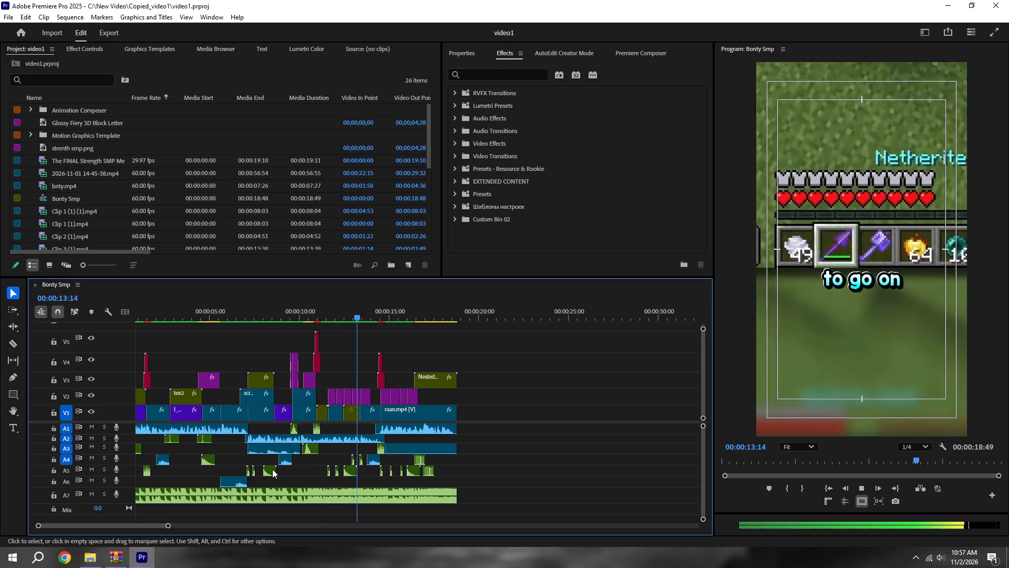
key("space")
scroll(280, 336, "up", 12, "alt")
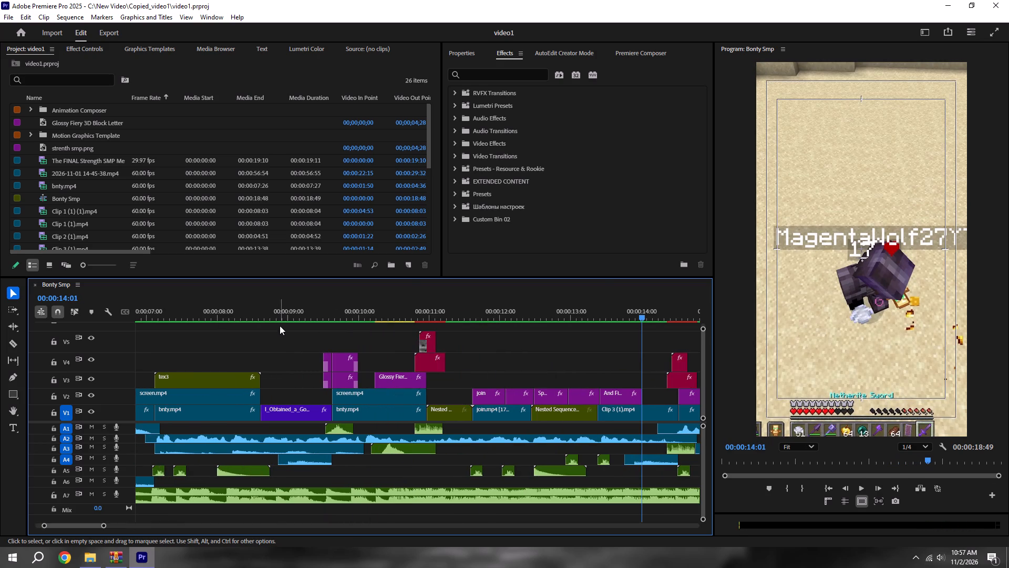
key("ctrl+s")
Replay the section from about 8.5 seconds to the Nested Sequence 02 clip just after 11 seconds.
left_click(255, 309)
key("space")
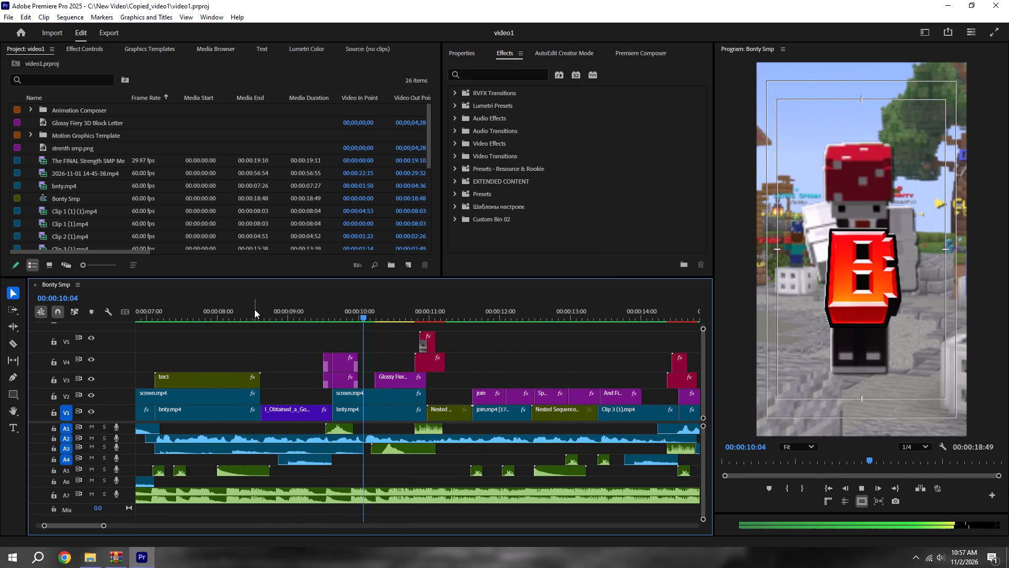
key("space")
scroll(304, 339, "up", 4, "alt")
key("ctrl+s")
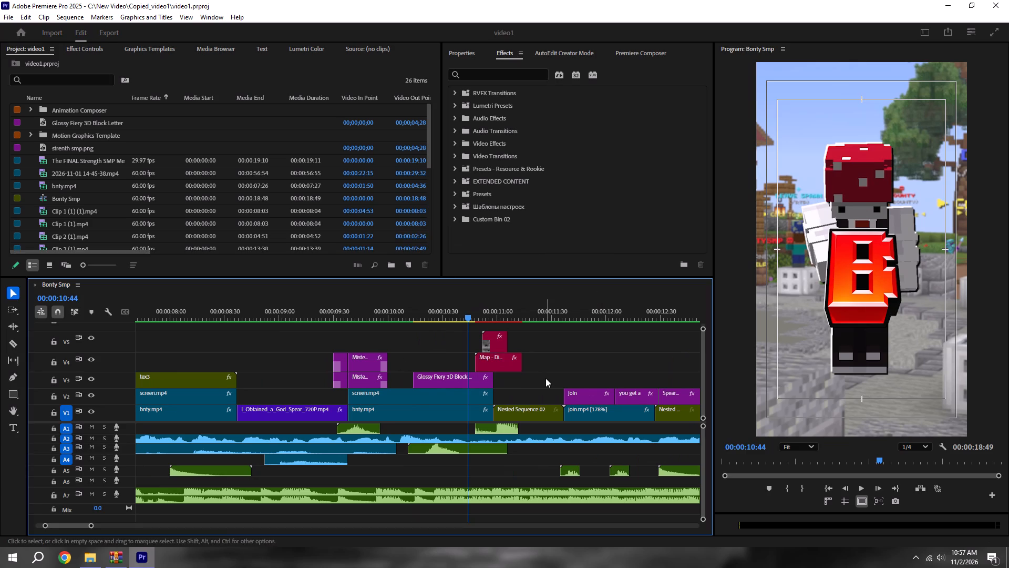
key("space")
key("space")
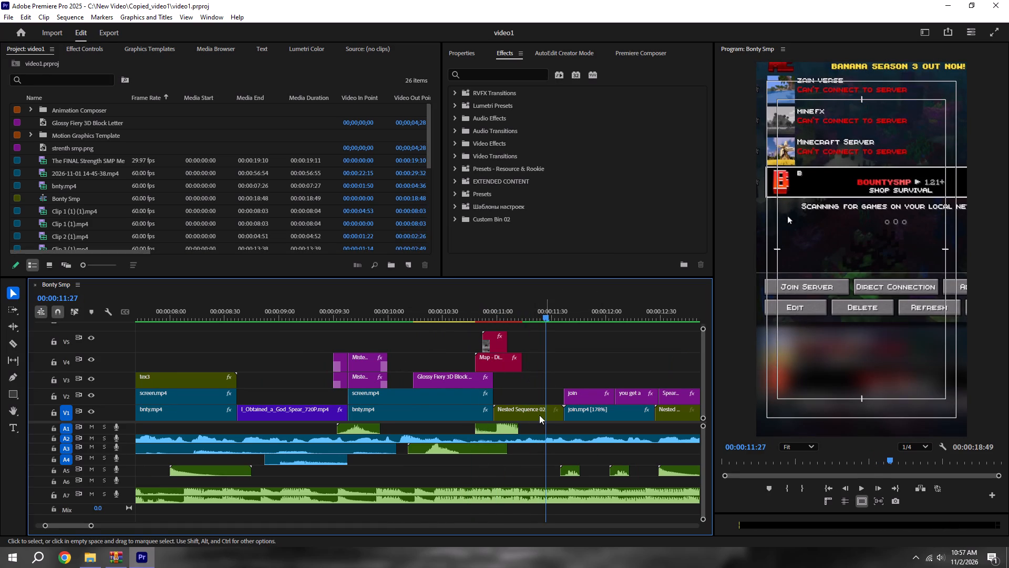
Open Nested Sequence 02 from the timeline to inspect its stacked clips, and return to the Bonty Smp sequence.
left_click(541, 415)
left_click_drag(548, 312, 532, 310)
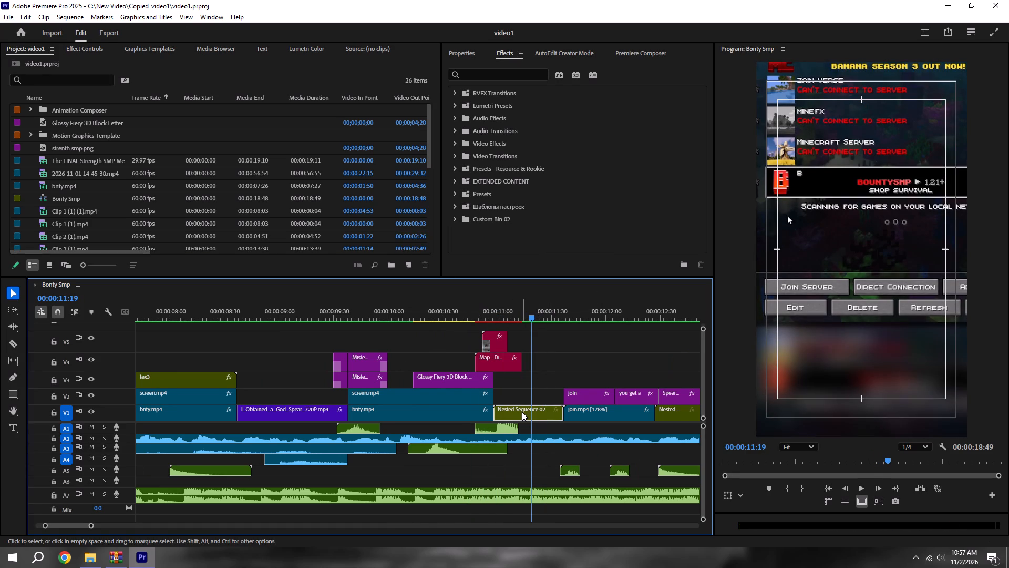
double_click(522, 412)
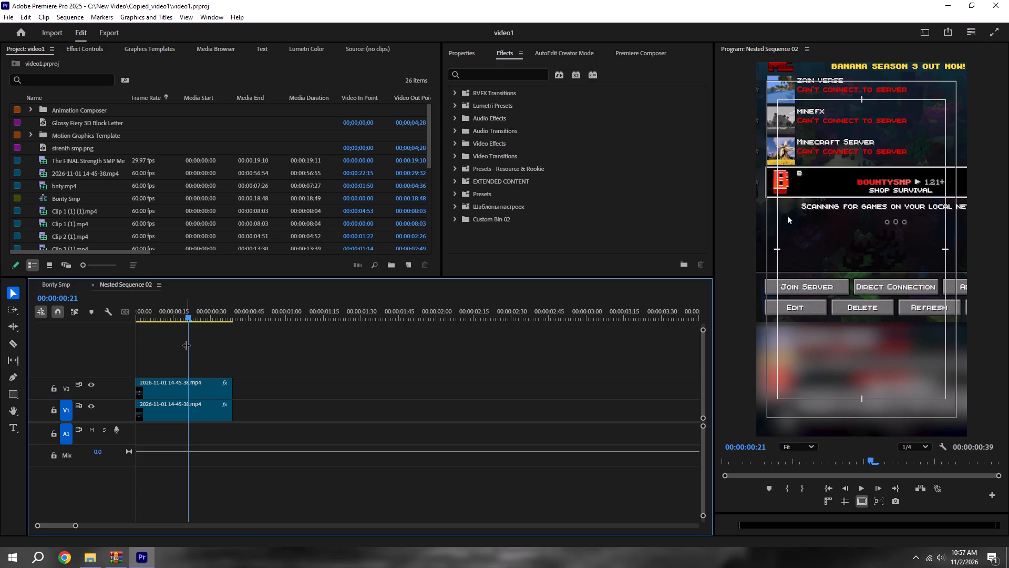
left_click_drag(167, 313, 90, 314)
key("ctrl+s")
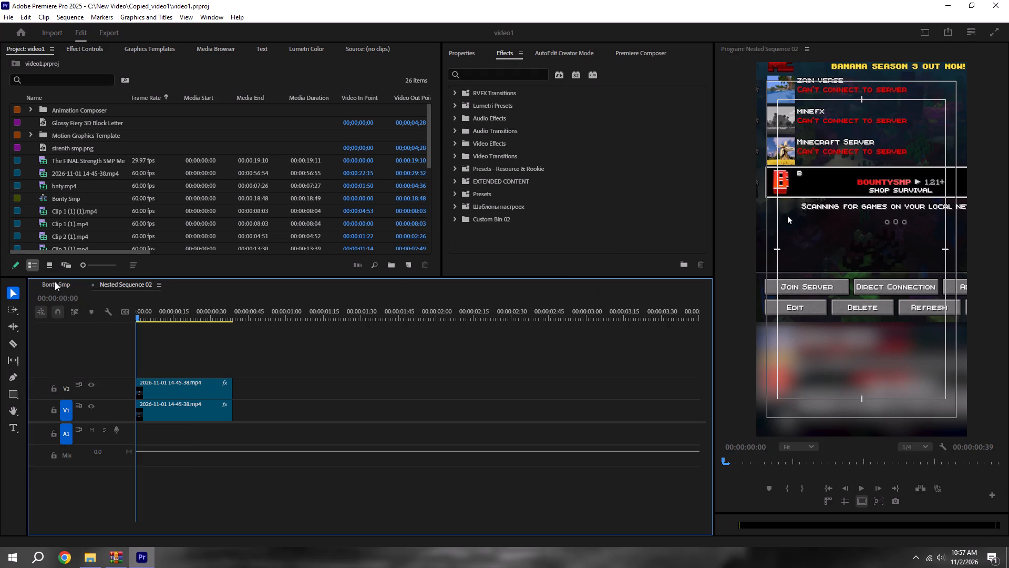
left_click(58, 288)
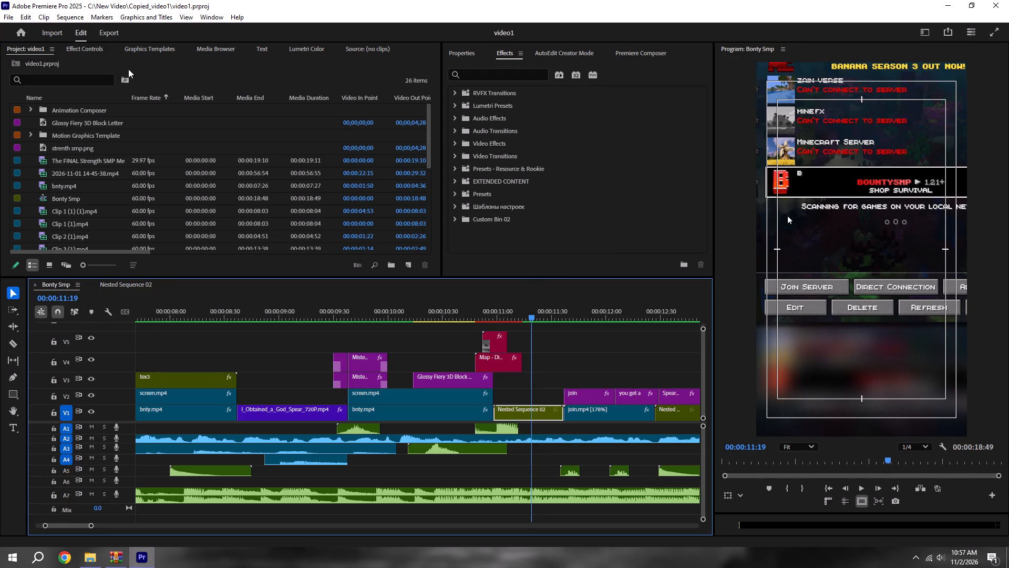
Enable Position keyframing on the Nested Sequence 02 clip in Bonty Smp and move the keyframe to the clip's start.
left_click(85, 56)
left_click(80, 40)
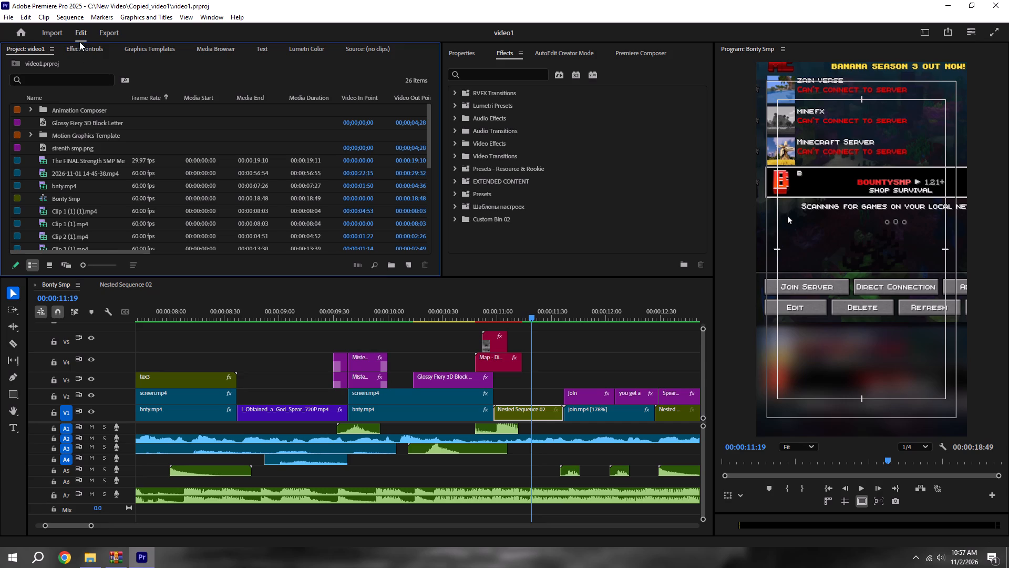
left_click(79, 49)
left_click_drag(316, 68, 270, 61)
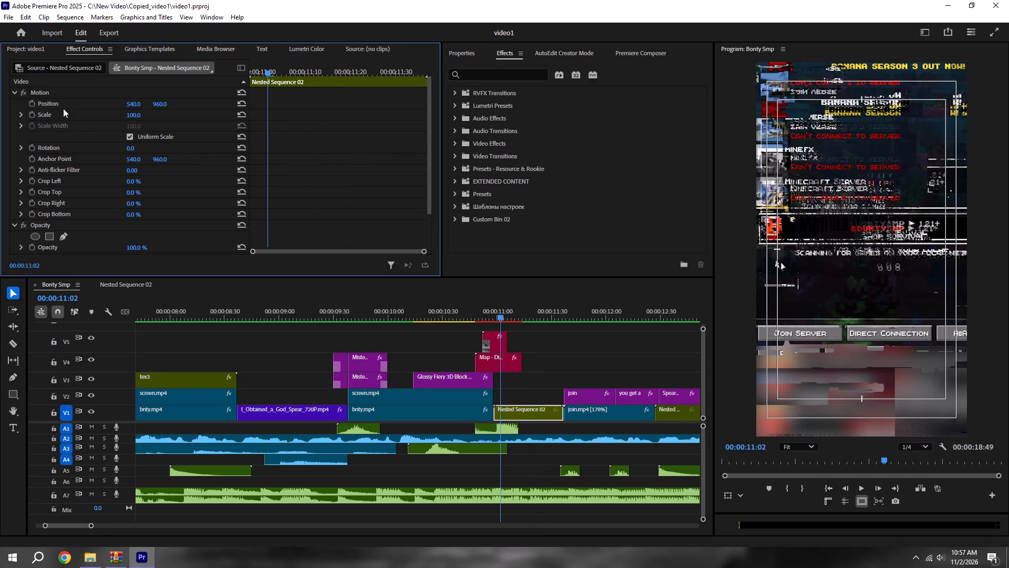
left_click(33, 106)
left_click_drag(270, 105, 243, 105)
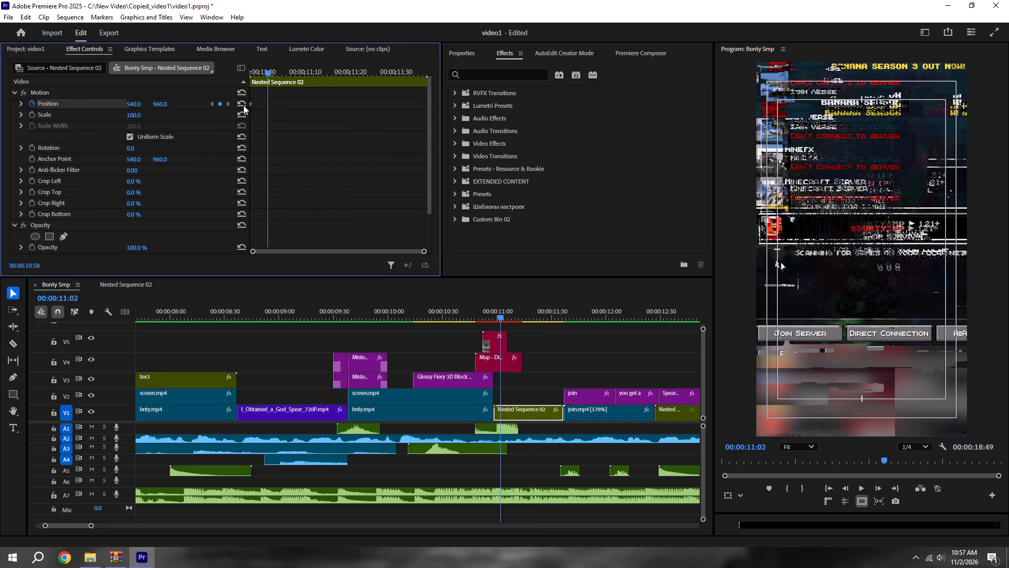
left_click_drag(243, 105, 241, 105)
Add a second Position keyframe on the Nested Sequence 02 clip at 00:00:11:02 with a vertical value of about 1058, and save.
left_click_drag(166, 105, 166, 105)
left_click_drag(166, 105, 203, 105)
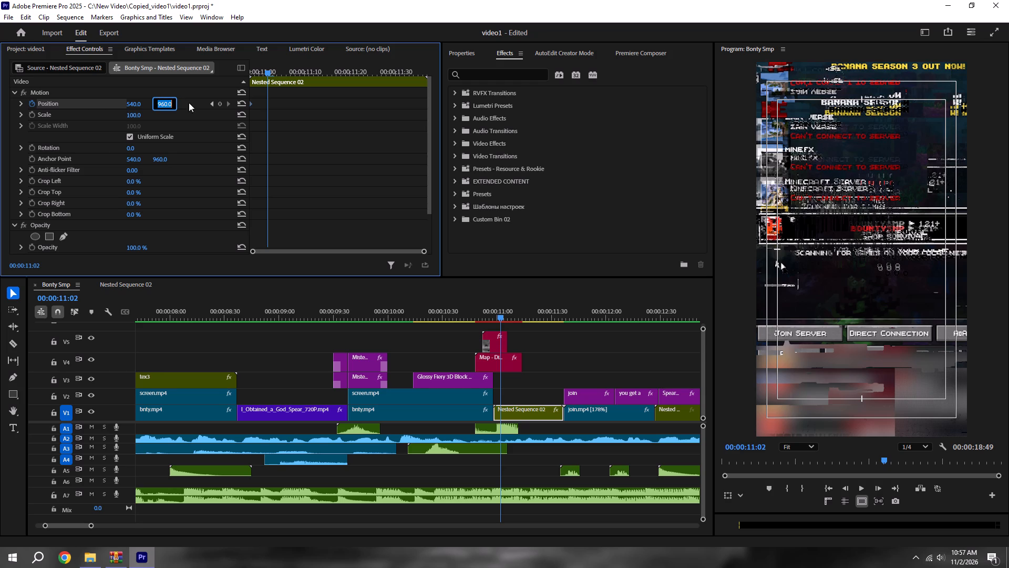
left_click(291, 101)
left_click_drag(162, 103, 183, 104)
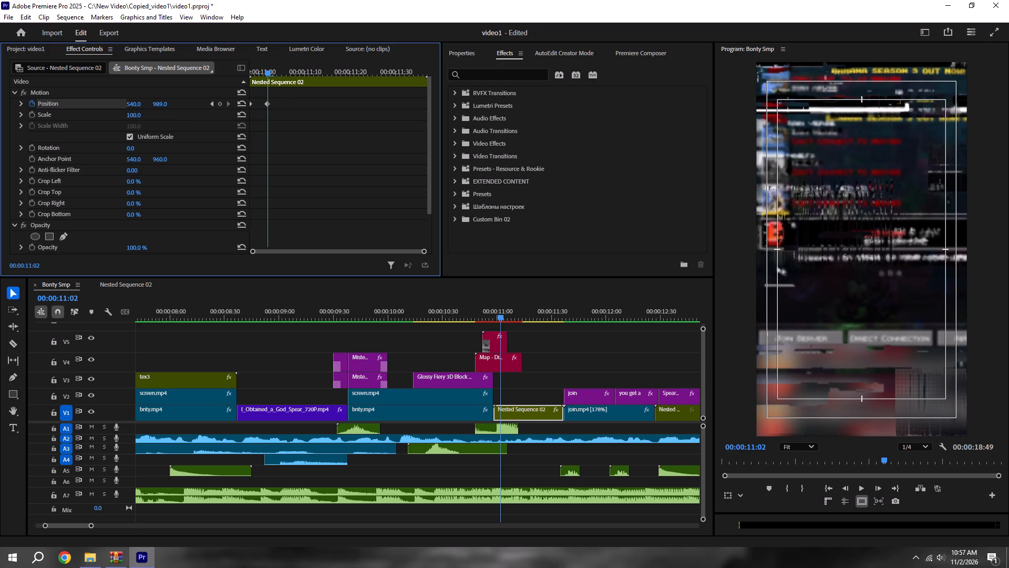
left_click_drag(183, 104, 210, 104)
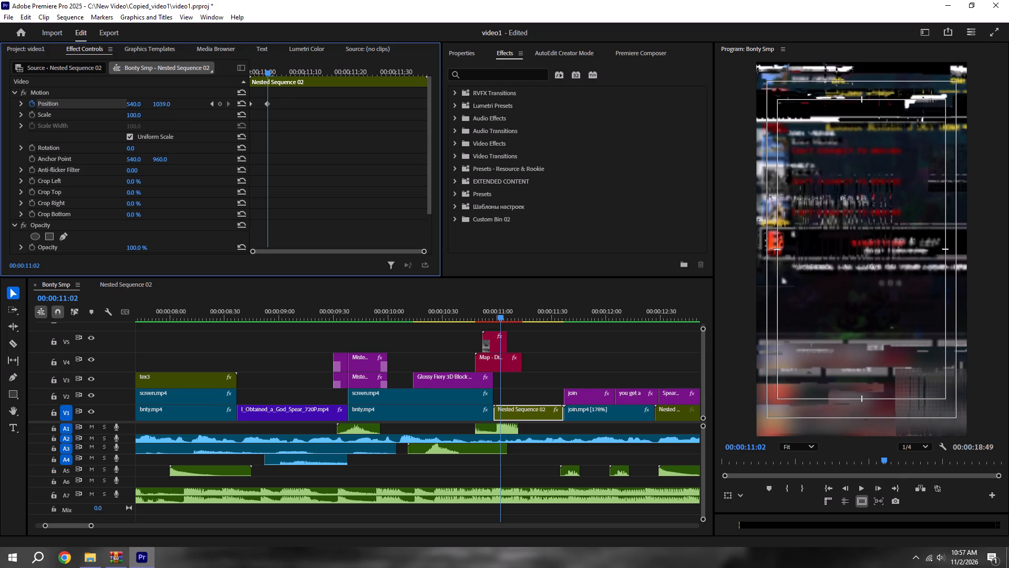
left_click_drag(210, 104, 220, 104)
left_click(273, 124)
key("ctrl+s")
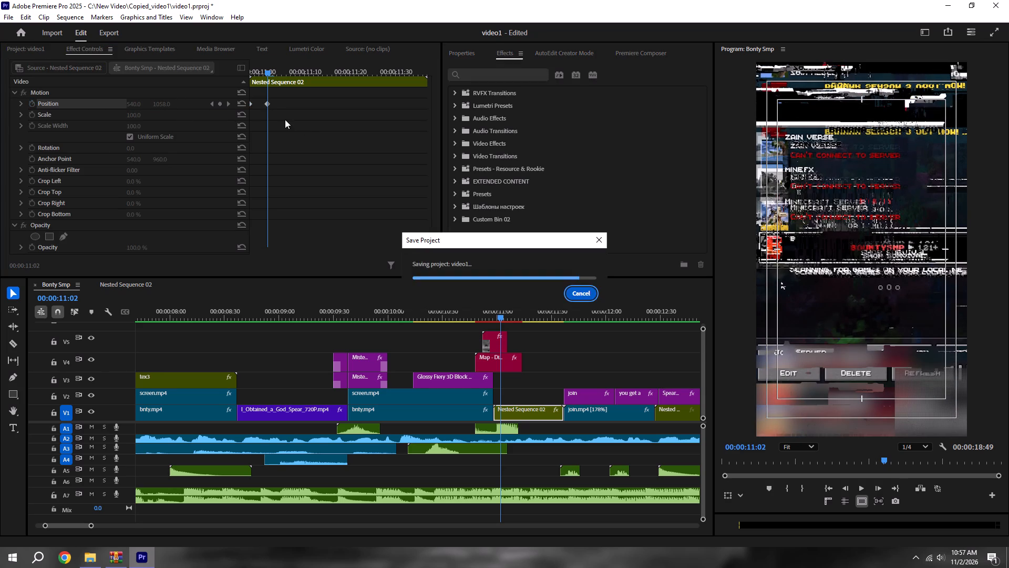
Move the second Position keyframe to the end of the Nested Sequence 02 clip and save the project.
left_click_drag(269, 104, 499, 145)
key("ctrl+s")
left_click(352, 182)
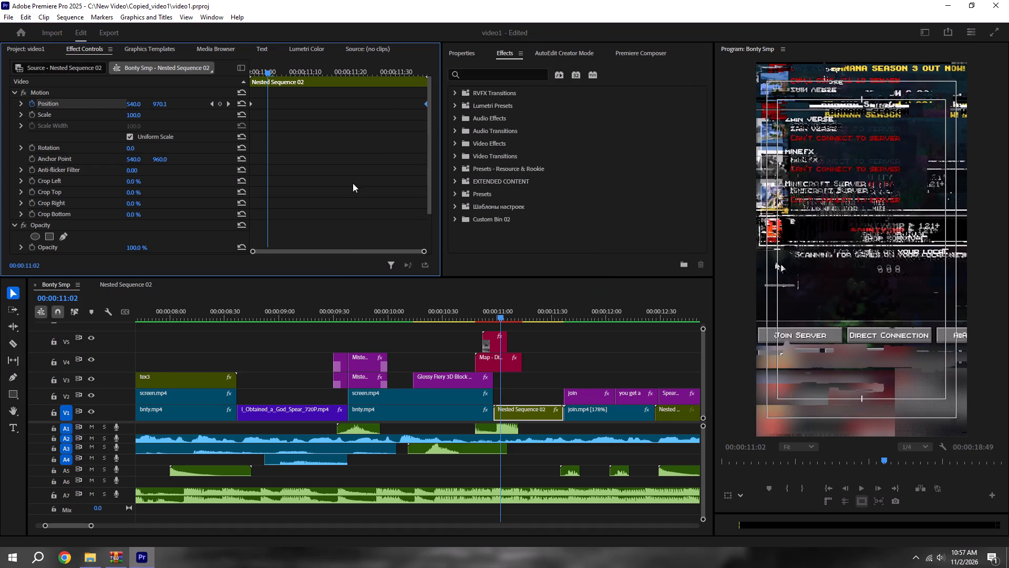
Play Bonty Smp from just before Nested Sequence 02, at about 10.7 seconds, to nearly 17 seconds, saving along the way.
left_click_drag(456, 303, 461, 310, "shift")
left_click(564, 349)
key("space")
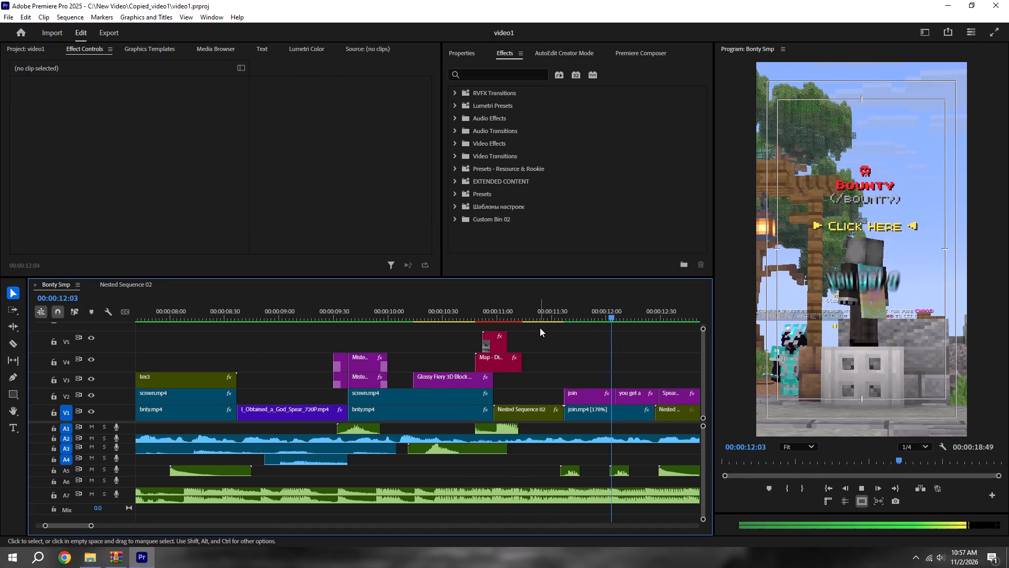
key("ctrl+s")
scroll(540, 328, "down", 5, "alt")
key("ctrl+s")
scroll(543, 343, "down", 8, "alt")
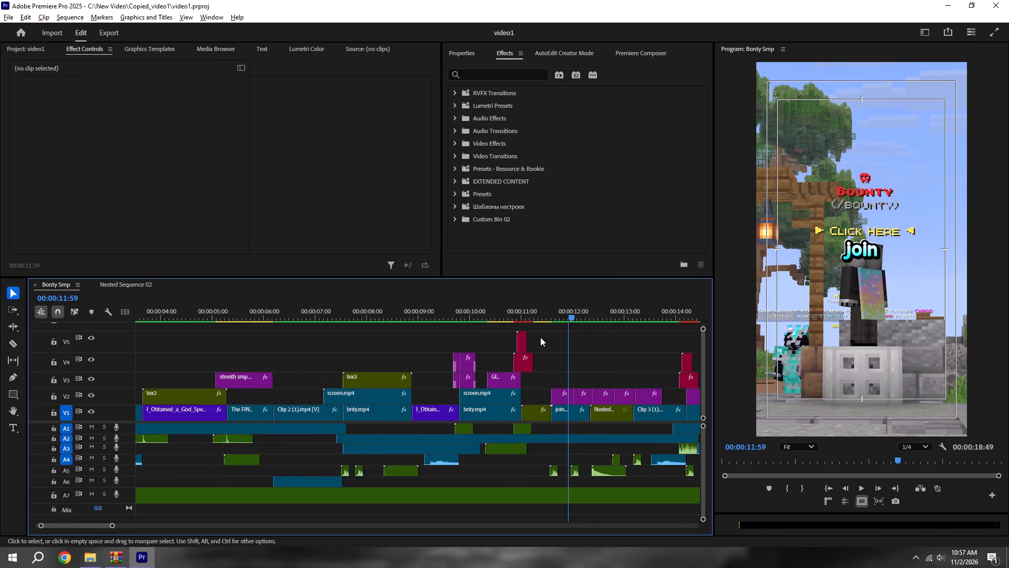
scroll(540, 337, "down", 2, "alt")
key("ctrl+s")
key("space")
scroll(483, 317, "down", 5, "alt")
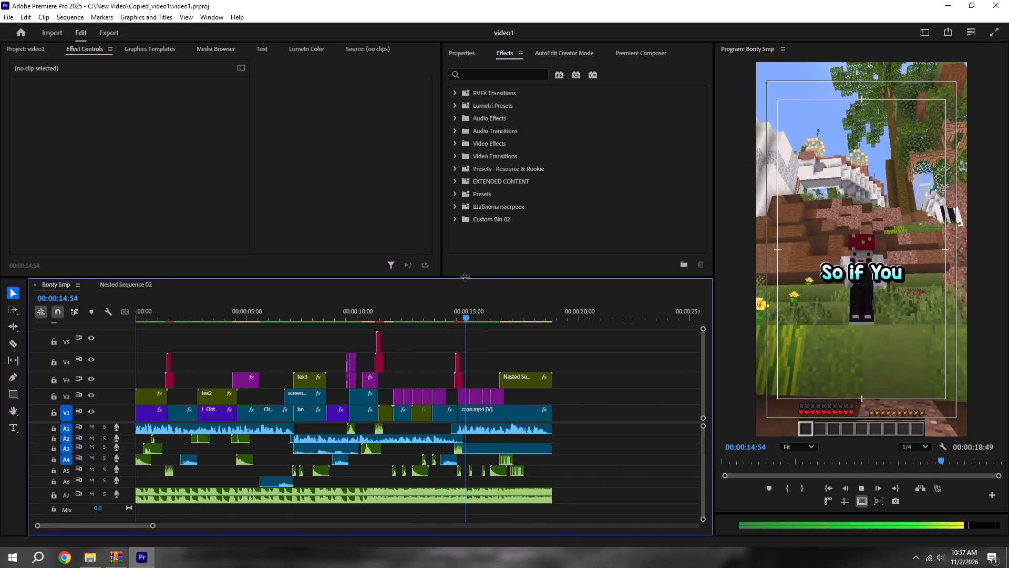
scroll(465, 277, "down", 6, "alt")
key("ctrl+s")
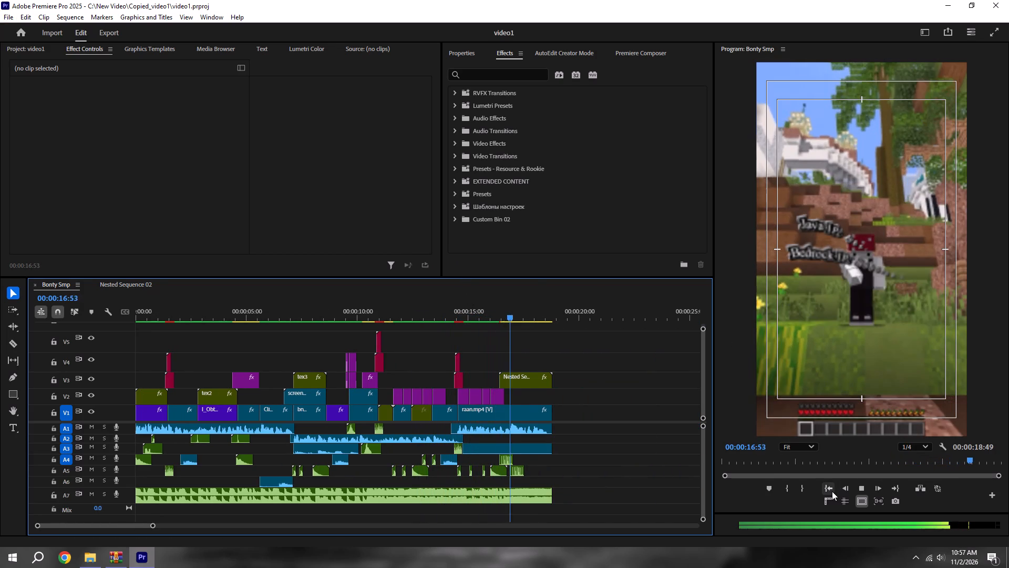
Review Bonty Smp from the start to about 4.3 seconds, and save the project.
left_click(832, 491)
key("space")
scroll(485, 452, "up", 11, "alt")
scroll(488, 445, "up", 4)
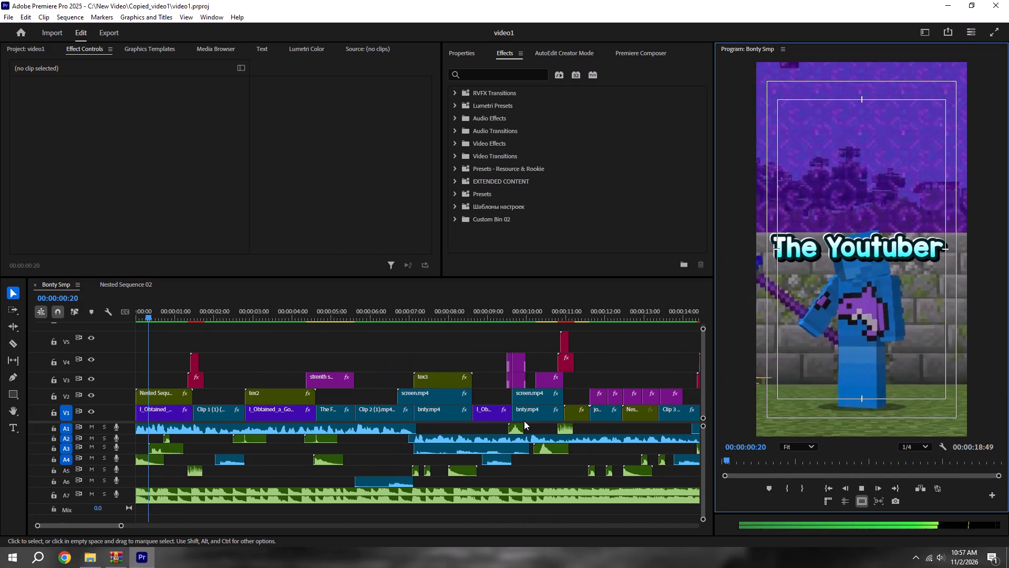
key("space")
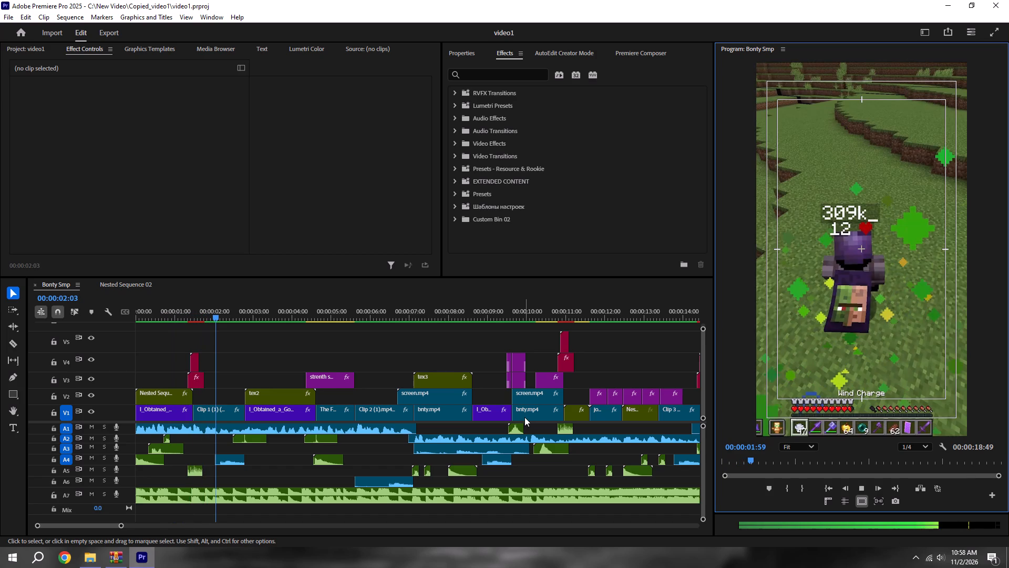
key("space")
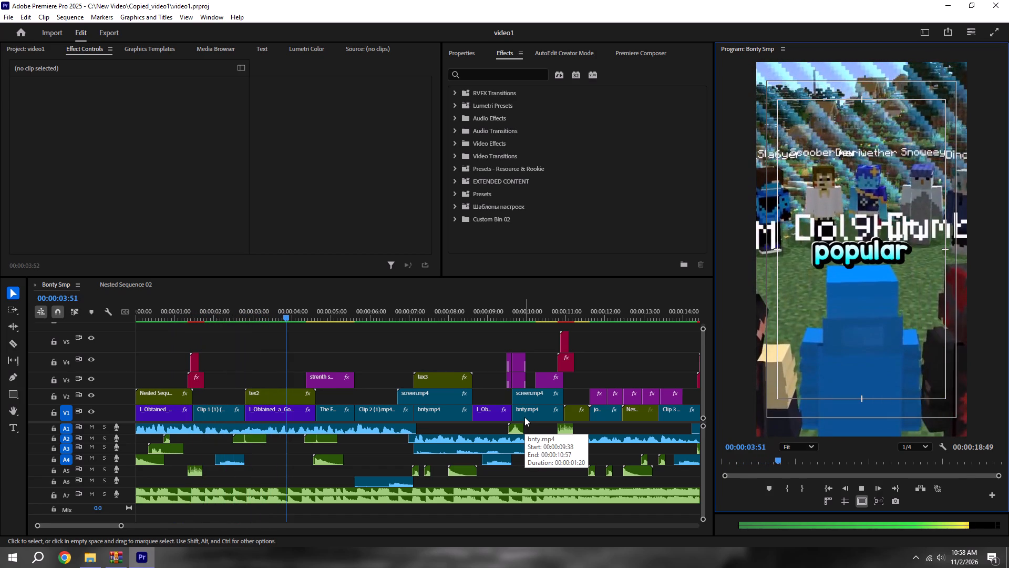
key("space")
key("ctrl+s")
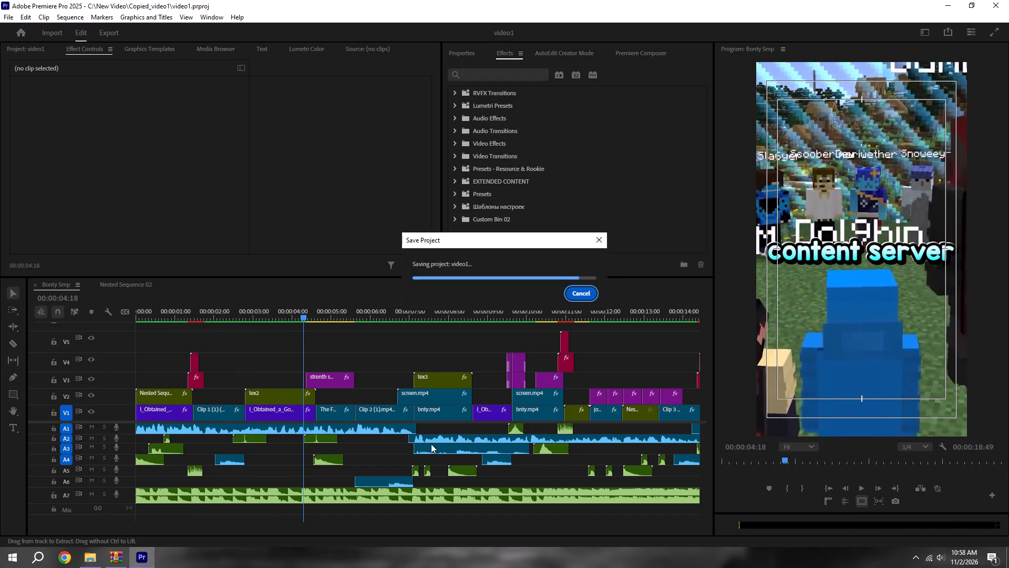
scroll(306, 386, "up", 6, "alt")
key("ctrl+s")
scroll(304, 380, "down", 6, "alt")
key("ctrl+s")
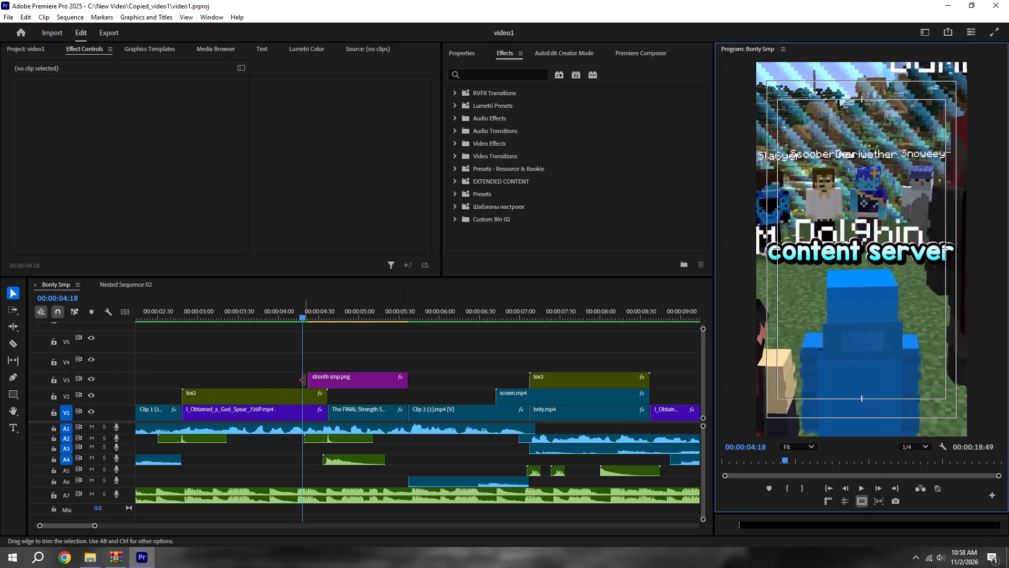
scroll(304, 380, "down", 2)
scroll(304, 380, "up", 4)
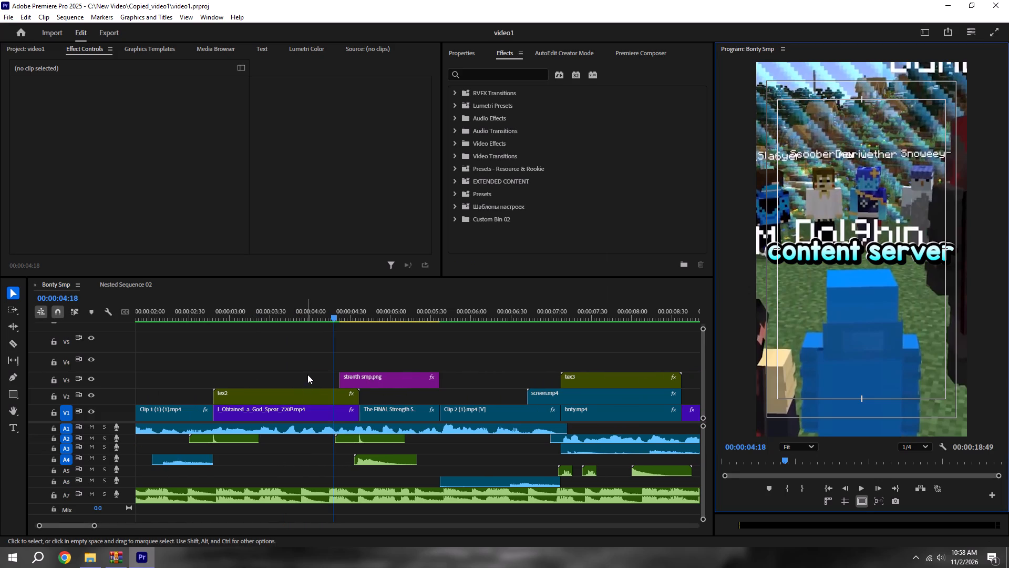
Continue reviewing Bonty Smp from the strenth smp.png clip to about 6.5 seconds, saving along the way.
key("space")
scroll(314, 367, "down", 3, "alt")
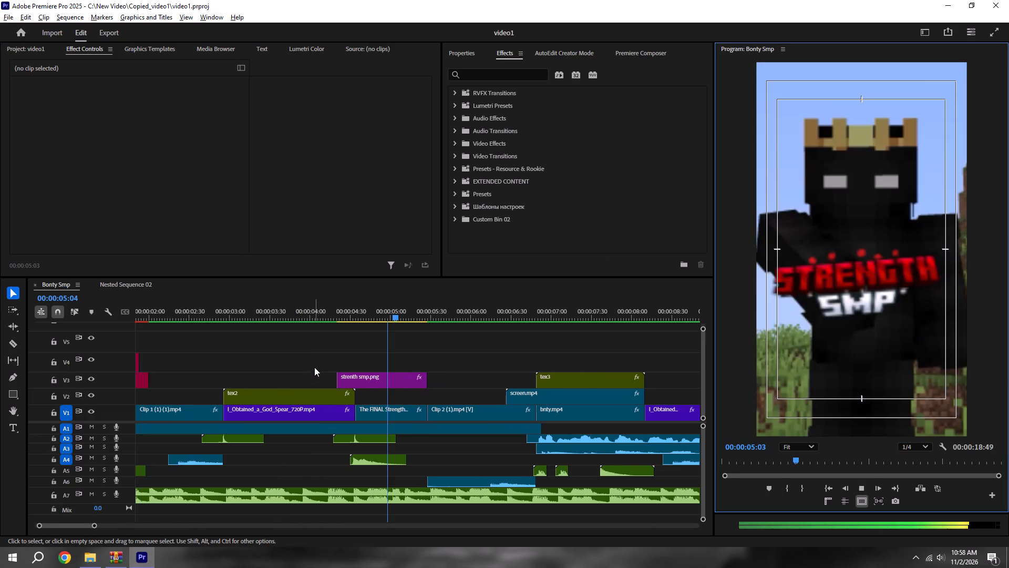
scroll(314, 367, "down", 8, "alt")
key("ctrl+s")
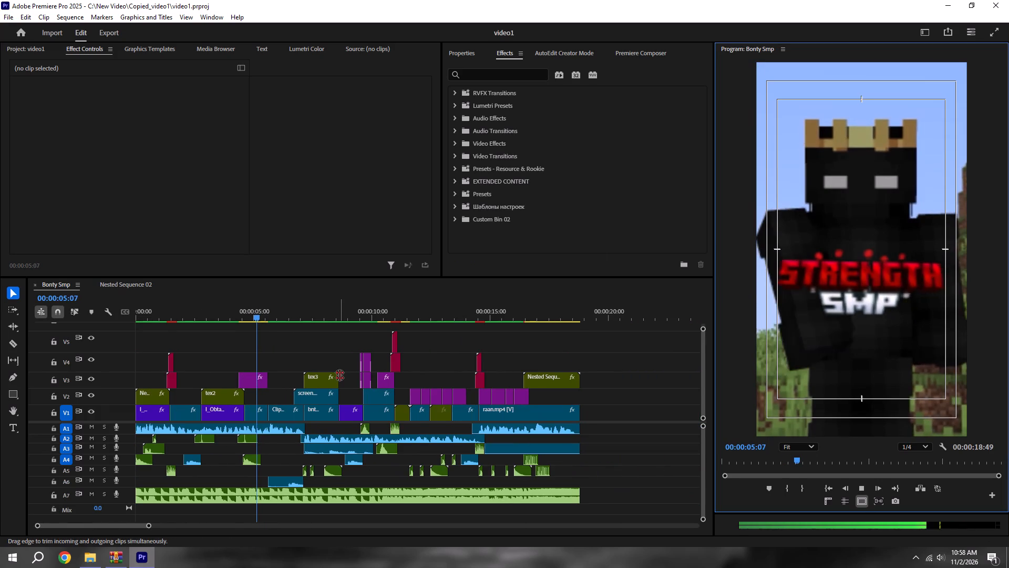
key("space")
scroll(339, 374, "down", 10, "alt")
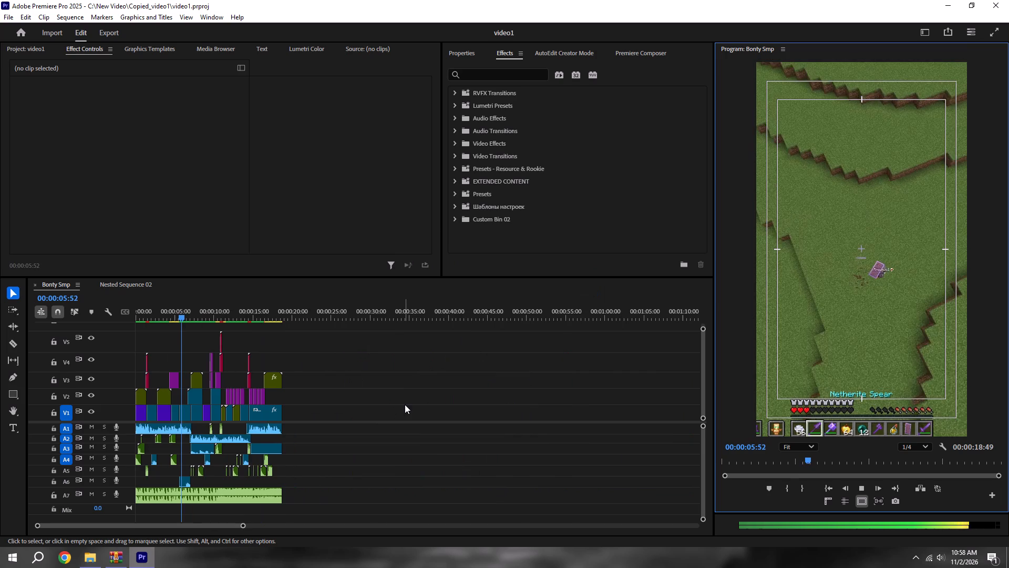
key("space")
left_click(388, 417)
key("ctrl+s")
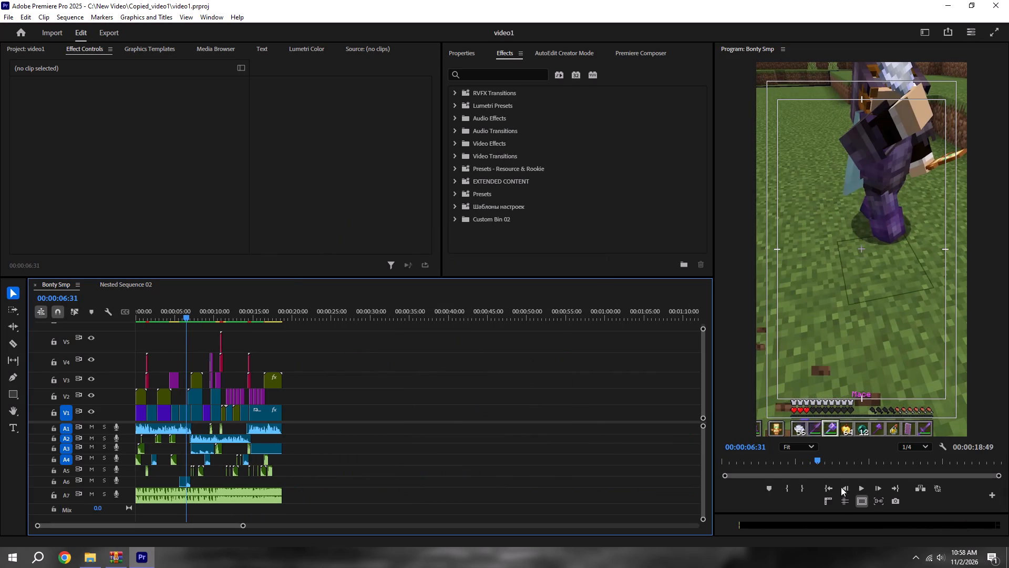
Replay Bonty Smp from the start to about 8.5 seconds, near the end of the tex3 clip.
left_click(827, 486)
key("space")
scroll(332, 431, "up", 9, "alt")
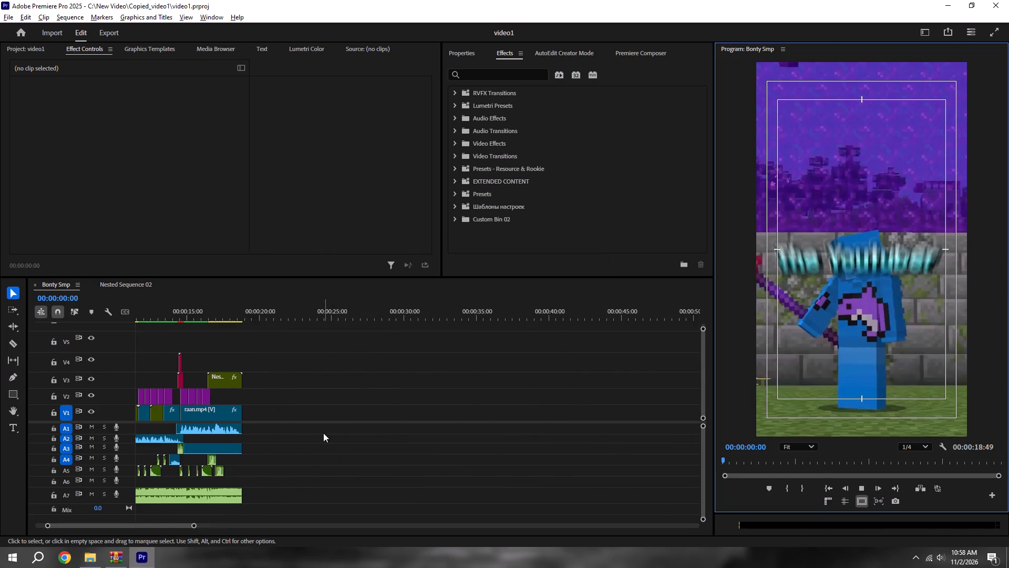
scroll(323, 433, "up", 8, "alt")
scroll(323, 425, "up", 5)
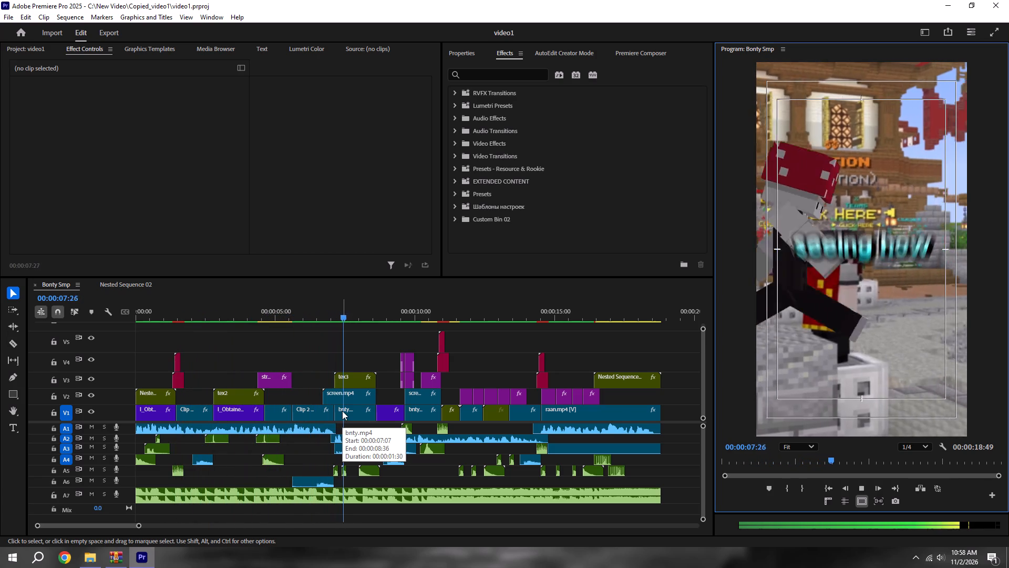
key("space")
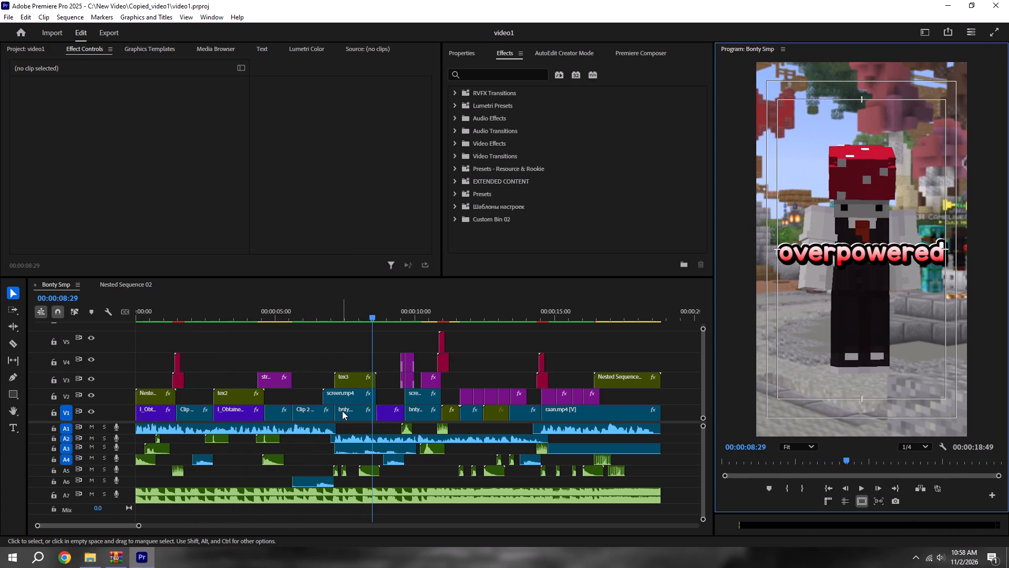
Save the project and replay the tex3 section from about 7 seconds to 00:00:07:52.
scroll(341, 380, "up", 5, "alt")
key("ctrl+s")
left_click(332, 312, "shift")
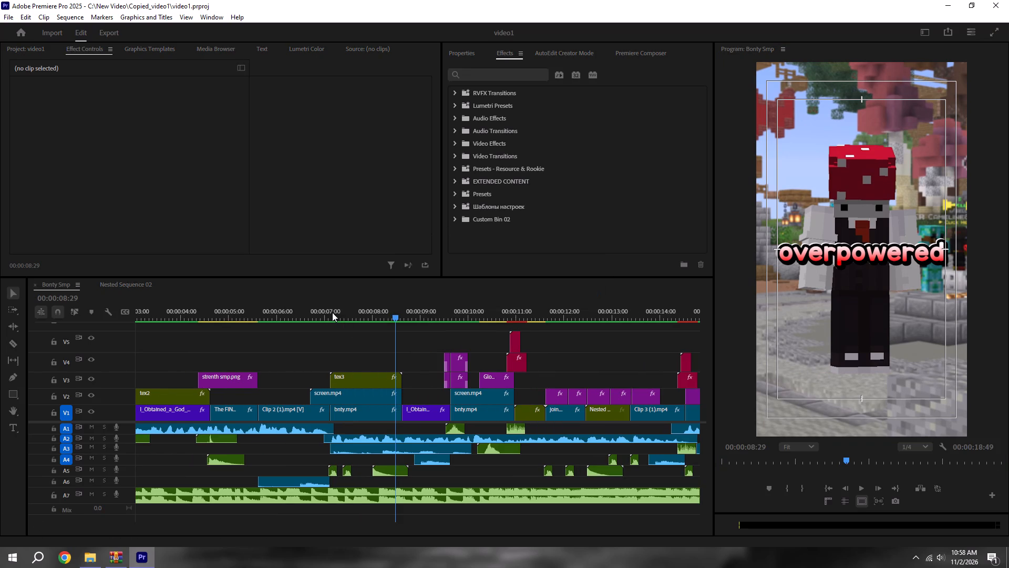
left_click(332, 312, "shift")
key("space")
key("space")
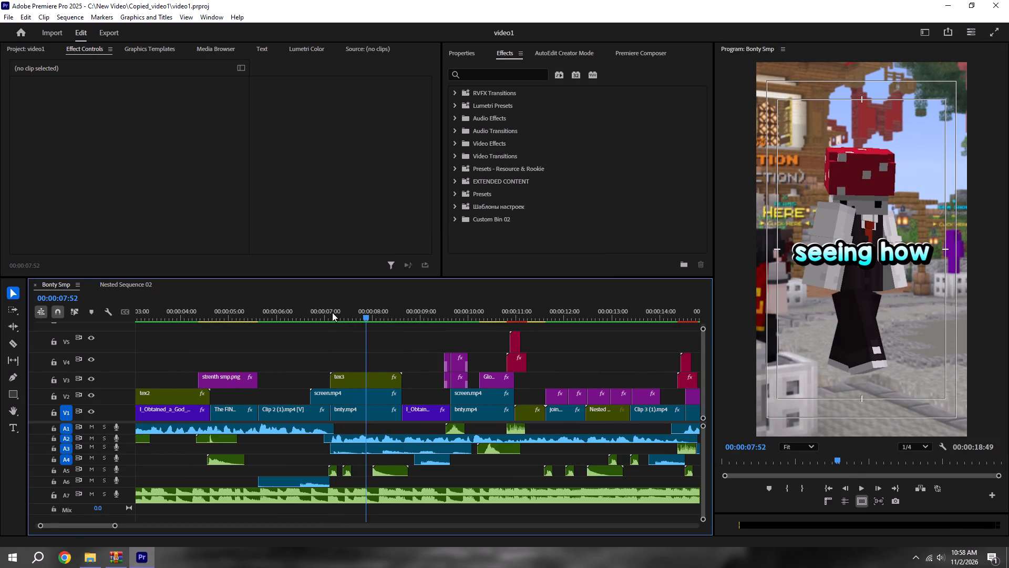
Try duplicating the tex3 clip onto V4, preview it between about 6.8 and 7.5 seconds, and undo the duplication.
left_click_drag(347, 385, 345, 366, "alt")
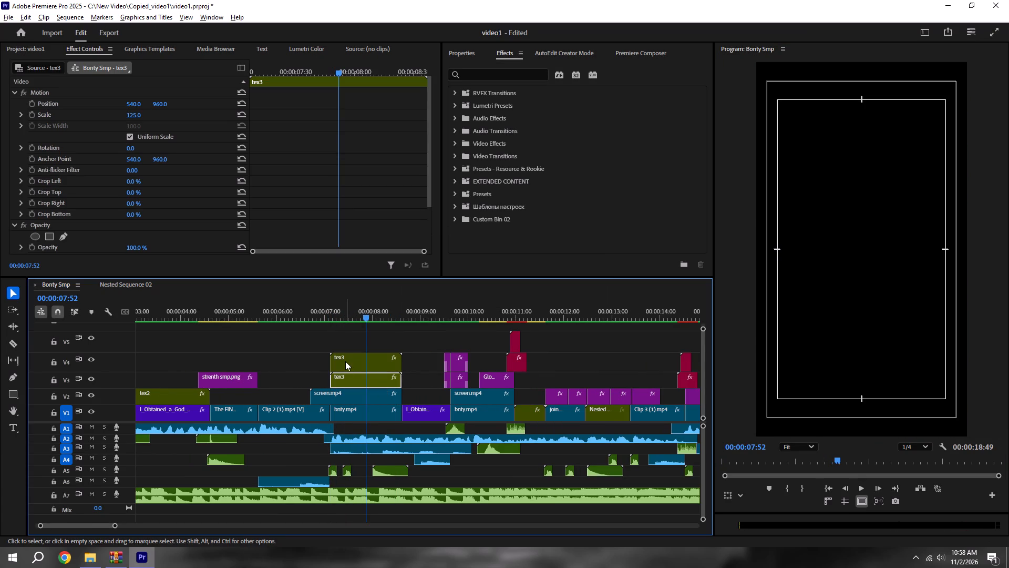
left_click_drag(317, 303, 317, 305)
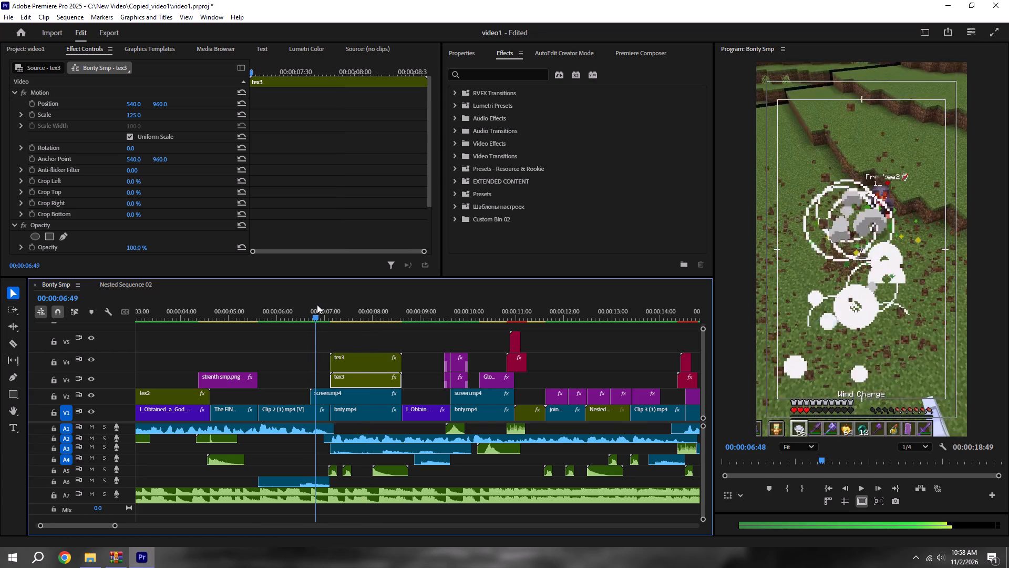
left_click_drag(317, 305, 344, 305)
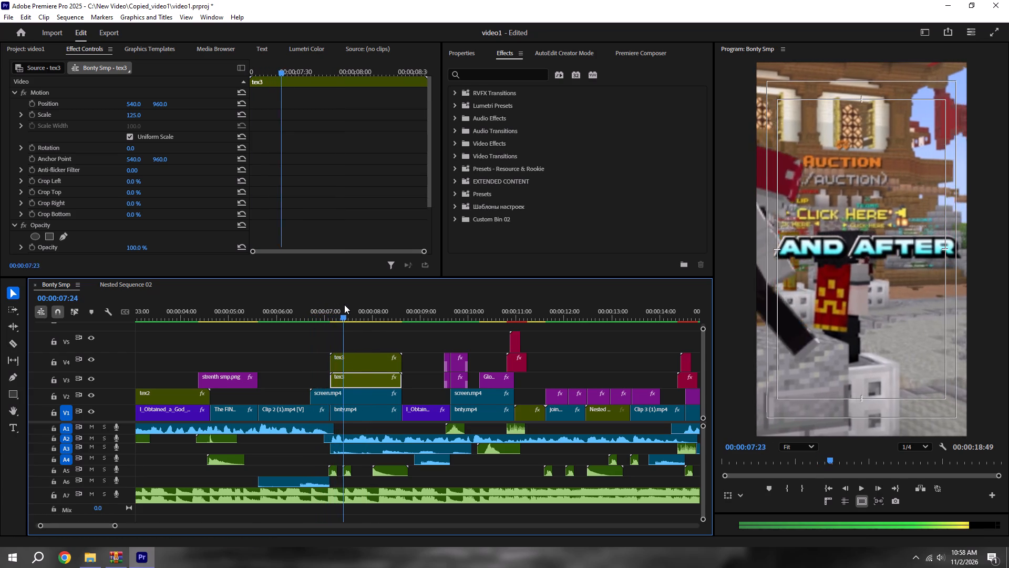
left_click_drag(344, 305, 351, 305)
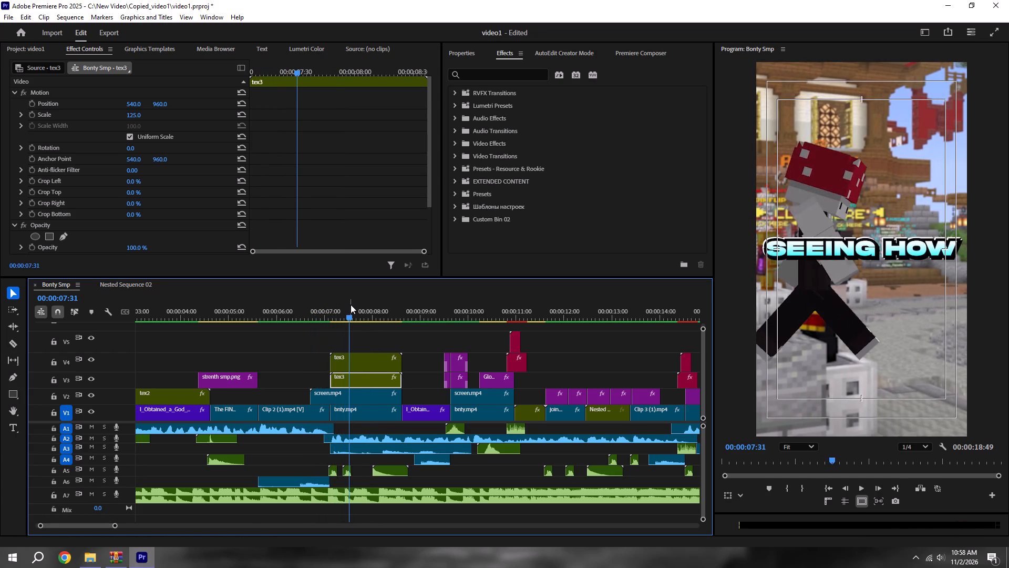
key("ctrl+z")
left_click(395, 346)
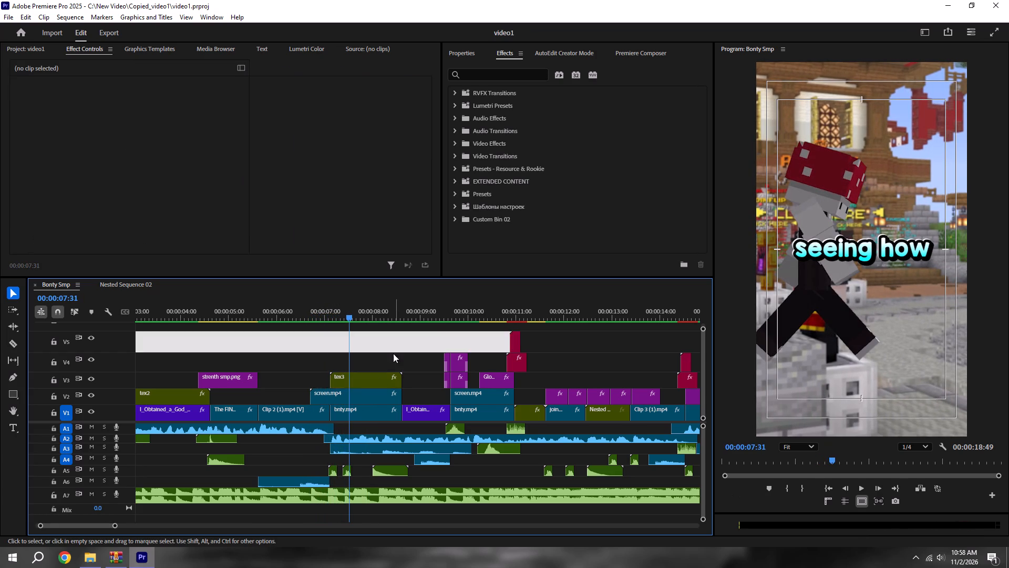
Move the tex3 clip up to V4 and duplicate the screen.mp4 clip beneath it onto V3.
left_click(361, 391)
left_click_drag(356, 383, 358, 366)
left_click_drag(352, 393, 349, 383, "alt")
left_click(346, 382)
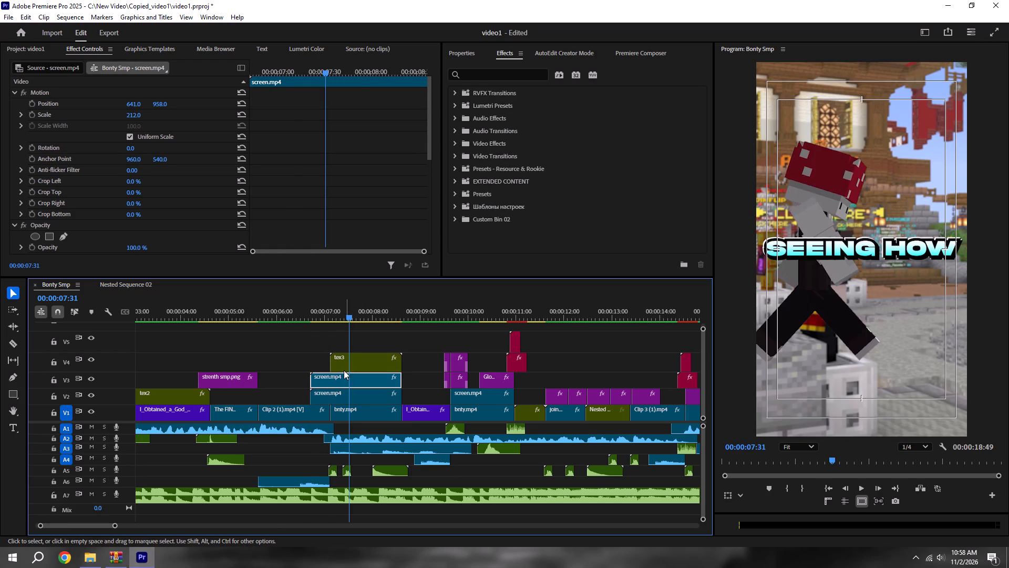
Set the V3 screen.mp4 copy's blend mode to Linear Dodge (Add) and its opacity to 20%, and save the project.
left_click(328, 316)
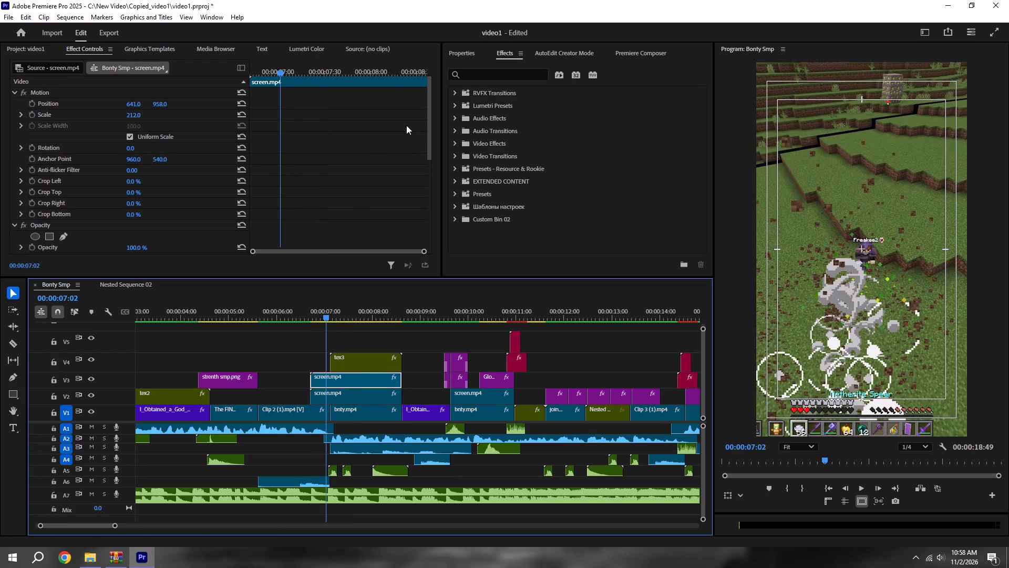
scroll(56, 206, "down", 6)
left_click(158, 198)
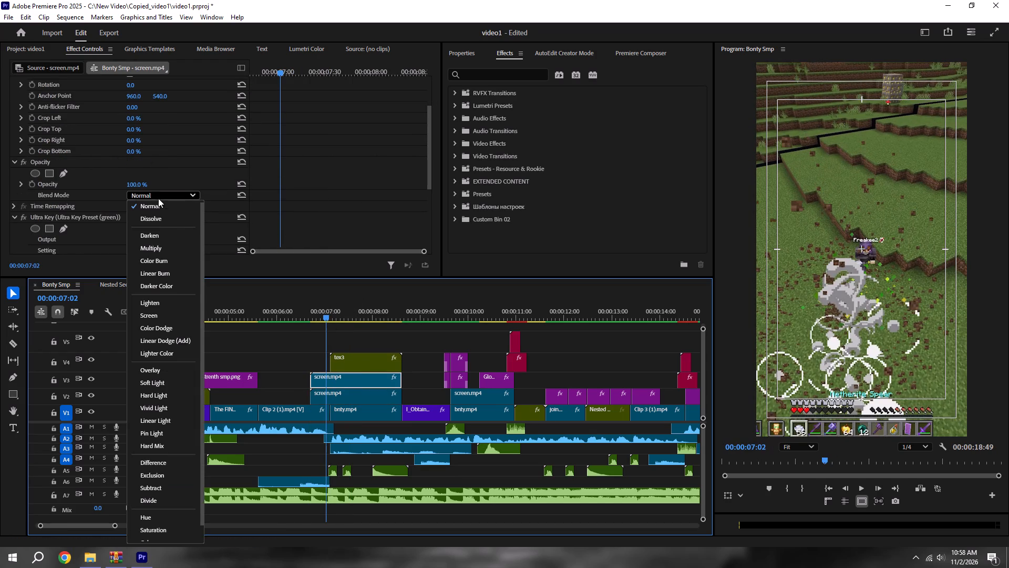
left_click(156, 336)
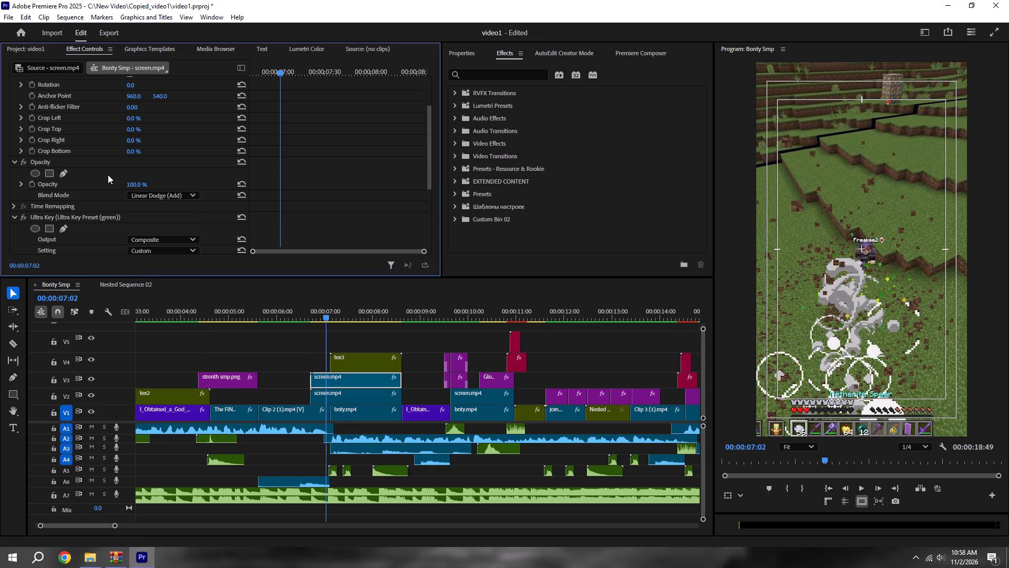
left_click(139, 180)
left_click(140, 186)
type("20")
key("Return")
key("ctrl+s")
Preview the tex3 section to 00:00:07:56, set the V3 screen.mp4 copy's opacity to 30%, and save the project.
key("space")
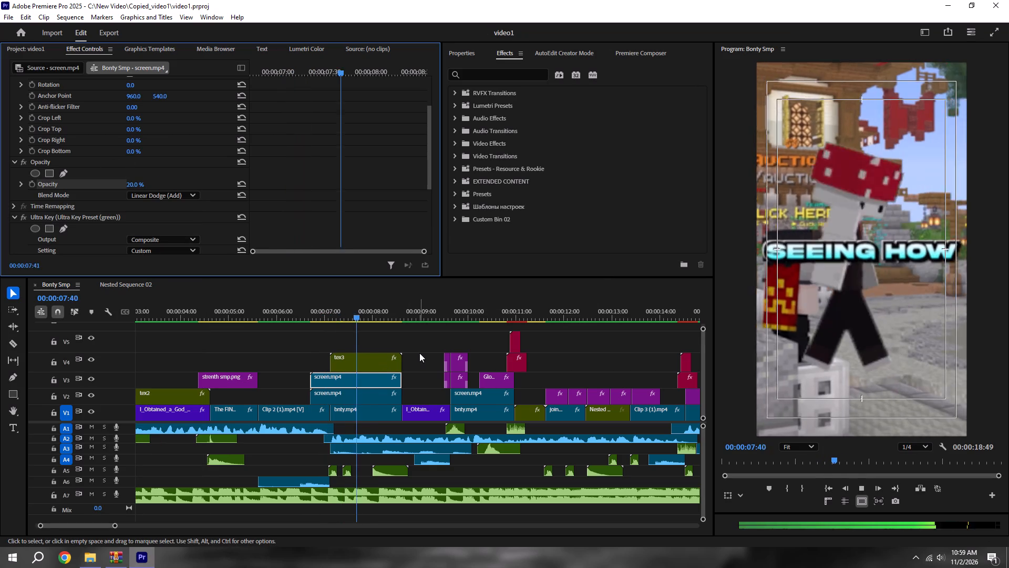
key("space")
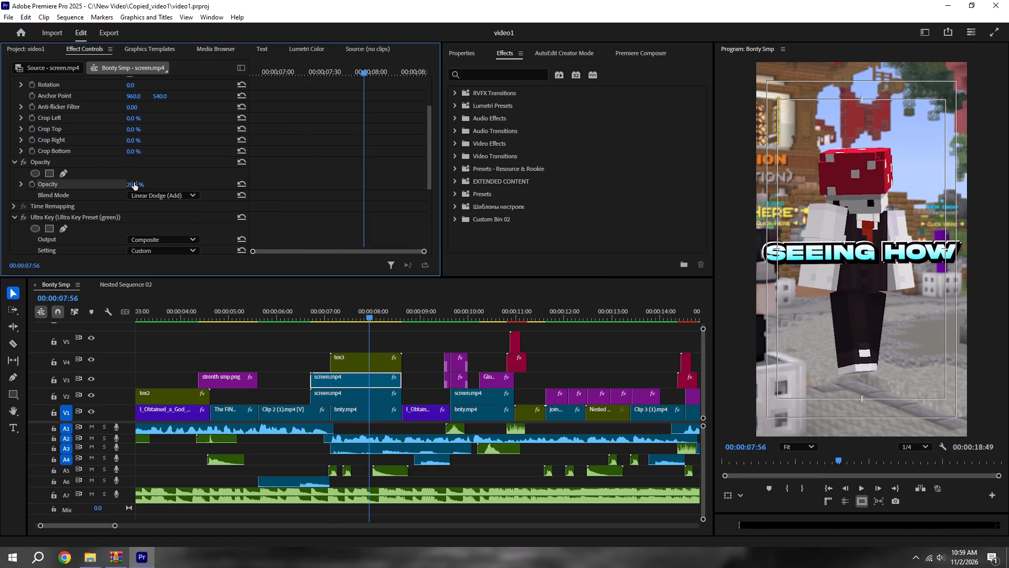
left_click_drag(134, 182, 174, 182)
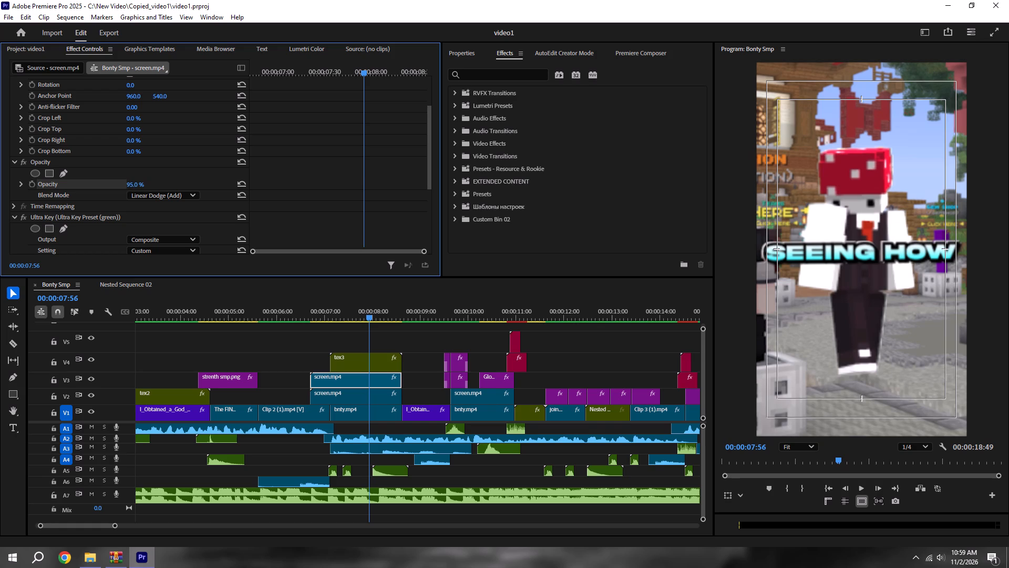
left_click_drag(174, 182, 160, 182)
left_click_drag(160, 182, 147, 182)
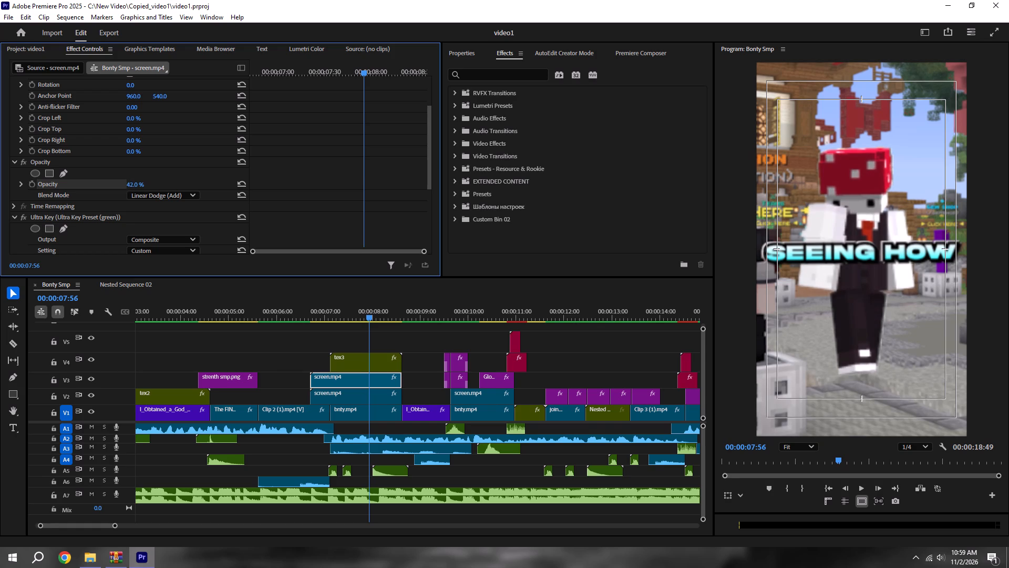
left_click_drag(147, 182, 142, 182)
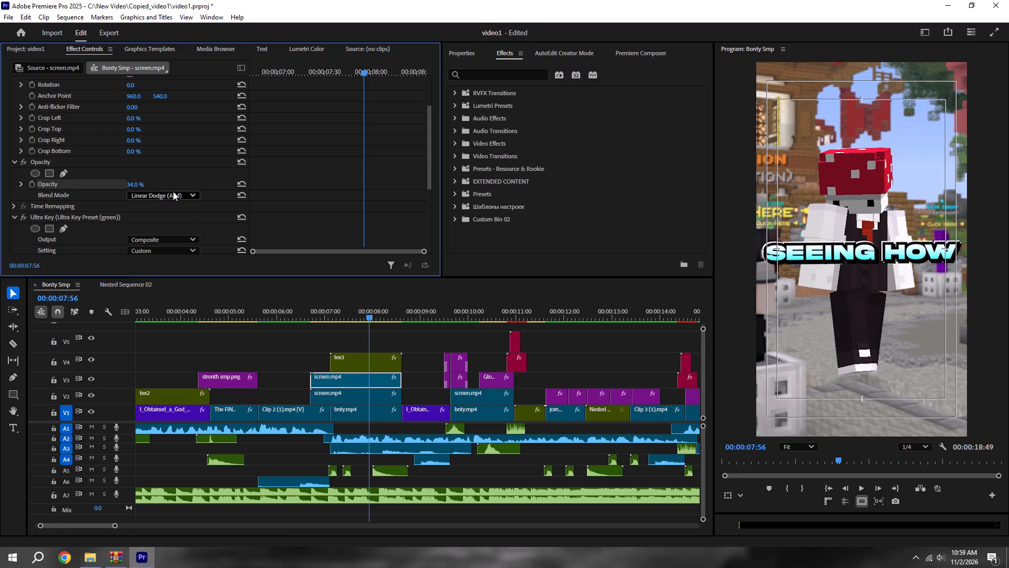
left_click(138, 186)
type("30")
key("Return")
key("ctrl+s")
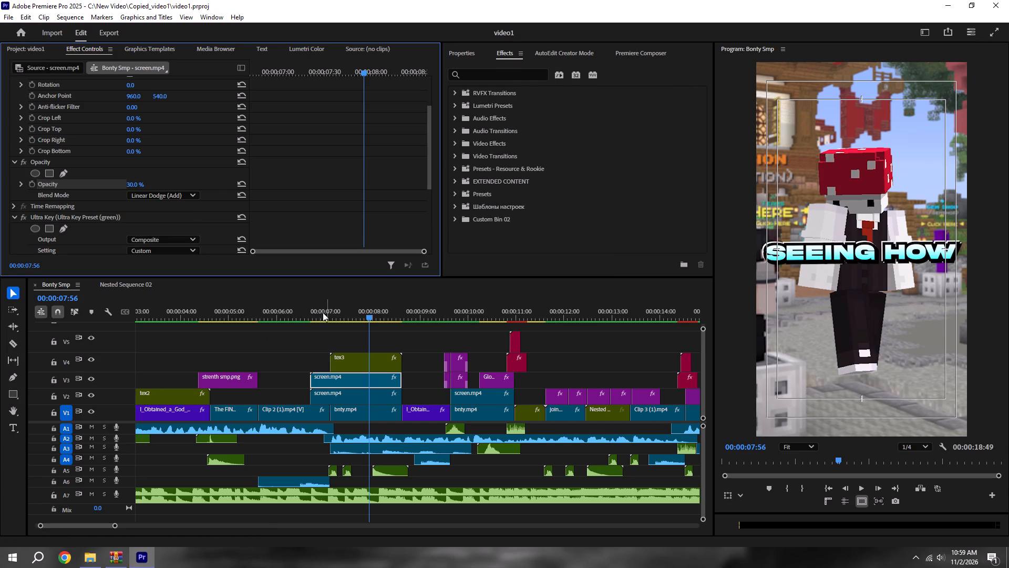
Replay the sequence from just before the tex3 section through to 00:00:18:16, saving the project between playbacks.
left_click(296, 310, "shift")
left_click(346, 329)
key("space")
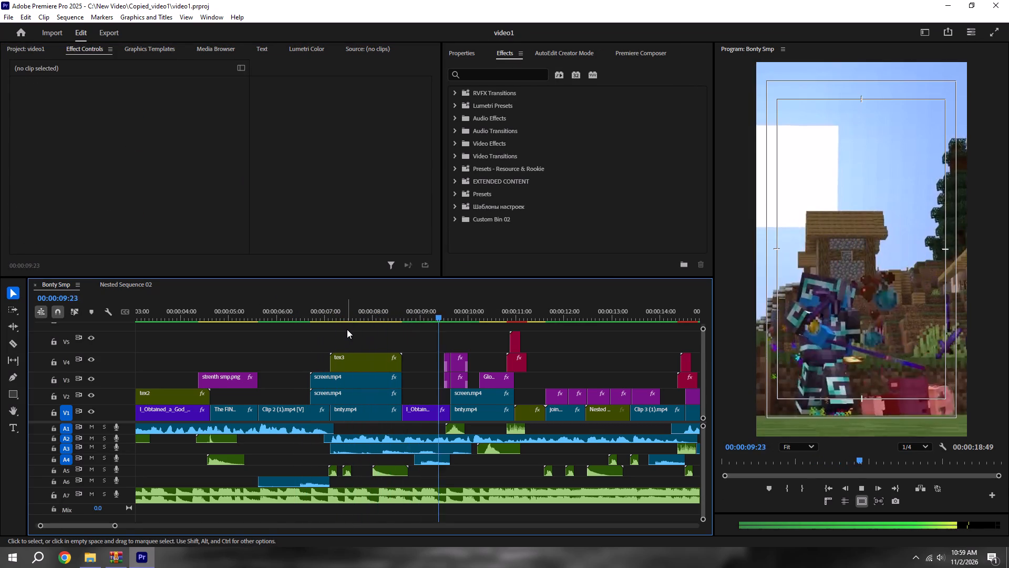
key("space")
scroll(409, 311, "down", 5, "alt")
key("ctrl+s")
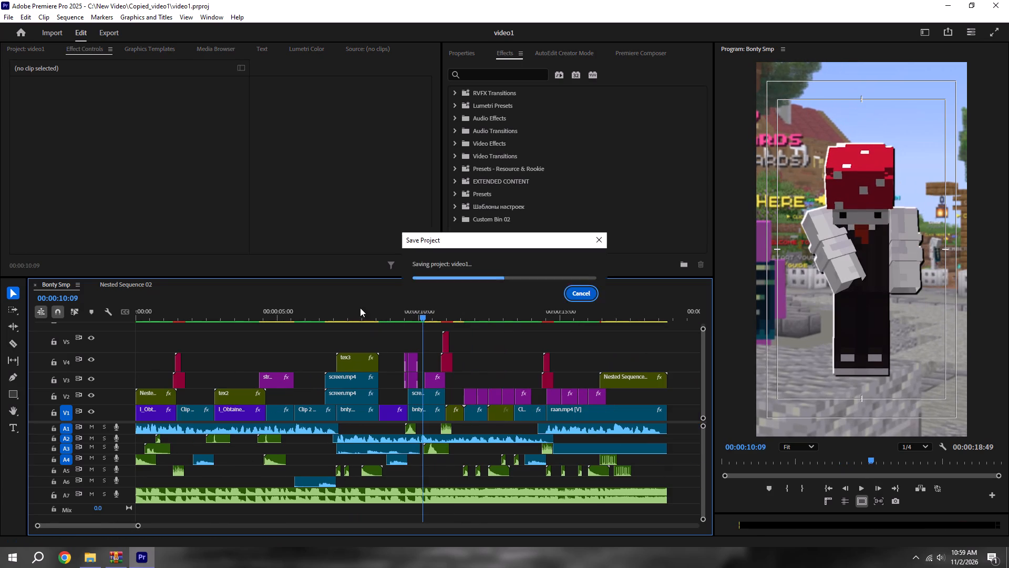
left_click(330, 312, "shift")
key("space")
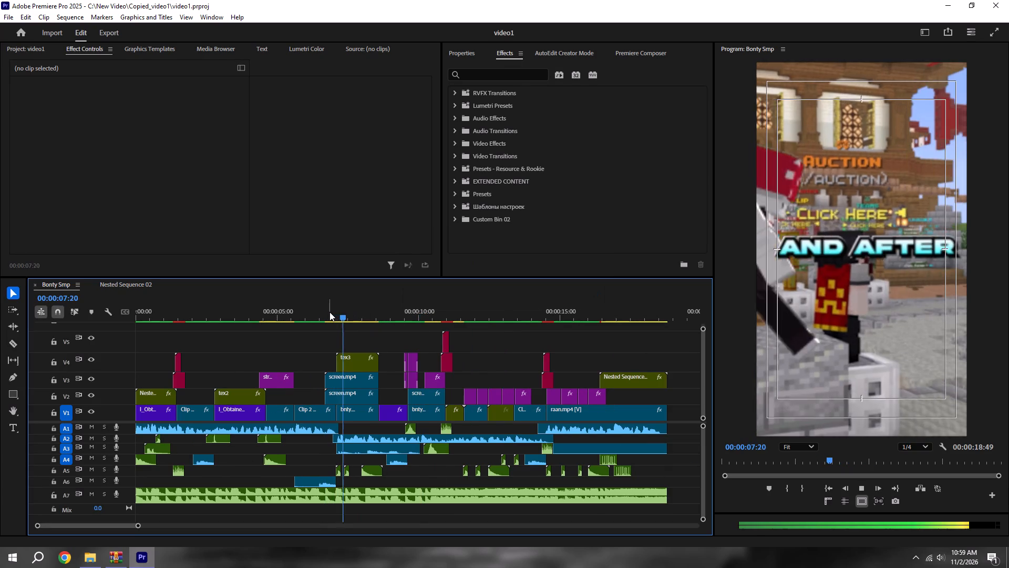
key("space")
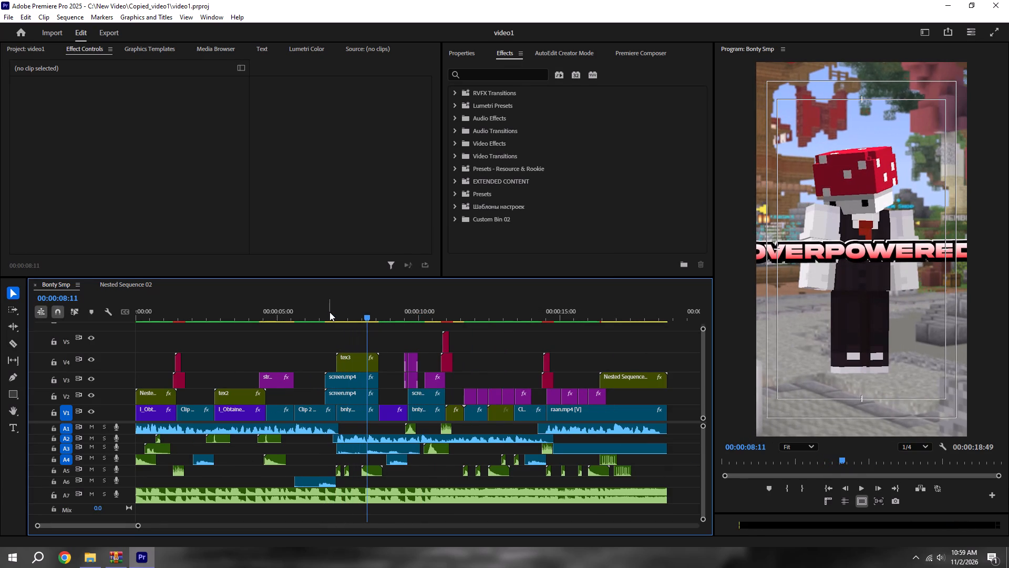
key("ctrl+s")
key("space")
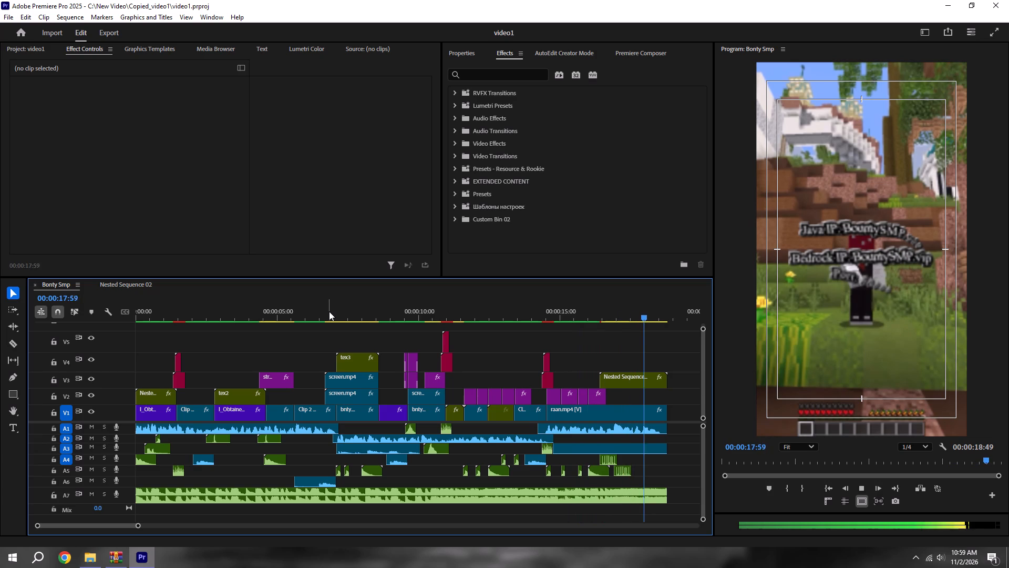
key("space")
scroll(332, 311, "down", 7, "alt")
key("ctrl+s")
Play the sequence from the start to 00:00:11:21, save, and replay from about 9 seconds to 00:00:11:03.
left_click(498, 396)
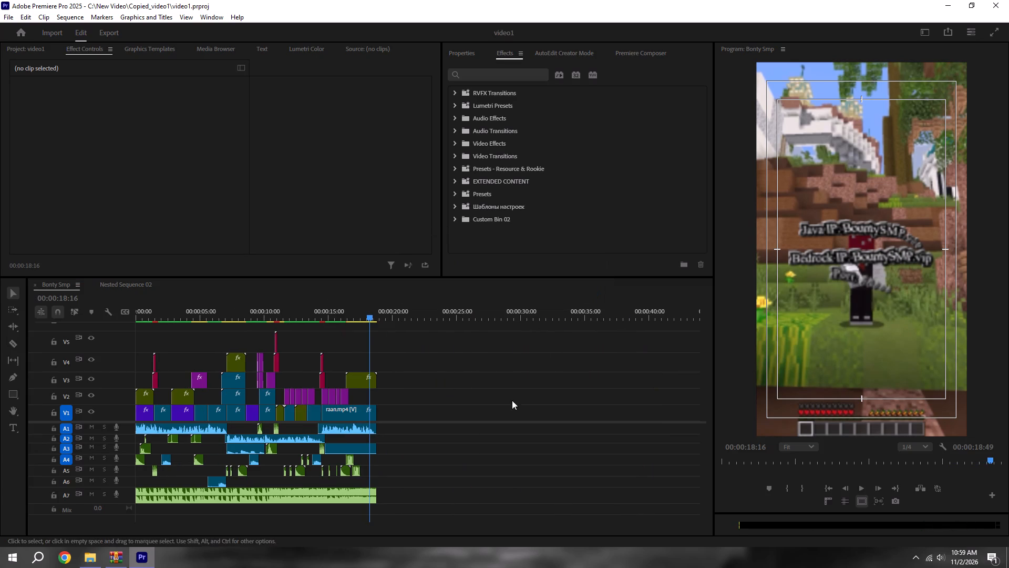
left_click(827, 481)
left_click(828, 486)
key("space")
scroll(428, 452, "up", 5, "alt")
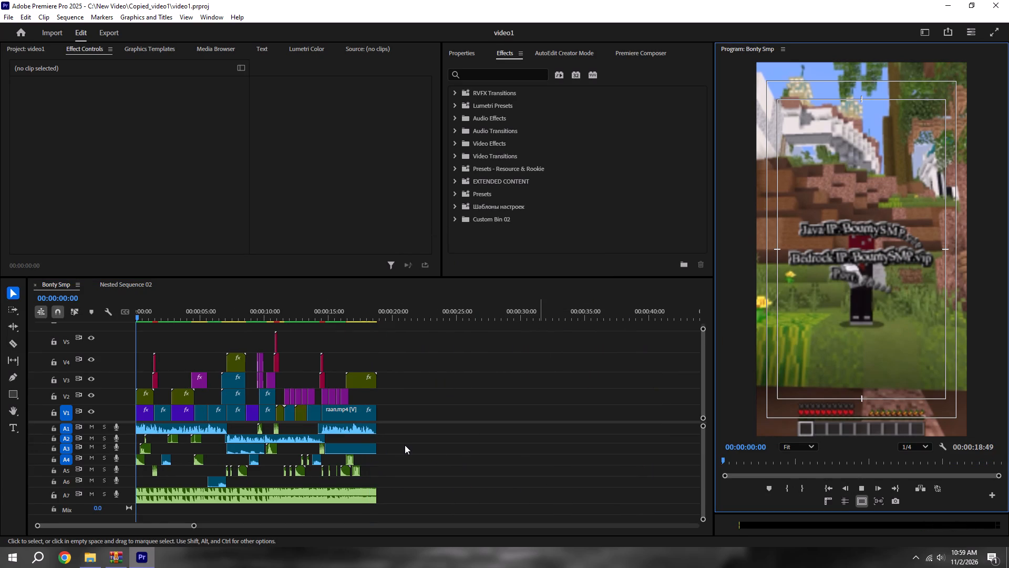
scroll(405, 445, "up", 10, "alt")
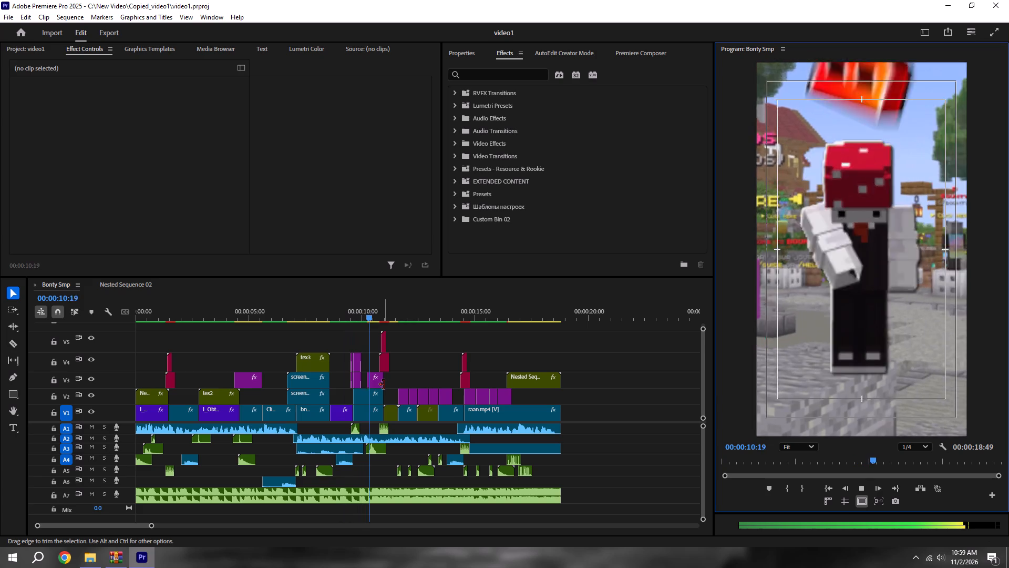
key("space")
scroll(335, 413, "up", 10, "alt")
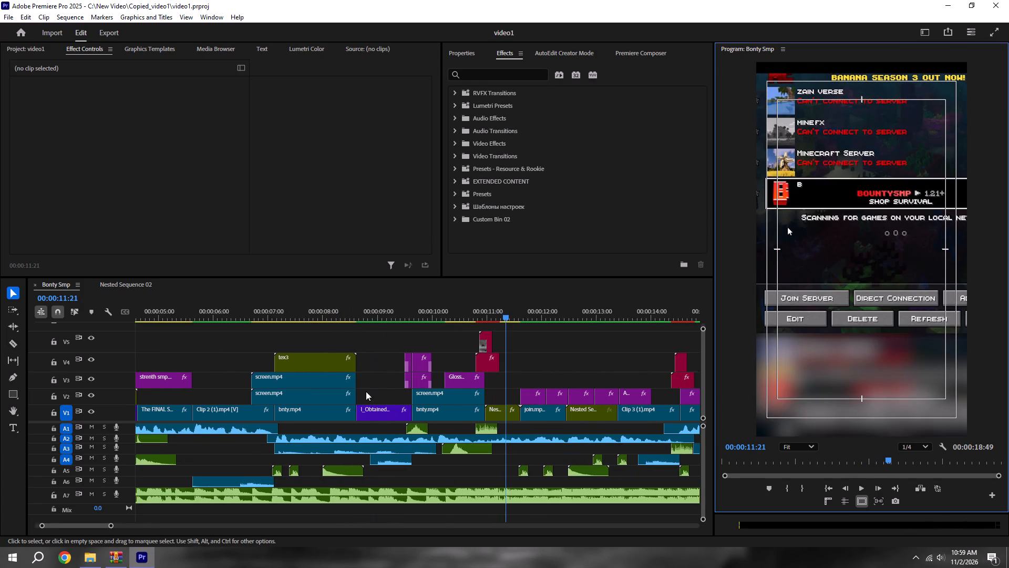
key("ctrl+s")
left_click(383, 319, "shift")
key("space")
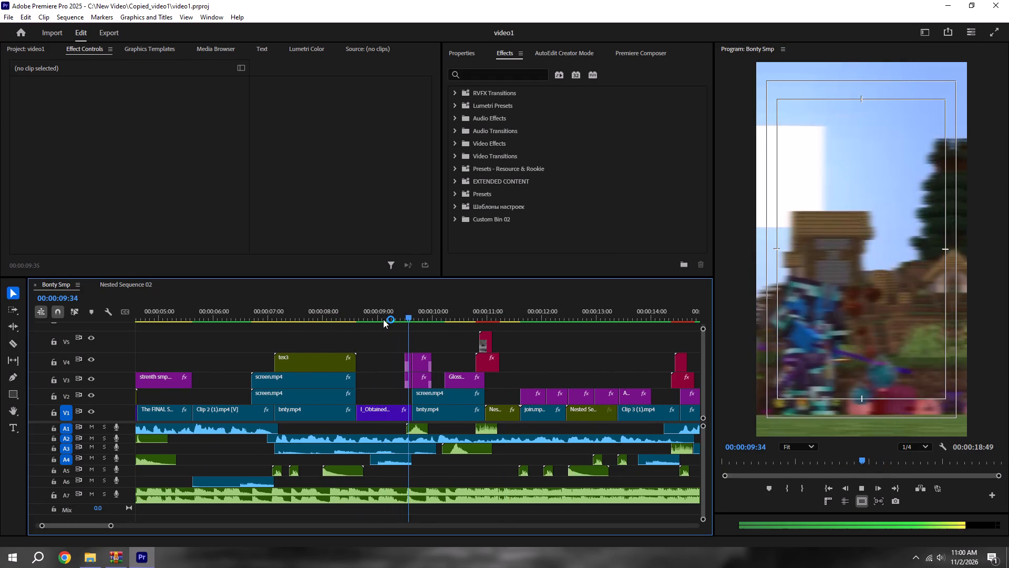
key("space")
key("space")
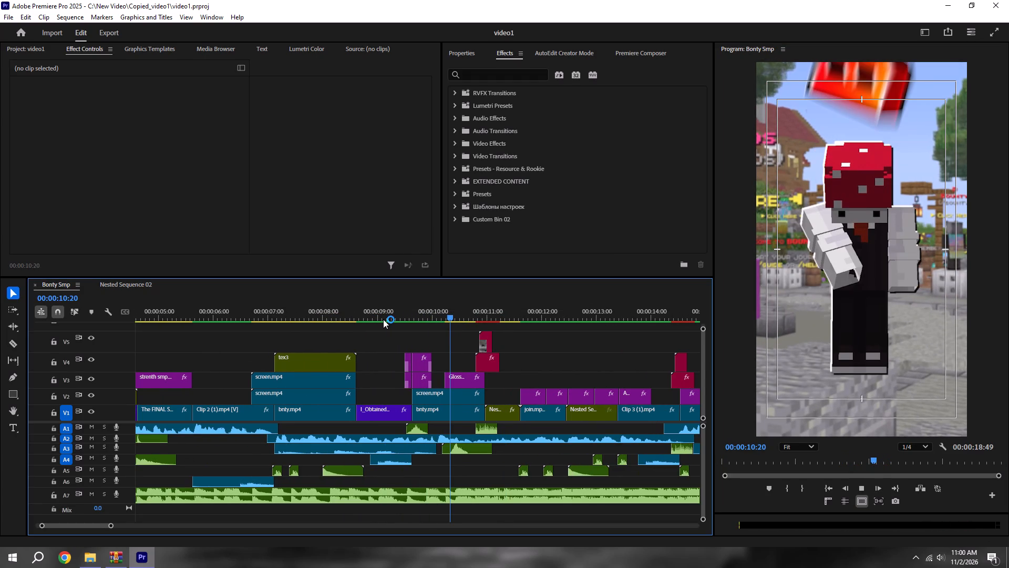
key("space")
Delete the Whoosh 4.mp3 clip on A3 just before 11 seconds and save the project.
left_click(465, 450)
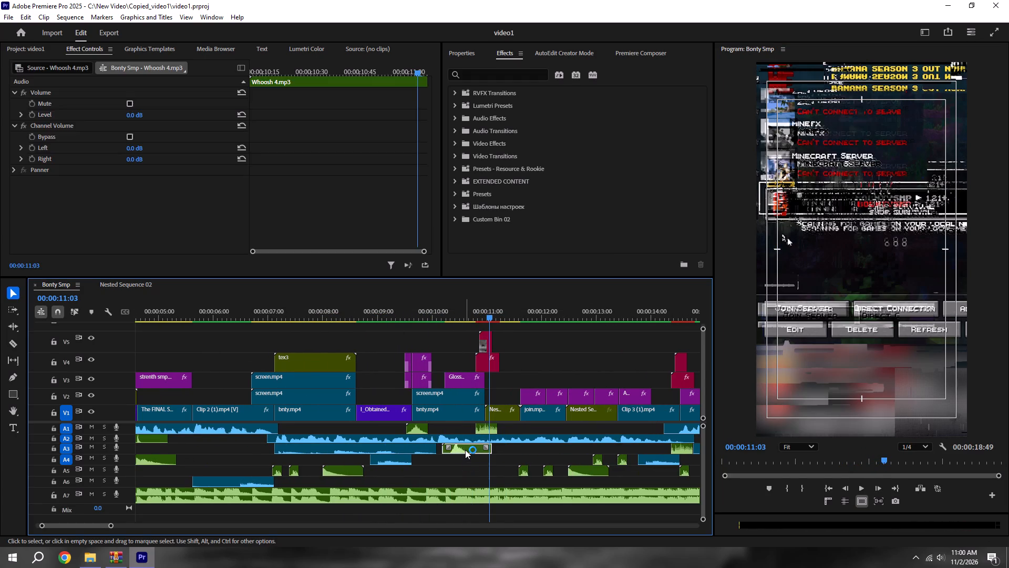
key("BackSpace")
key("ctrl+s")
scroll(467, 449, "down", 6, "alt")
key("ctrl+s")
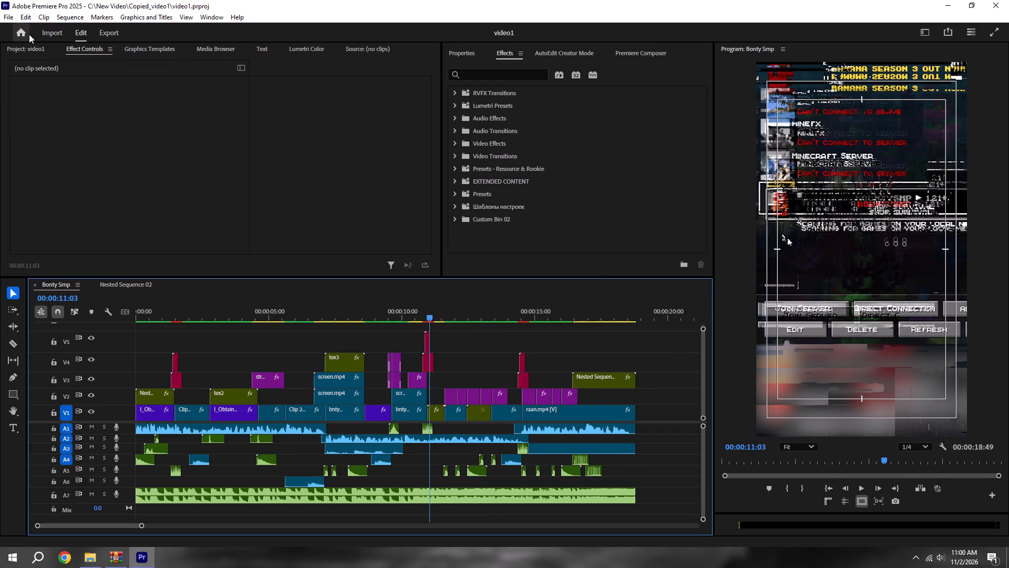
Open the recent projects McHub Pri 6 and mchub pri 5 alongside video1.
left_click(28, 33)
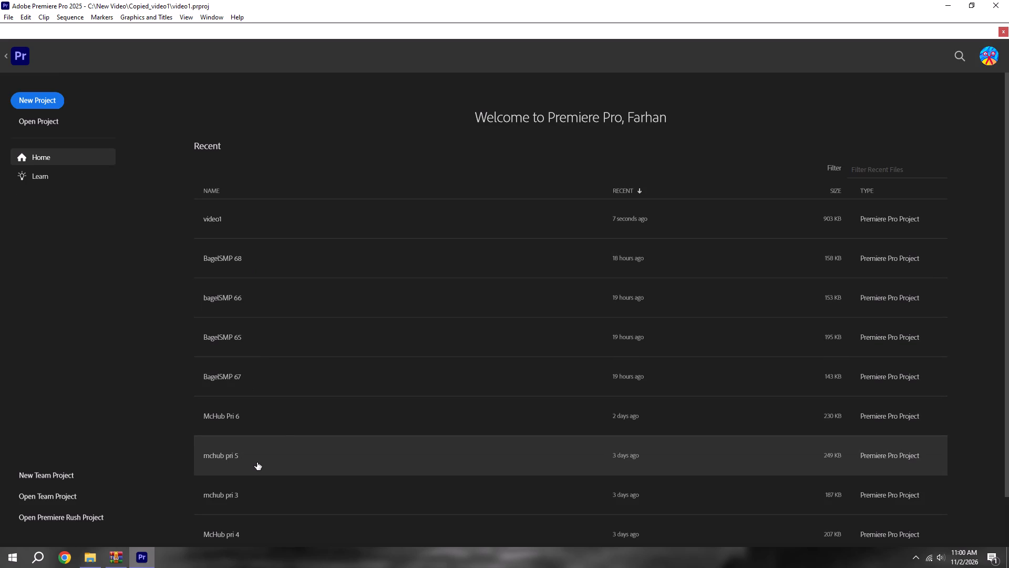
left_click(257, 462)
left_click(258, 418)
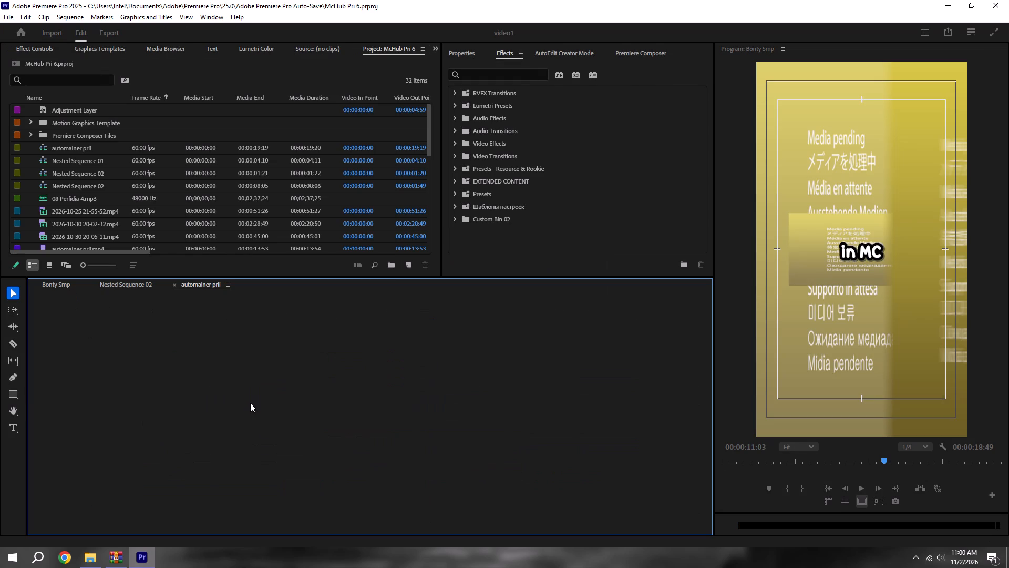
left_click(18, 35)
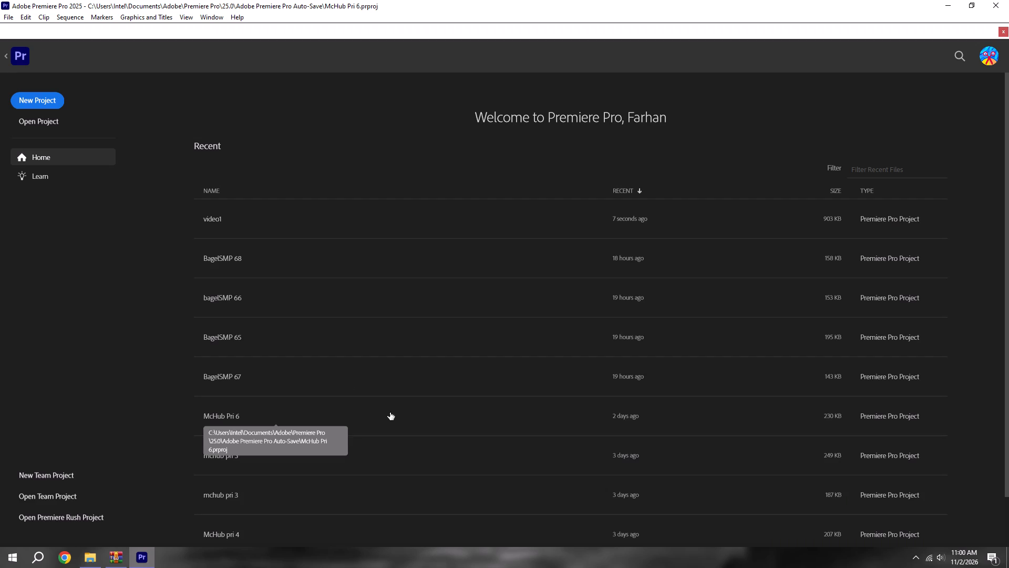
left_click(256, 448)
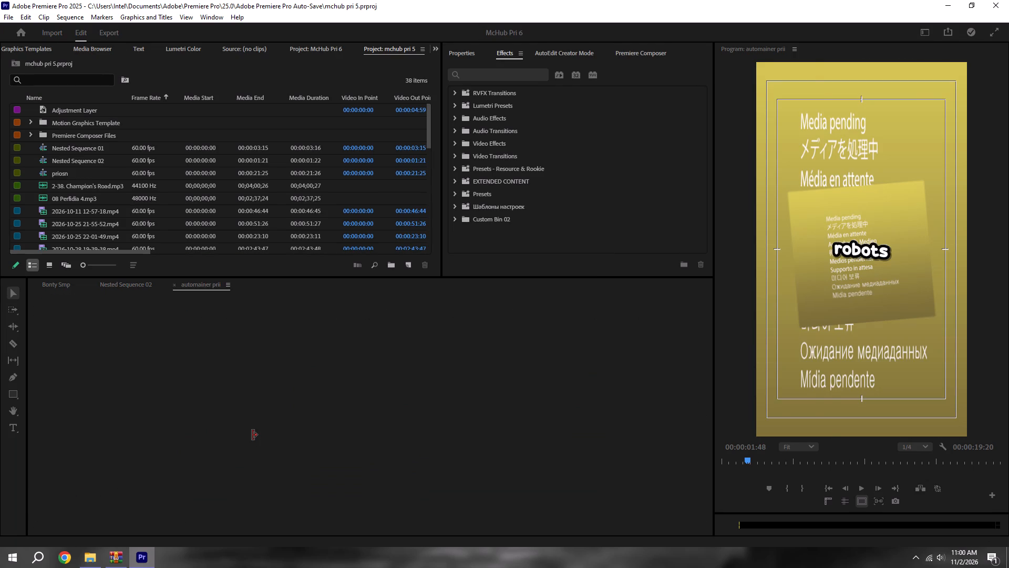
Save mchub pri 5, preview its priosn sequence from 00:00:03:20 to 00:00:04:40, and copy the audio clip on A7.
scroll(260, 434, "down", 2)
scroll(269, 433, "up", 5)
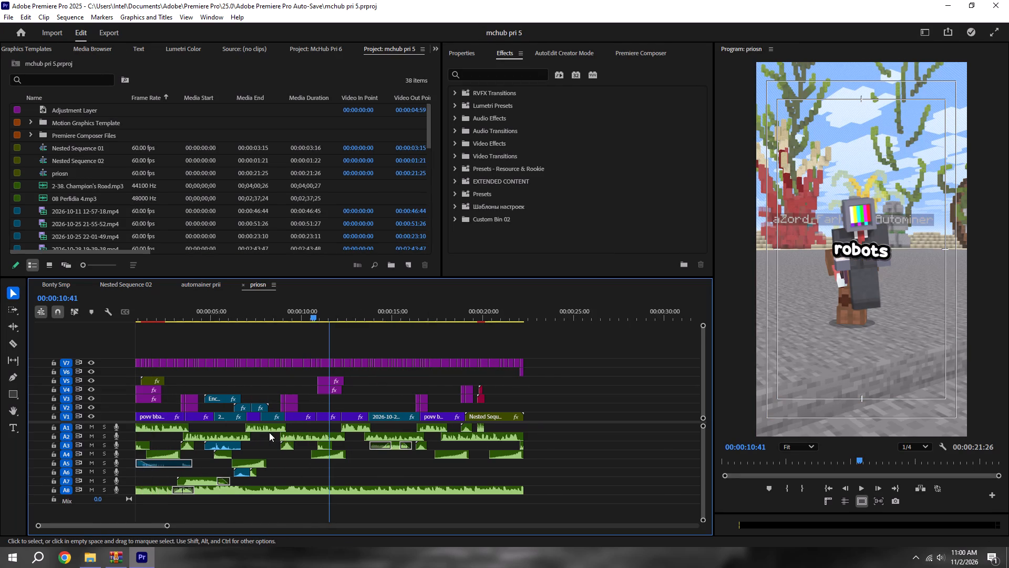
scroll(269, 432, "down", 3, "alt")
key("ctrl+s")
left_click_drag(214, 319, 181, 318)
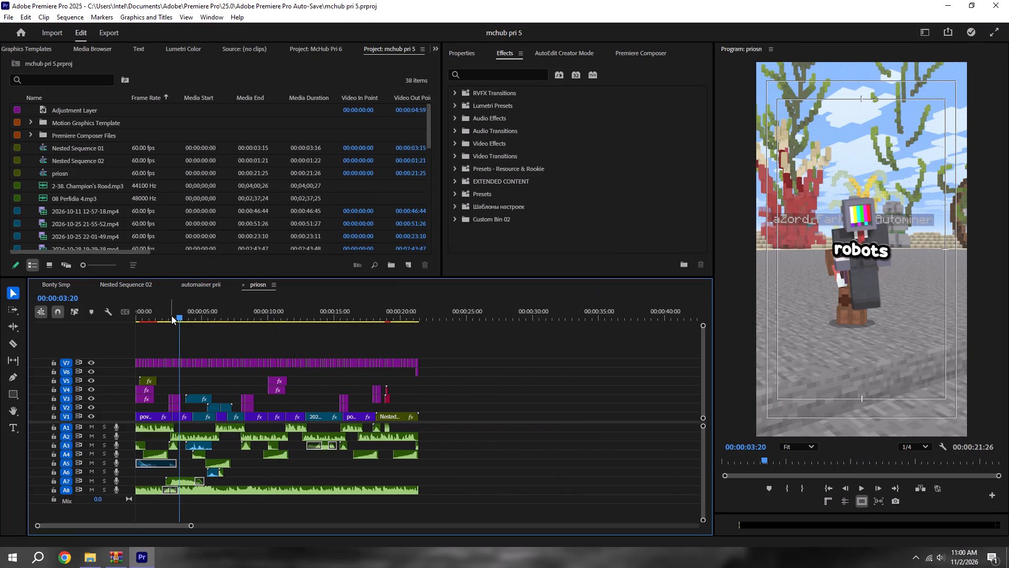
key("space")
scroll(251, 392, "up", 5, "alt")
scroll(251, 392, "up", 5)
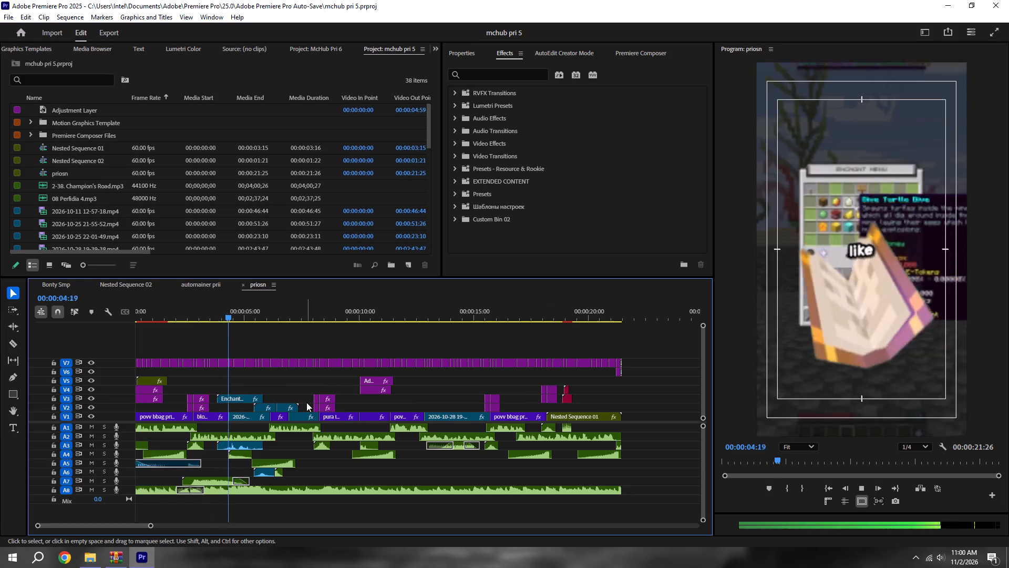
key("space")
left_click(216, 480)
key("ctrl+c")
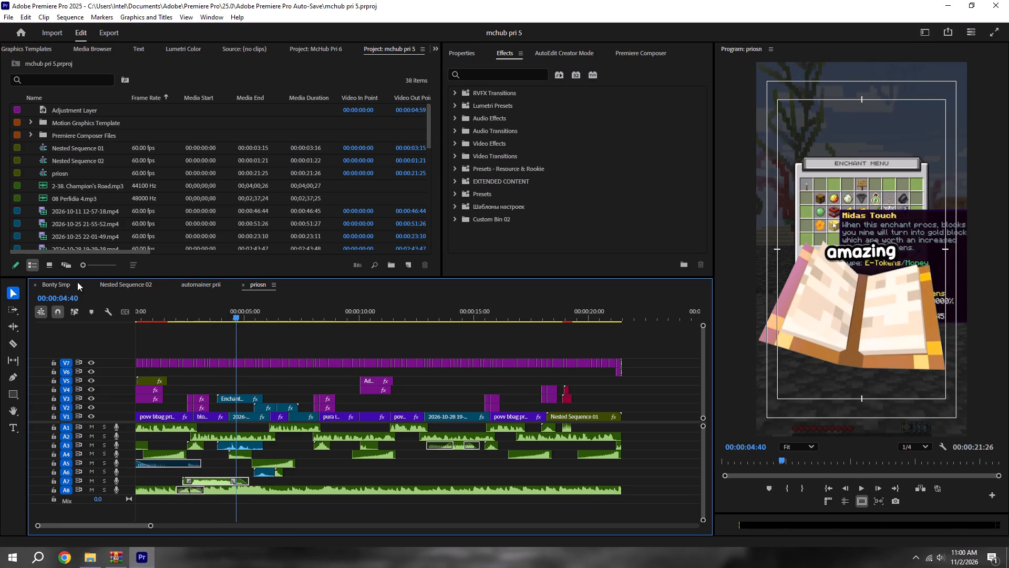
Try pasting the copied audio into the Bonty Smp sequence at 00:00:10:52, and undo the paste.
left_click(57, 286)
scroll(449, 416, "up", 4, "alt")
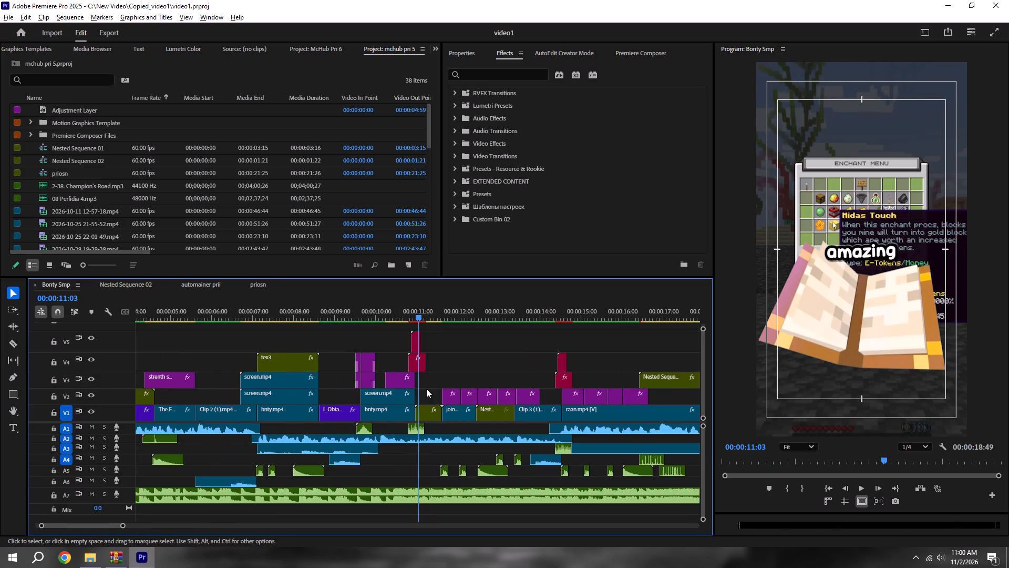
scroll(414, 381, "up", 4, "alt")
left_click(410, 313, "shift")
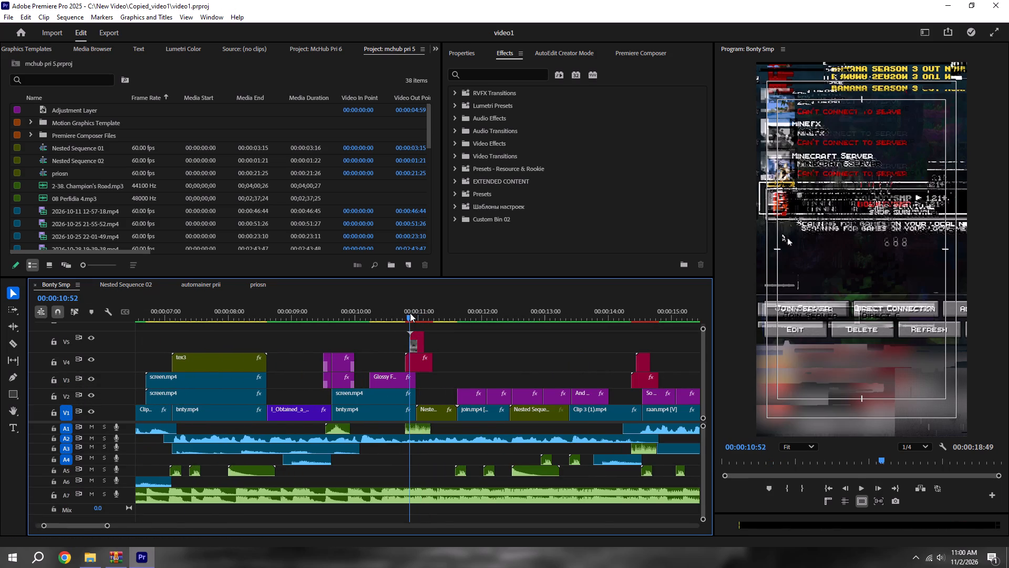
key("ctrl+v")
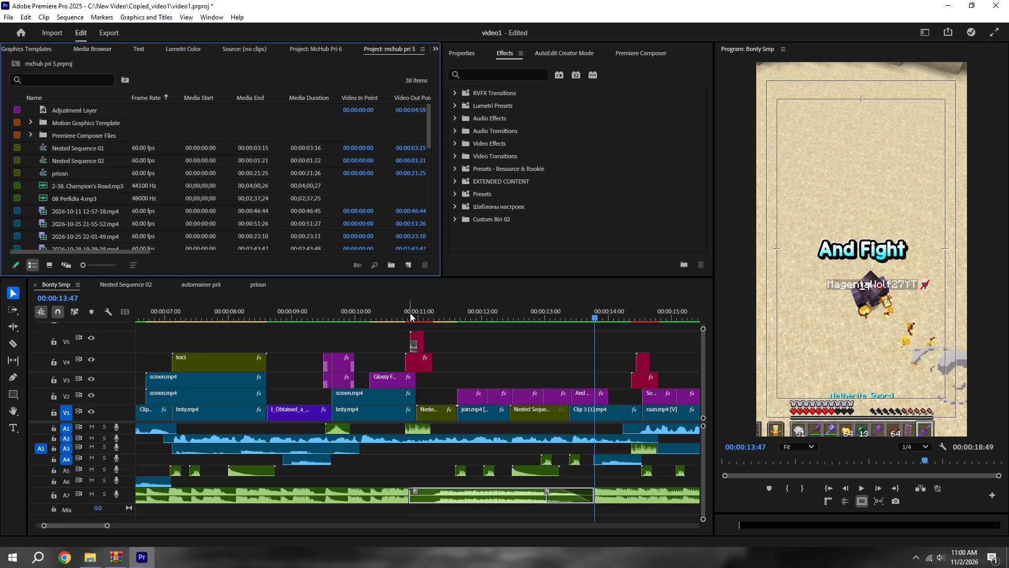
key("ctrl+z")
Move the Bonty Smp music clip from A7 down to A8, paste the copied audio onto A7 at about 00:00:10:52, and save.
scroll(519, 442, "down", 6, "alt")
left_click_drag(427, 497, 427, 516)
left_click(465, 495)
key("ctrl+v")
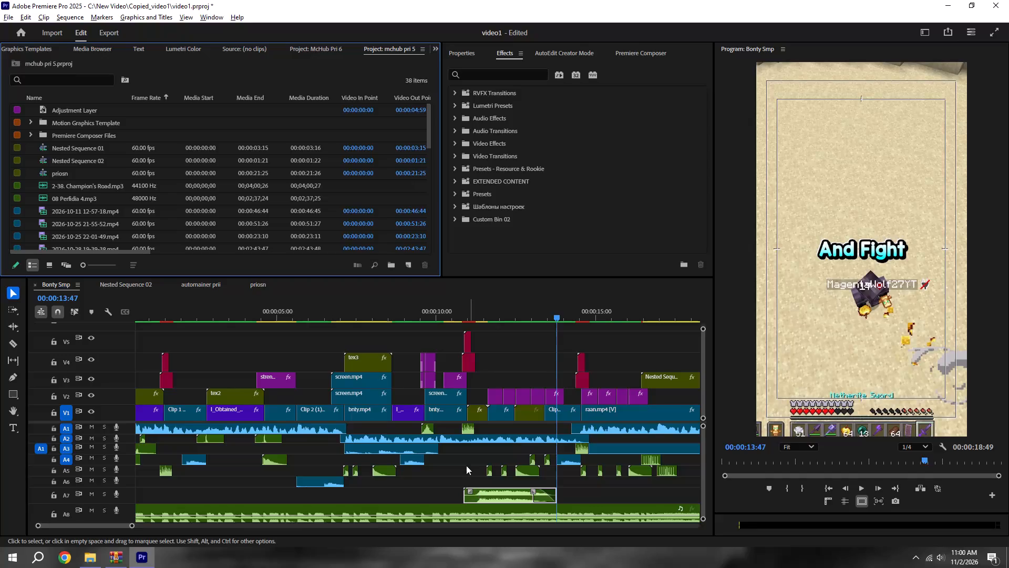
key("ctrl+s")
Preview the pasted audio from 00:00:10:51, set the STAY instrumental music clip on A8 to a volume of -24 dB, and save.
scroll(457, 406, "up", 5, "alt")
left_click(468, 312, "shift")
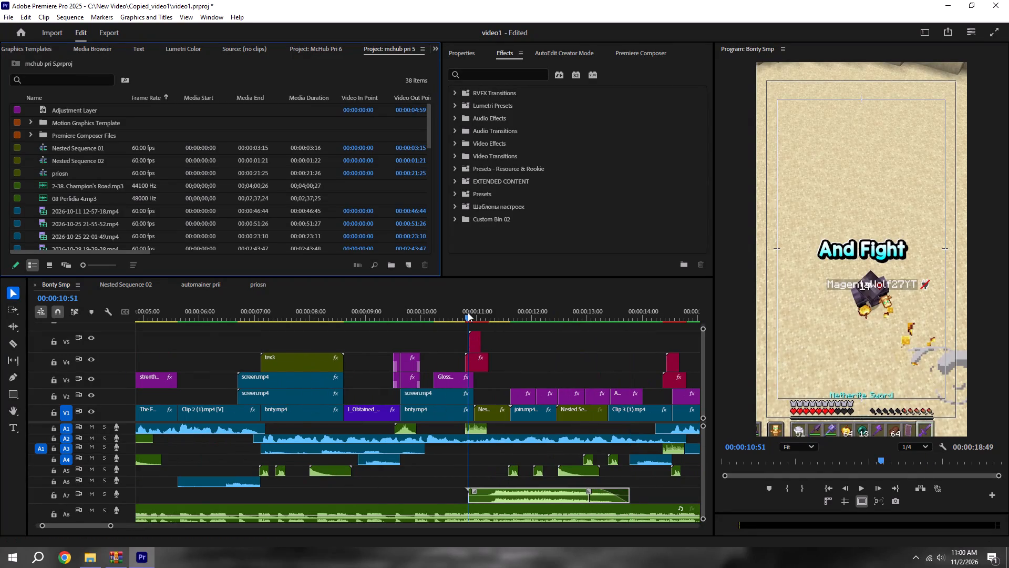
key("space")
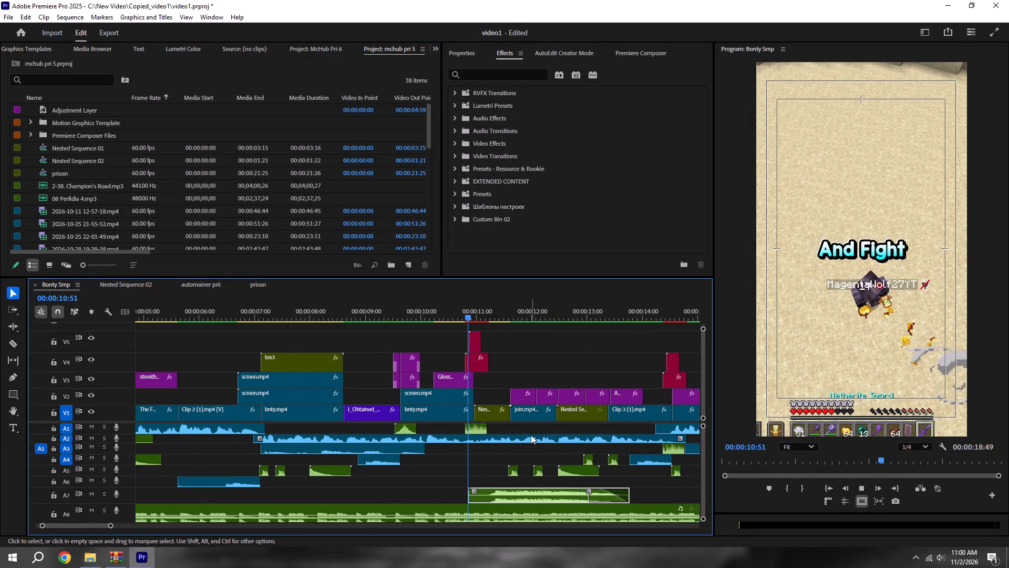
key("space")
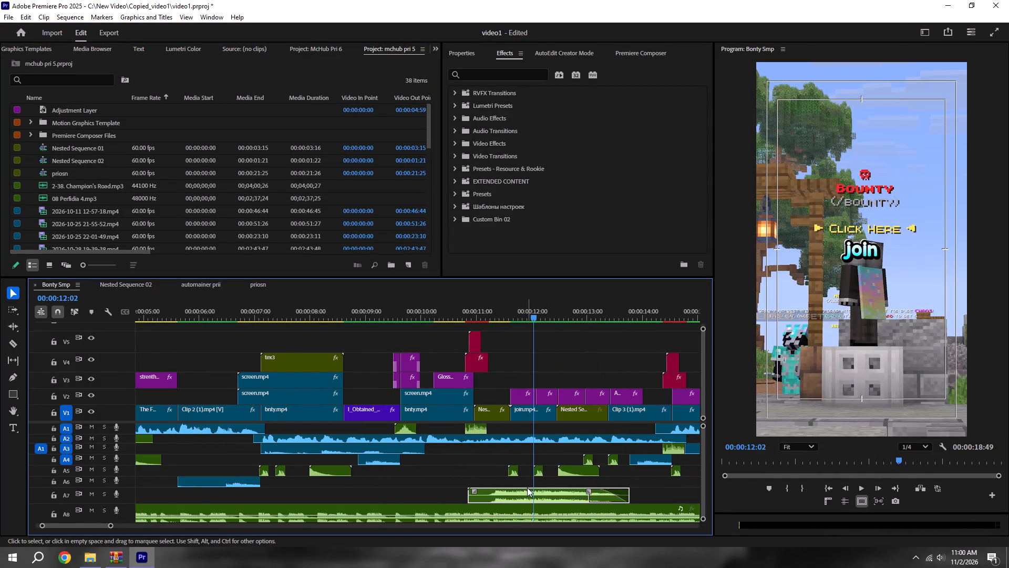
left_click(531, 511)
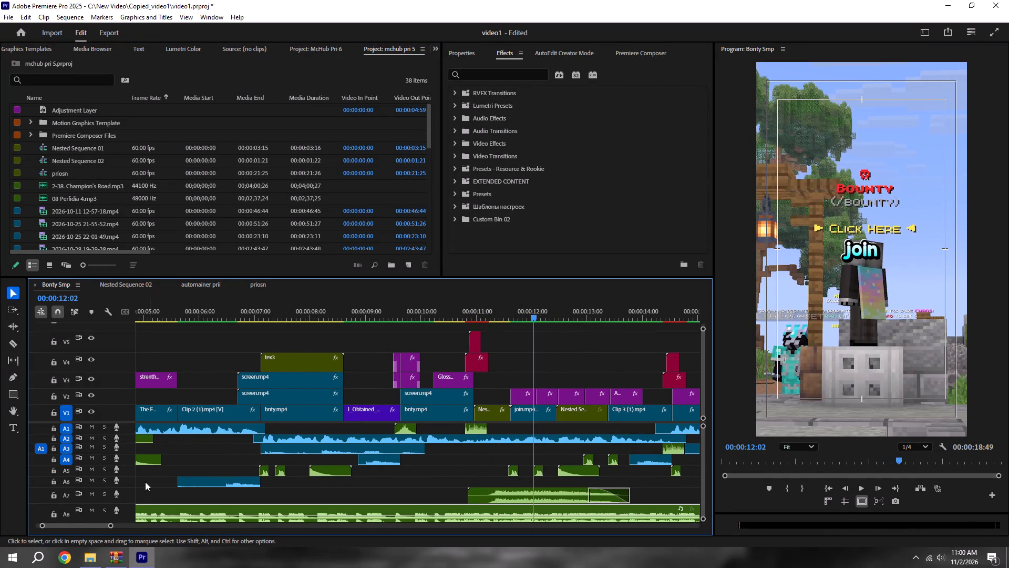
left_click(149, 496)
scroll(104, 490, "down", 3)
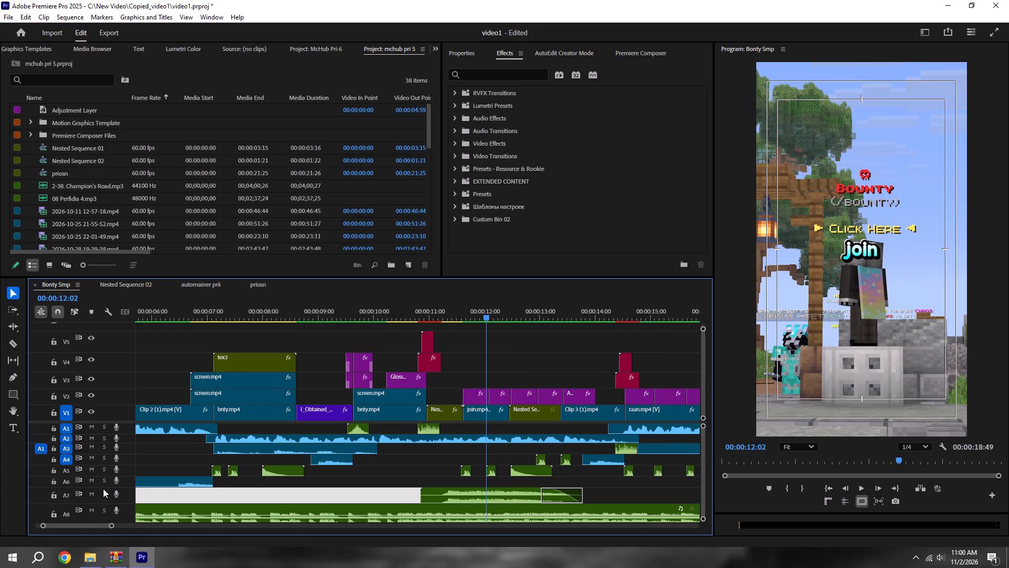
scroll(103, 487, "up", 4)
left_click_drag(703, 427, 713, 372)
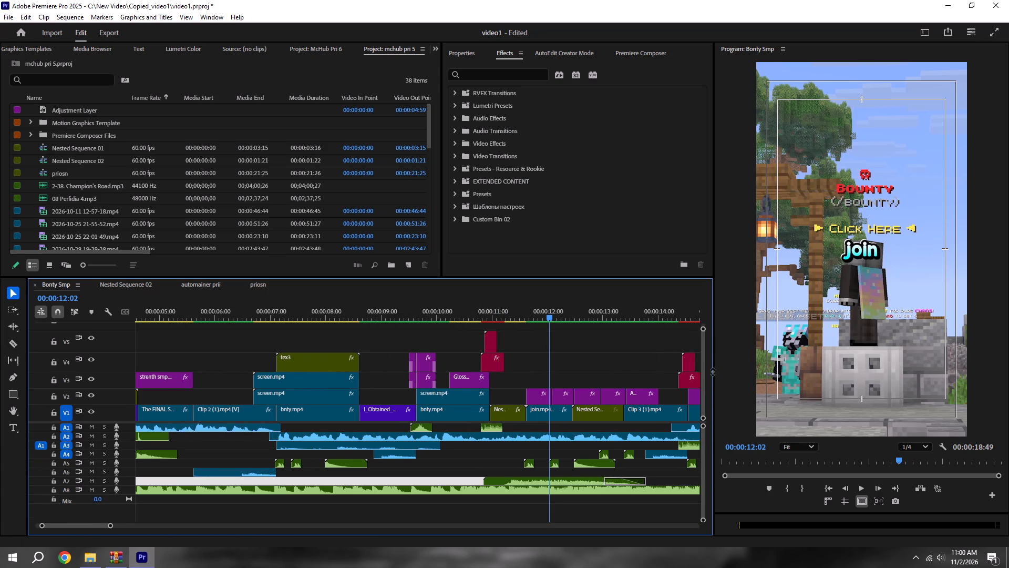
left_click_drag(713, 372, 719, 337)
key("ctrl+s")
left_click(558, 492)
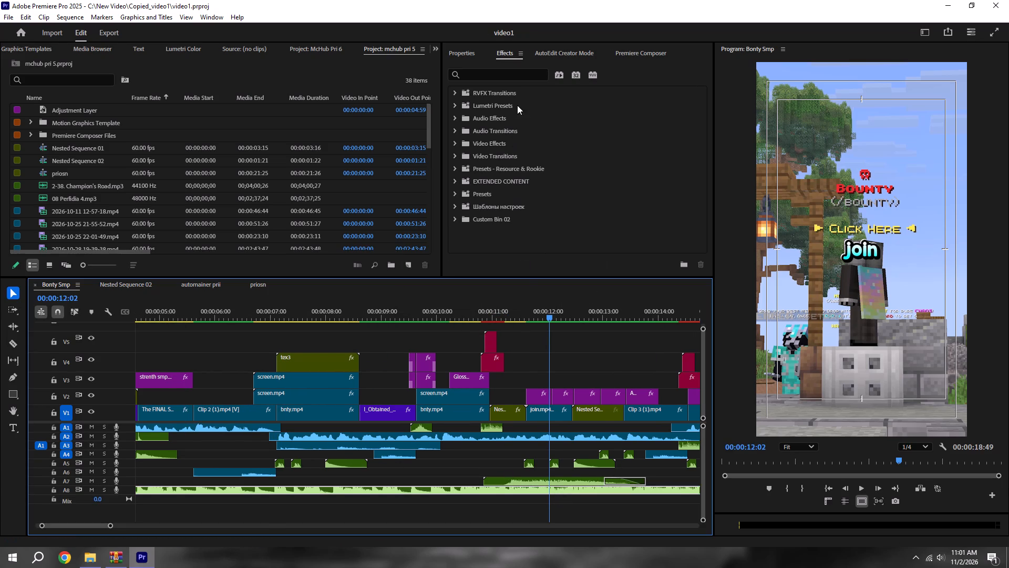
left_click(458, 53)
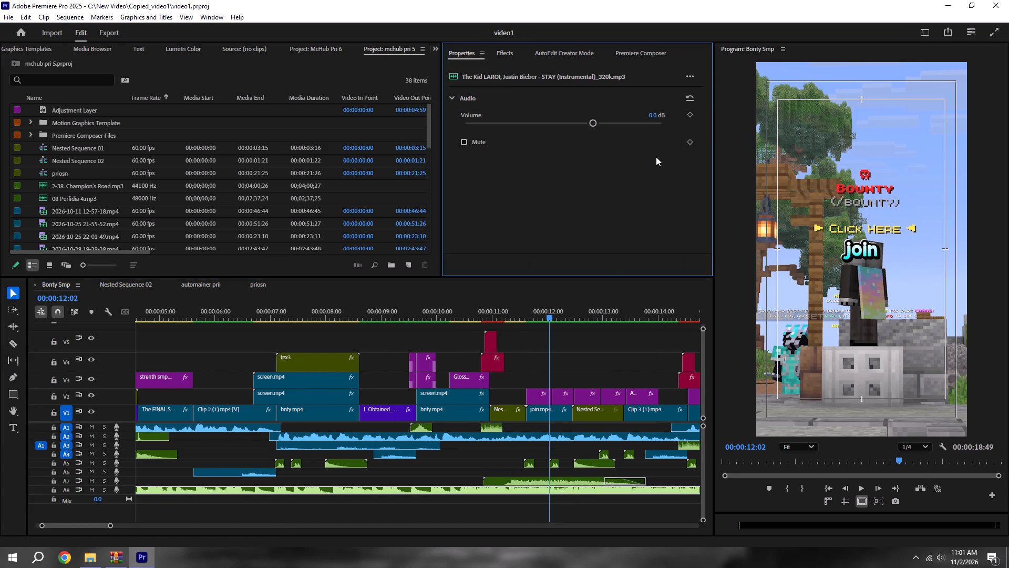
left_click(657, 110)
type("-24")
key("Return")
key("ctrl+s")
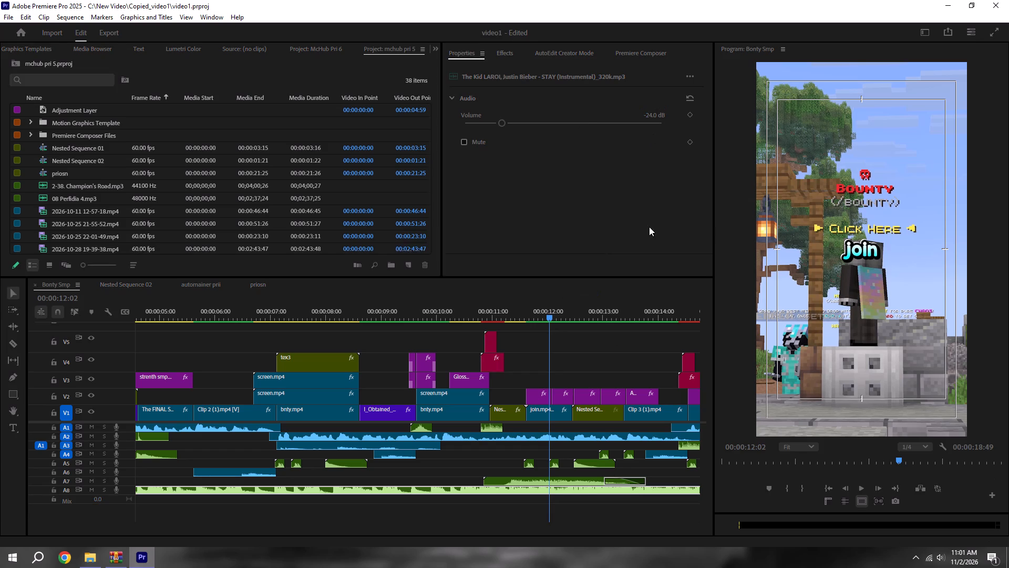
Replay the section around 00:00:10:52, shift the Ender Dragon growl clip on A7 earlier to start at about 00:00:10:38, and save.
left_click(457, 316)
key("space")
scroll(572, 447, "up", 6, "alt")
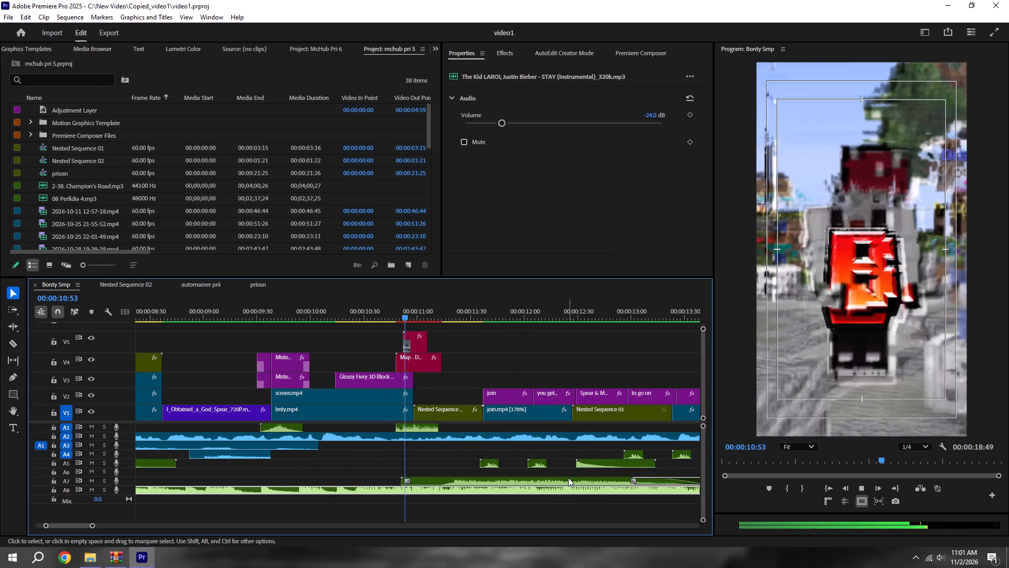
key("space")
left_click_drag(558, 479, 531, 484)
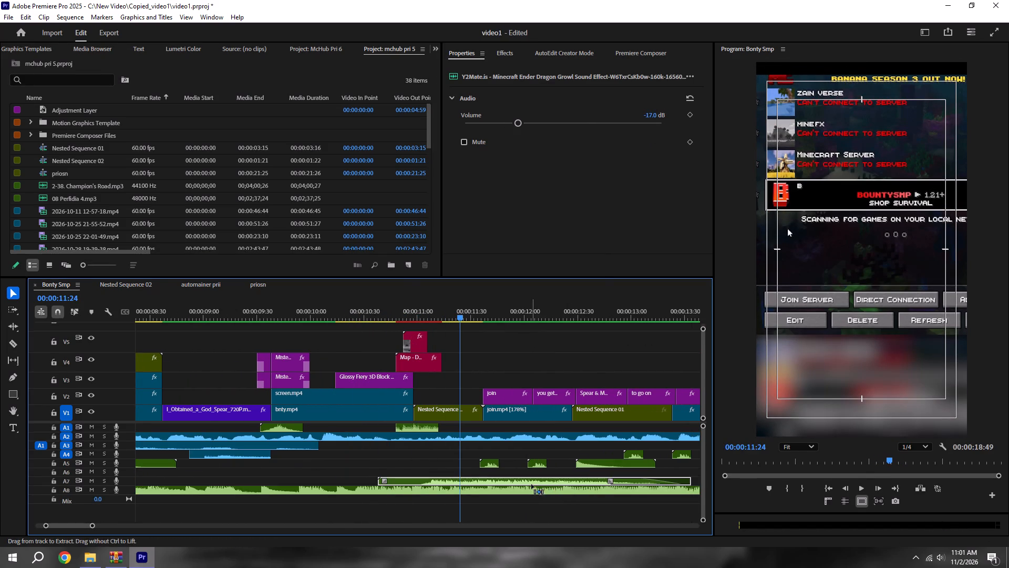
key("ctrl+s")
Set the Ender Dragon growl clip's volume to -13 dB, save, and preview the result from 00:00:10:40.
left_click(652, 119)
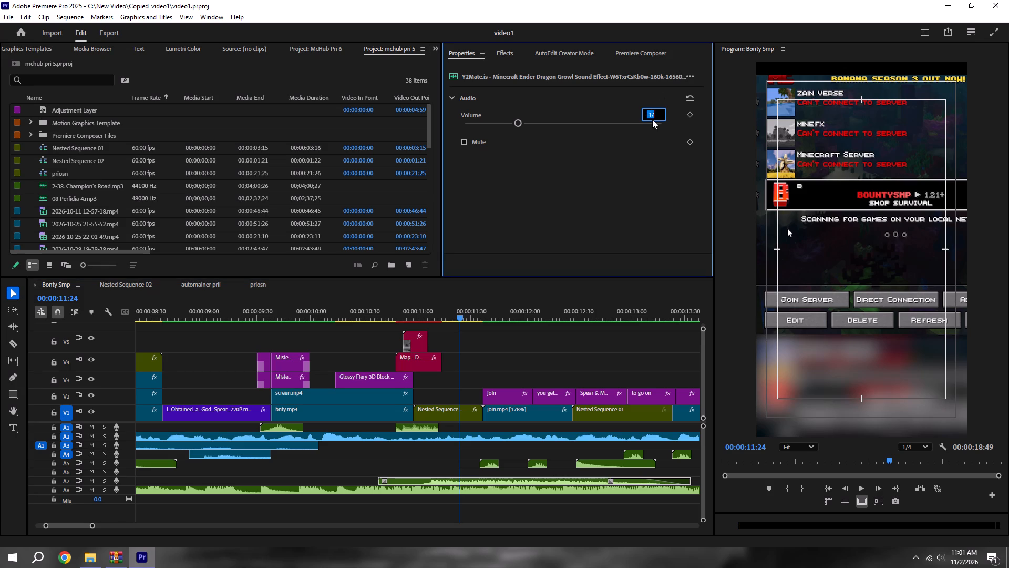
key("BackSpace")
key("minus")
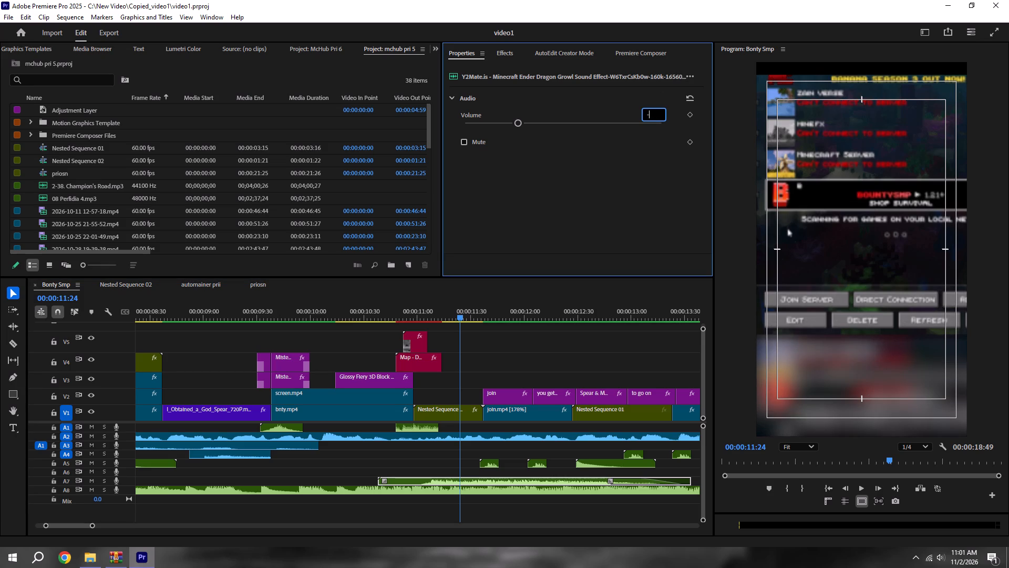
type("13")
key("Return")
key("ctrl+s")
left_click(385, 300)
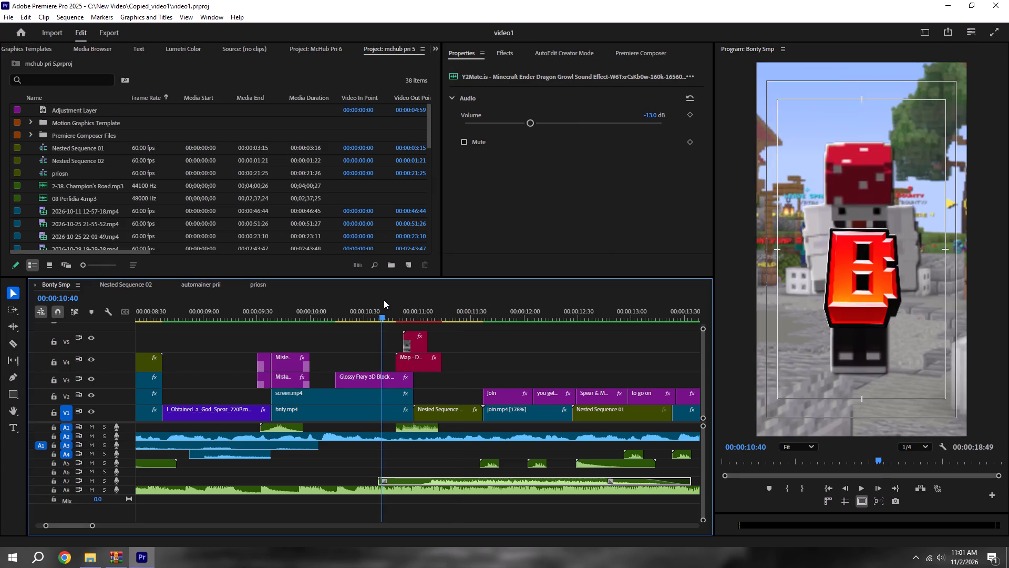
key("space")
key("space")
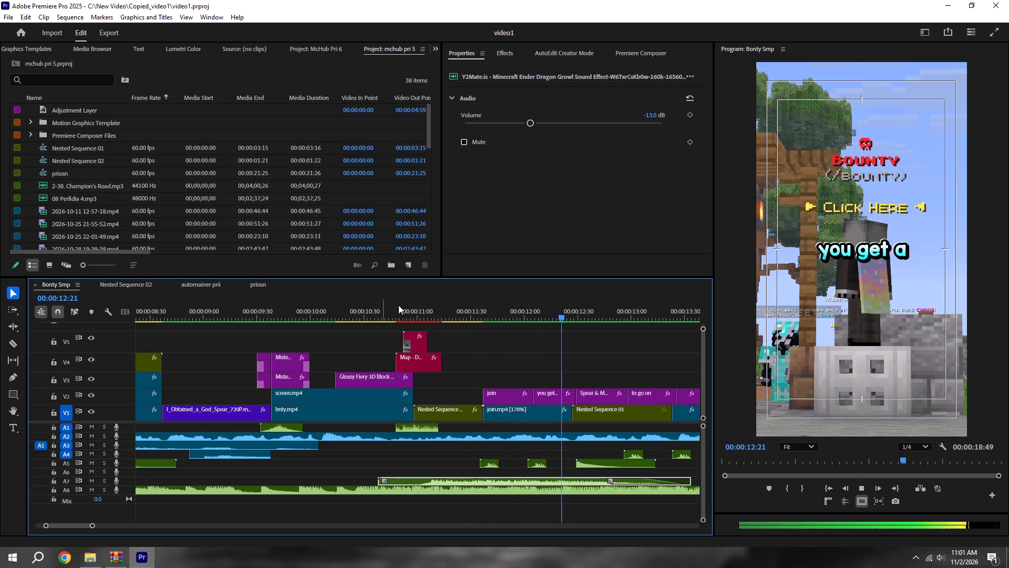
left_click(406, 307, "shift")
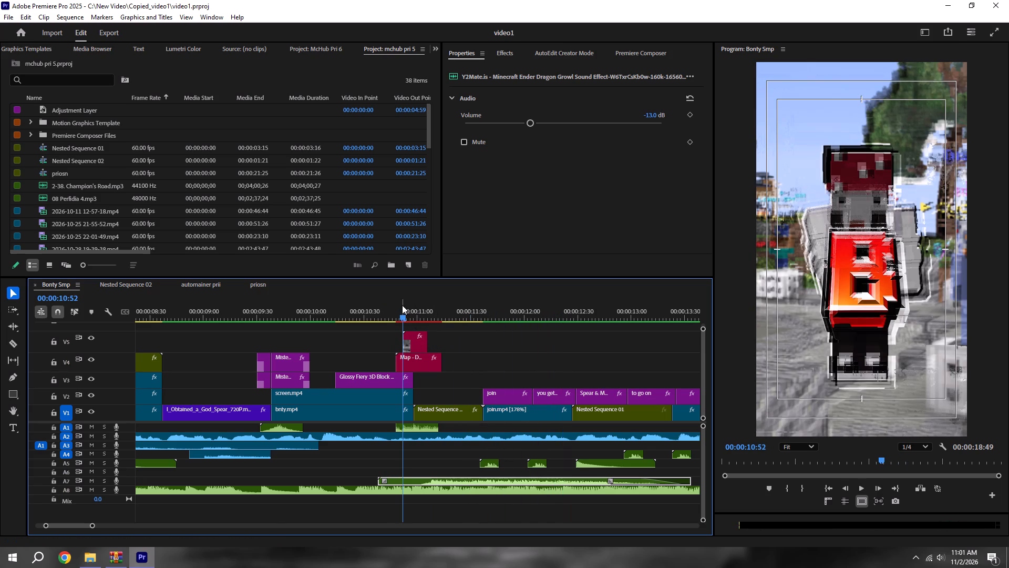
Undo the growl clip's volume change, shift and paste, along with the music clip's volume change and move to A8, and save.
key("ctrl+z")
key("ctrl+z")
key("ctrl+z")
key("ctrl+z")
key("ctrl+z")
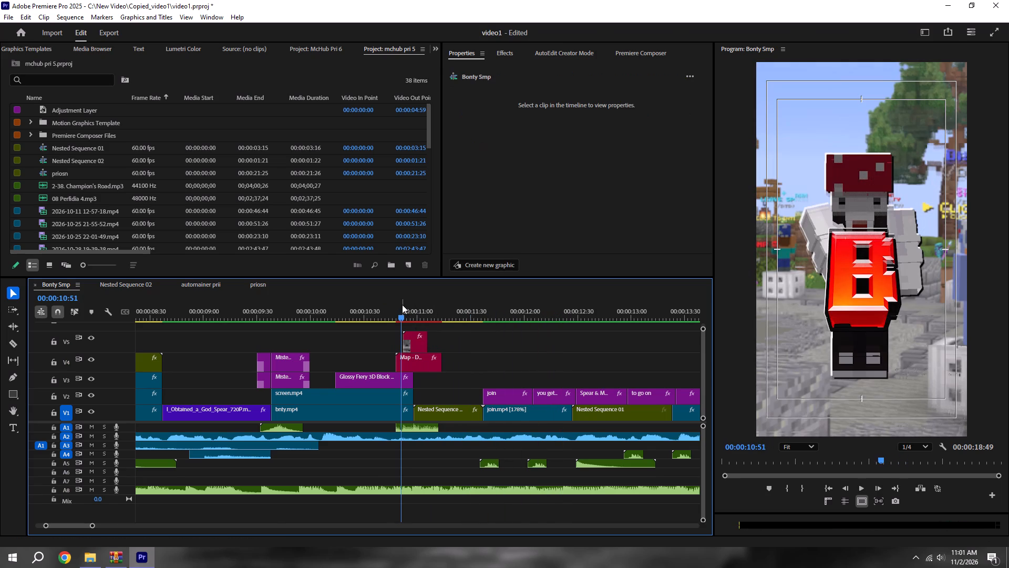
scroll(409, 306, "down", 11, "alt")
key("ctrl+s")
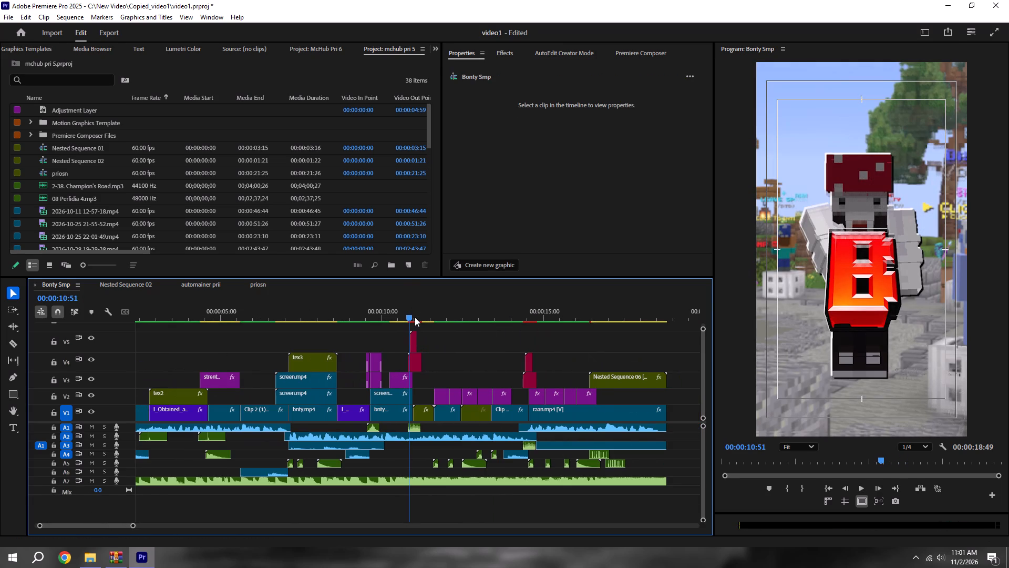
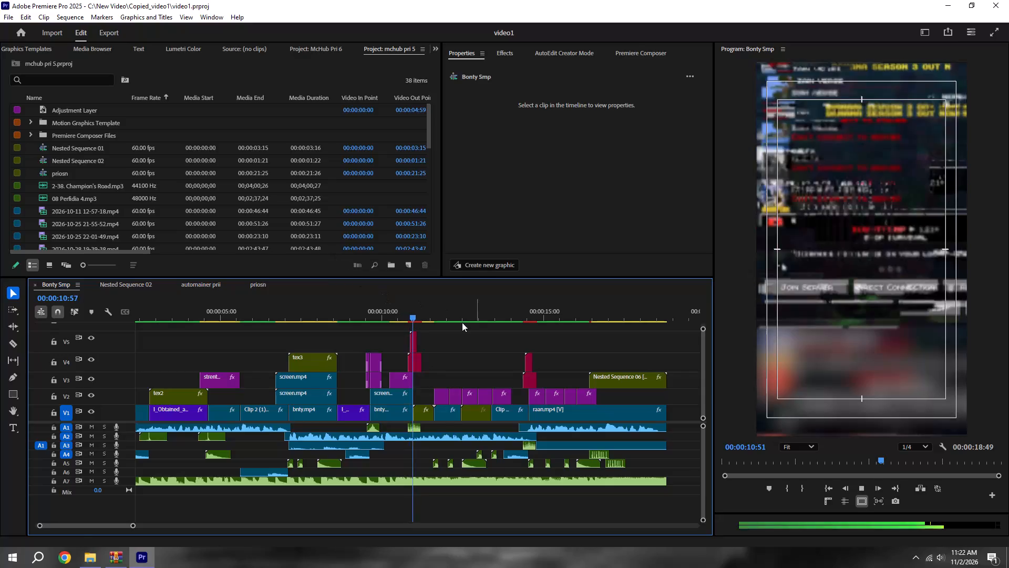
Replay the section leading up to about 00:00:10:50 and save the project.
scroll(419, 370, "up", 6, "alt")
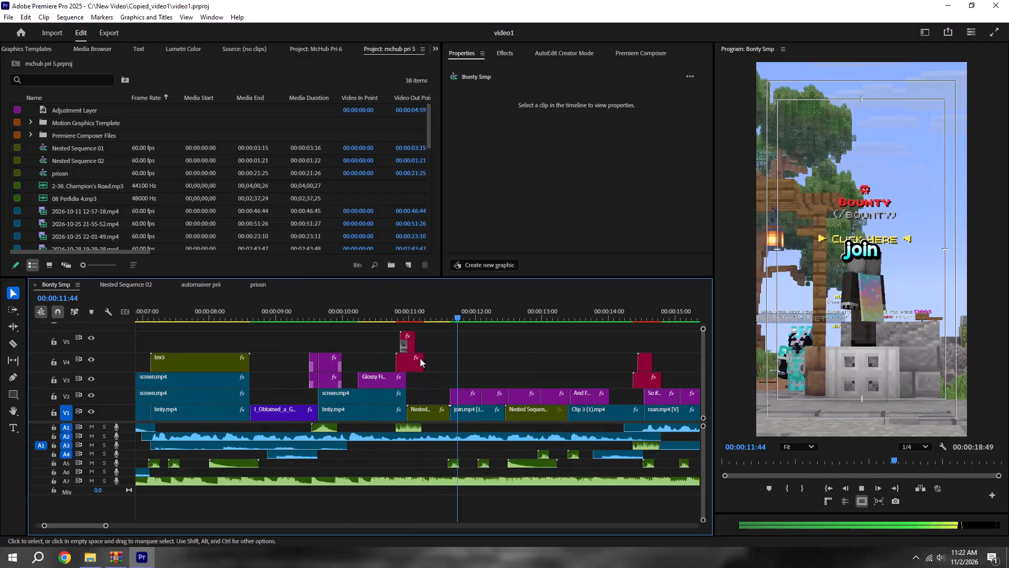
key("ctrl+s")
left_click(386, 301)
key("space")
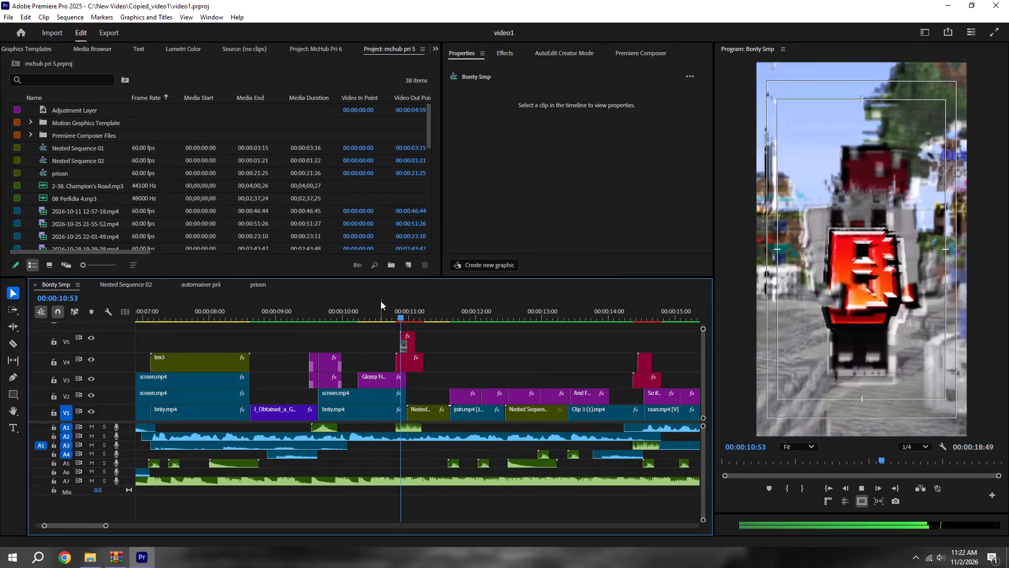
key("space")
key("ctrl+s")
left_click_drag(304, 295, 299, 295, "shift")
left_click(299, 295, "shift")
left_click(297, 311, "shift")
key("space")
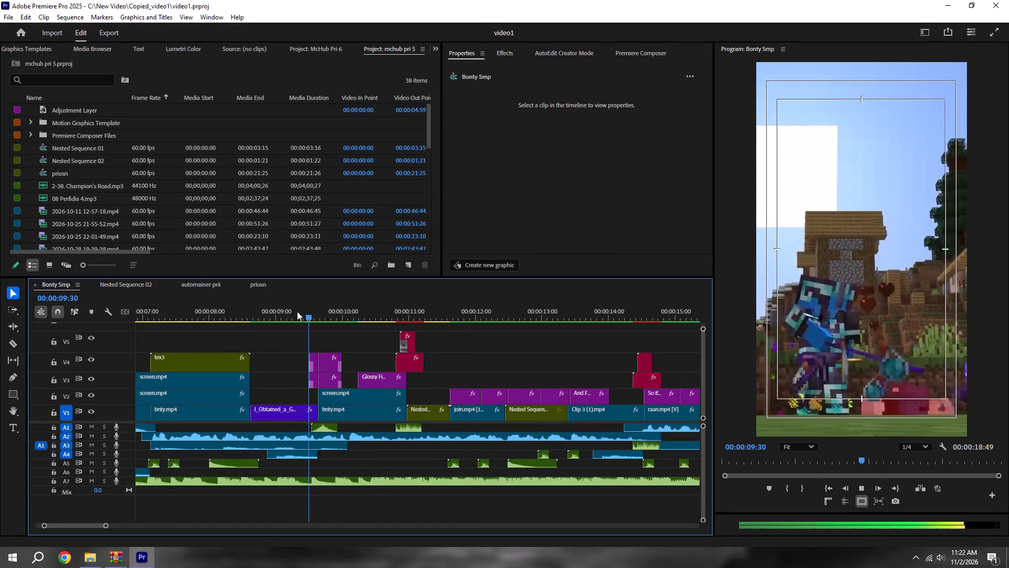
key("space")
scroll(301, 314, "down", 6, "alt")
scroll(404, 405, "down", 4, "alt")
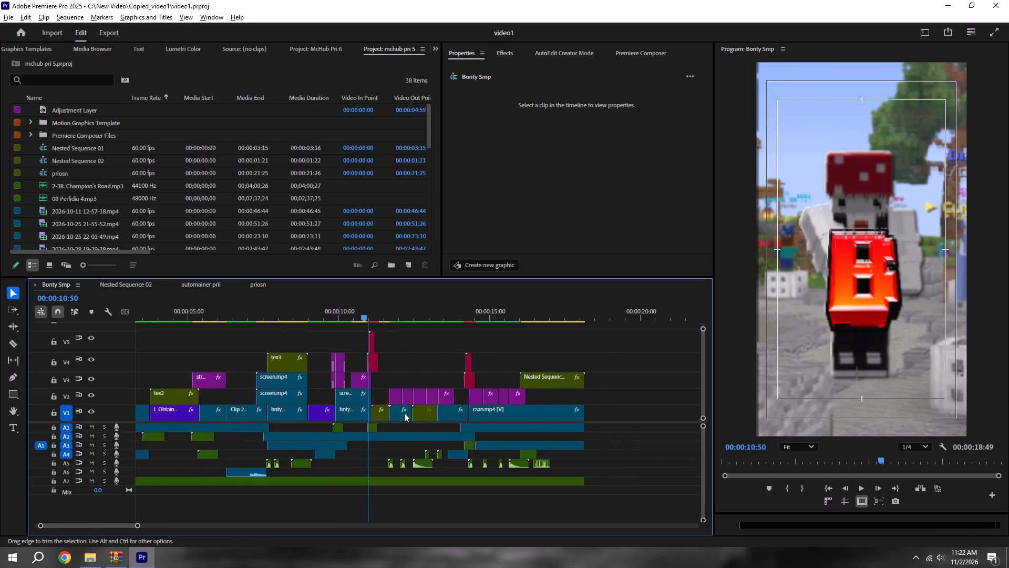
key("ctrl+s")
Move the STAY instrumental music clip from A7 to A8, set its volume to -24 dB, and save.
left_click_drag(348, 472, 347, 479)
left_click_drag(345, 483, 342, 500)
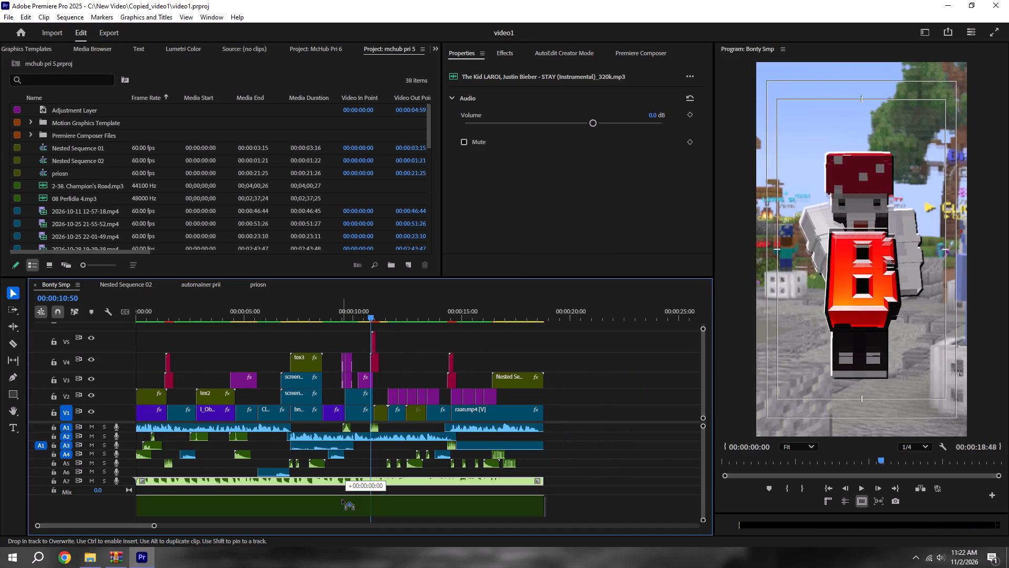
key("ctrl+s")
left_click(657, 113)
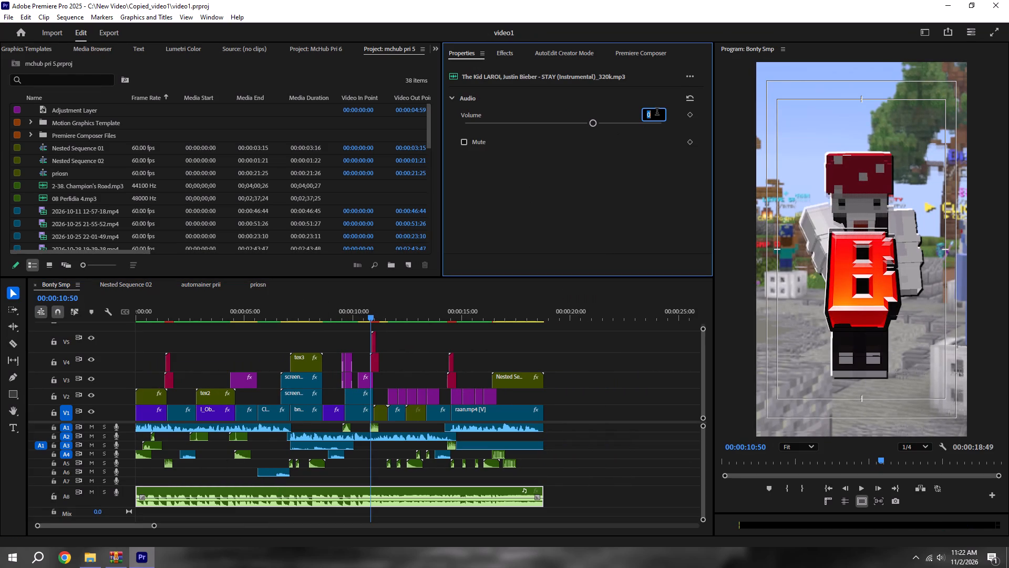
key("BackSpace")
type("-2")
key("4")
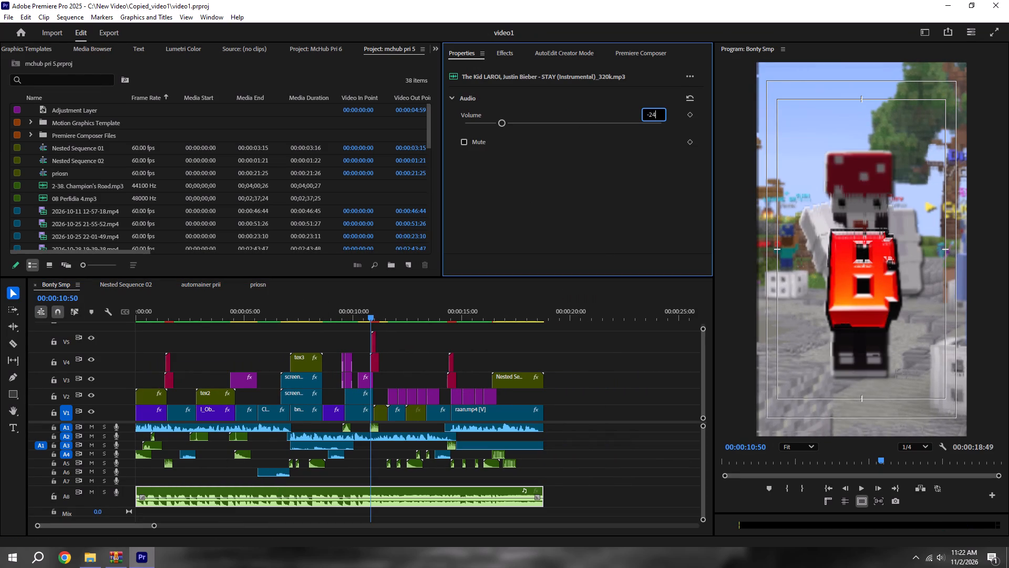
key("Return")
key("ctrl+s")
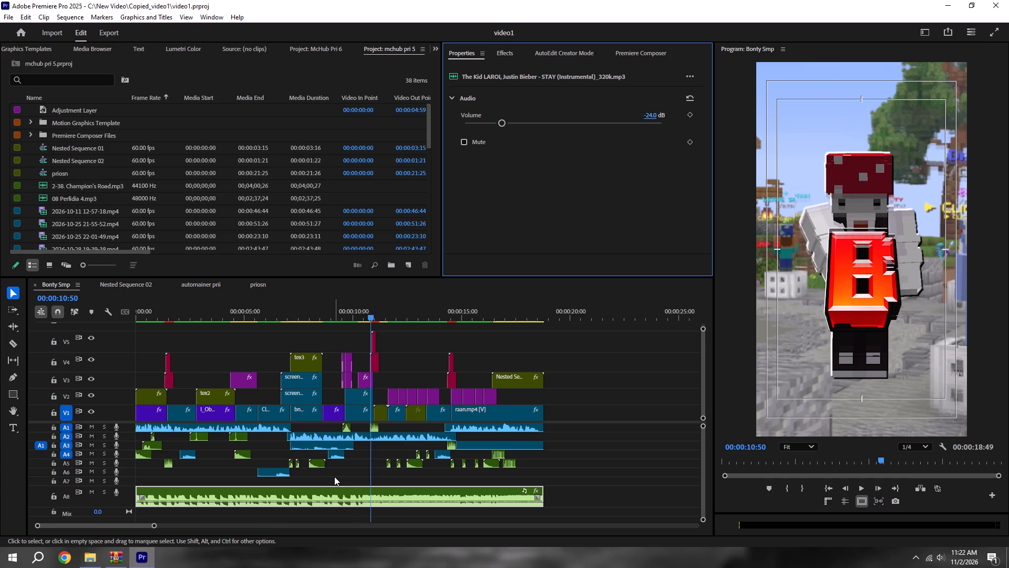
left_click(334, 476)
key("ctrl+s")
Paste the copied Ender Dragon growl clip onto A7 at 00:00:09:38 and save.
left_click(332, 313, "shift")
scroll(362, 324, "up", 11, "alt")
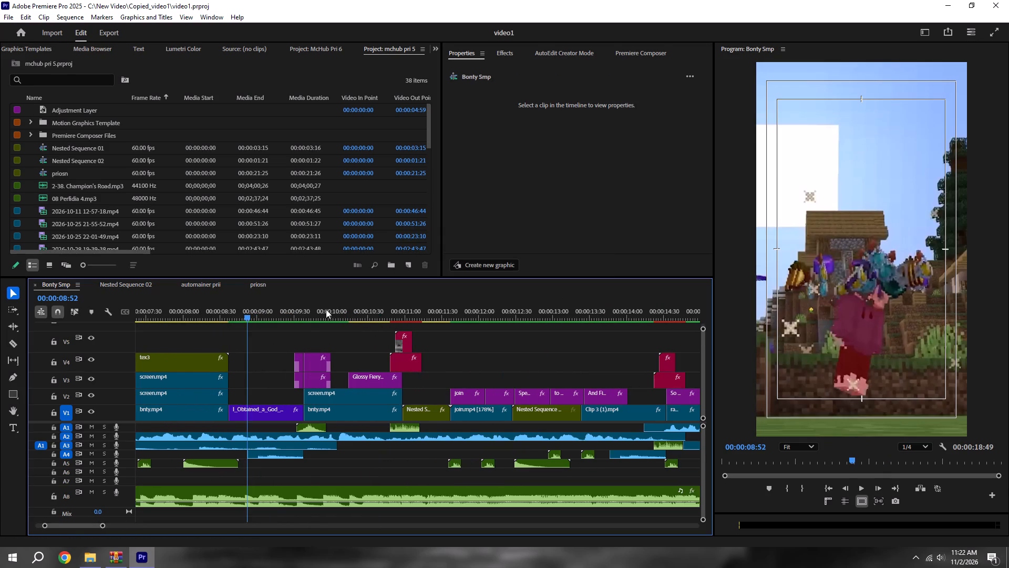
left_click(313, 306)
scroll(311, 304, "down", 7, "alt")
key("ctrl+v")
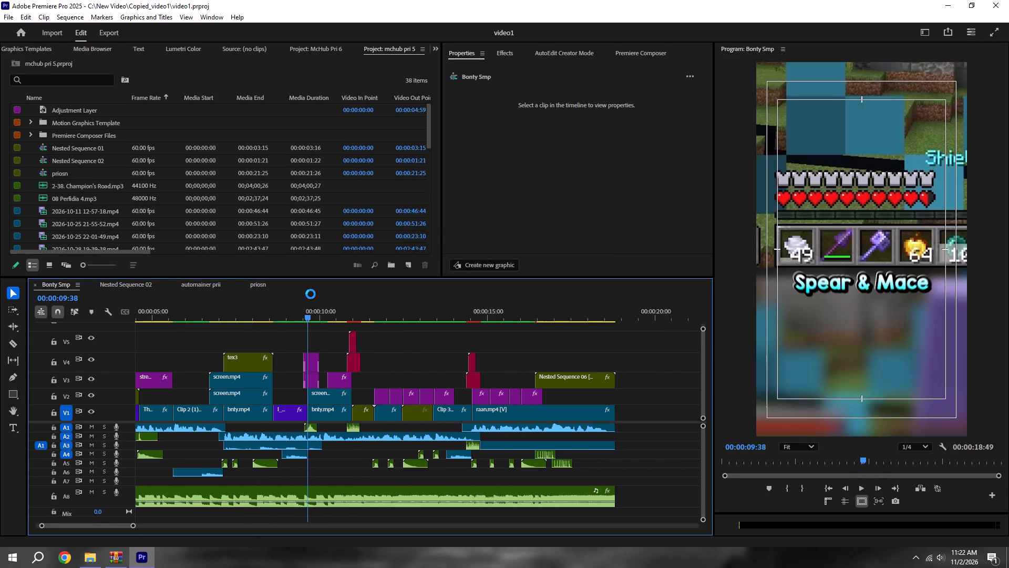
key("ctrl+s")
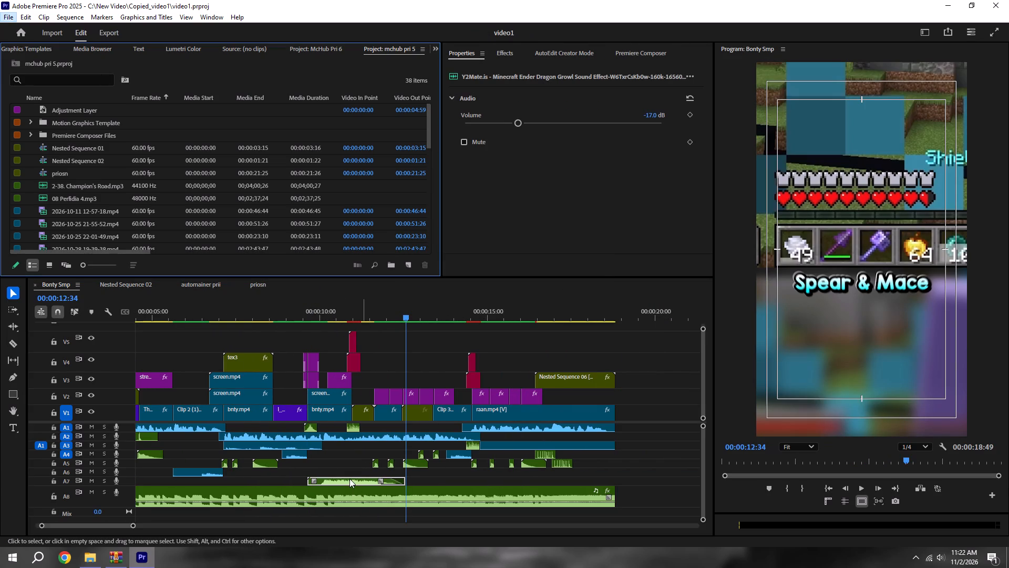
Shift the growl clip on A7 to start at about 00:00:09:30, checking its timing by playback, and save.
left_click_drag(349, 479, 332, 480)
key("ctrl+s")
left_click(296, 308, "shift")
key("space")
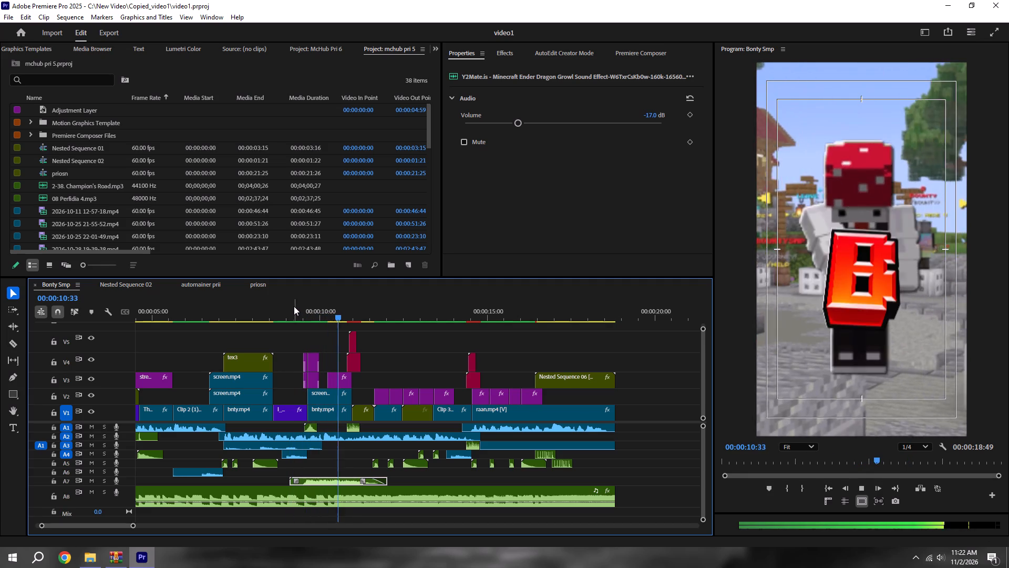
key("space")
left_click_drag(342, 481, 348, 479)
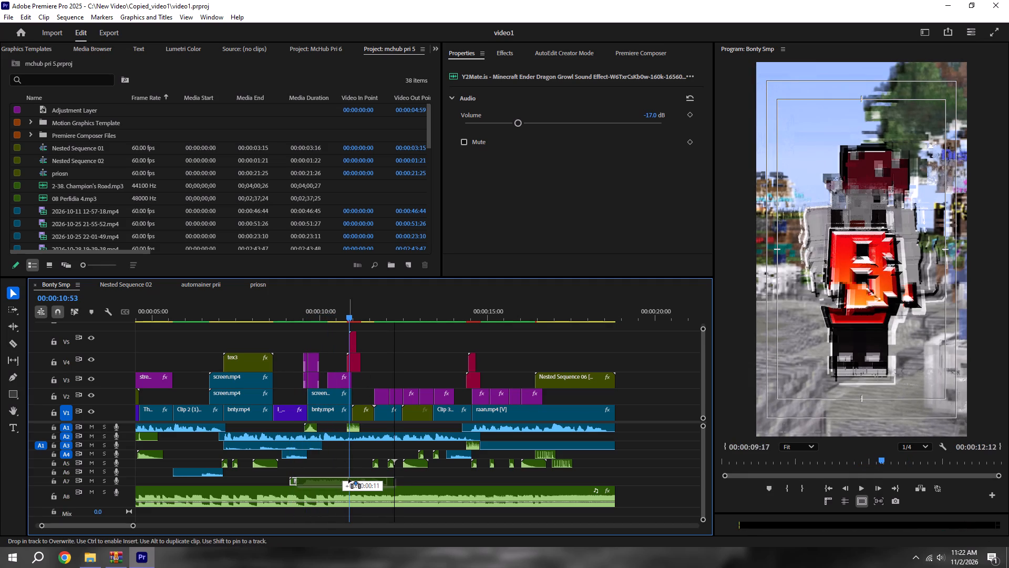
left_click_drag(348, 479, 353, 479)
key("ctrl+s")
Preview the repositioned growl from just before its start and again from 00:00:09:50, and save.
left_click(292, 309)
key("space")
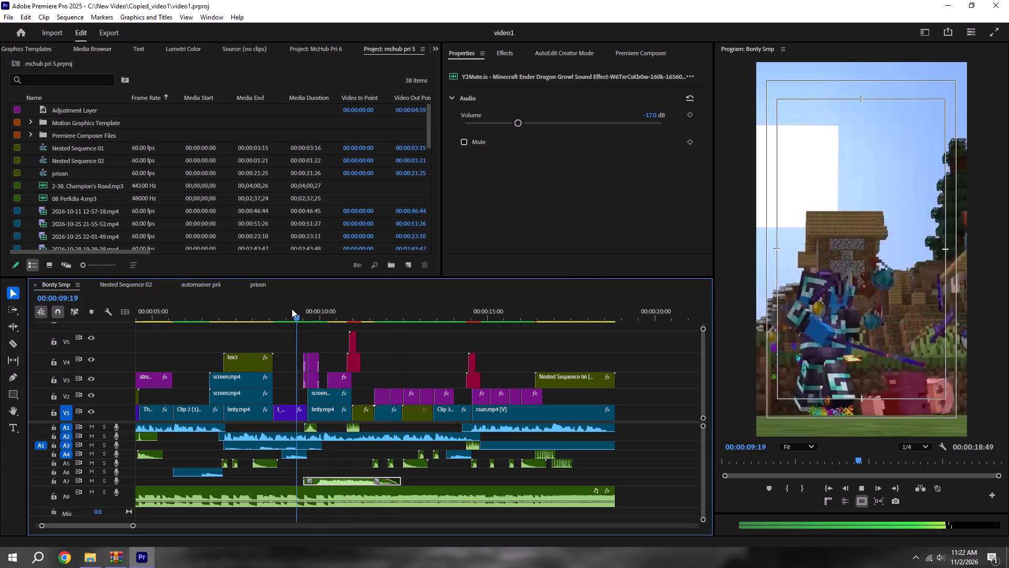
key("space")
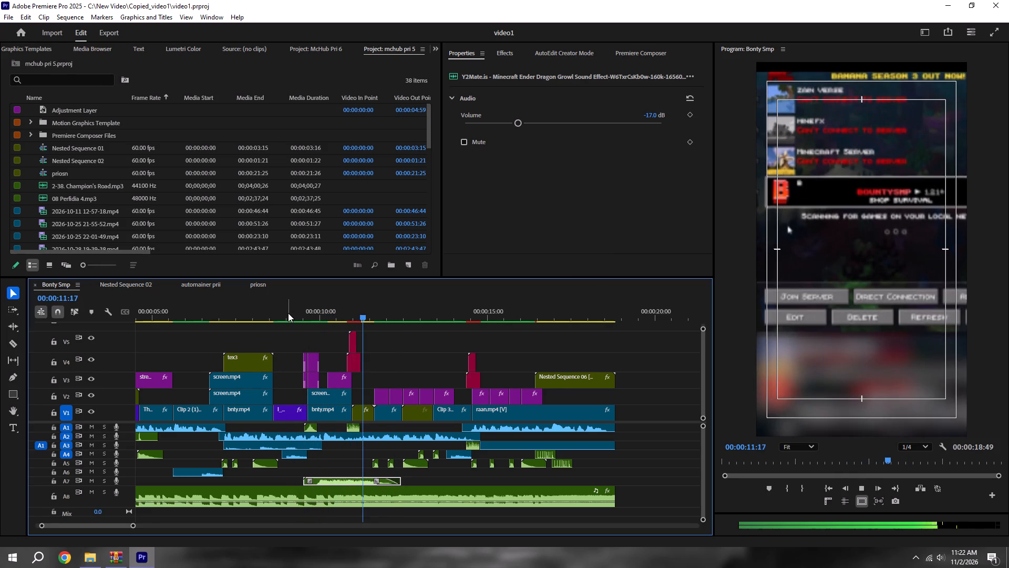
scroll(312, 315, "down", 3, "alt")
key("ctrl+s")
left_click(333, 319, "shift")
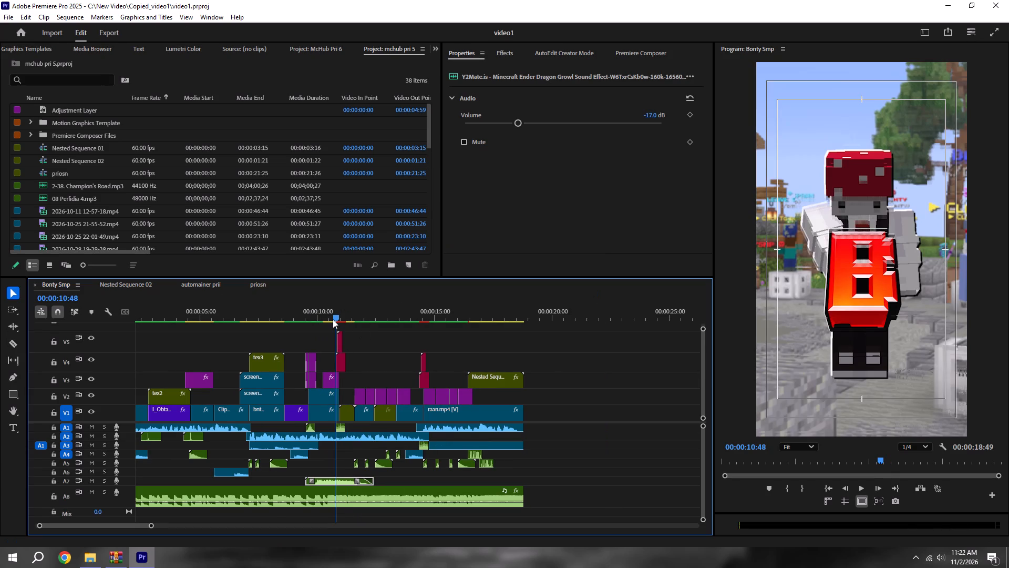
left_click_drag(332, 315, 309, 311, "shift")
scroll(311, 321, "up", 4, "alt")
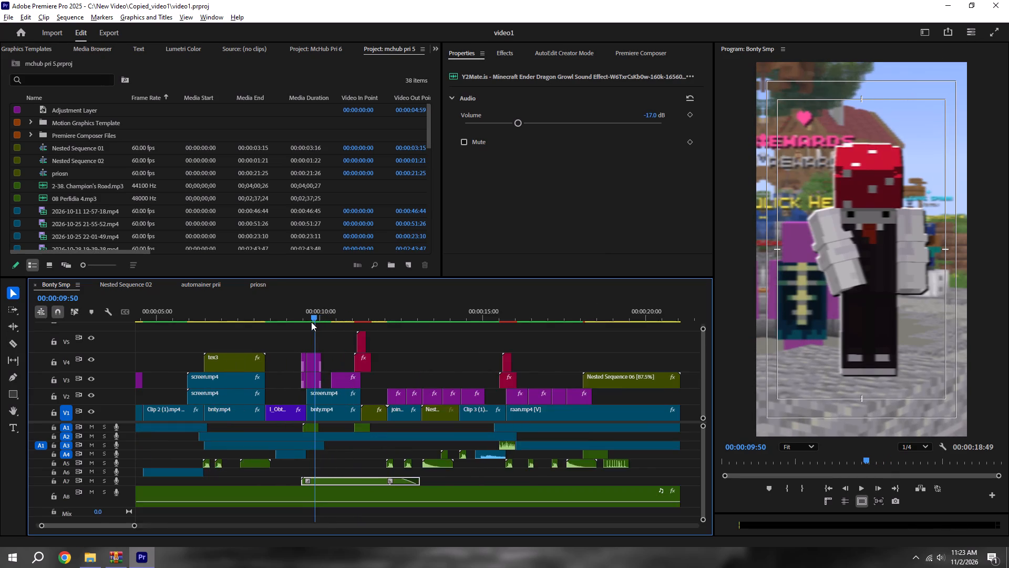
scroll(311, 322, "up", 7, "alt")
key("ctrl+s")
scroll(358, 353, "up", 6, "alt")
key("space")
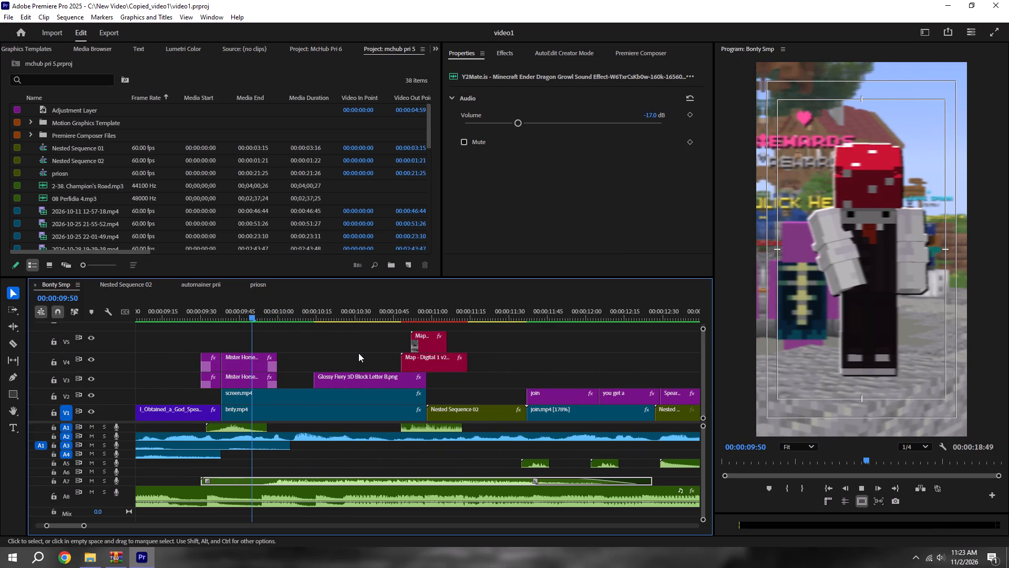
key("space")
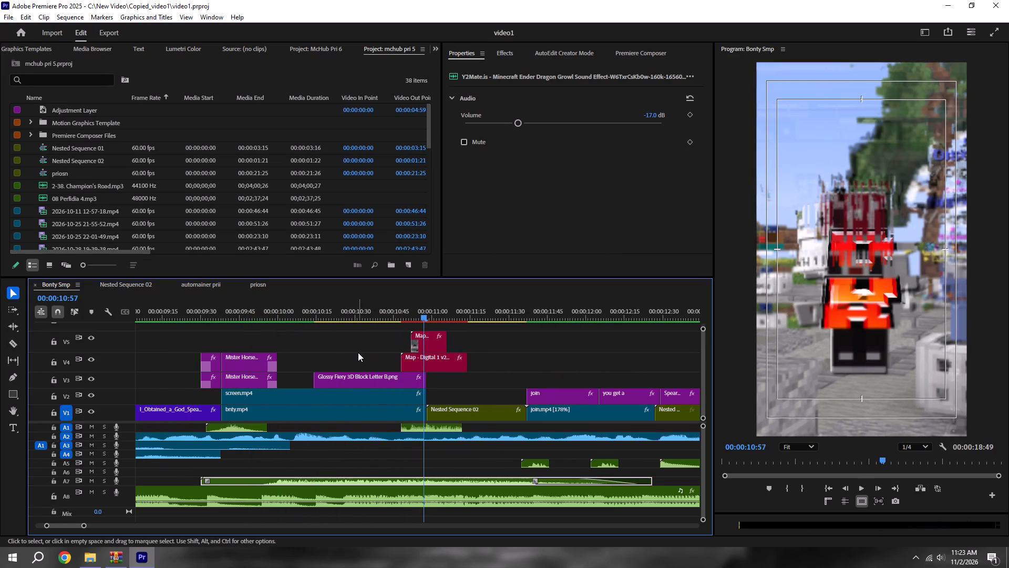
key("ctrl+s")
Move the Glossy Fiery 3D Block Letter B.png clip above V5 at 00:00:09:56, extend it to about 00:00:02:25, and save.
scroll(358, 352, "down", 4, "alt")
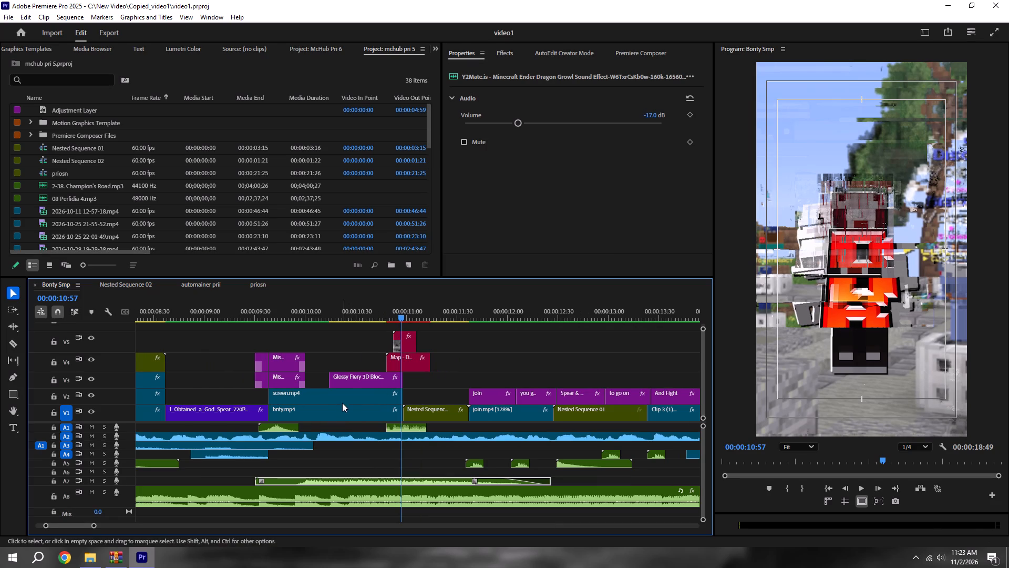
left_click_drag(333, 306, 304, 303, "shift")
left_click_drag(360, 377, 326, 326)
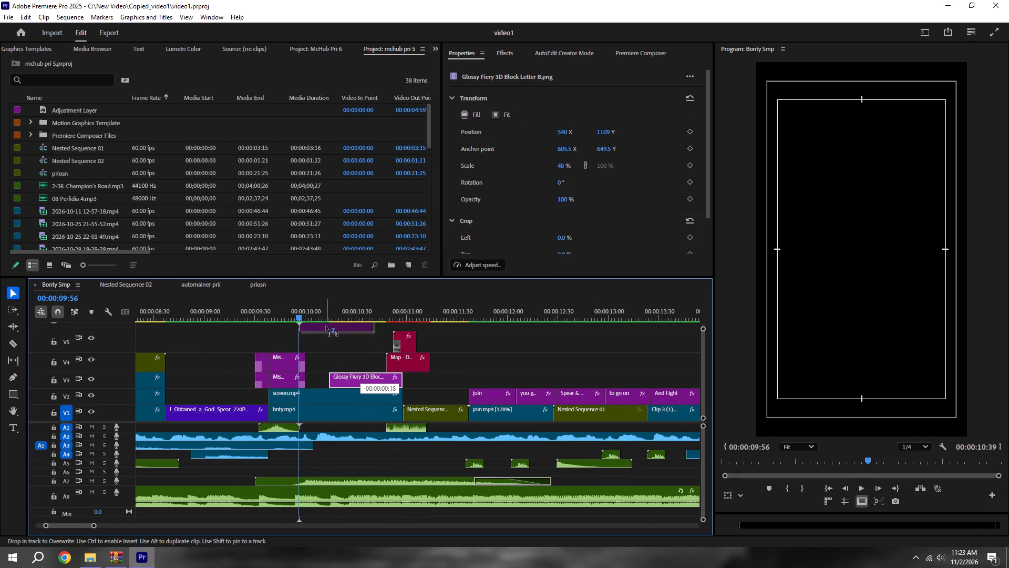
left_click_drag(326, 326, 326, 326)
left_click_drag(368, 323, 421, 323)
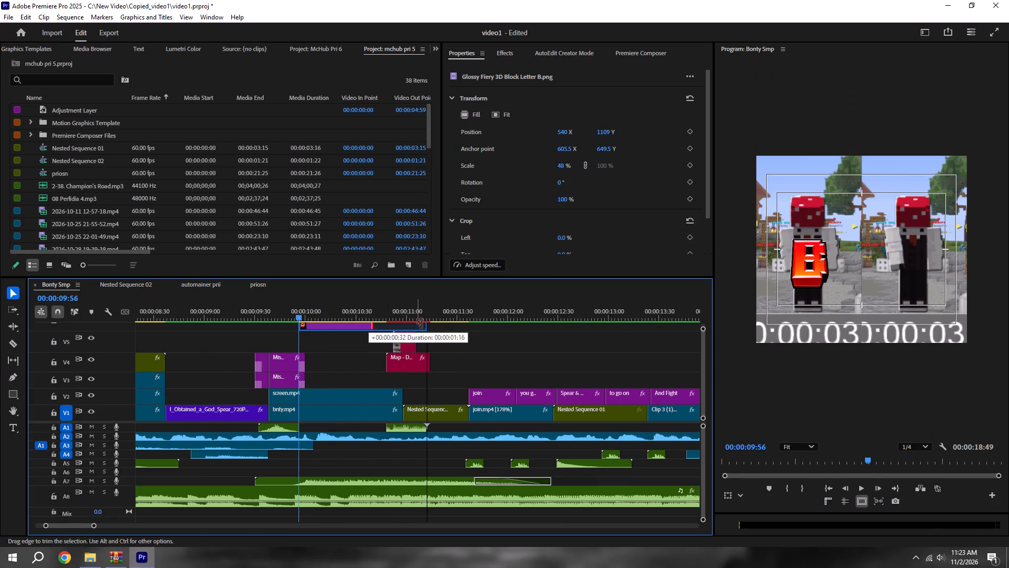
left_click_drag(421, 323, 502, 331)
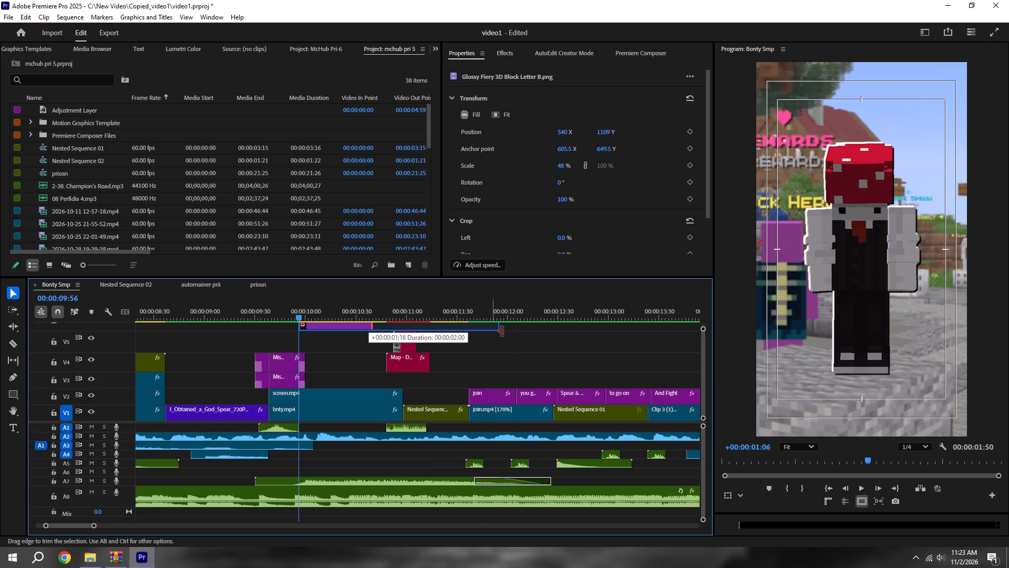
left_click_drag(502, 331, 539, 337)
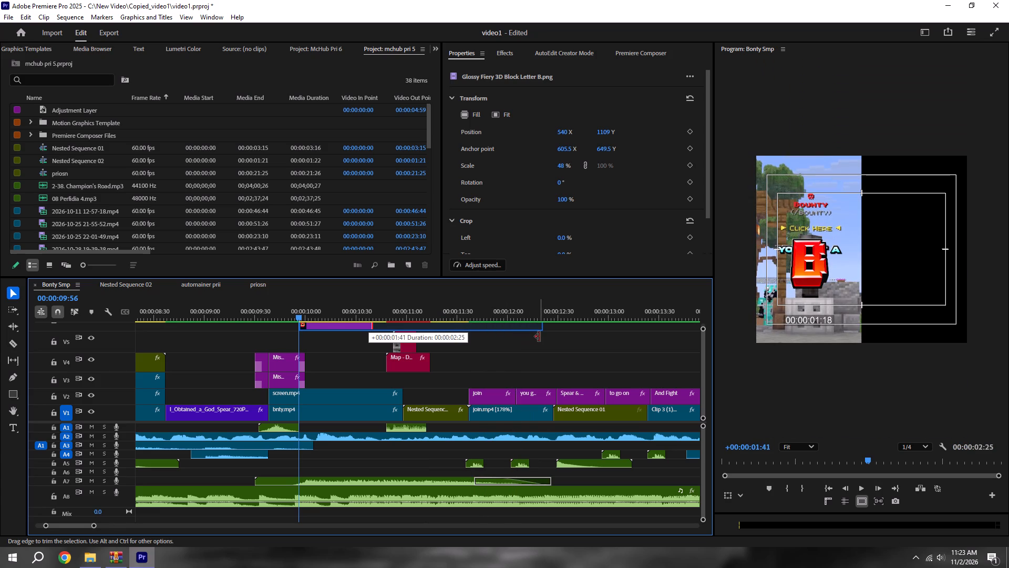
left_click_drag(539, 337, 538, 337)
key("ctrl+s")
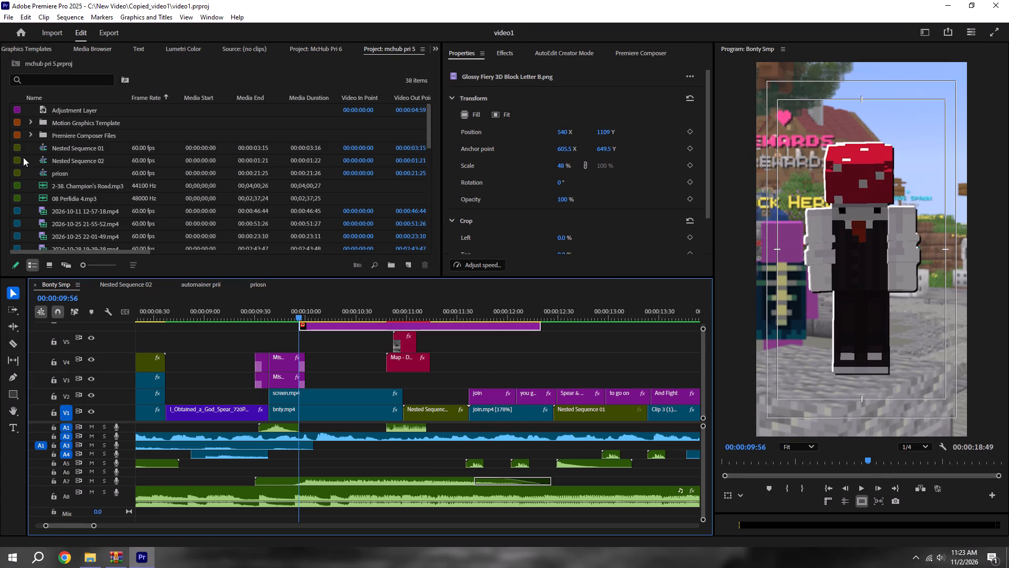
Remove the Transform (Simple Rotate DOWN [DELTA CREATORS]) effect from the block letter B clip.
scroll(122, 39, "up", 4)
scroll(55, 52, "up", 11)
left_click(93, 50)
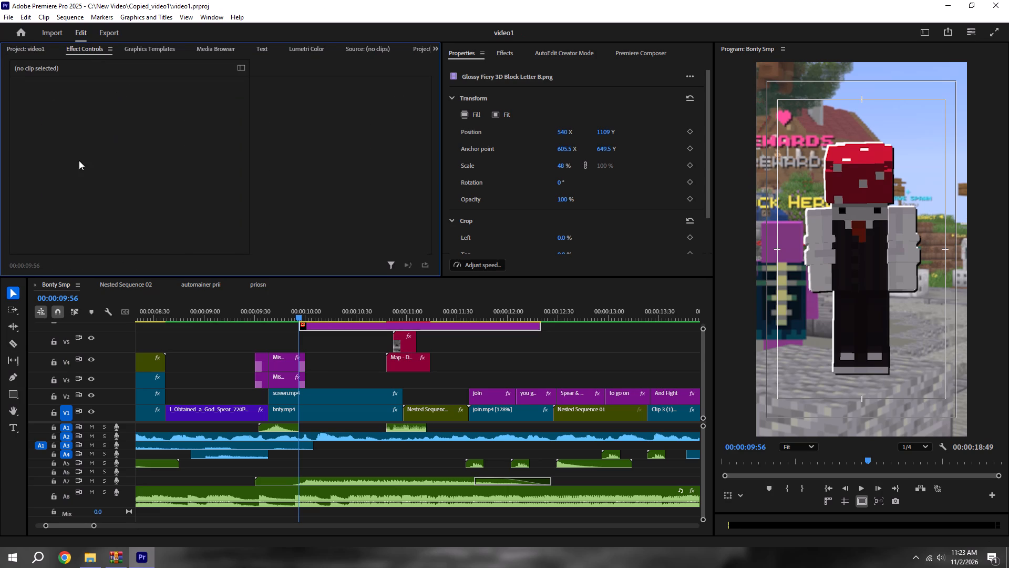
scroll(75, 156, "down", 6)
left_click(394, 325)
scroll(34, 147, "down", 11)
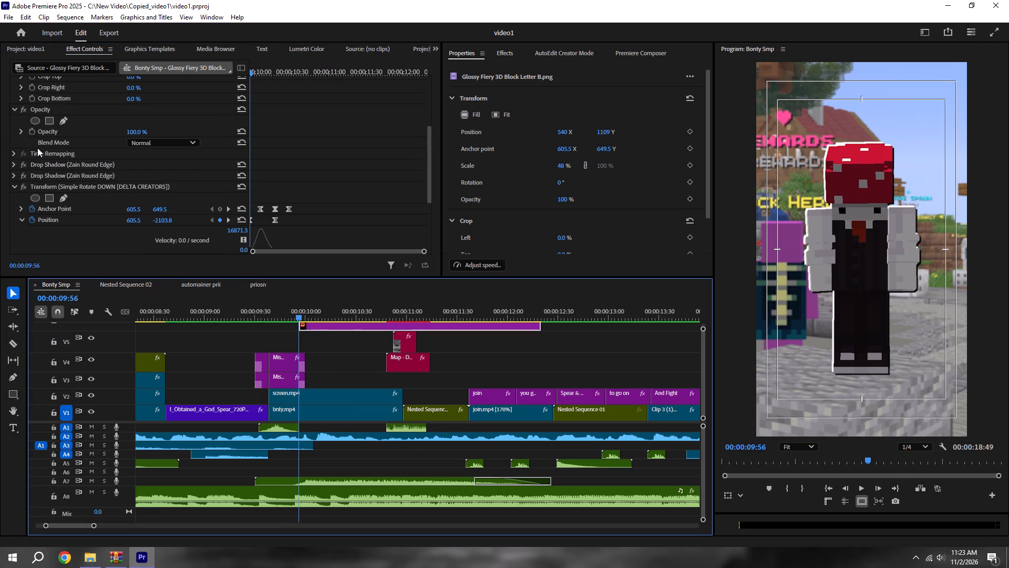
left_click(99, 187)
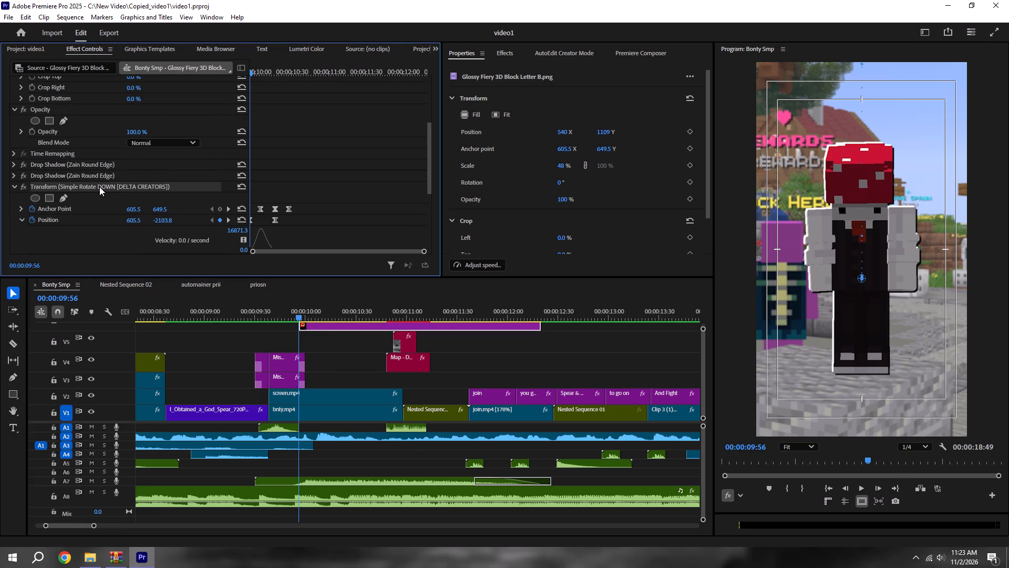
key("BackSpace")
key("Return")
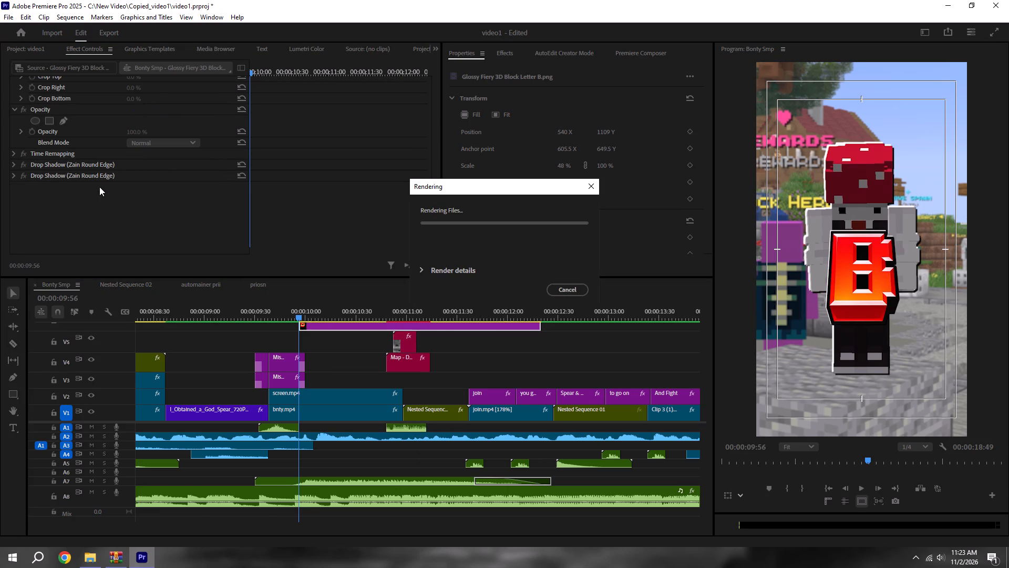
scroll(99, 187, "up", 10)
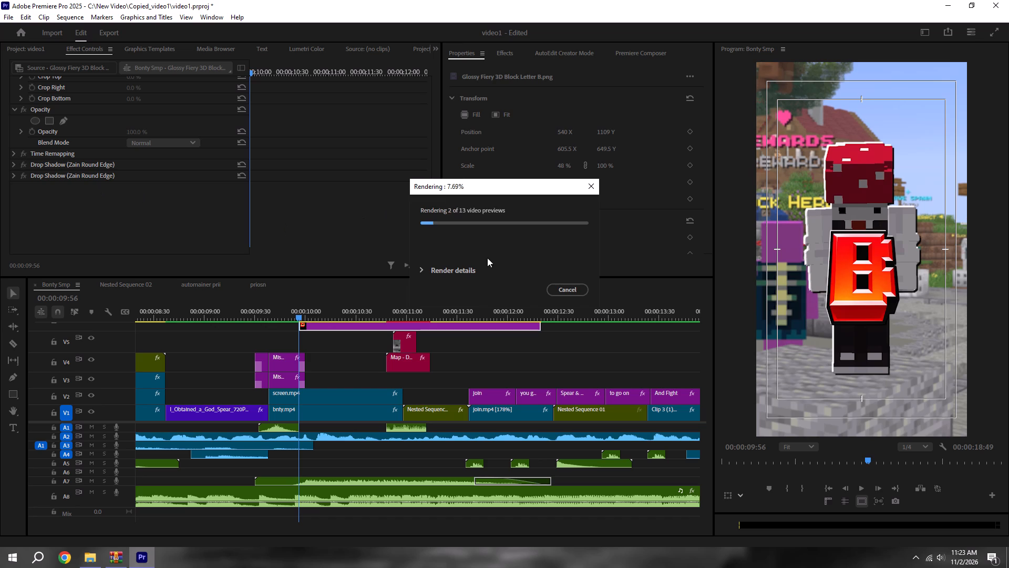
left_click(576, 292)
Search the effects library for slide up, save the project, and browse to the Malice Basic Slide Ins presets.
left_click(510, 46)
left_click(504, 71)
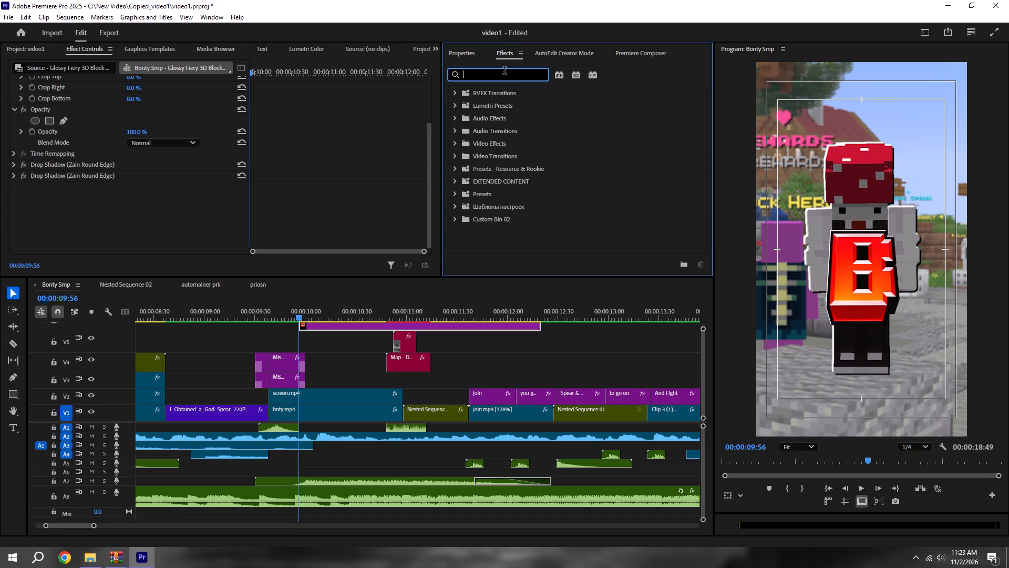
type("slide")
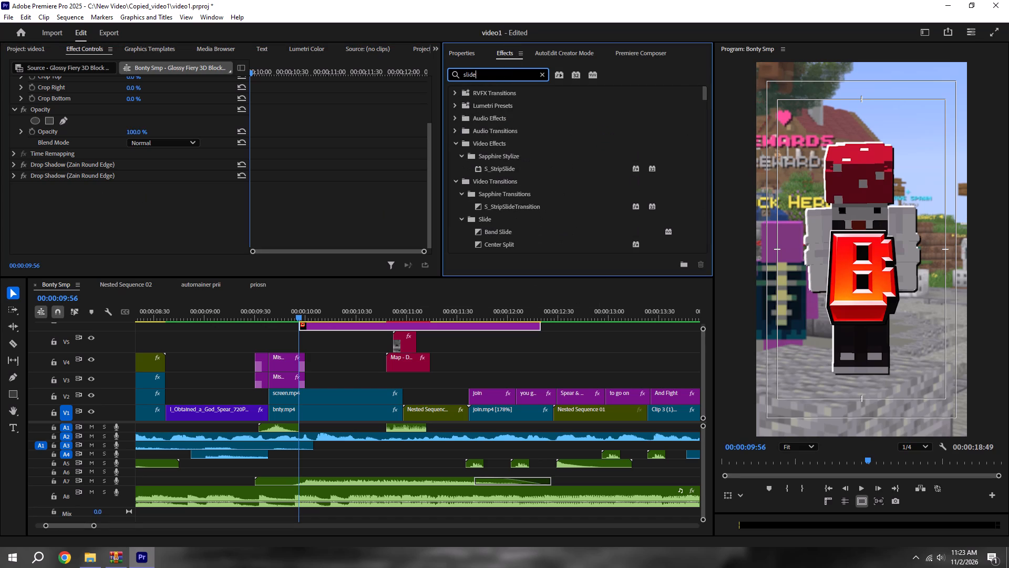
key("space")
type("up")
key("ctrl+s")
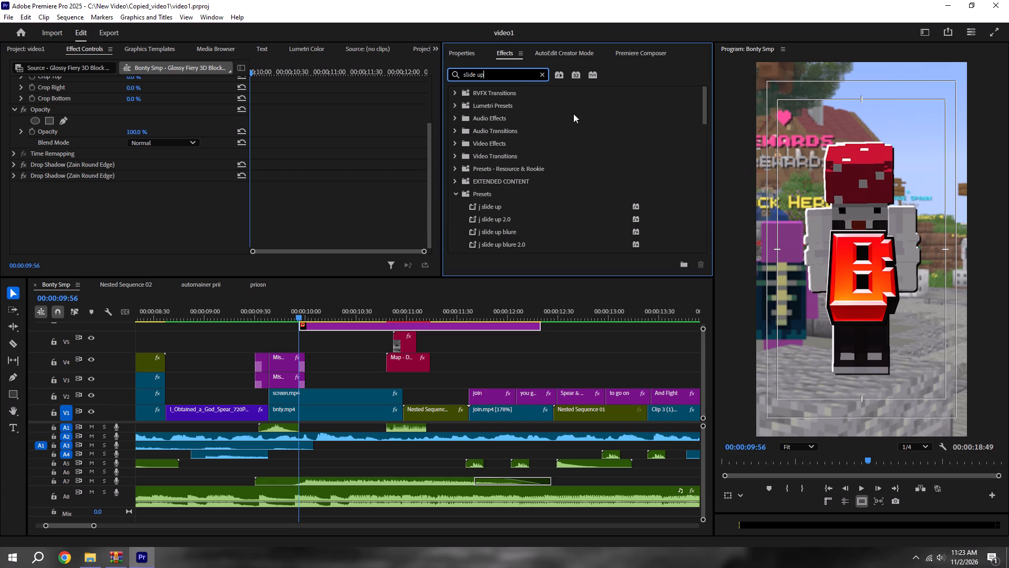
scroll(562, 173, "down", 14)
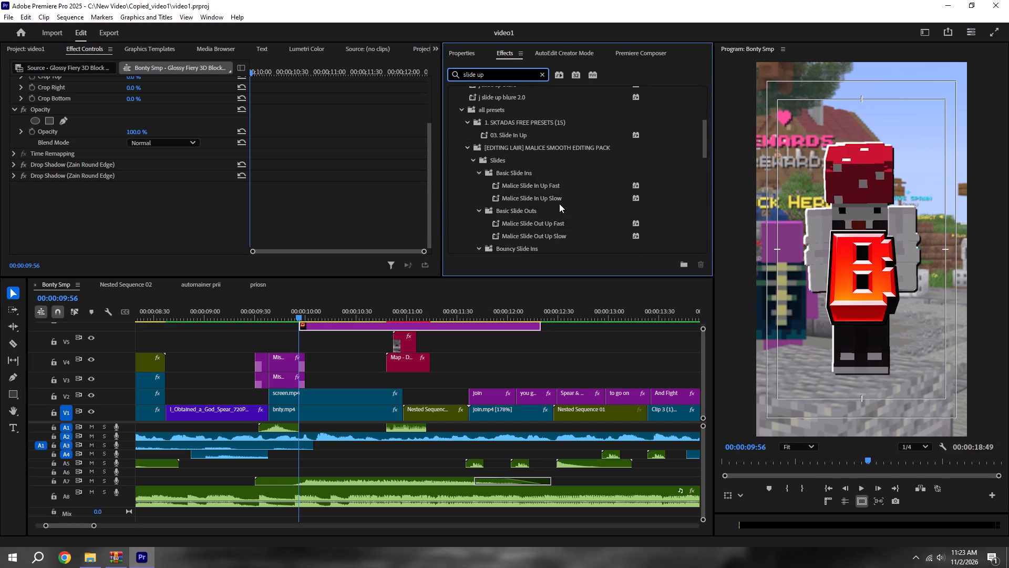
scroll(559, 204, "down", 6)
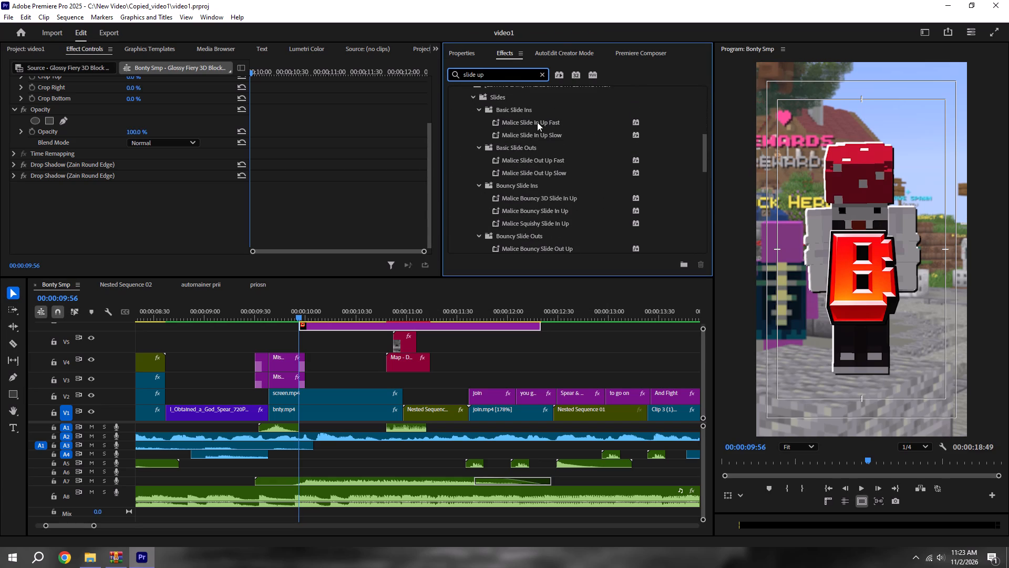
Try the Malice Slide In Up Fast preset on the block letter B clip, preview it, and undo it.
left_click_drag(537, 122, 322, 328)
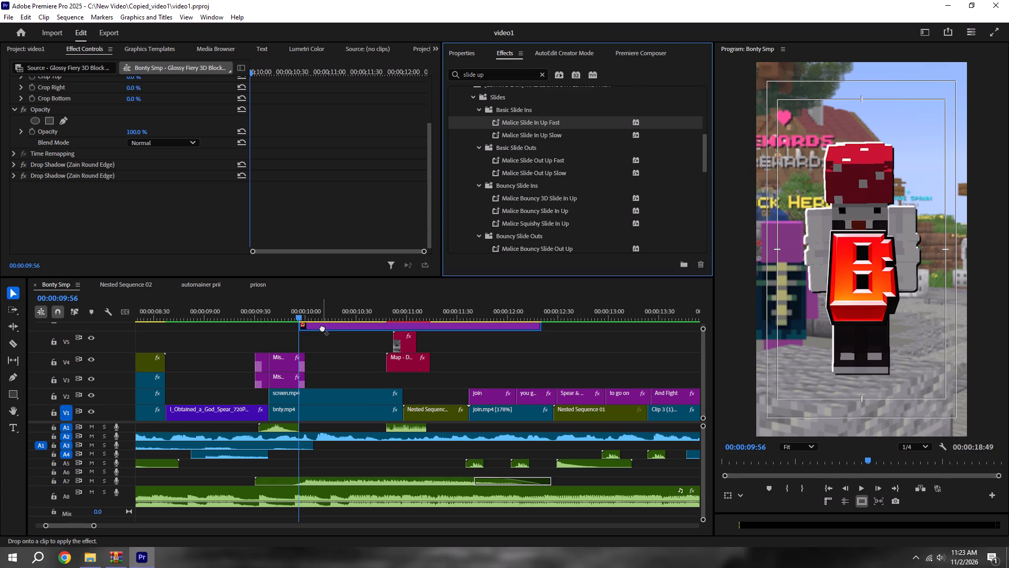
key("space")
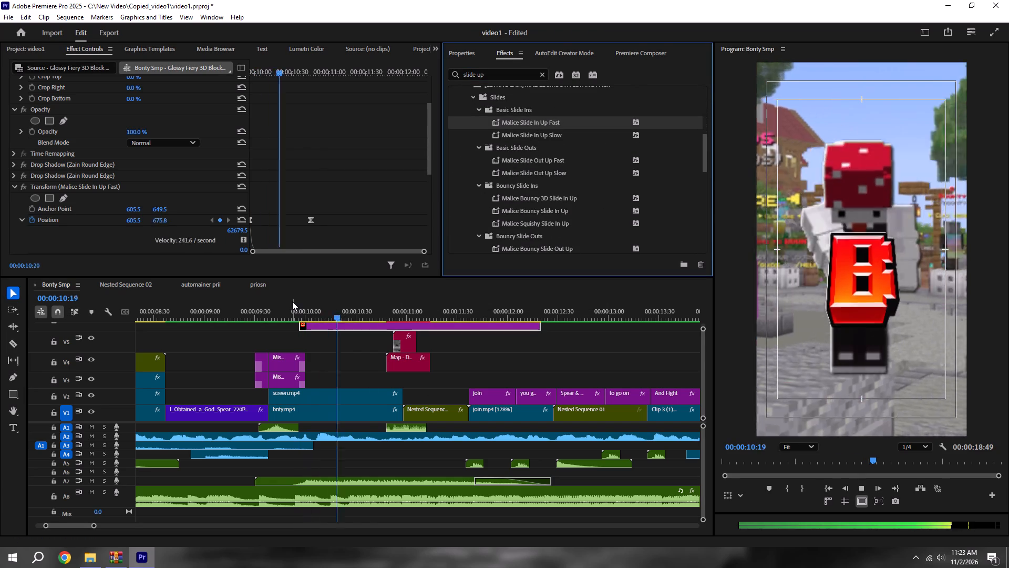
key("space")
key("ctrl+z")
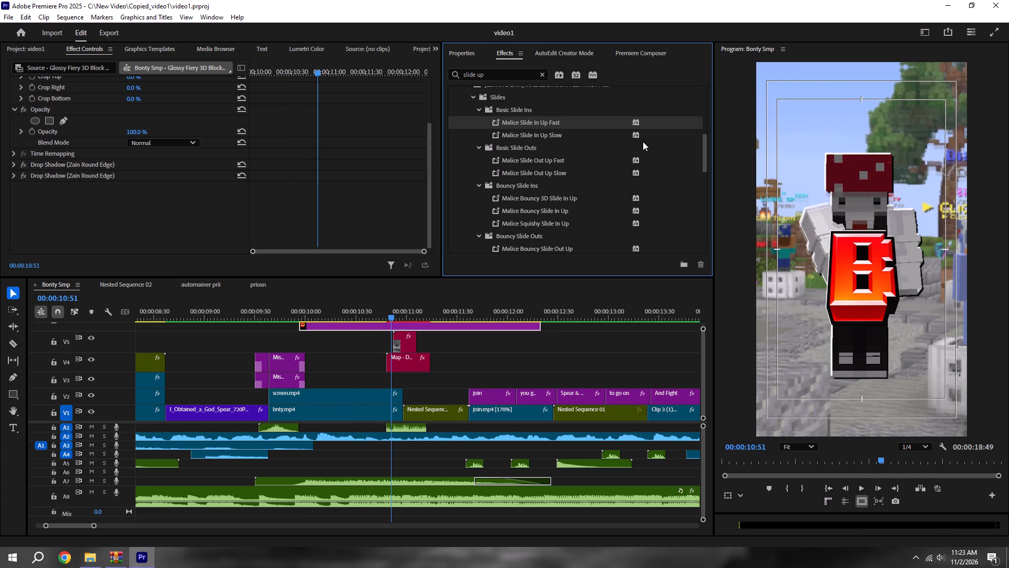
Apply the Malice Spin Slide In Up Anticlockwise preset to the block letter B clip and preview it from 00:00:09:56.
scroll(586, 220, "down", 5)
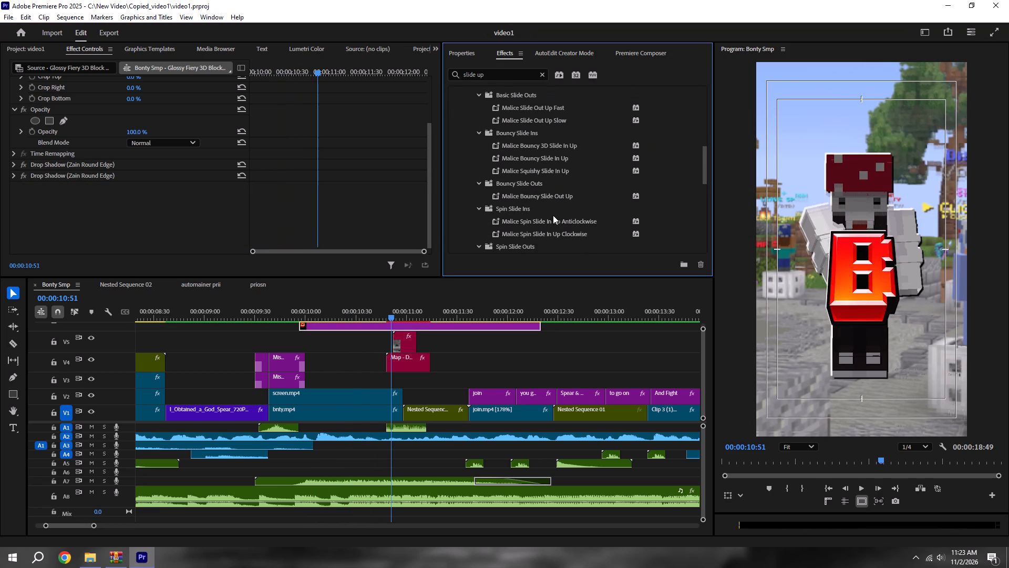
left_click_drag(553, 221, 324, 323)
left_click(300, 308, "shift")
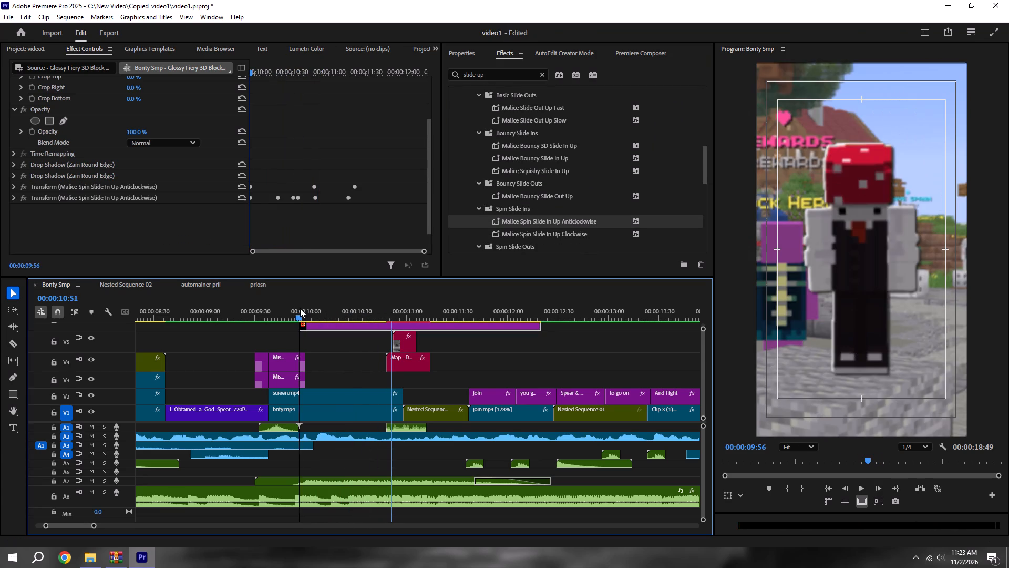
key("space")
key("space")
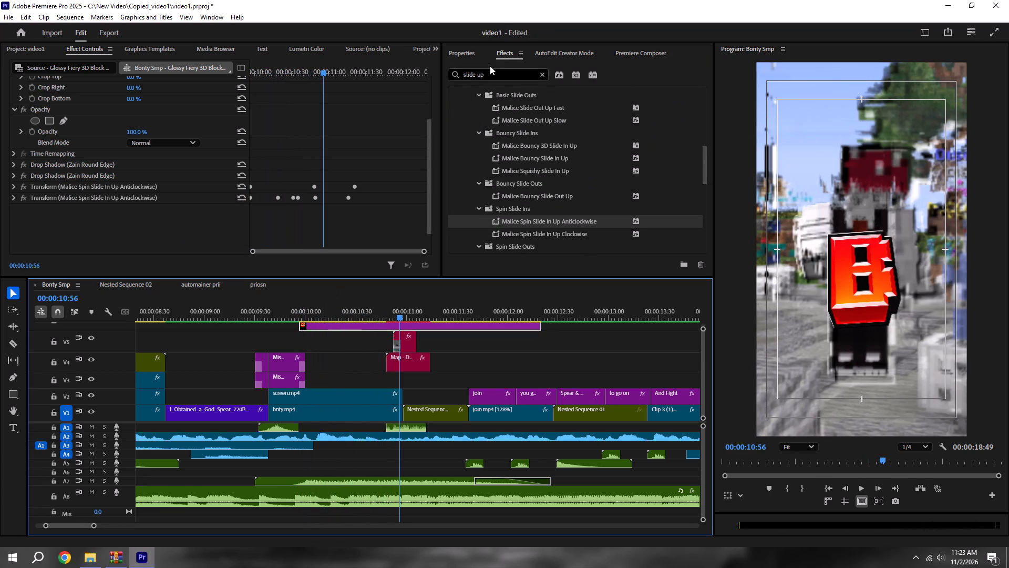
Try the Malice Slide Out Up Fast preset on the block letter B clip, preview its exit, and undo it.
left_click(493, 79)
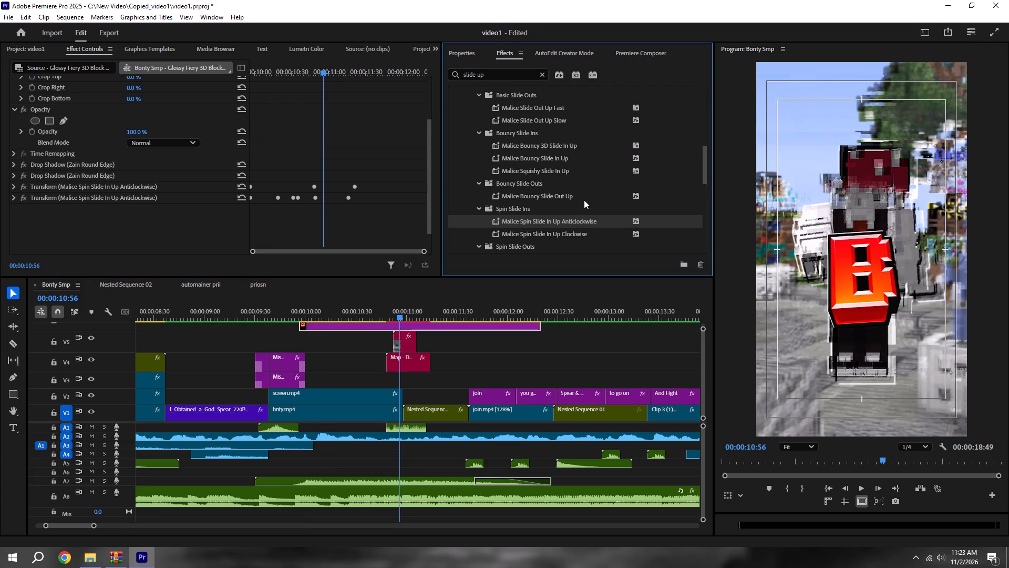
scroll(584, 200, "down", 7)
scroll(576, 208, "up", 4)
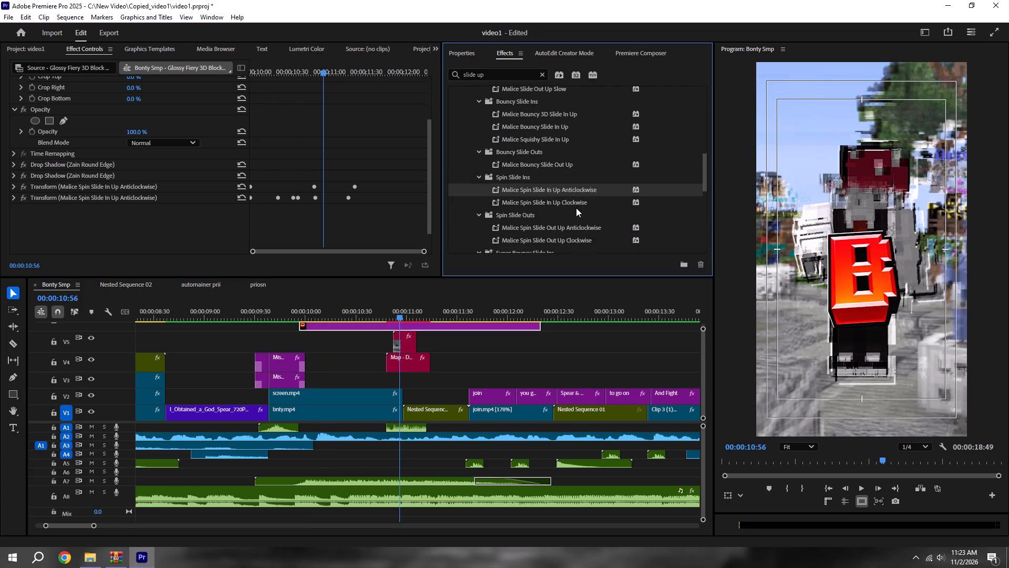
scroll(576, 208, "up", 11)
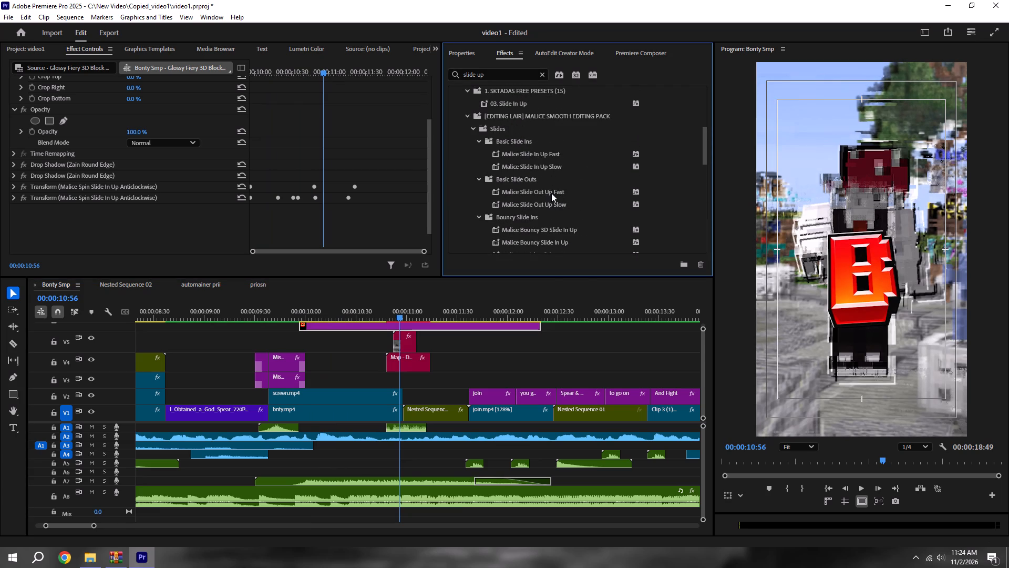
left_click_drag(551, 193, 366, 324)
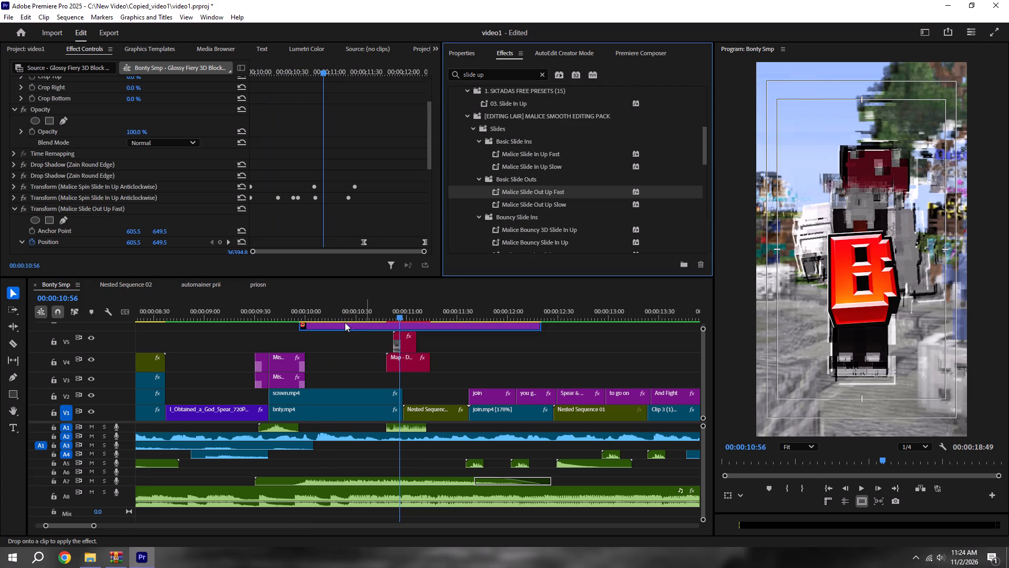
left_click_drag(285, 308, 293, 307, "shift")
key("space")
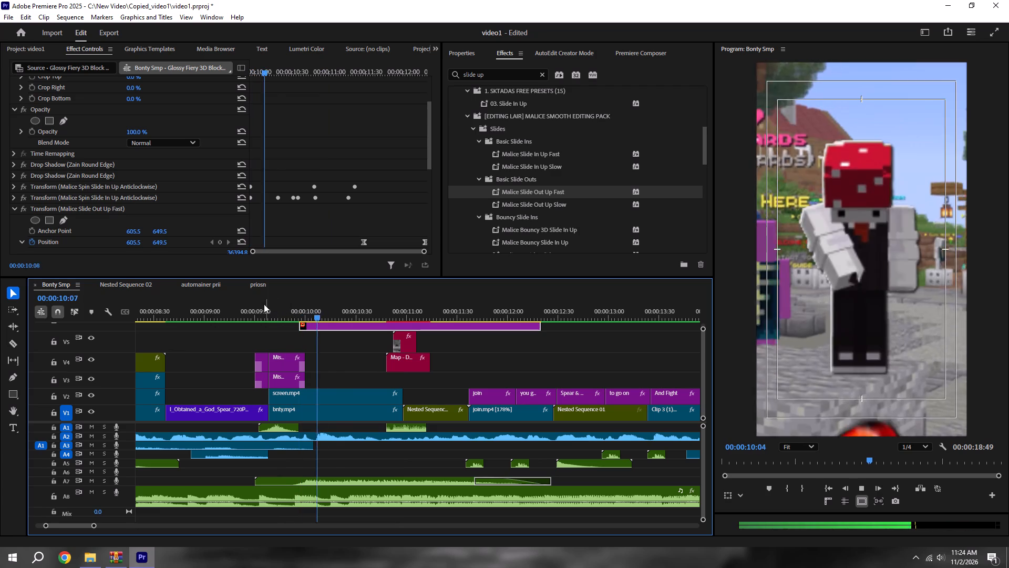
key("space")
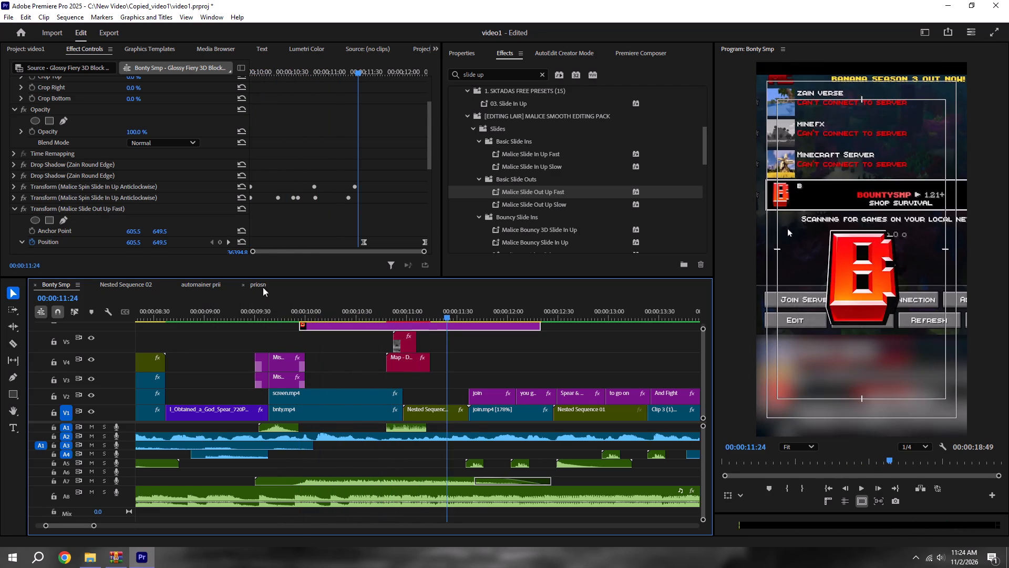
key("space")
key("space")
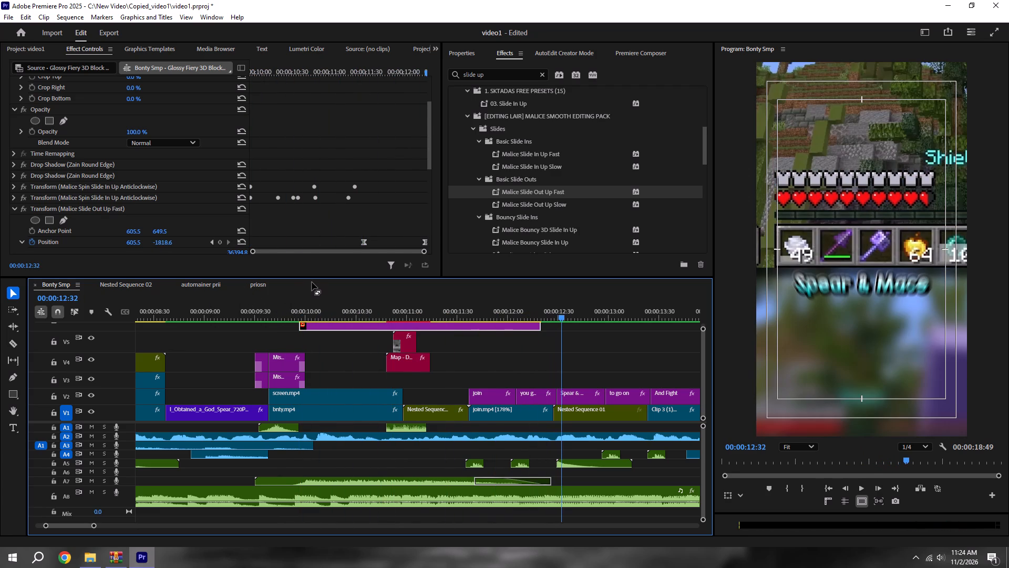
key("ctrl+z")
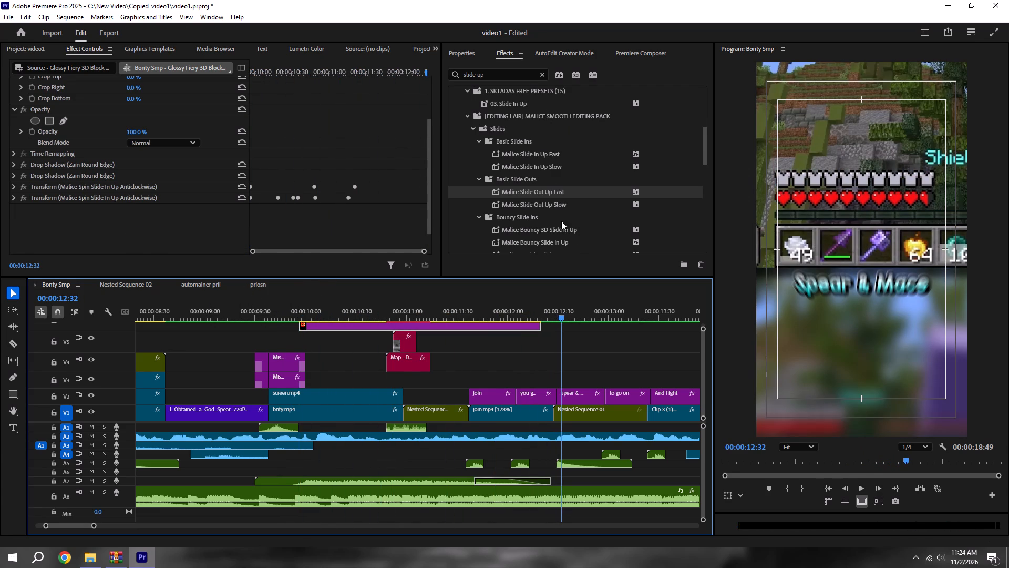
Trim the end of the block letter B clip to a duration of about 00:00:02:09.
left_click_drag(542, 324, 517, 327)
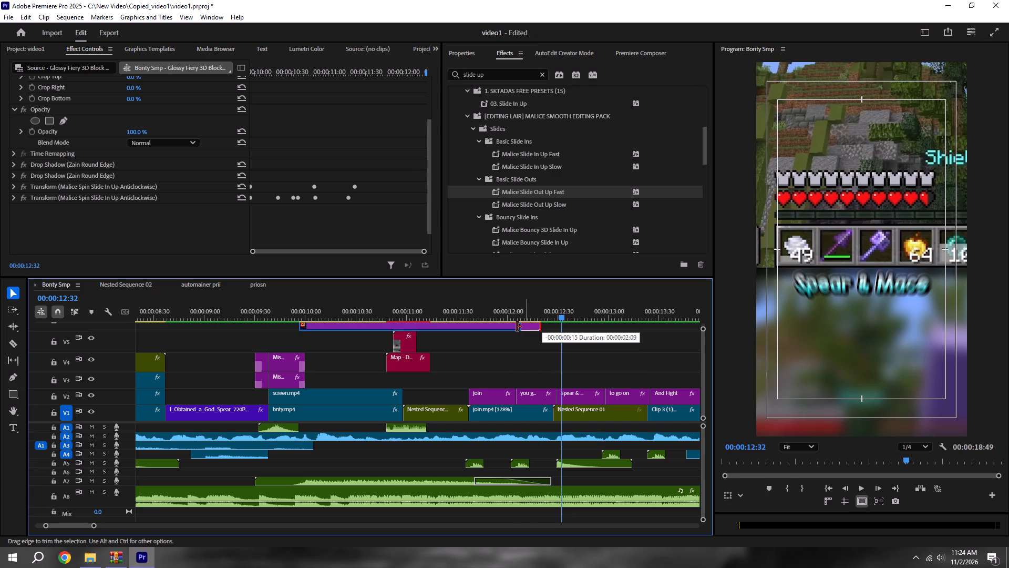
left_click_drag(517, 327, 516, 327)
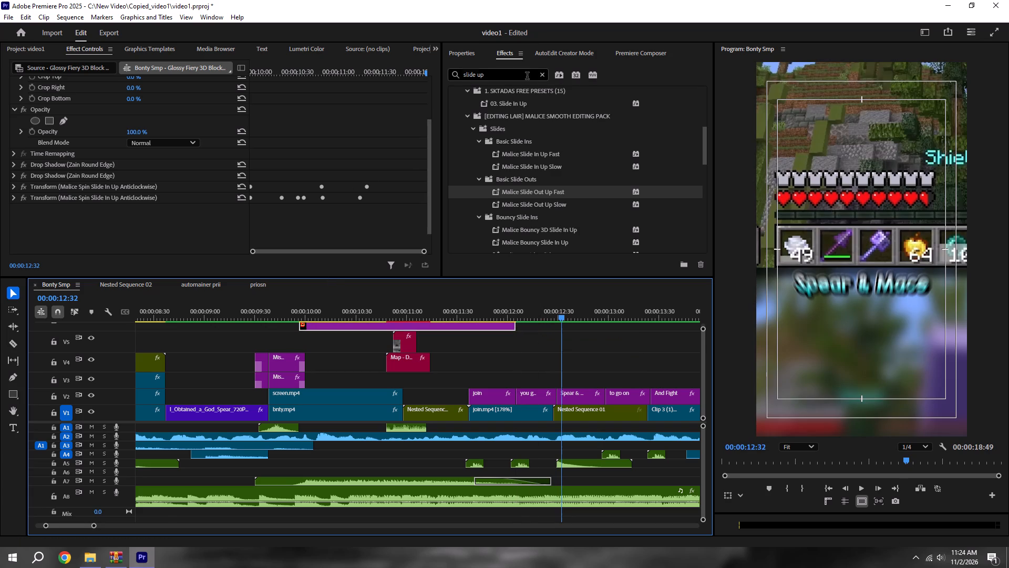
Search the effects for slide dow, apply Malice Slide Out Down Fast to the block letter B clip, save, and preview it.
left_click(520, 76)
key("BackSpace")
key("BackSpace")
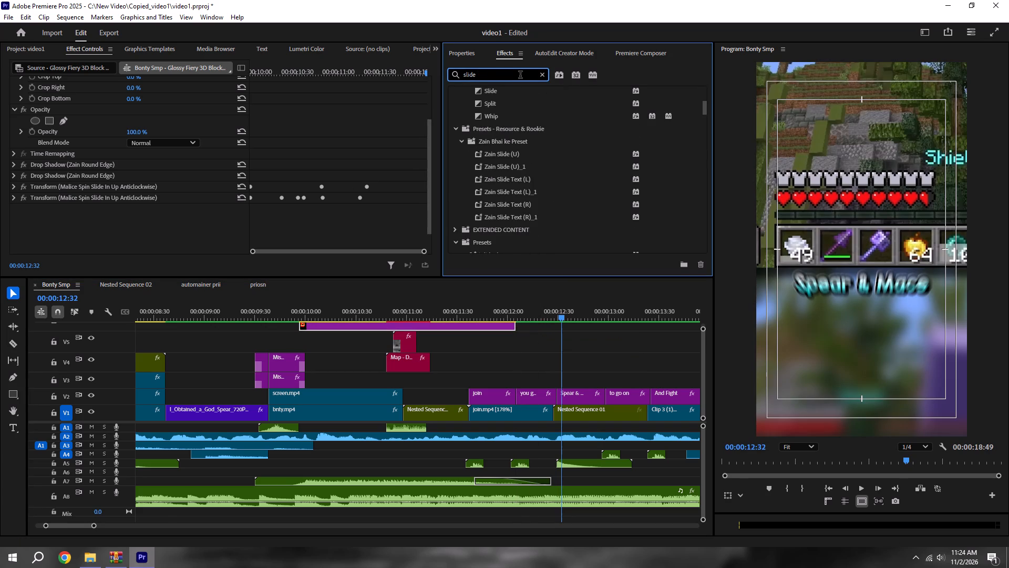
type("dow")
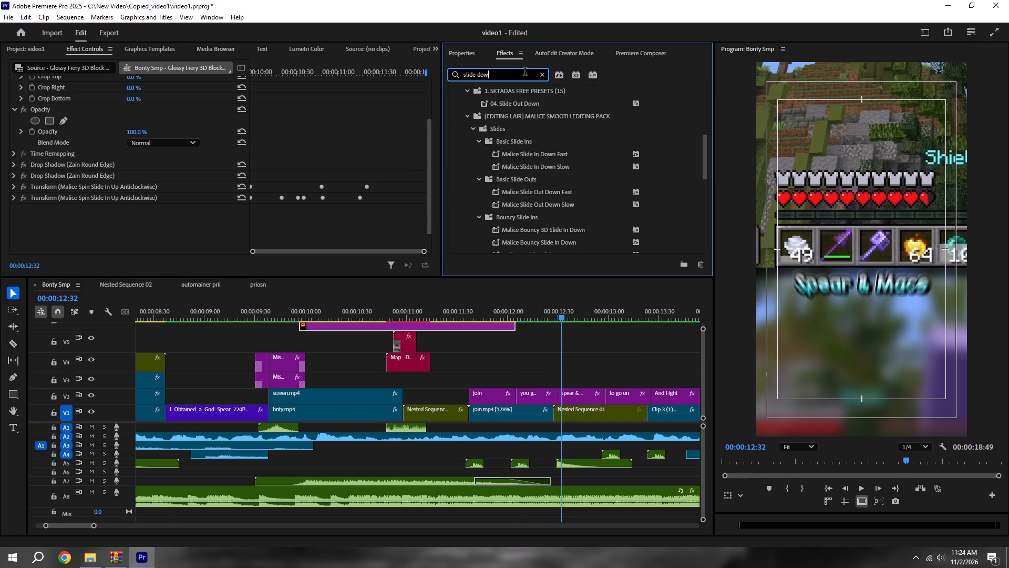
left_click_drag(551, 193, 461, 327)
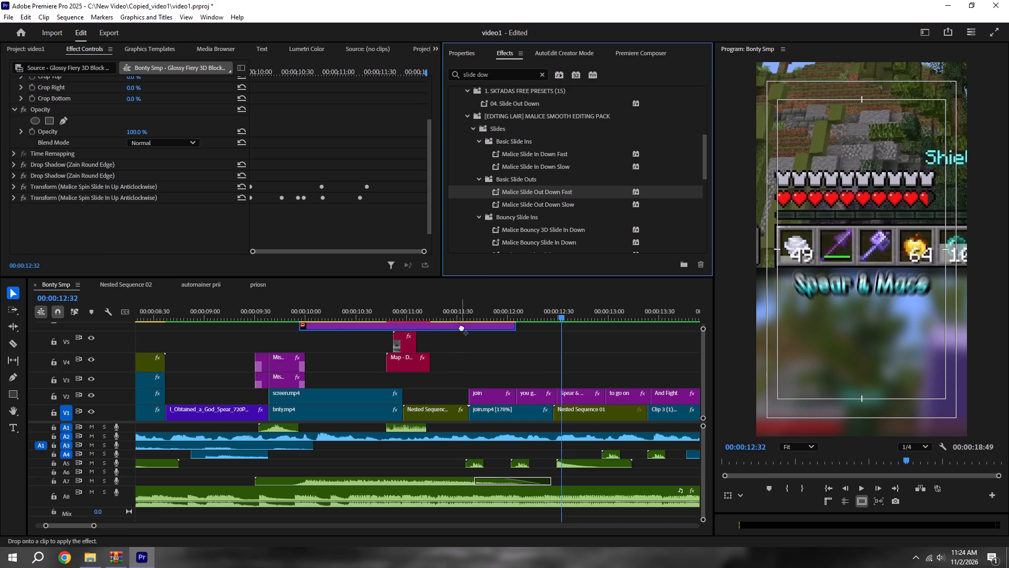
left_click_drag(461, 327, 462, 327)
key("ctrl+s")
left_click(300, 302, "shift")
key("space")
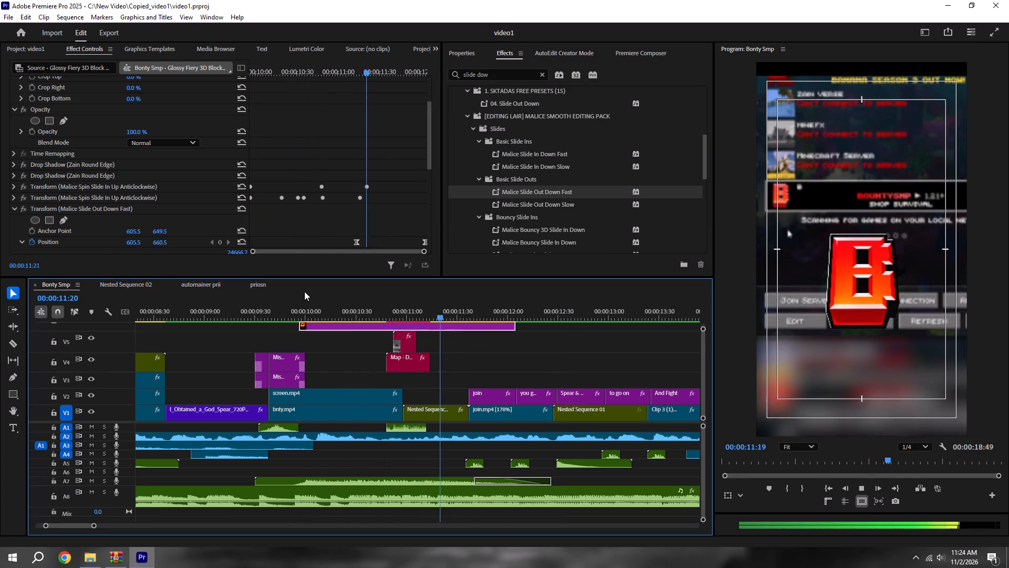
key("space")
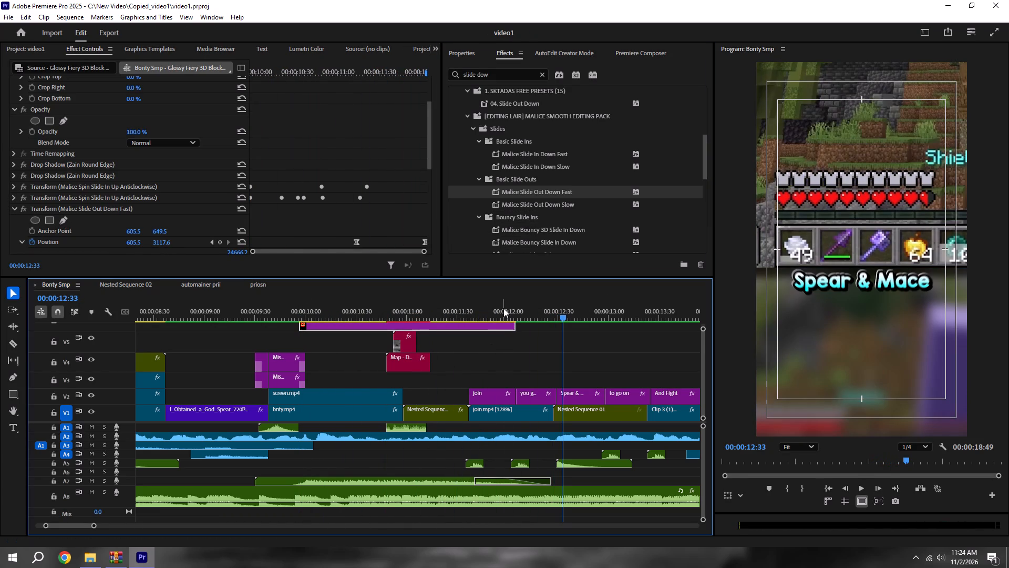
Trim the end of the block letter B clip to about 00:00:11:45 and save the project.
left_click_drag(521, 329, 492, 326)
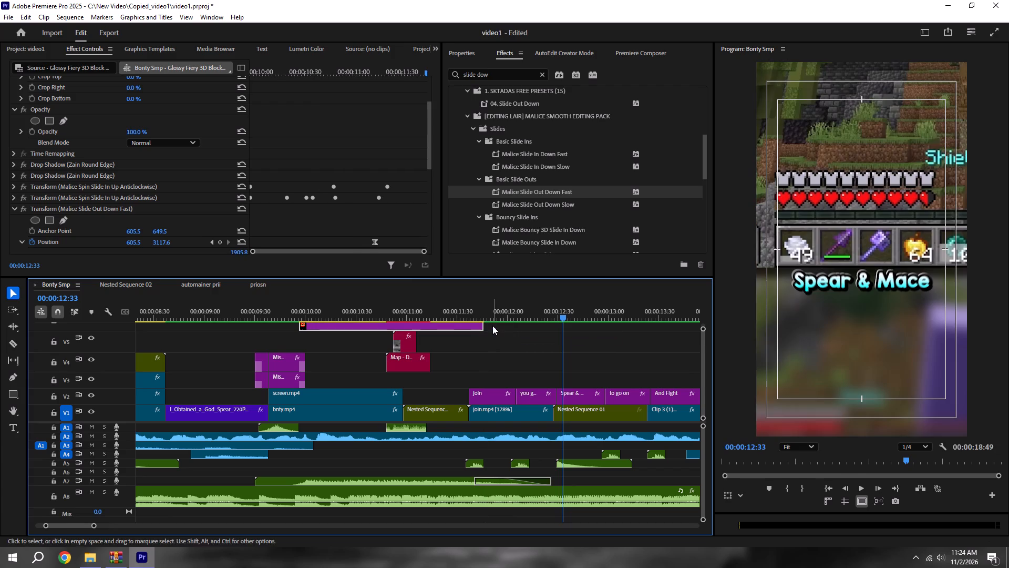
key("ctrl+s")
Remove the Transform (Malice Slide Out Down Fast) effect from the shortened block letter B clip, reapply the same preset, and save.
left_click(131, 211)
key("BackSpace")
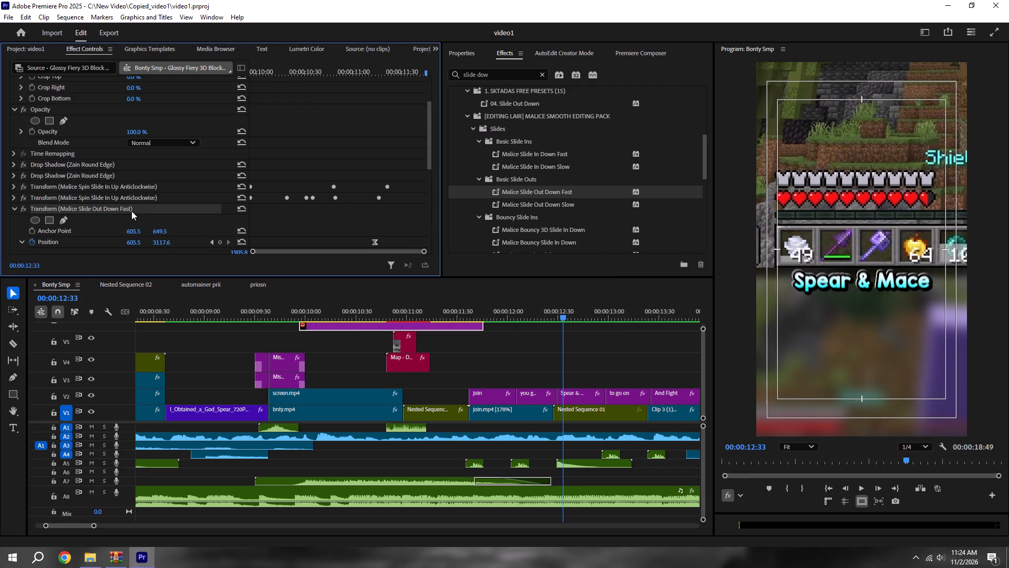
key("ctrl+s")
left_click_drag(558, 191, 426, 332)
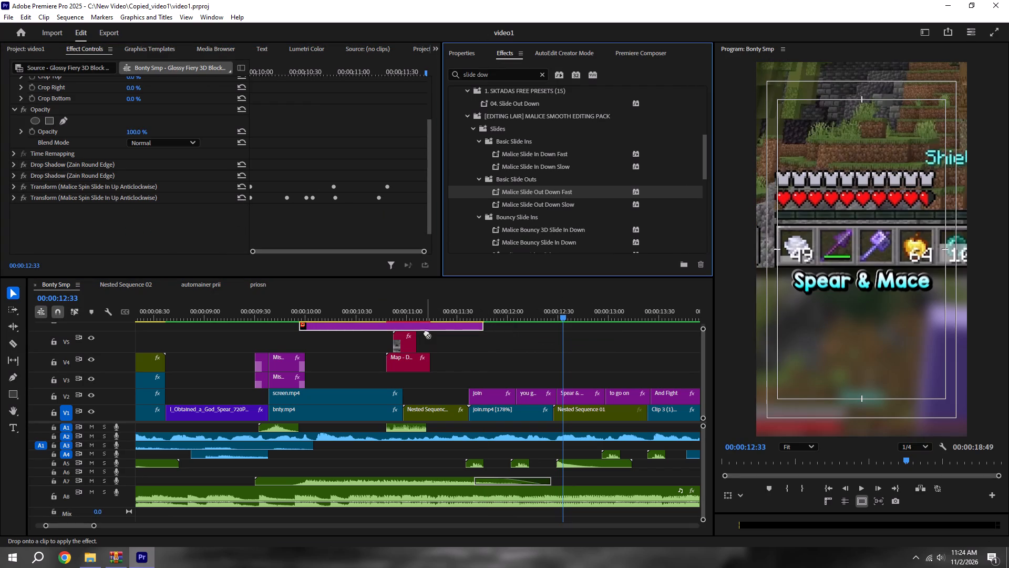
left_click_drag(426, 332, 427, 327)
key("ctrl+s")
Preview the block letter B's entrance and exit from its start at about 00:00:09:56, and save the project.
left_click_drag(302, 311, 297, 311, "shift")
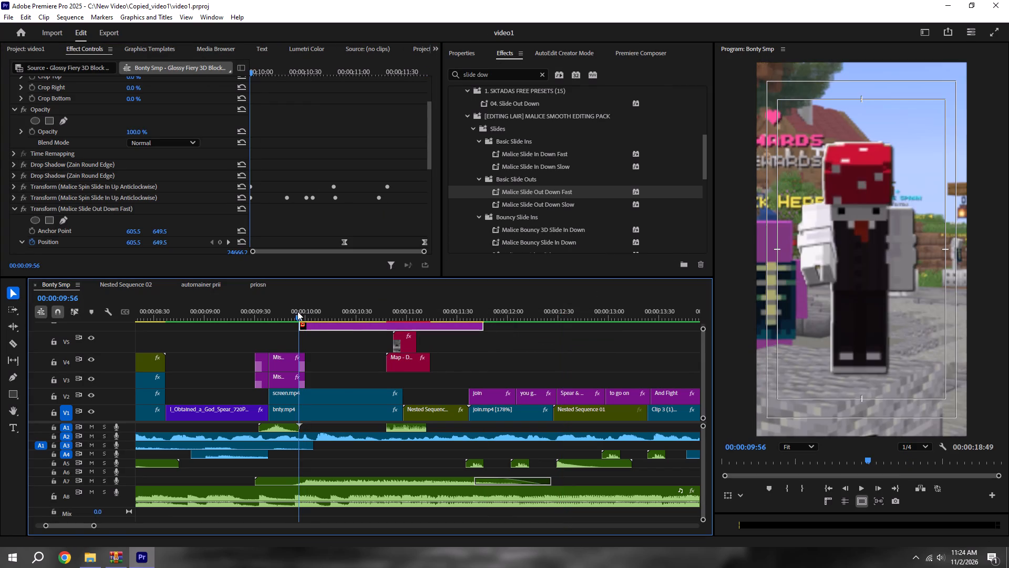
left_click_drag(297, 311, 297, 312, "shift")
key("space")
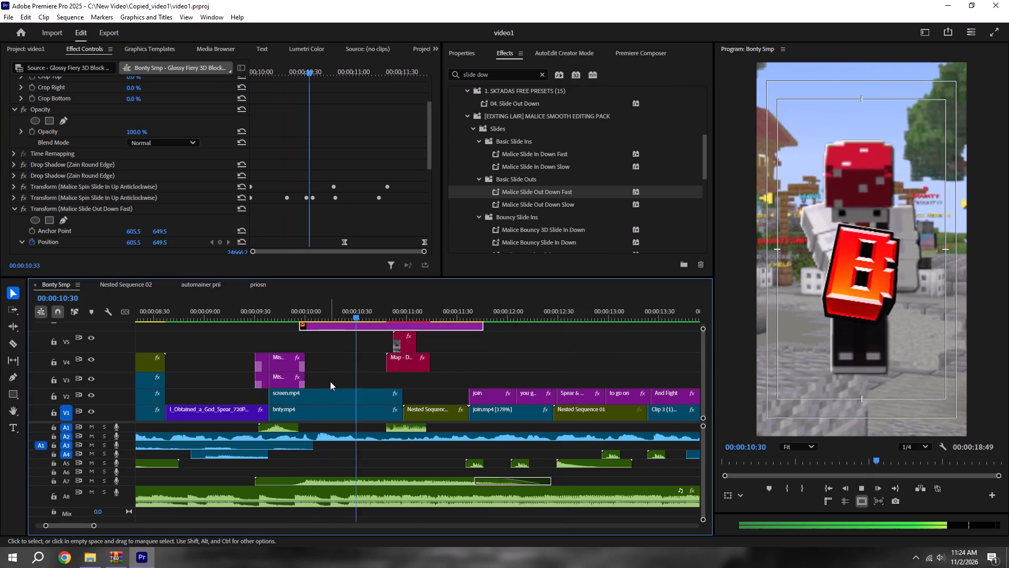
key("ctrl+s")
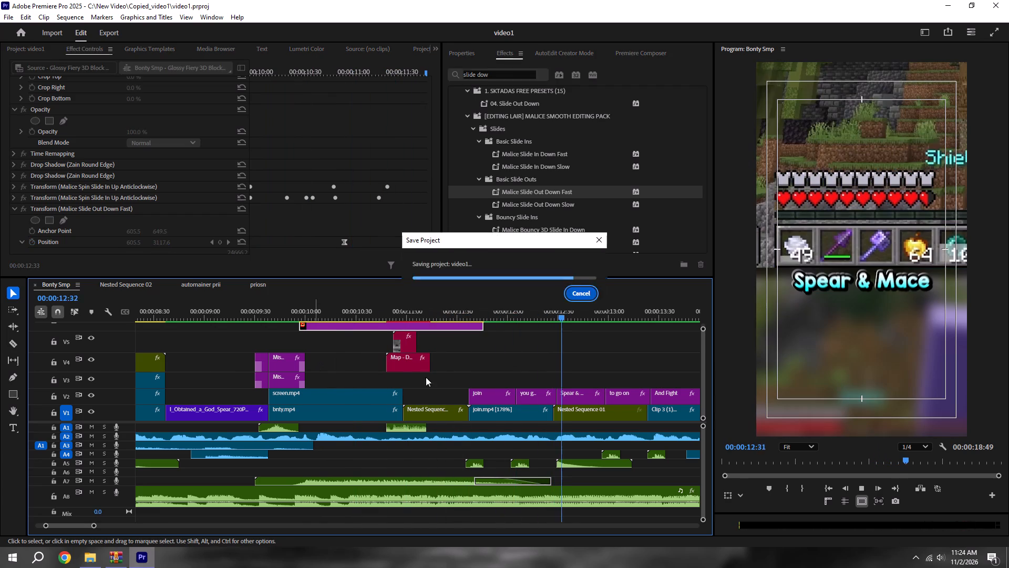
scroll(504, 420, "down", 2, "alt")
key("ctrl+s")
scroll(480, 404, "down", 5, "alt")
key("ctrl+s")
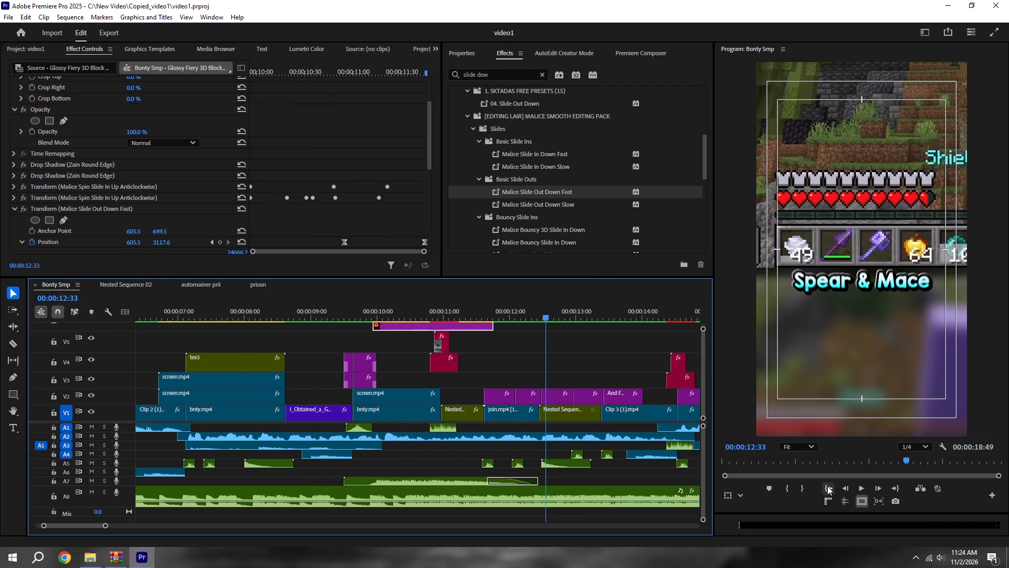
Play the Bonty Smp sequence from the beginning to about 00:00:08:59 to review it, and save the project.
left_click(827, 486)
scroll(598, 446, "down", 7, "alt")
key("space")
scroll(558, 386, "down", 7, "alt")
double_click(544, 380)
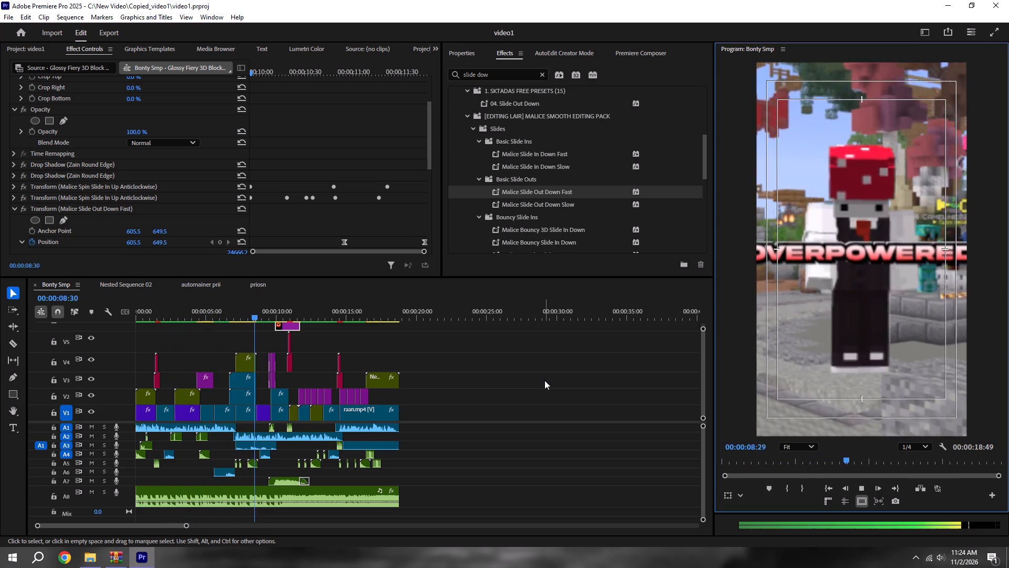
key("space")
scroll(324, 455, "up", 20, "alt")
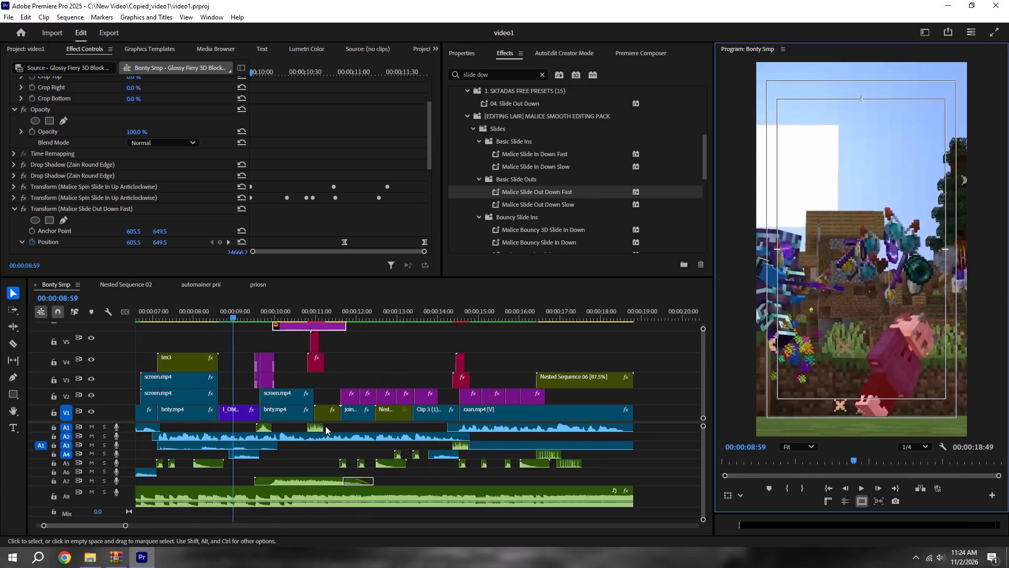
scroll(325, 426, "up", 3, "alt")
key("ctrl+s")
Replay the opening from 00:00:00:00 and scrub to about 00:00:04:24 to examine the tex2 caption titles, saving the project.
scroll(246, 384, "up", 7)
left_click_drag(192, 305, 14, 318)
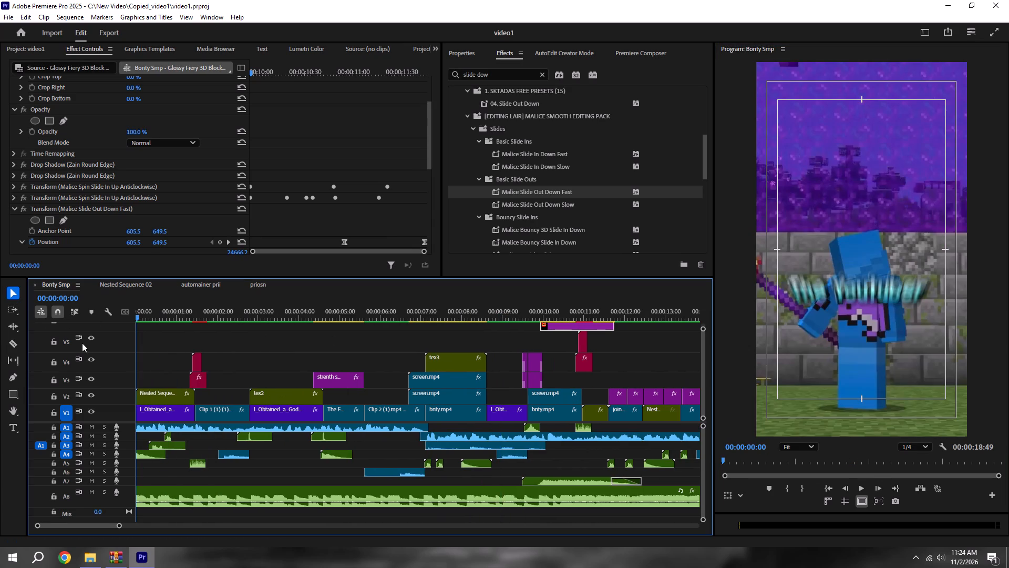
key("space")
scroll(249, 387, "down", 4, "alt")
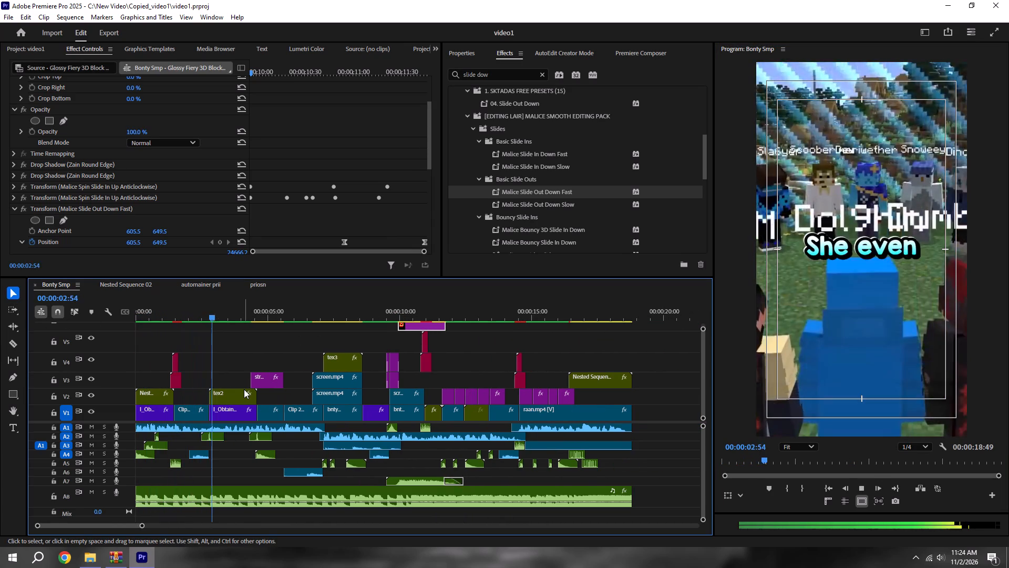
key("space")
scroll(320, 387, "down", 2, "alt")
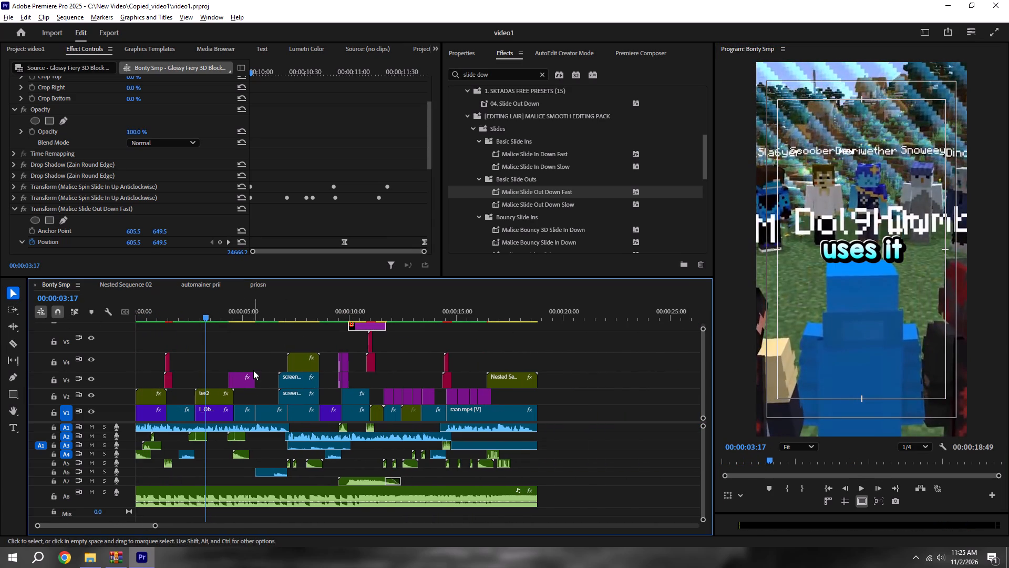
scroll(252, 370, "up", 12, "alt")
key("ctrl+s")
left_click_drag(236, 315, 227, 313)
key("space")
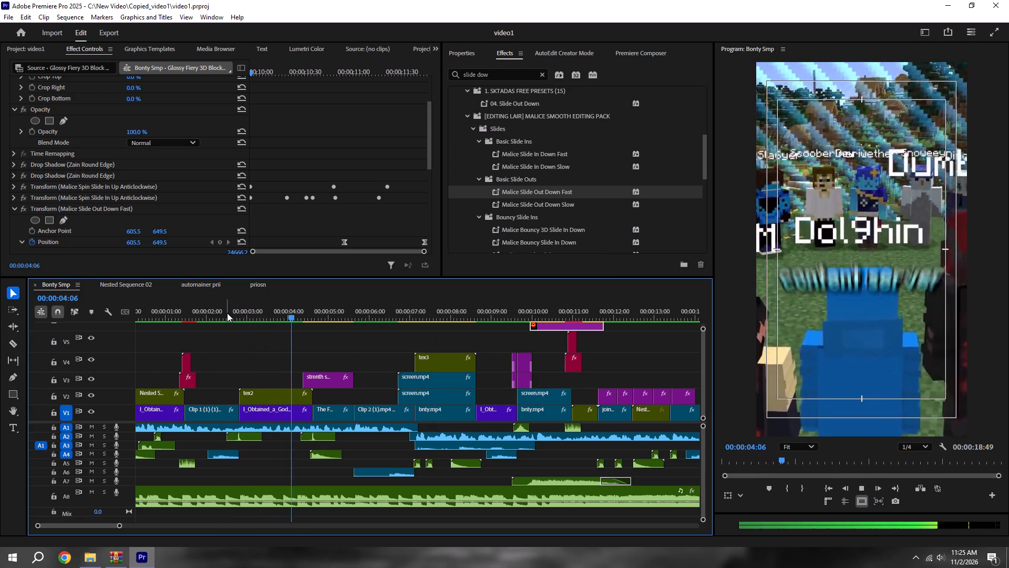
key("space")
left_click_drag(263, 292, 270, 293)
left_click_drag(308, 301, 303, 301)
left_click_drag(294, 306, 297, 306)
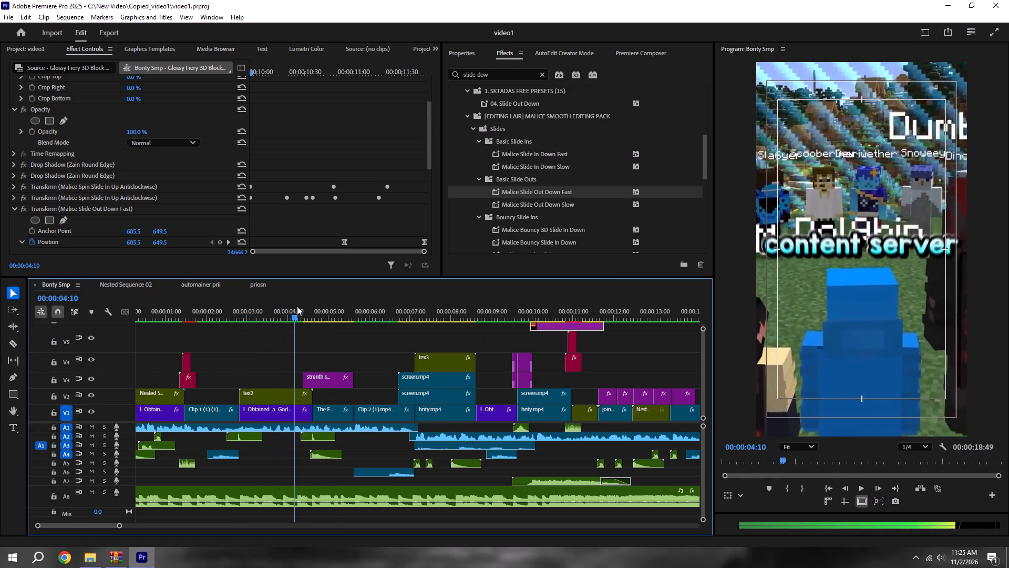
left_click_drag(297, 306, 305, 306)
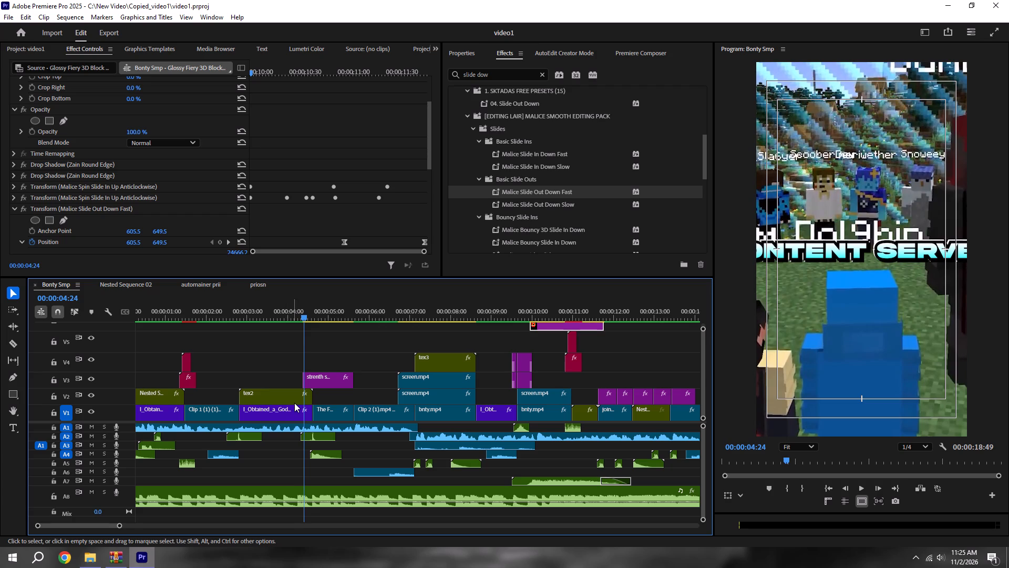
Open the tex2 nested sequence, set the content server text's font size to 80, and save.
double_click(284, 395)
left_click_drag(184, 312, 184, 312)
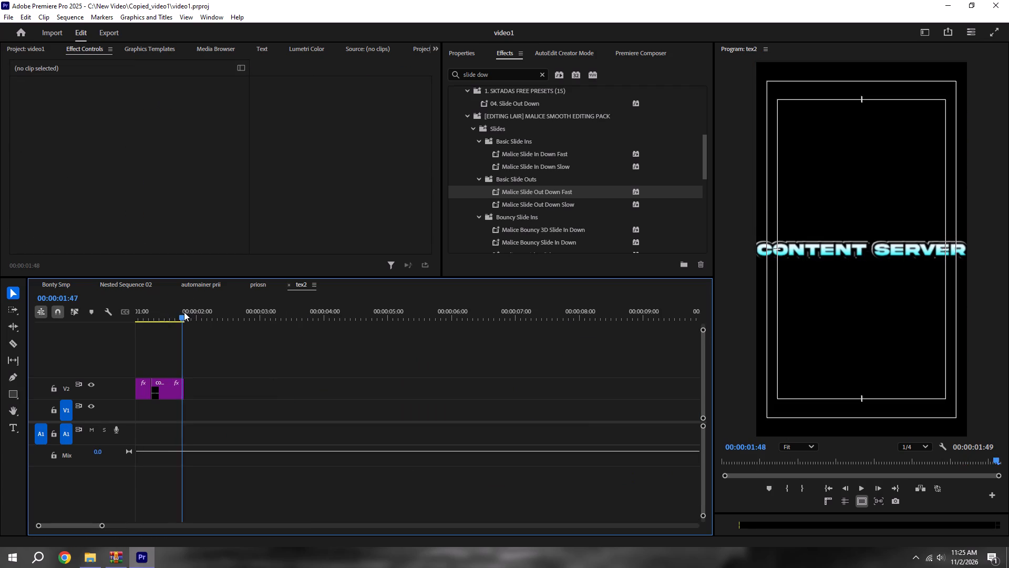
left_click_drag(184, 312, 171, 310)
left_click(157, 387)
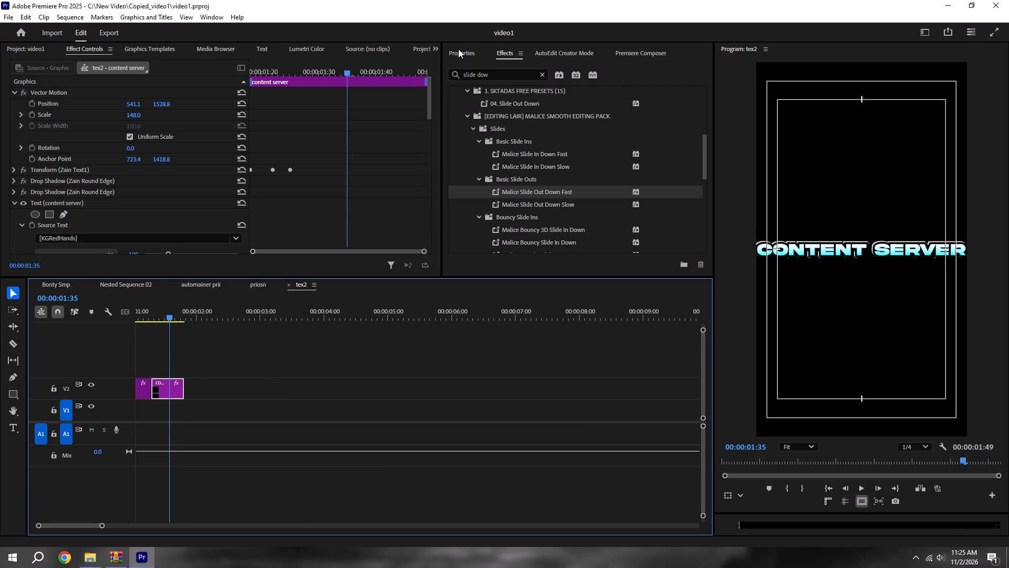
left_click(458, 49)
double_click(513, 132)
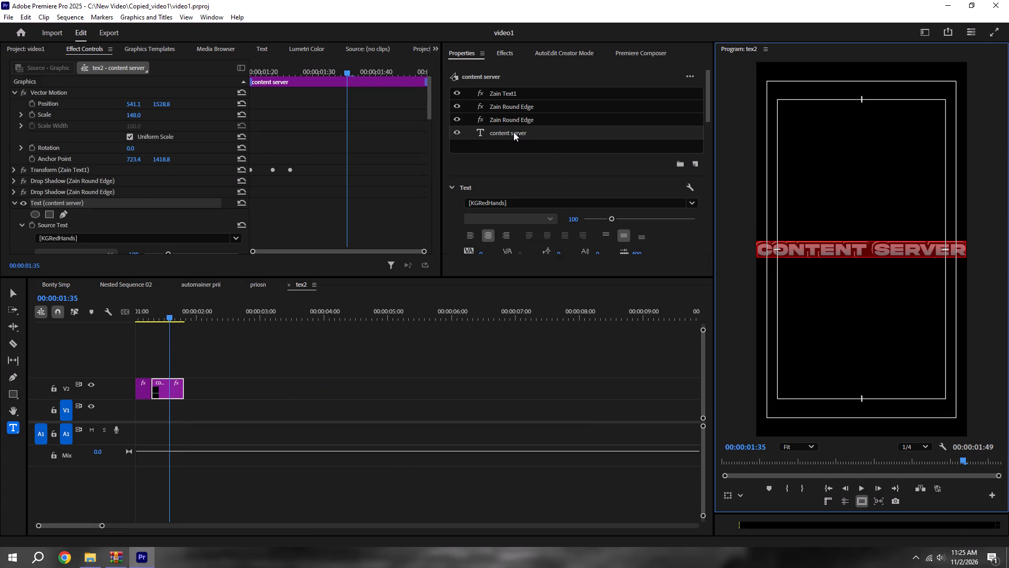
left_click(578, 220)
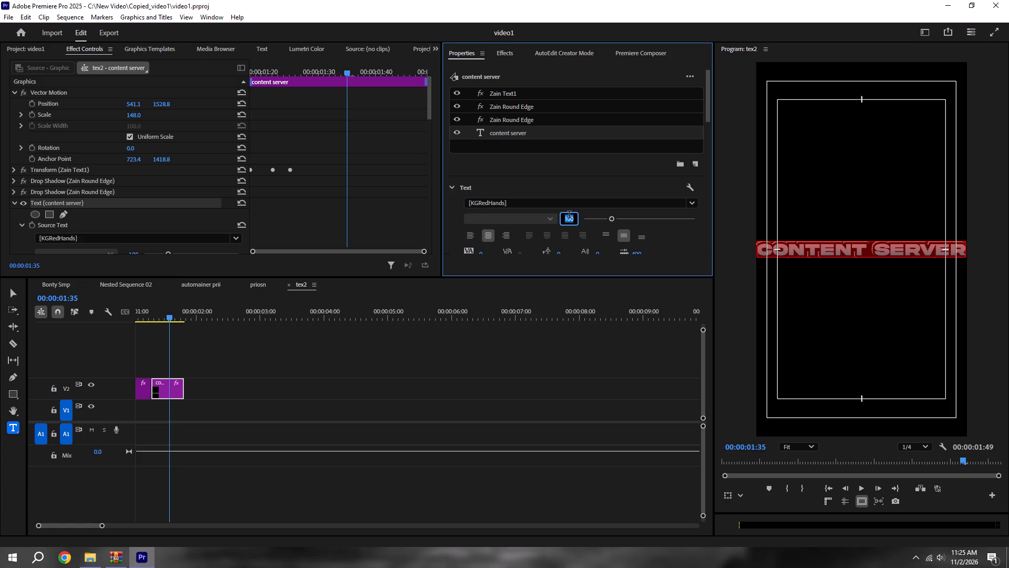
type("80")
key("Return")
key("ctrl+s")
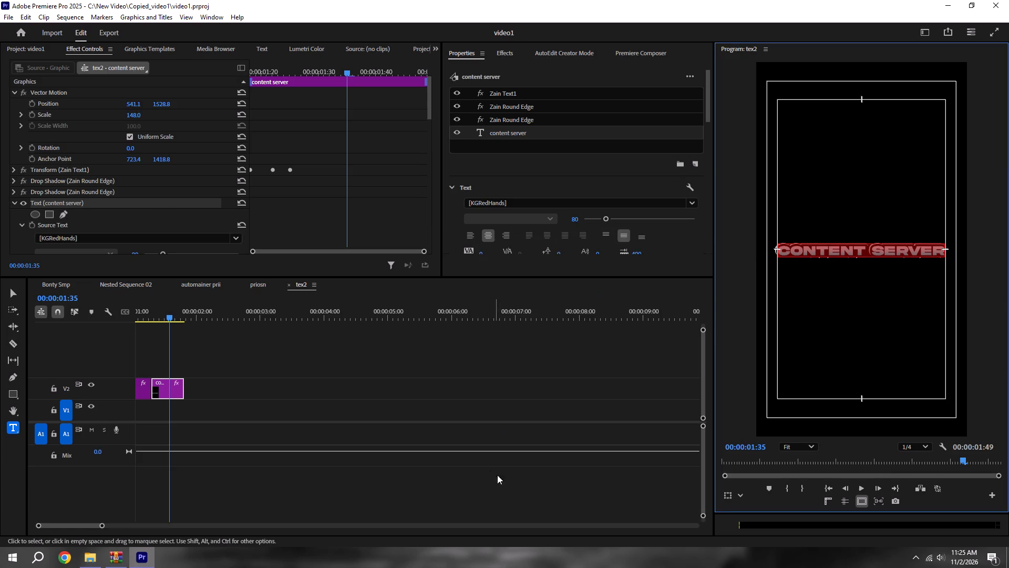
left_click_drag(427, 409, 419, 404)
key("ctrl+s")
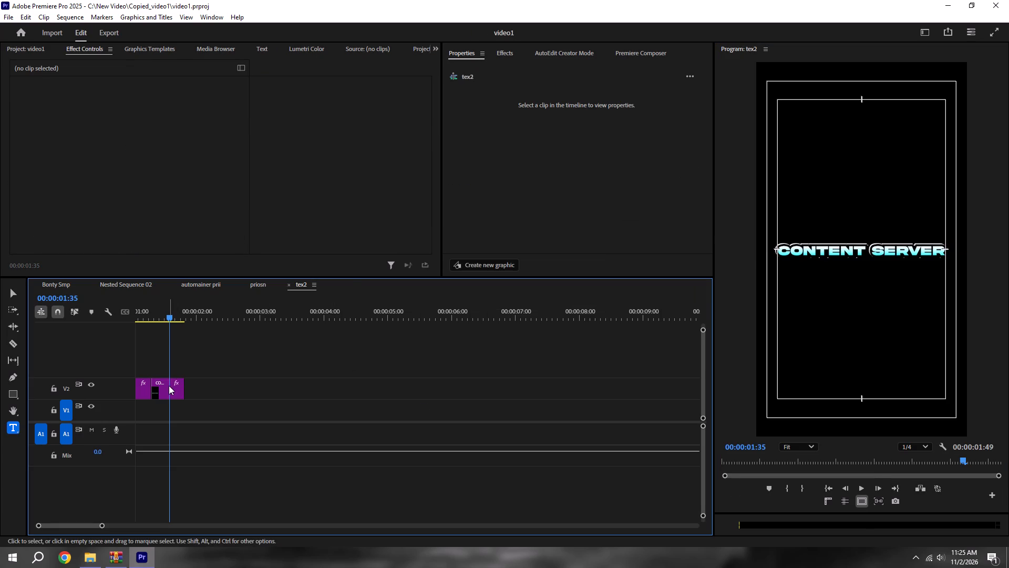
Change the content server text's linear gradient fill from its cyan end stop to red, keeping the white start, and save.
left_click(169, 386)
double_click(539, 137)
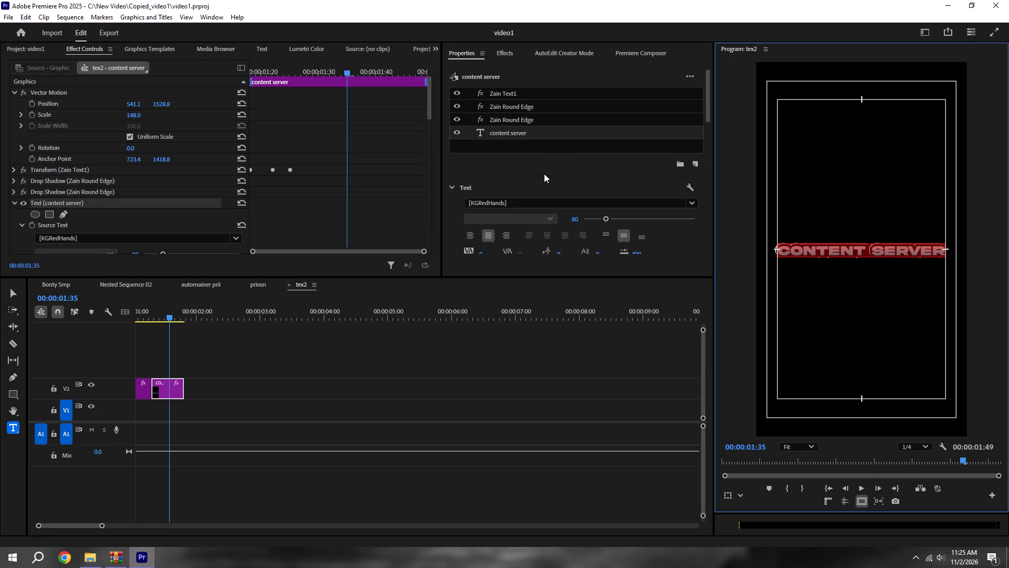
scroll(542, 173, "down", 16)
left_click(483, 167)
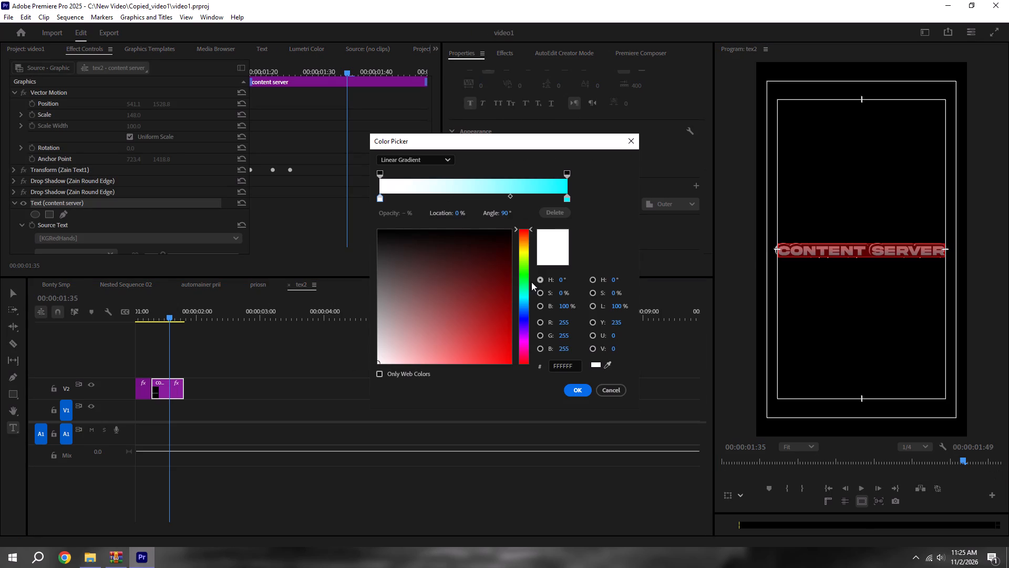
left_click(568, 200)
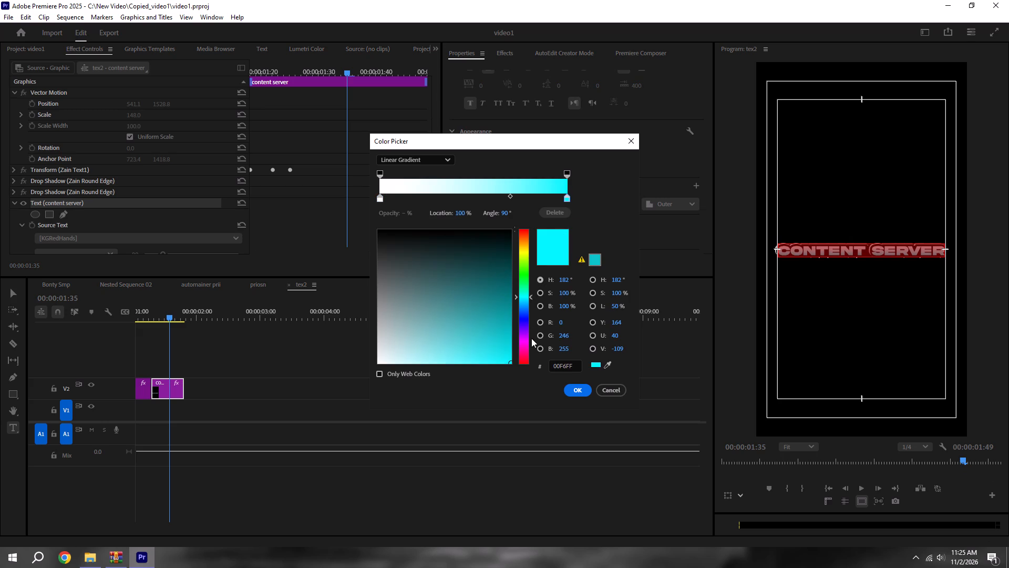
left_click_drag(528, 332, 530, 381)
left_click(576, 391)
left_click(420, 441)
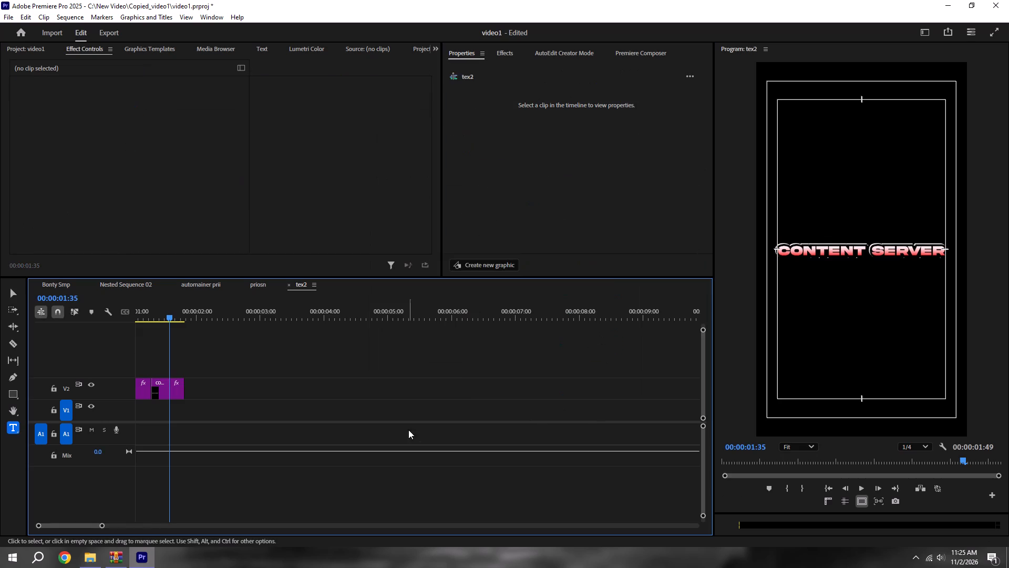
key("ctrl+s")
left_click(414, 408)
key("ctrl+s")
Return to the Bonty Smp sequence, preview the tex2 title from just before its start, and save.
left_click(68, 283)
scroll(172, 307, "down", 5, "alt")
key("ctrl+s")
left_click(190, 316)
key("space")
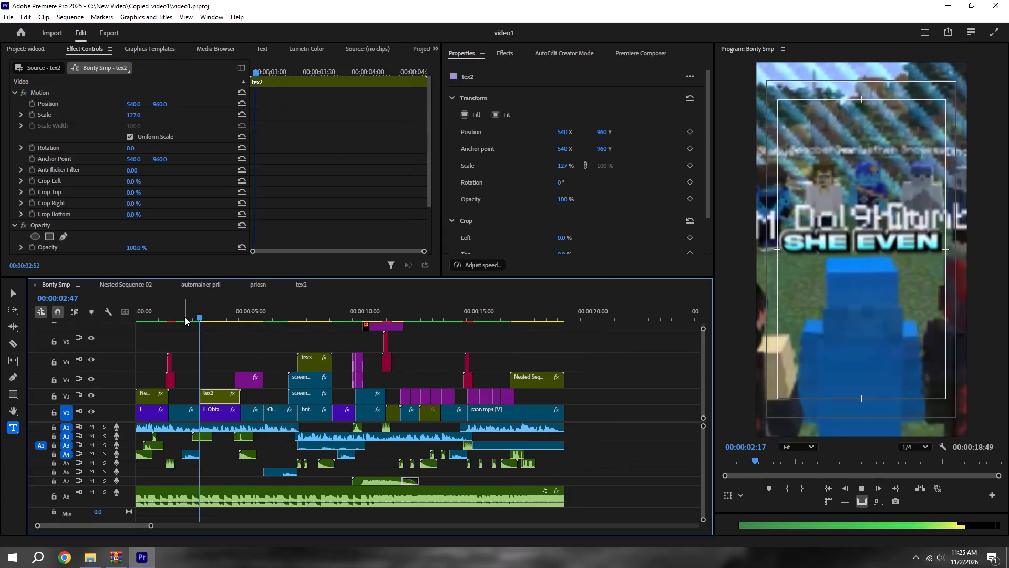
key("space")
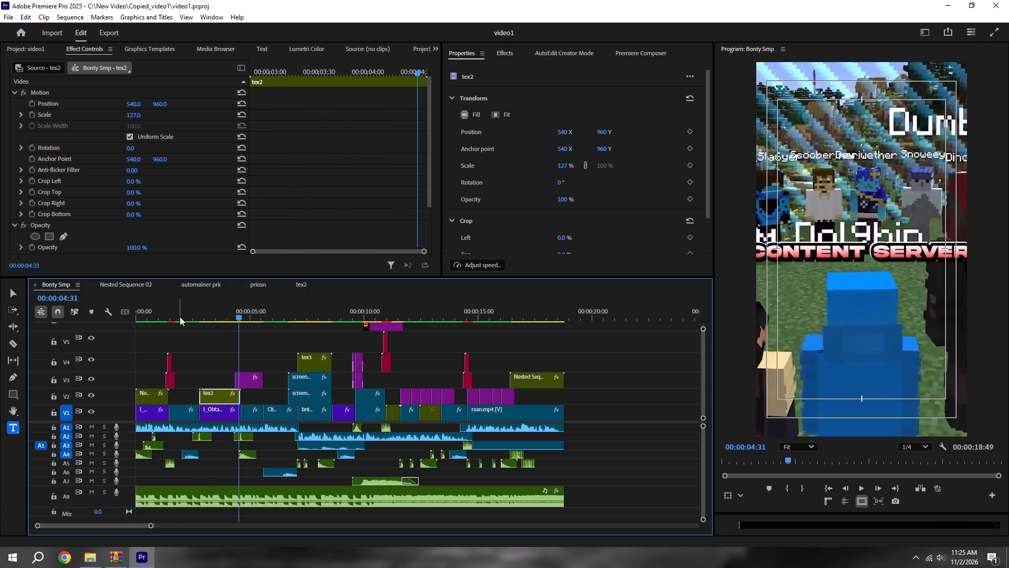
key("ctrl+s")
scroll(187, 387, "up", 6, "alt")
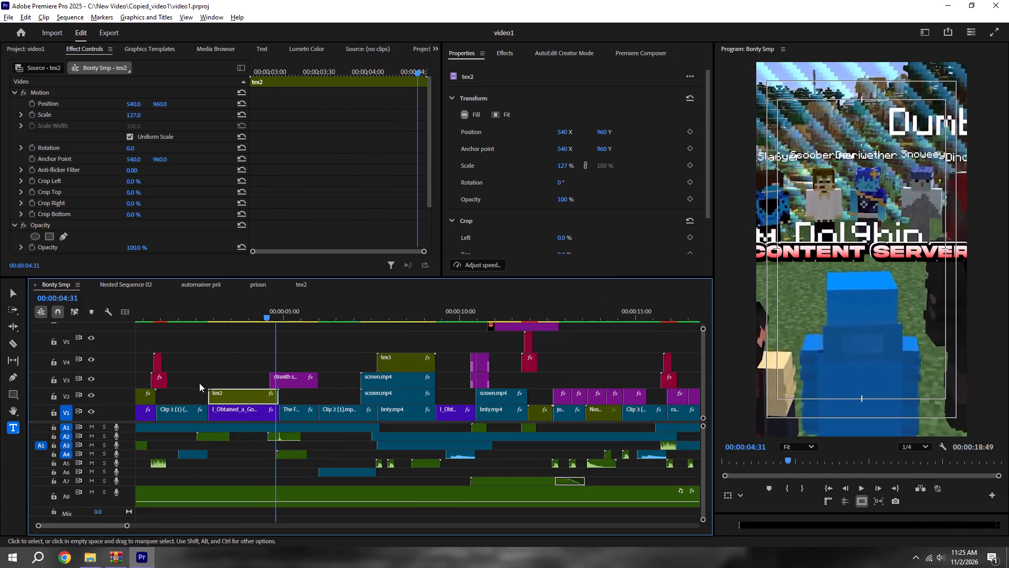
scroll(199, 383, "up", 4, "alt")
left_click(257, 392)
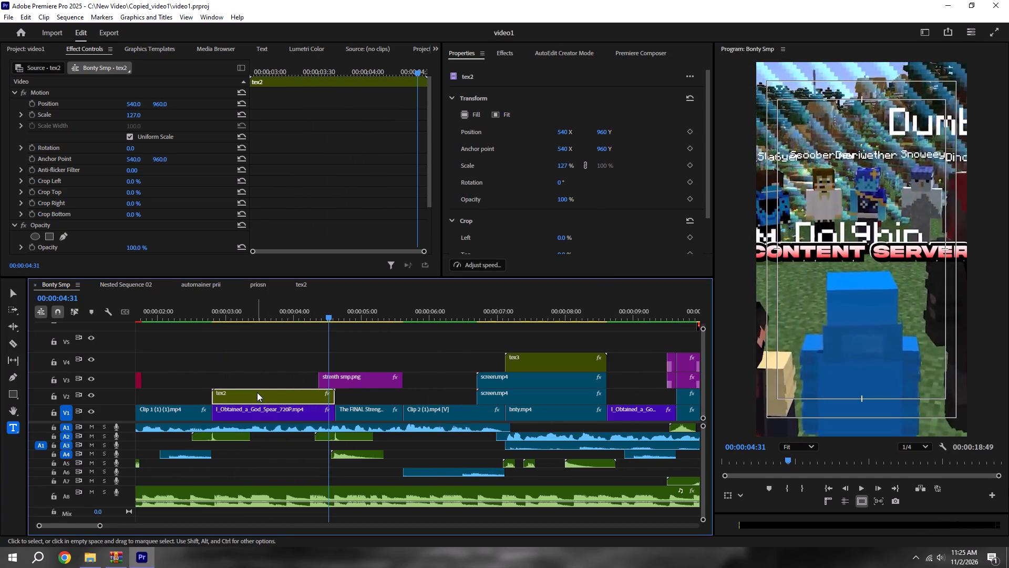
left_click(207, 320, "shift")
key("space")
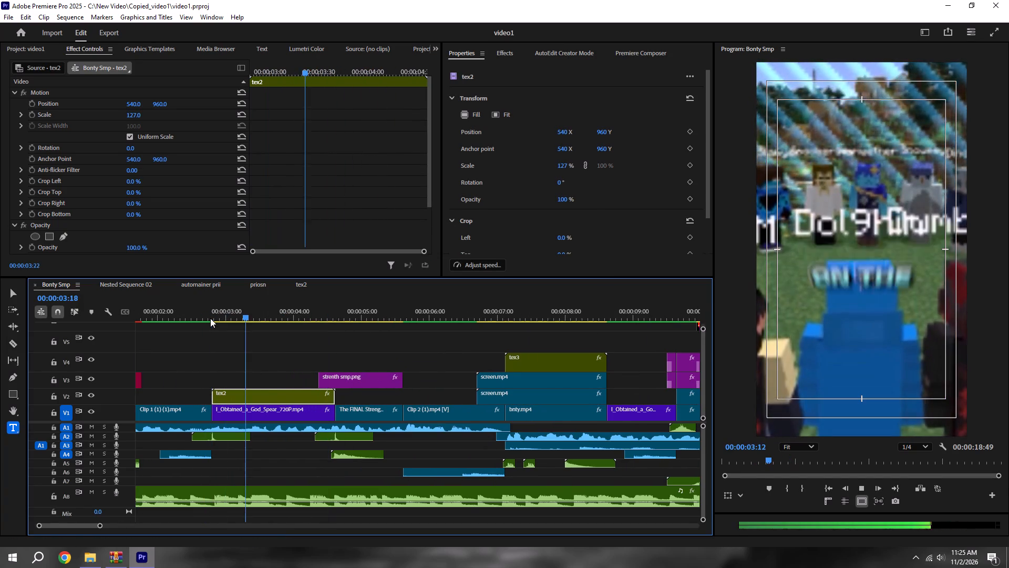
scroll(210, 318, "down", 11, "alt")
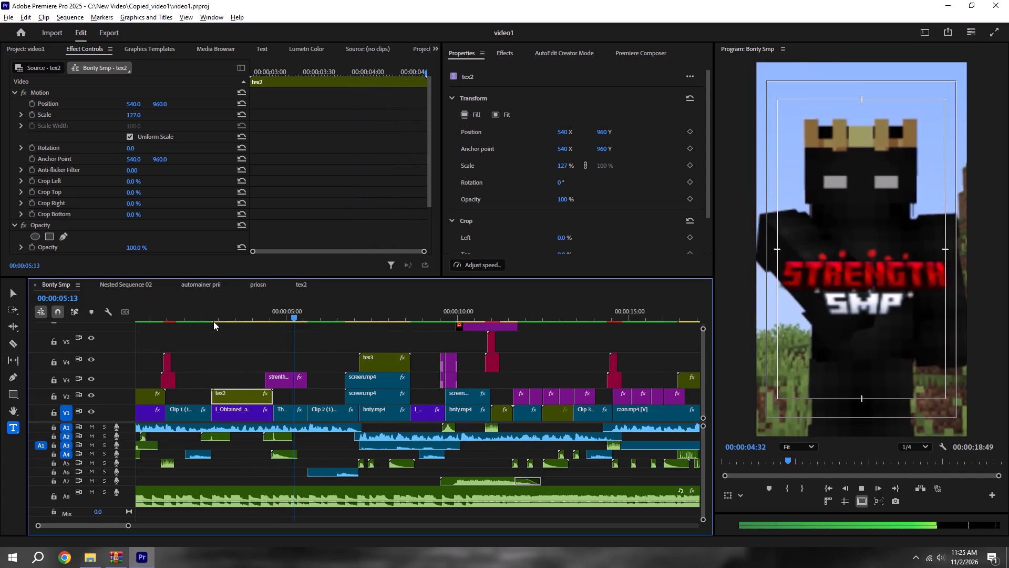
key("ctrl+s")
Delete the tex2 clip from track V2 of the Bonty Smp sequence and save the project.
left_click(204, 393)
key("BackSpace")
key("ctrl+s")
scroll(219, 402, "down", 7, "alt")
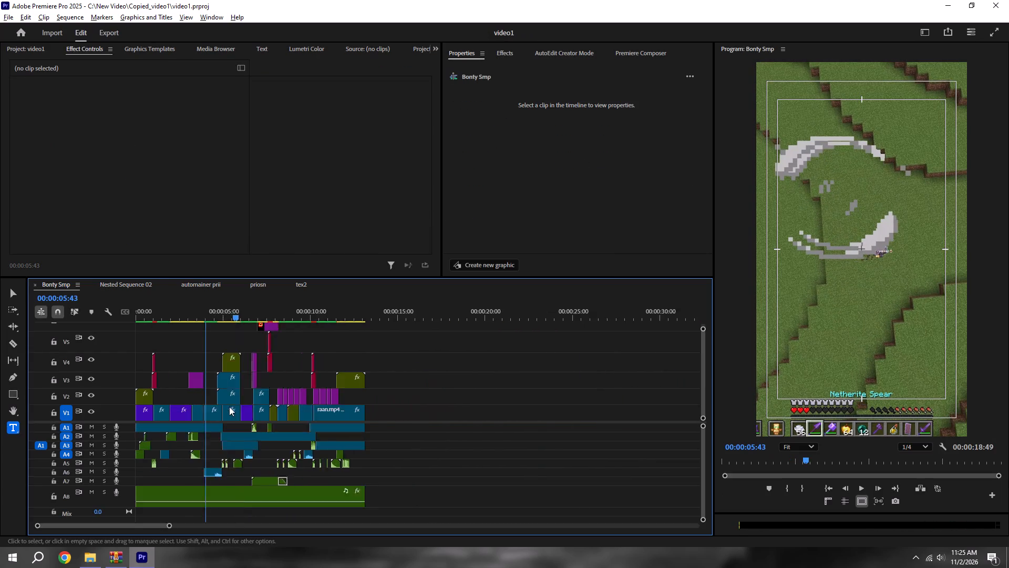
key("ctrl+s")
Play Bonty Smp from the beginning to about 00:00:03:22 with all video tracks in view, and save the project.
left_click(823, 490)
key("space")
scroll(350, 393, "down", 1, "alt")
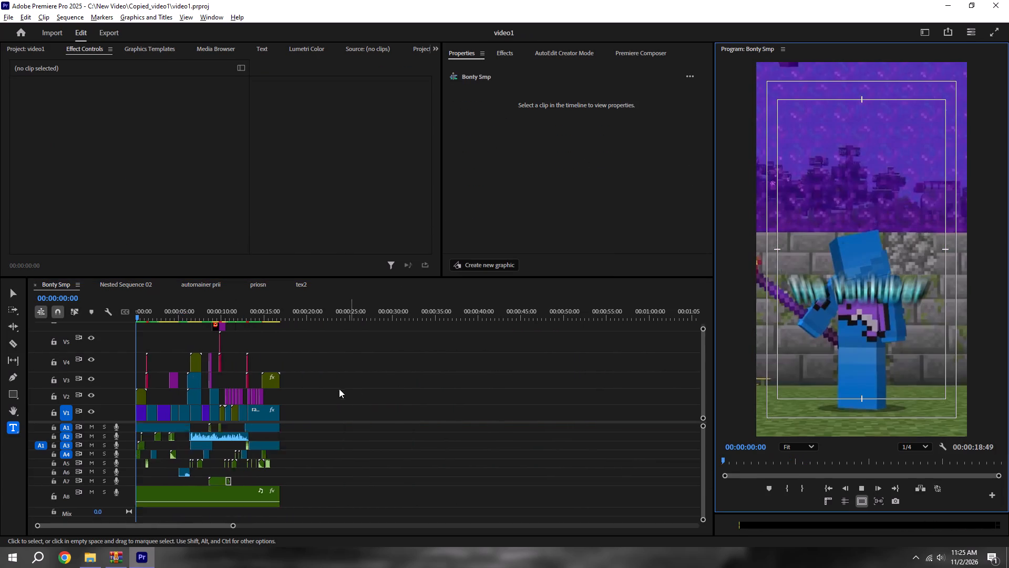
scroll(332, 387, "up", 5, "alt")
left_click_drag(703, 329, 708, 234)
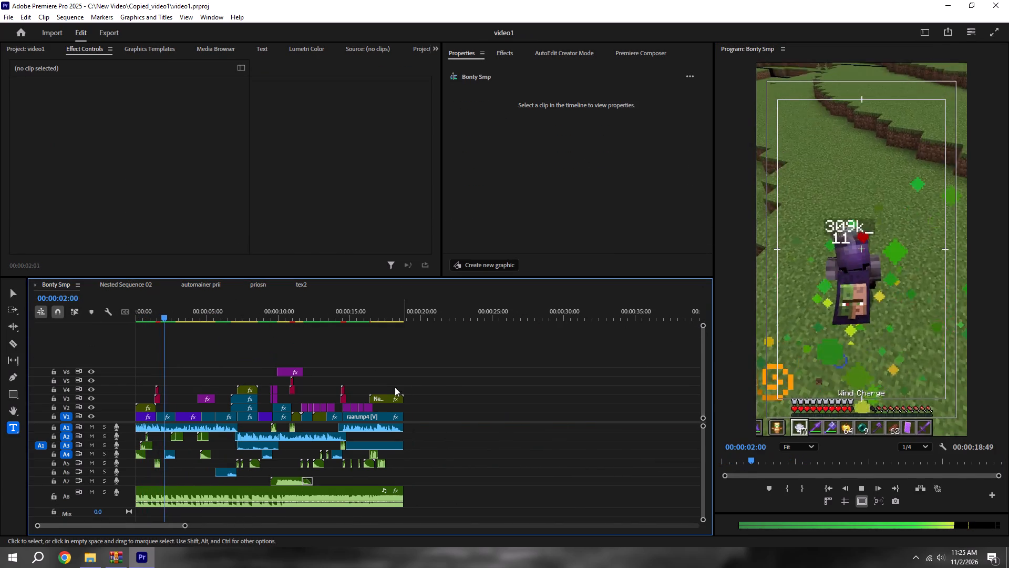
key("ctrl+s")
scroll(439, 377, "down", 4, "alt")
key("ctrl+s")
left_click(452, 374)
key("space")
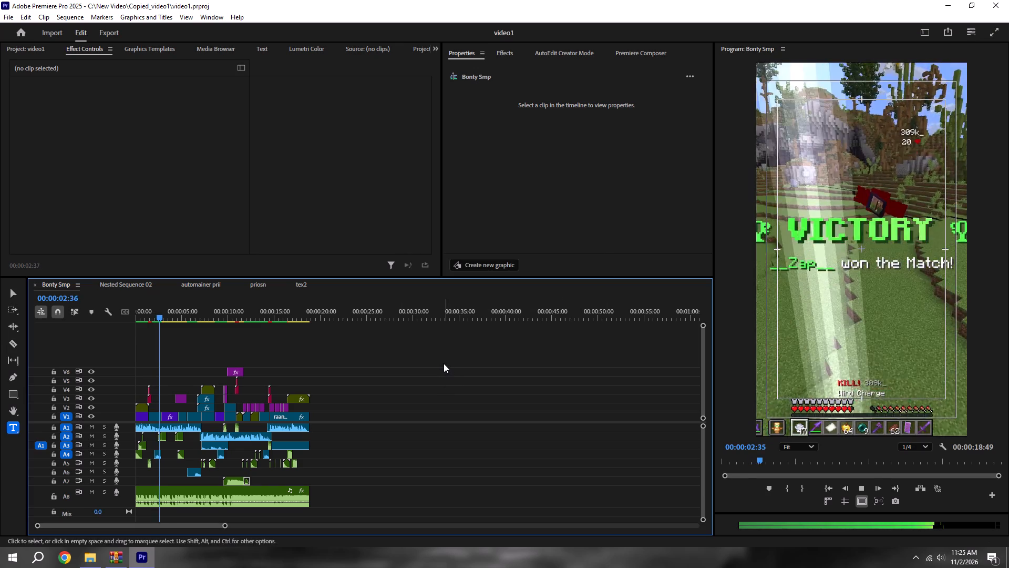
key("ctrl+s")
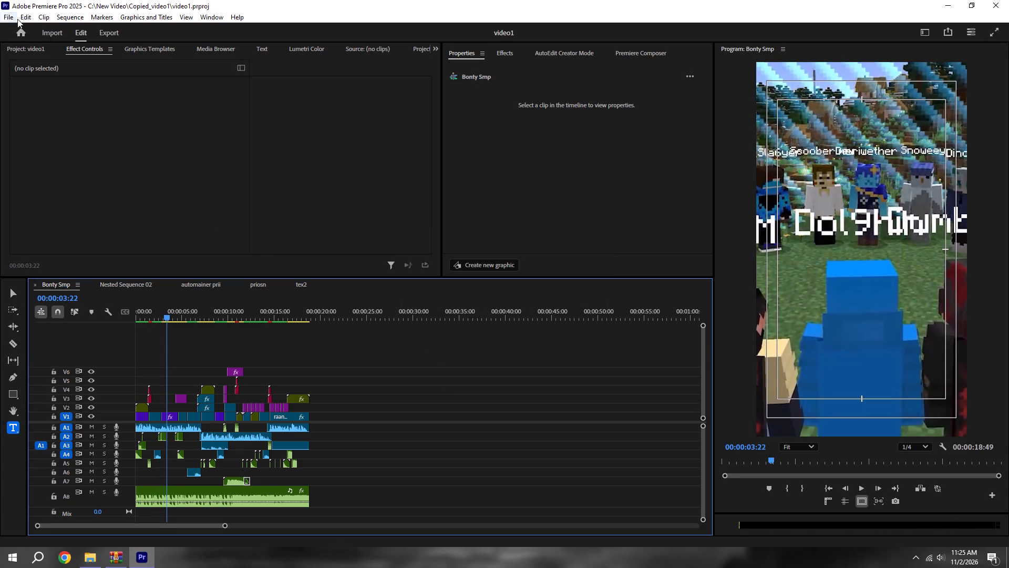
Generate a static transcript of the Bonty Smp sequence.
left_click(258, 49)
left_click(24, 62)
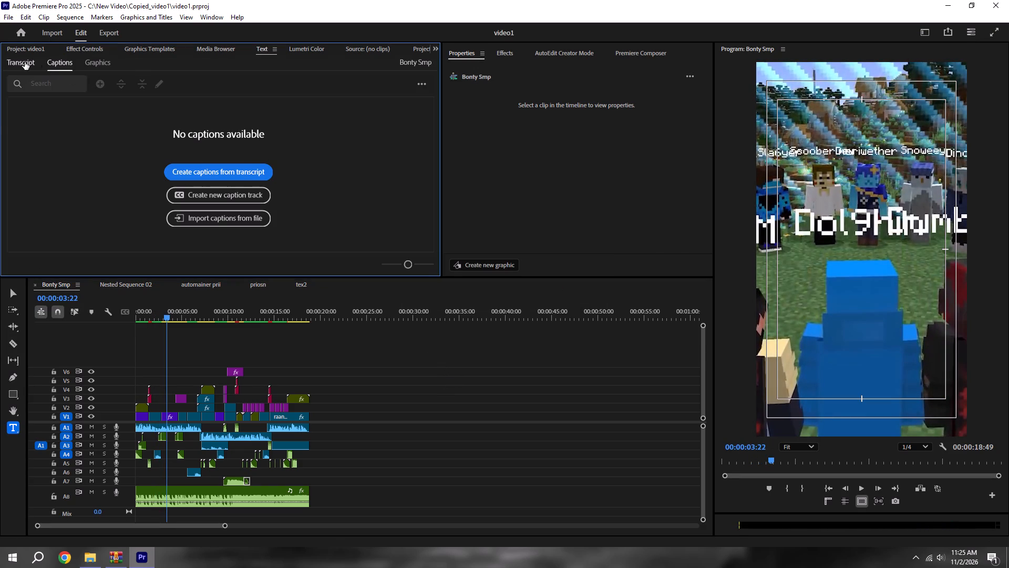
left_click(431, 83)
left_click(420, 82)
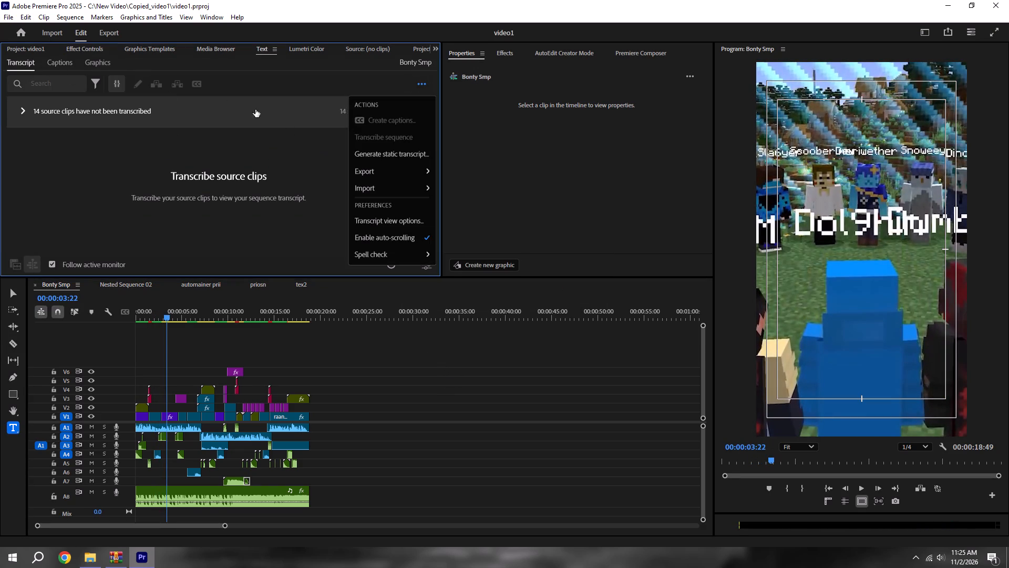
left_click(375, 153)
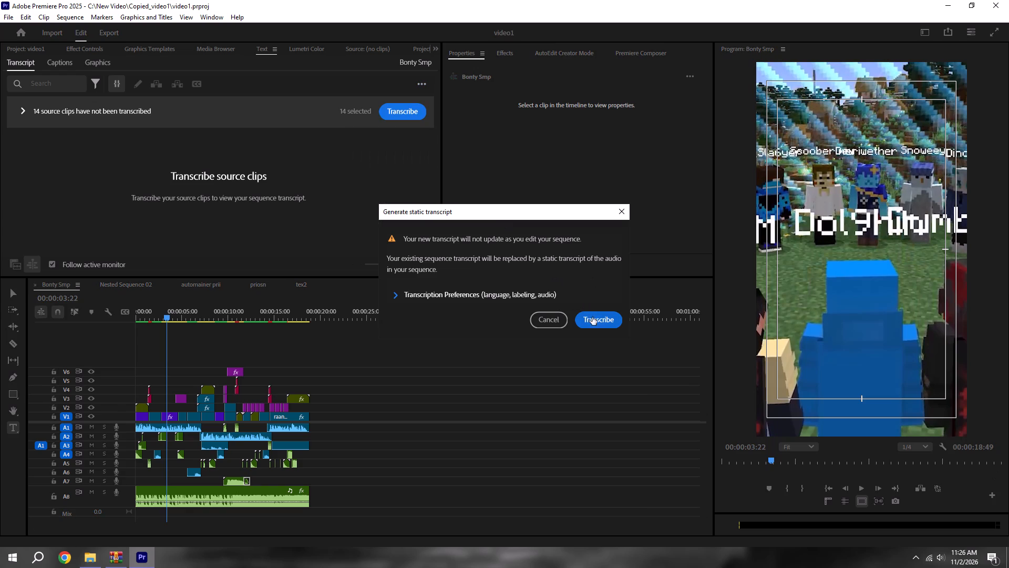
left_click(598, 318)
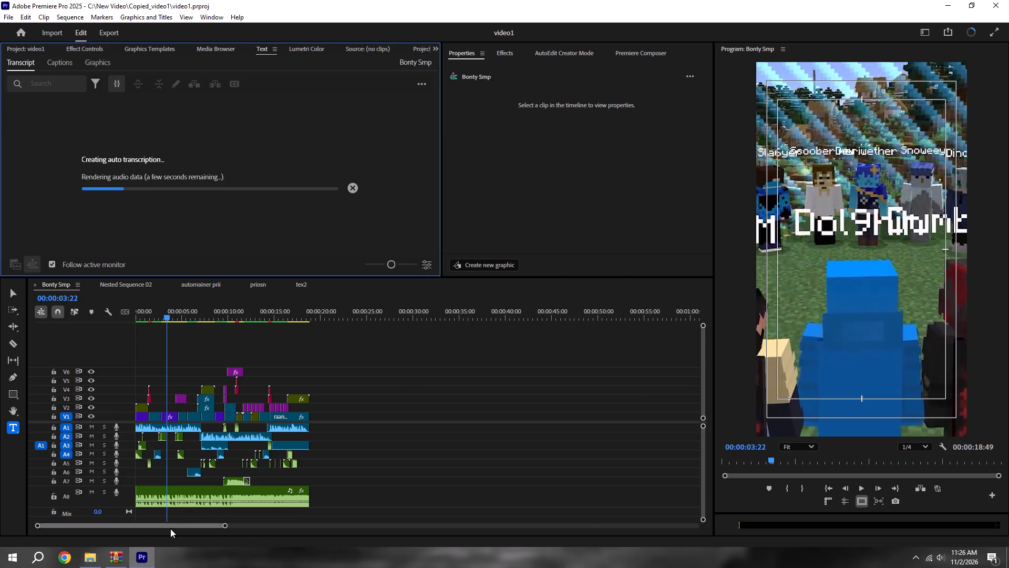
Launch Discord.
left_click(0, 567)
scroll(61, 225, "down", 6)
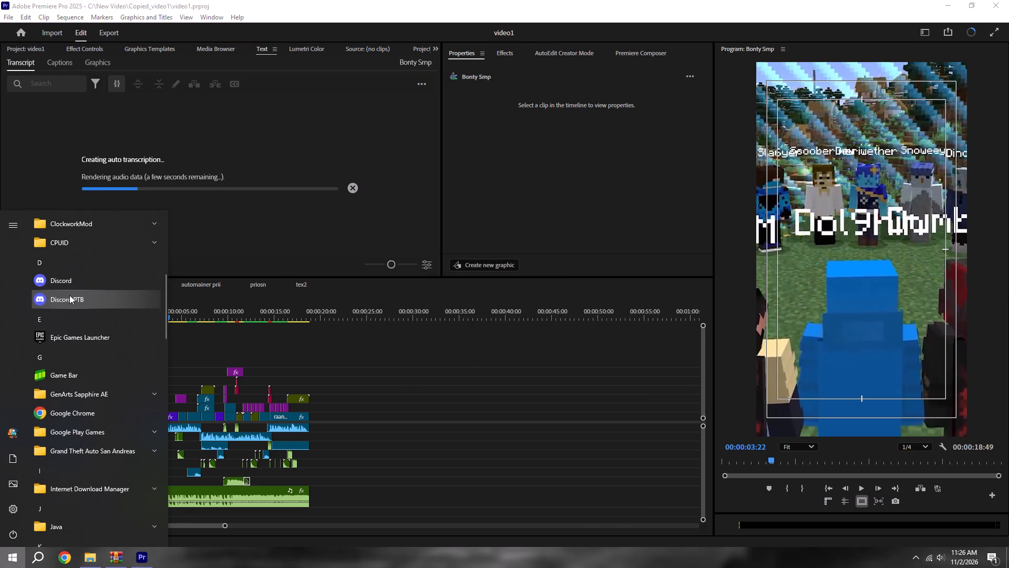
left_click(69, 280)
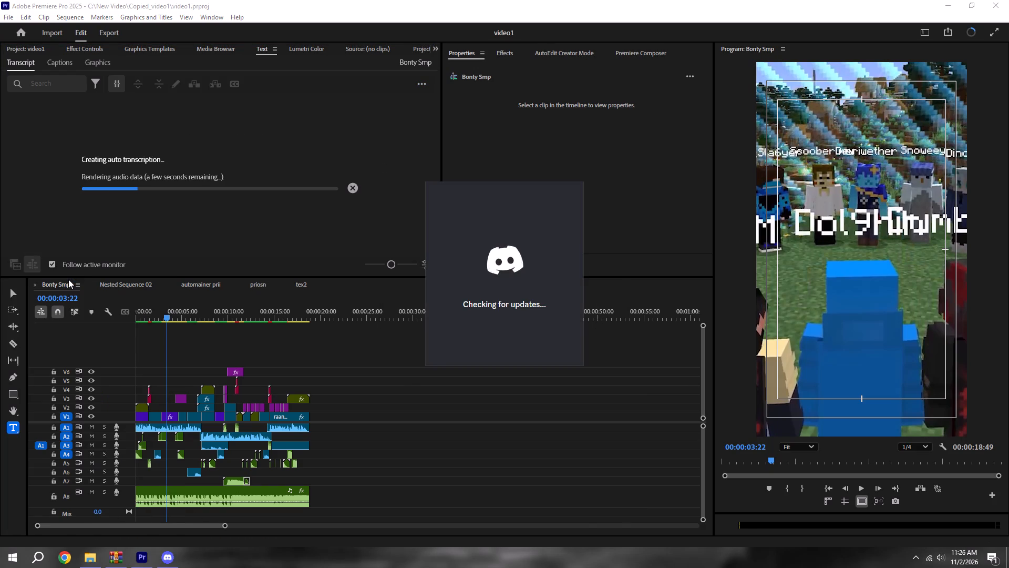
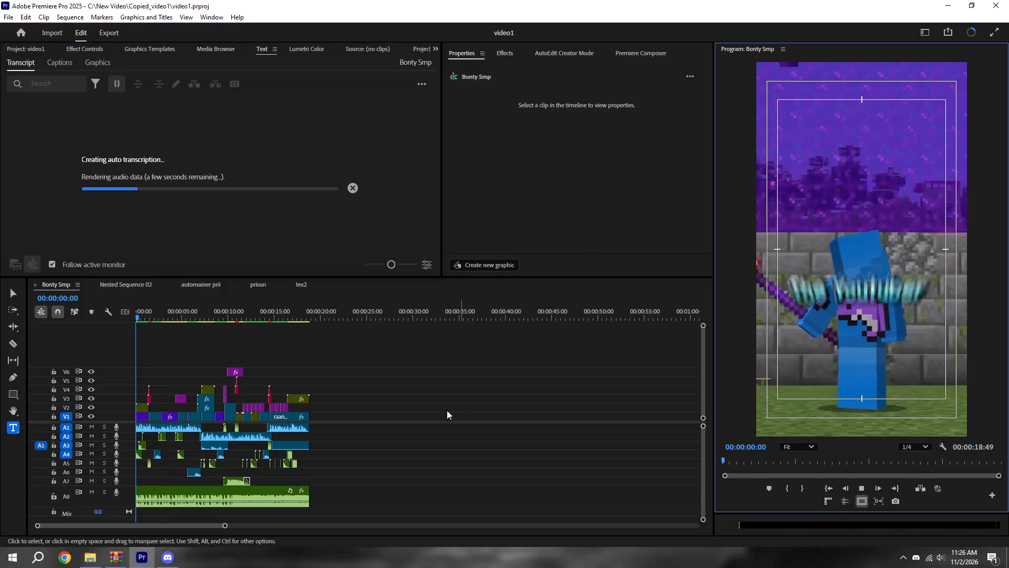
Replay the opening of Bonty Smp several times across the transition into Clip 1 (1) (1).mp4, stopping at 00:00:01:32, and save the project.
scroll(345, 416, "up", 12, "alt")
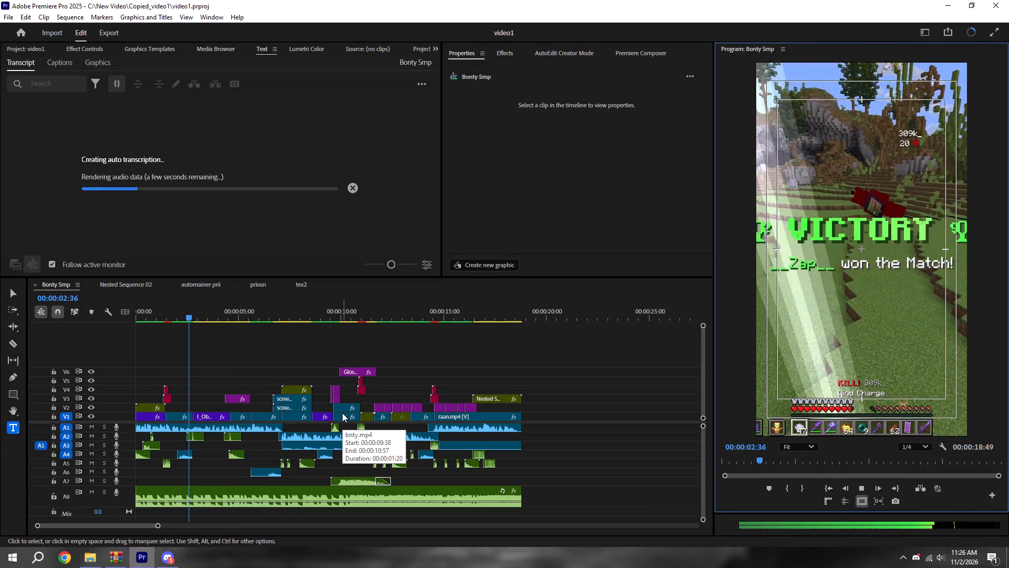
key("space")
scroll(186, 378, "up", 18, "alt")
left_click_drag(176, 318, 158, 318)
key("space")
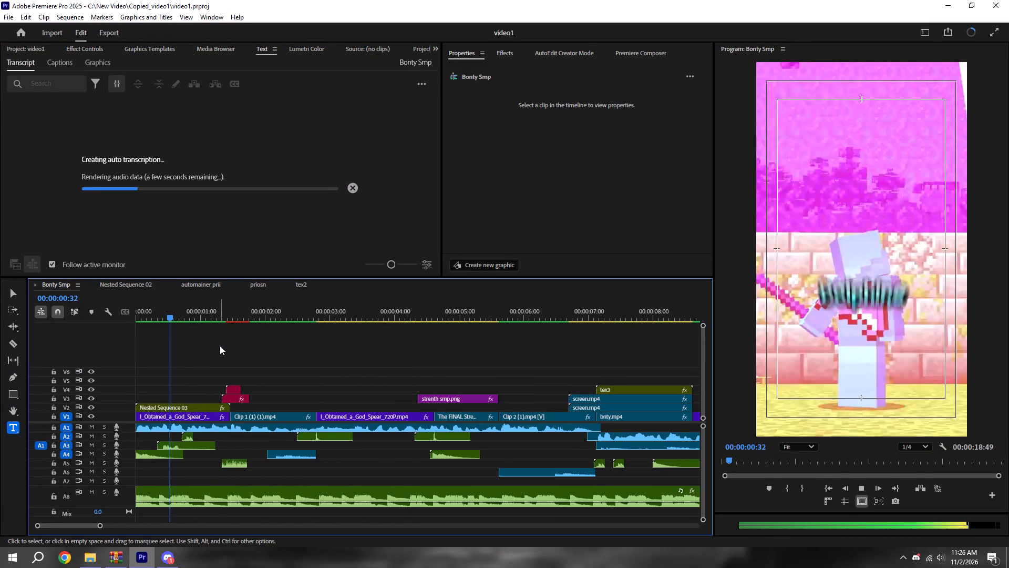
key("space")
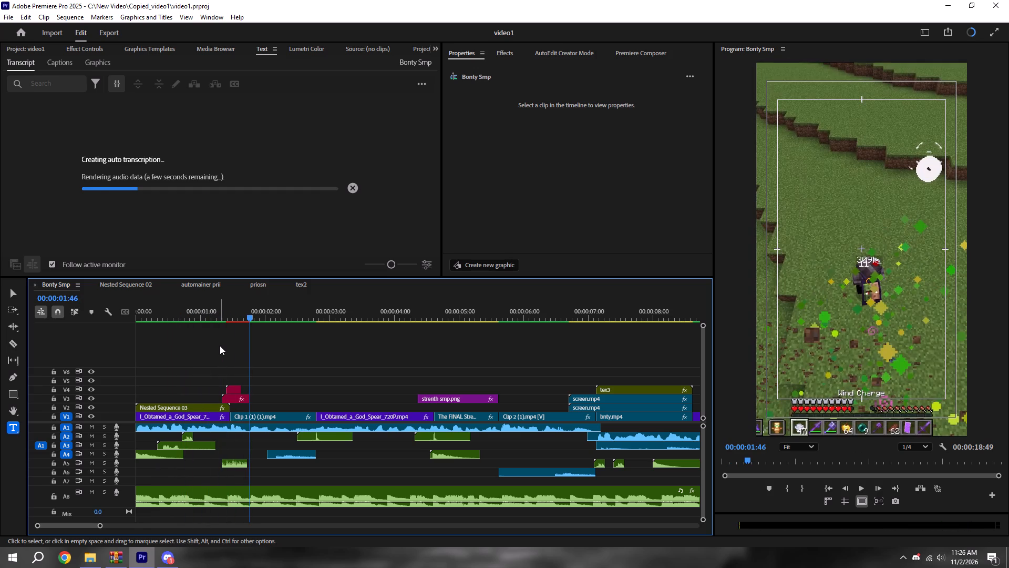
left_click(221, 311)
key("space")
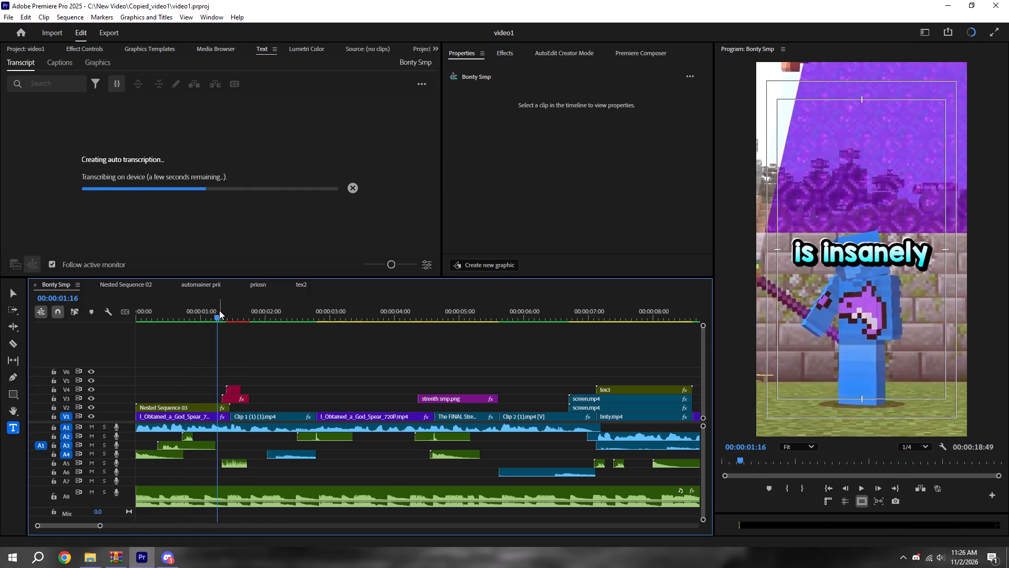
key("space")
left_click_drag(219, 310, 166, 312)
key("space")
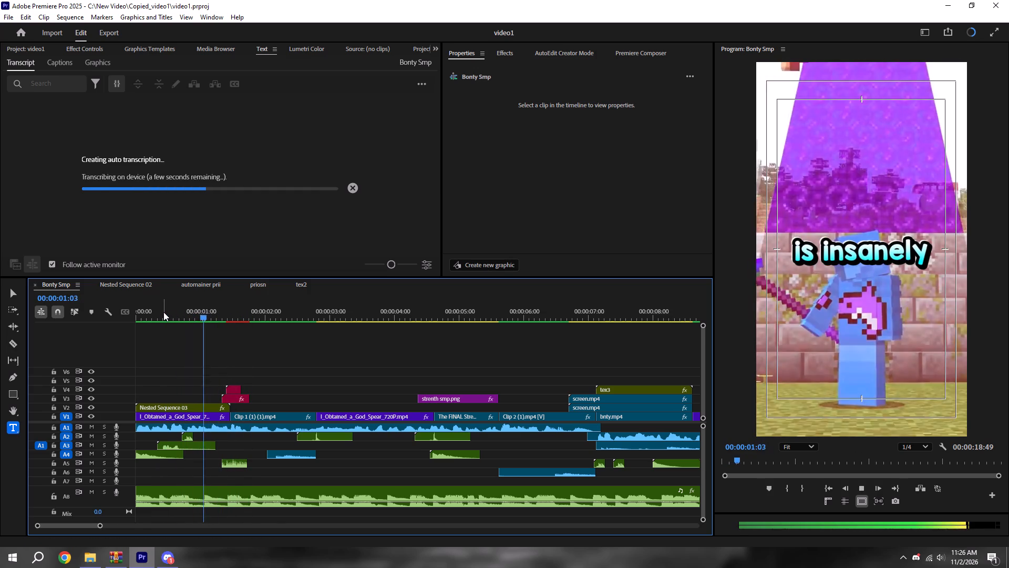
key("space")
scroll(172, 330, "up", 5, "alt")
key("ctrl+s")
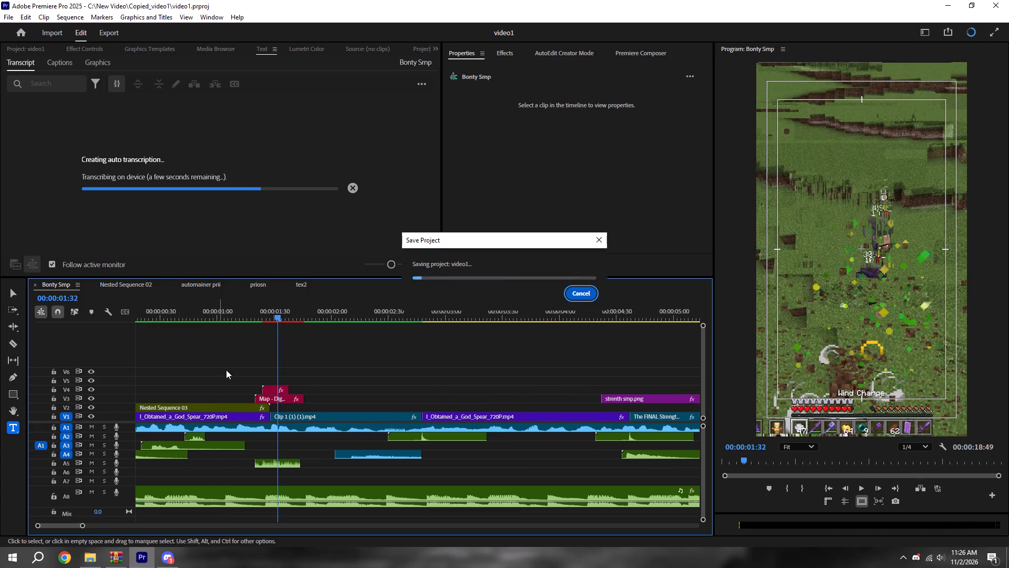
left_click_drag(275, 315, 251, 309, "shift")
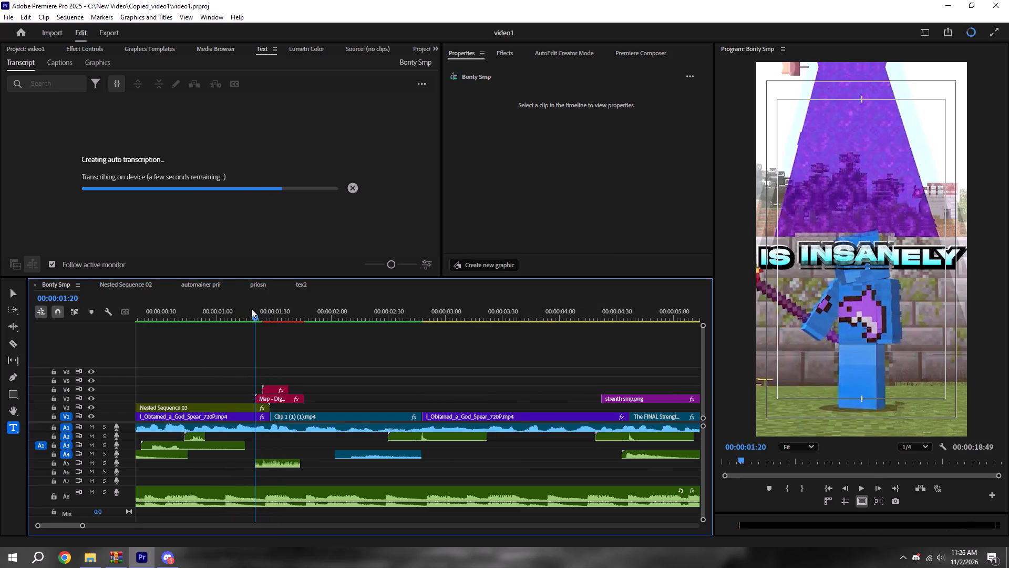
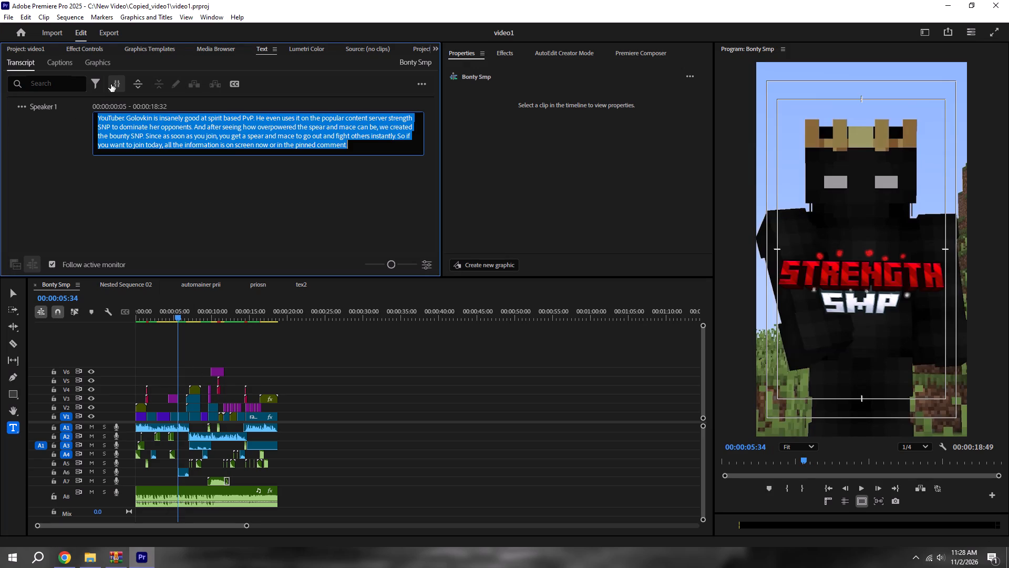
key("ctrl+v")
left_click(446, 387)
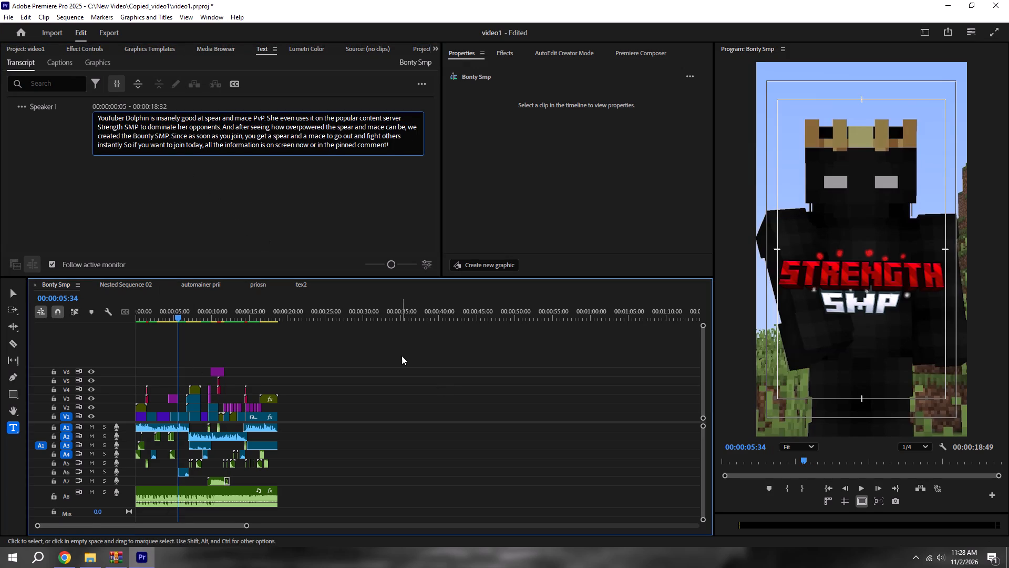
key("ctrl+s")
Play the Bonty Smp sequence from its start to check the transcript against the audio.
left_click(831, 488)
key("space")
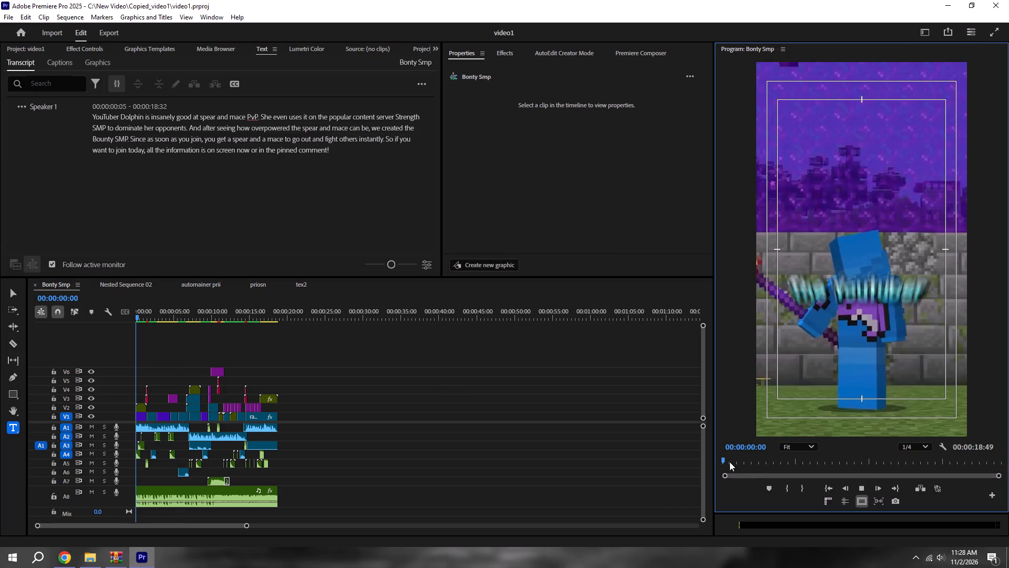
key("space")
key("space")
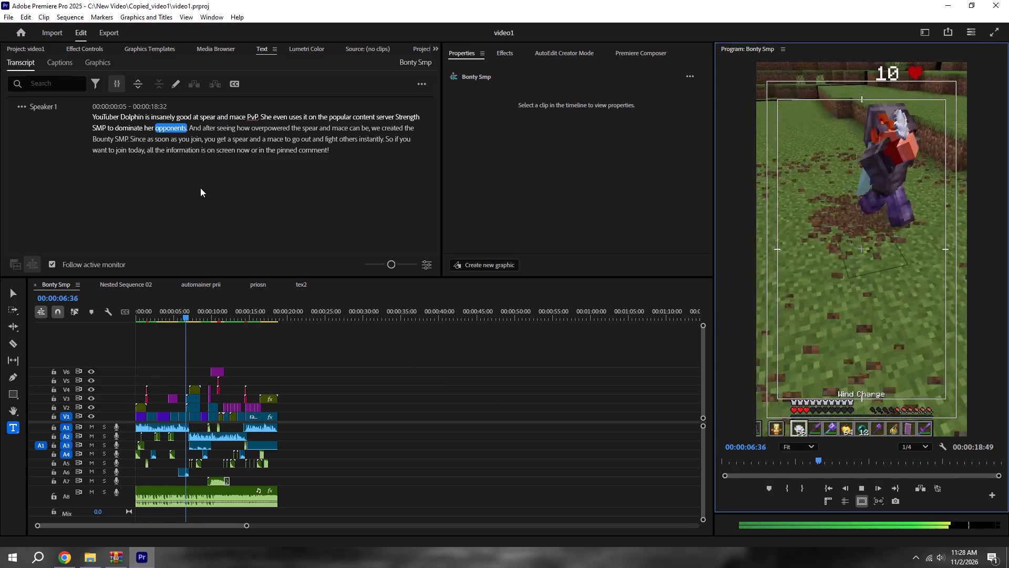
key("space")
Save the video1 project.
key("ctrl+s")
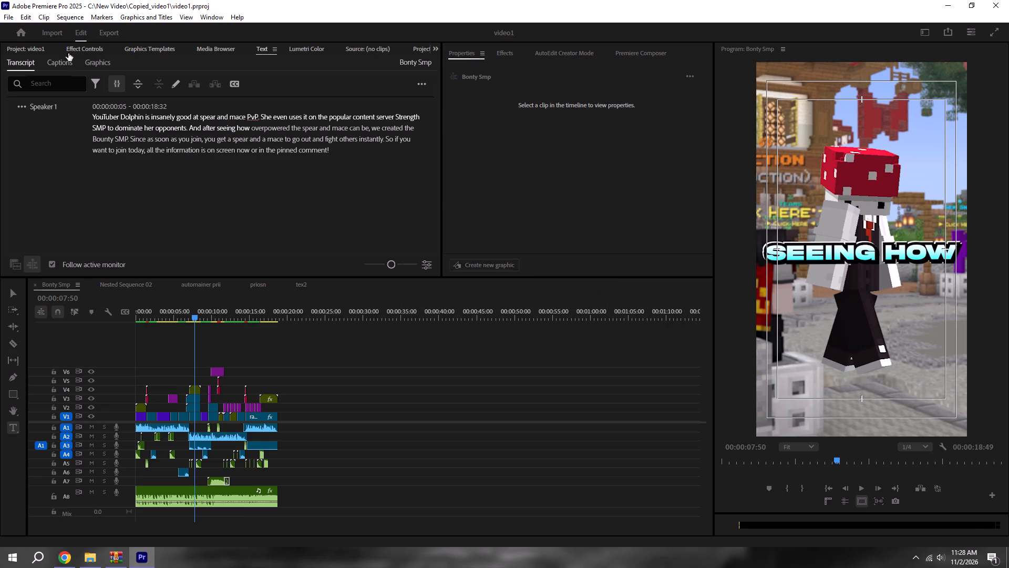
Create single-line captions from the Bonty Smp transcript with a 7-character maximum length and the lowest minimum duration.
left_click(58, 61)
left_click(240, 181)
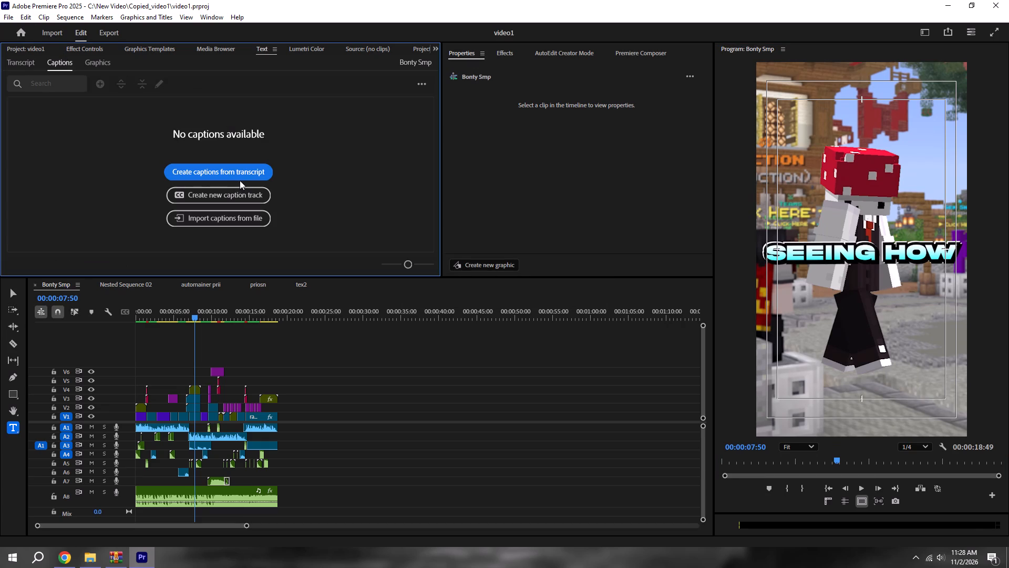
left_click(241, 176)
left_click(451, 286)
left_click_drag(458, 228, 460, 99)
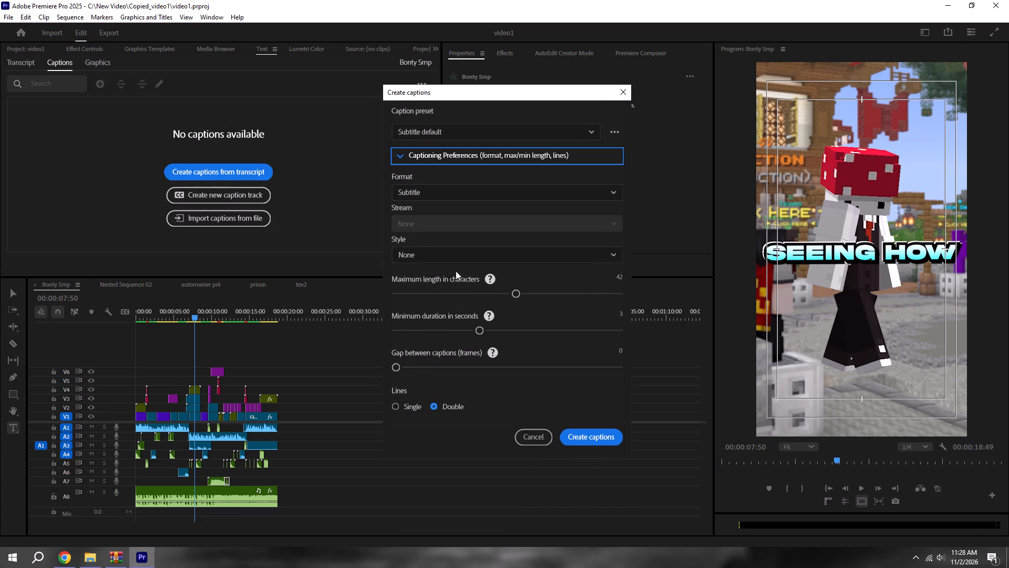
left_click_drag(433, 288, 252, 313)
left_click_drag(449, 330, 253, 336)
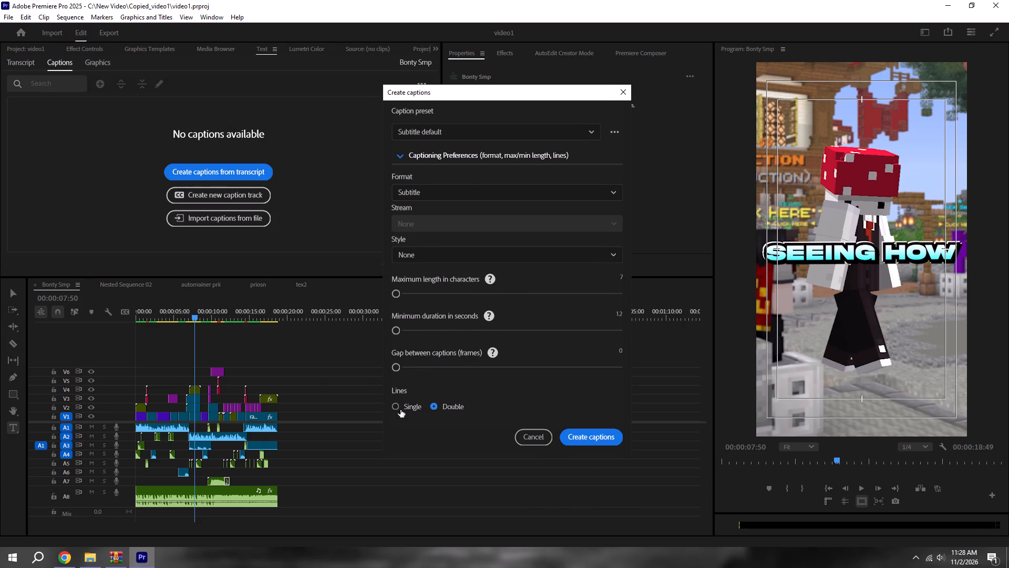
left_click(401, 409)
left_click(598, 443)
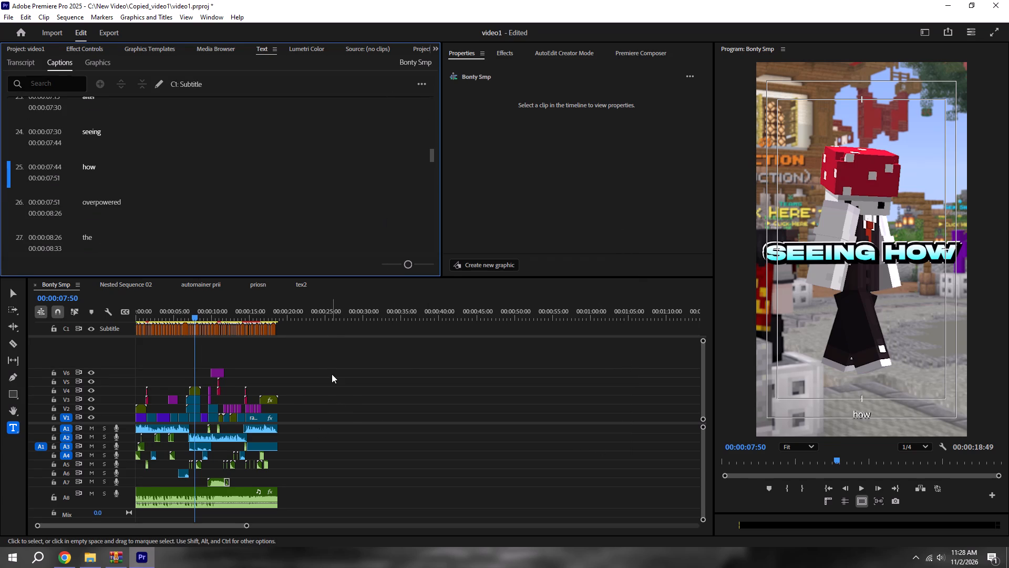
Select all captions on the C1 Subtitle track, set their font size to 90 and save the project.
left_click_drag(314, 359, 0, 274)
left_click(699, 155)
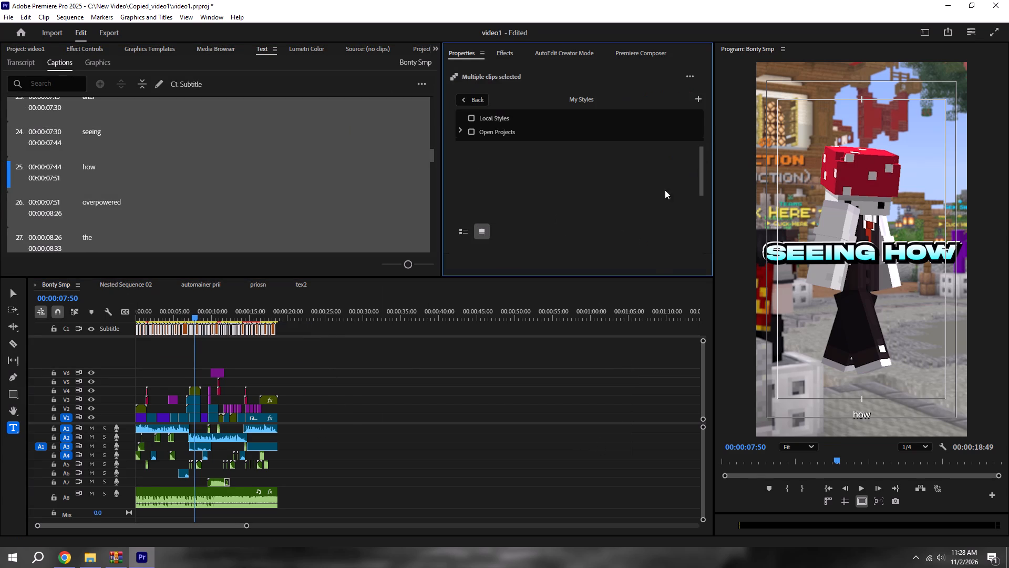
left_click(544, 215)
left_click(475, 108)
left_click(471, 105)
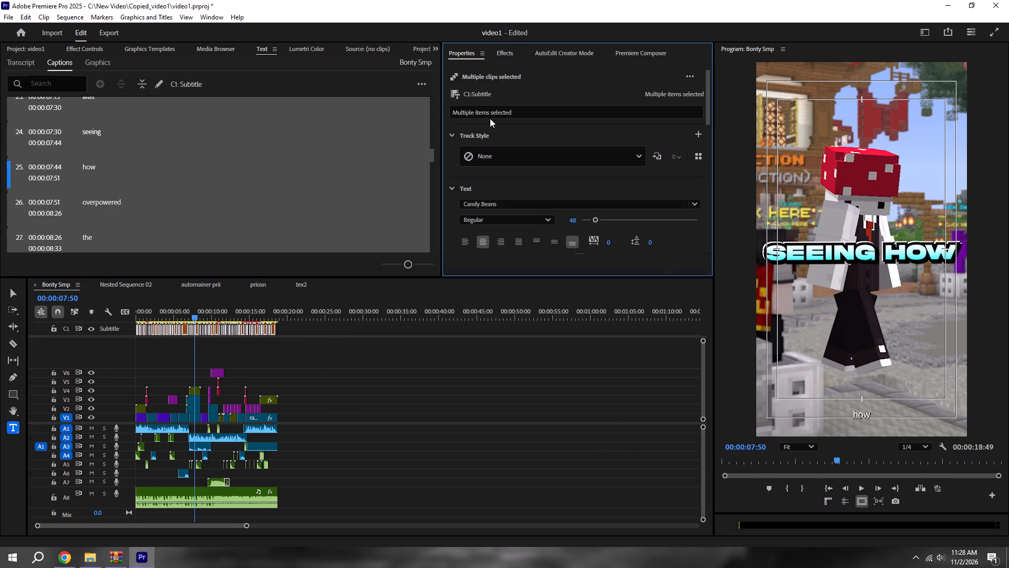
left_click(571, 220)
type("90")
key("Return")
key("ctrl+s")
Align all captions on the C1 Subtitle track to the centre zone of the frame and save the project.
scroll(585, 211, "down", 5)
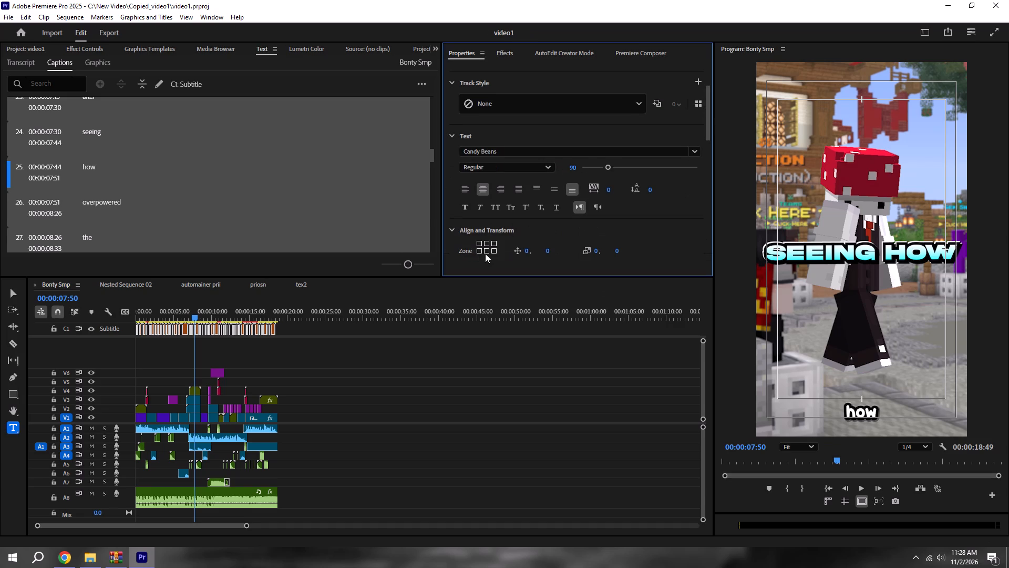
left_click(486, 253)
scroll(522, 245, "down", 7)
key("ctrl+s")
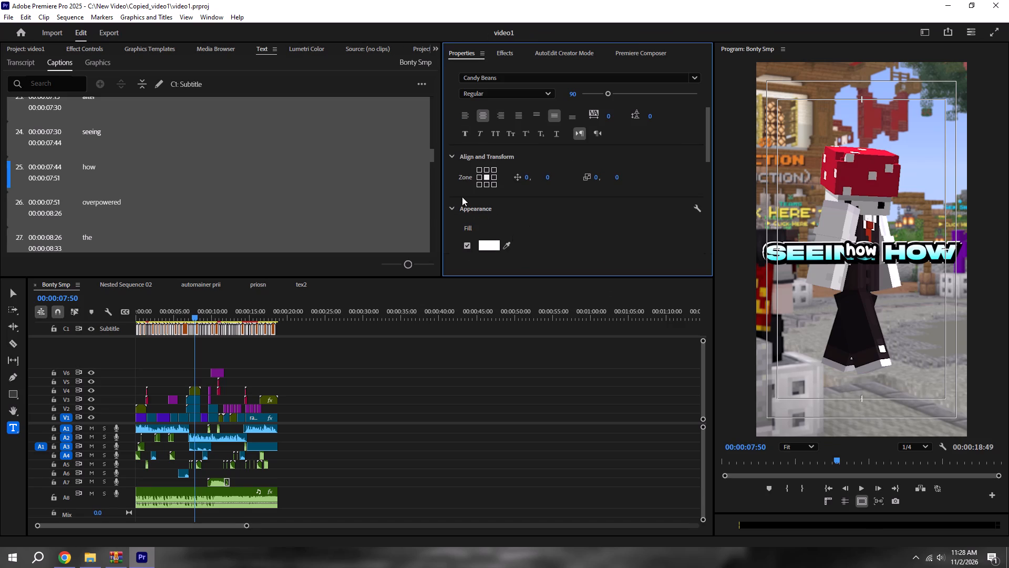
left_click(574, 220)
left_click(355, 381)
left_click_drag(364, 348, 0, 245)
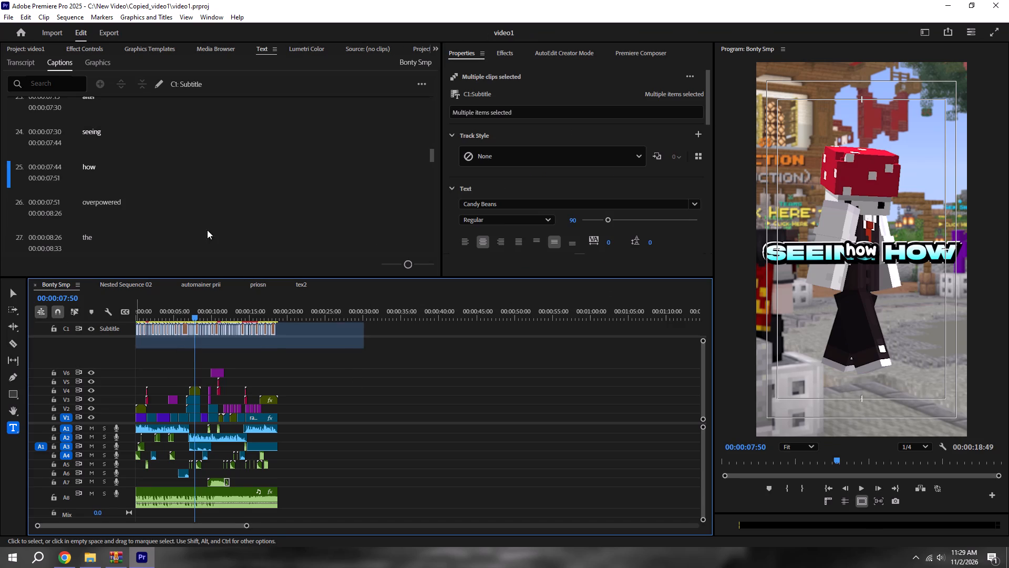
scroll(499, 251, "down", 6)
left_click(485, 244)
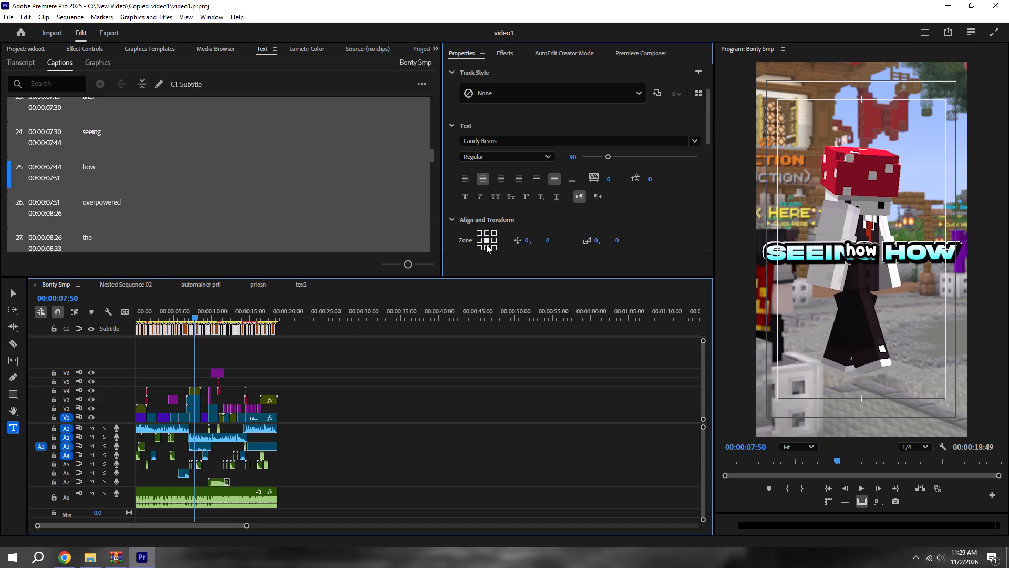
left_click(488, 232)
left_click(487, 240)
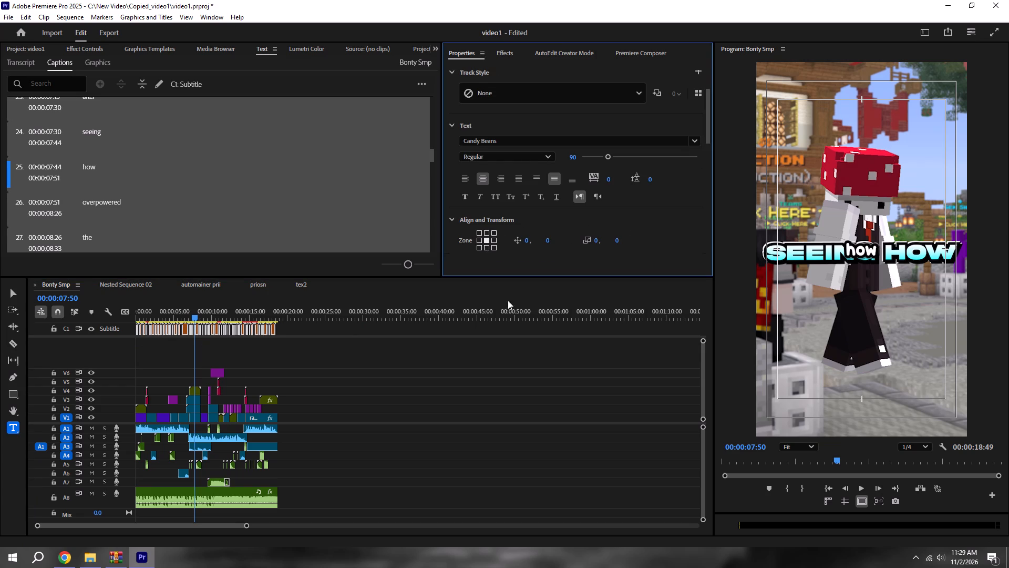
key("ctrl+s")
left_click(457, 342)
key("ctrl+s")
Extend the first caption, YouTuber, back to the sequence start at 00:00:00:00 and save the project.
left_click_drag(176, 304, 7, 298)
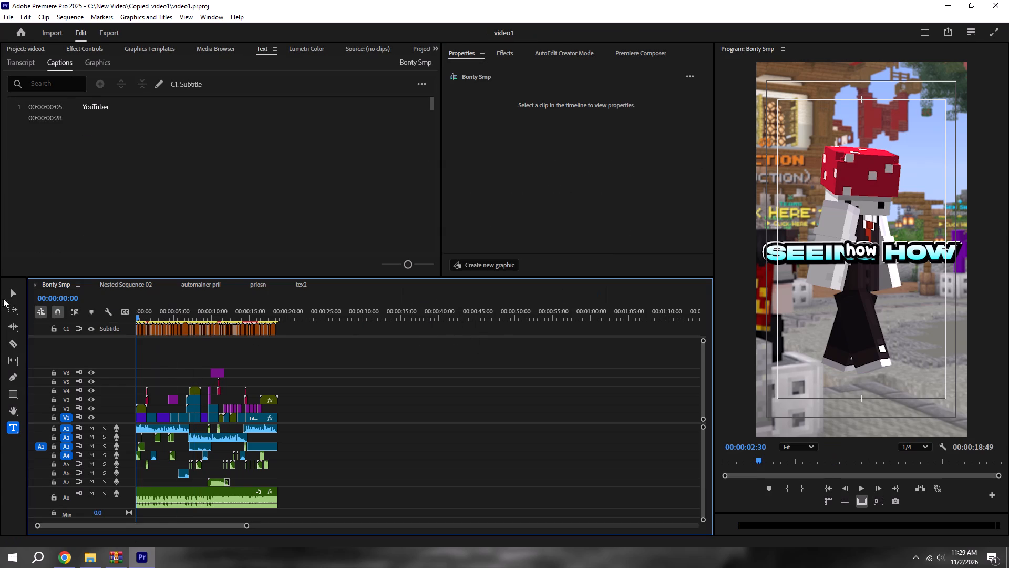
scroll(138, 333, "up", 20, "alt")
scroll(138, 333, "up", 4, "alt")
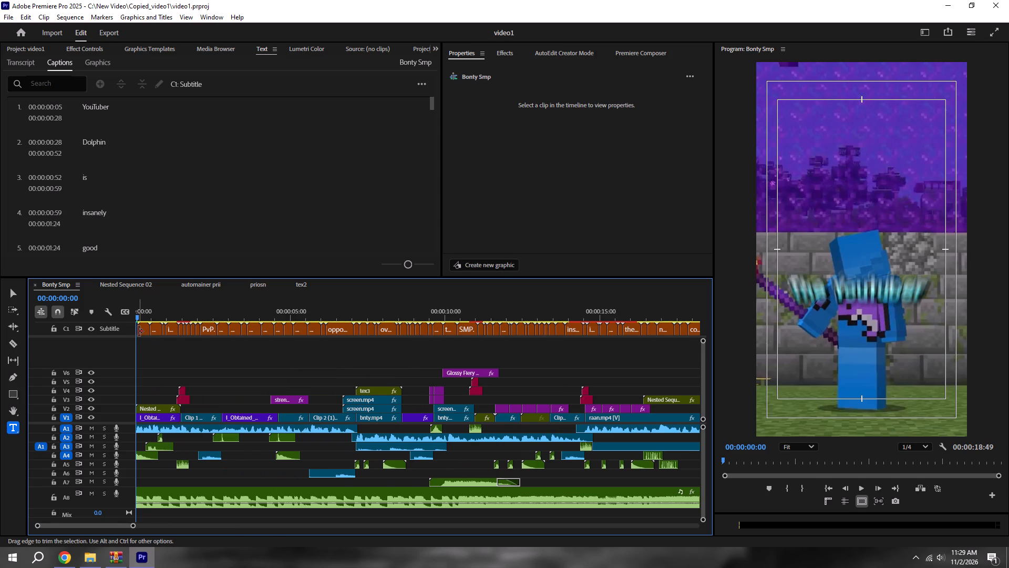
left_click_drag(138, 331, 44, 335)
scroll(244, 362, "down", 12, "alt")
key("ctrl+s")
Convert all captions on the C1 Subtitle track into text graphics on track V7 and save the project.
left_click_drag(330, 345, 18, 281)
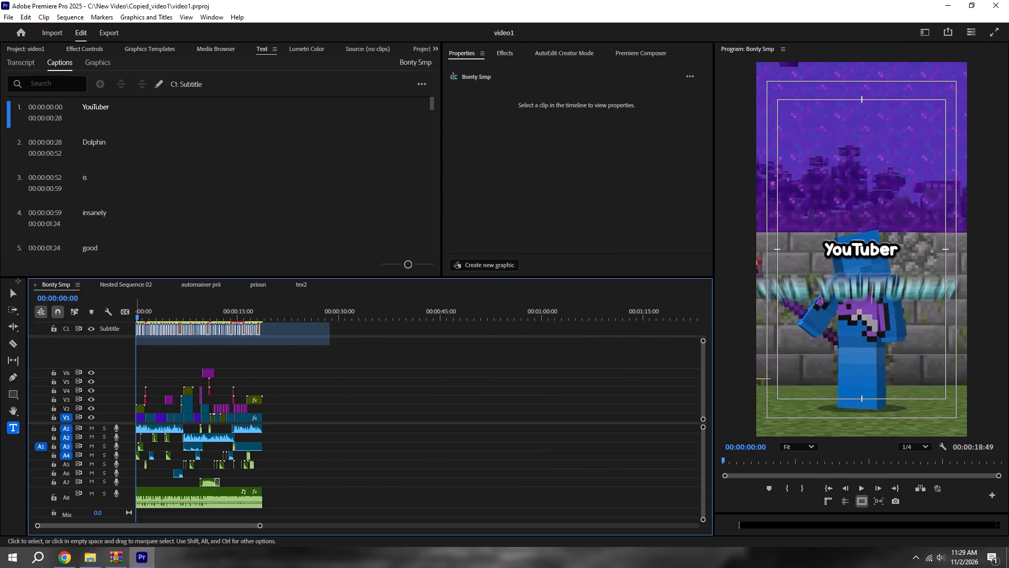
left_click_drag(18, 281, 0, 271)
left_click(508, 56)
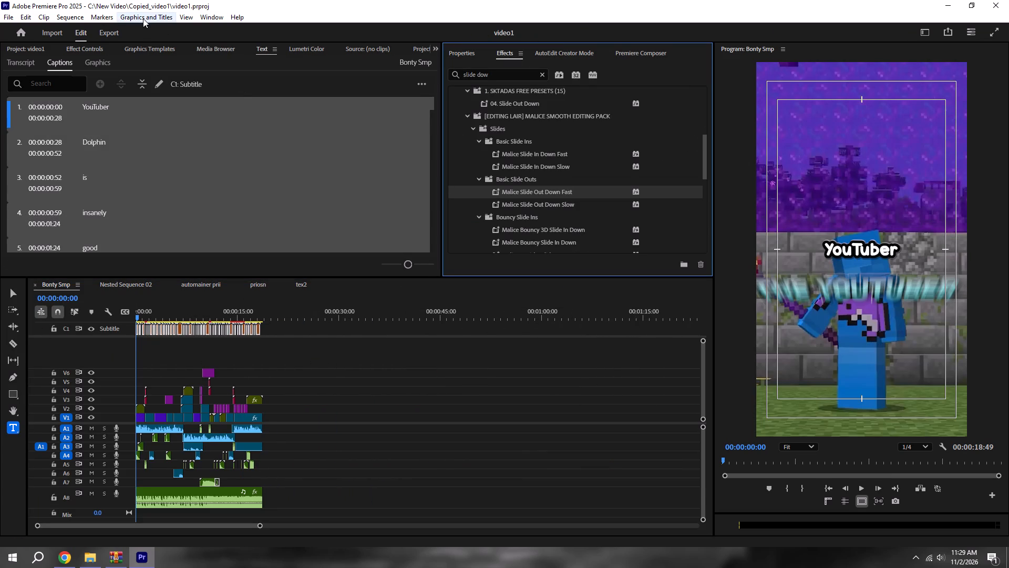
left_click(143, 18)
left_click(417, 362)
left_click_drag(347, 351, 29, 272)
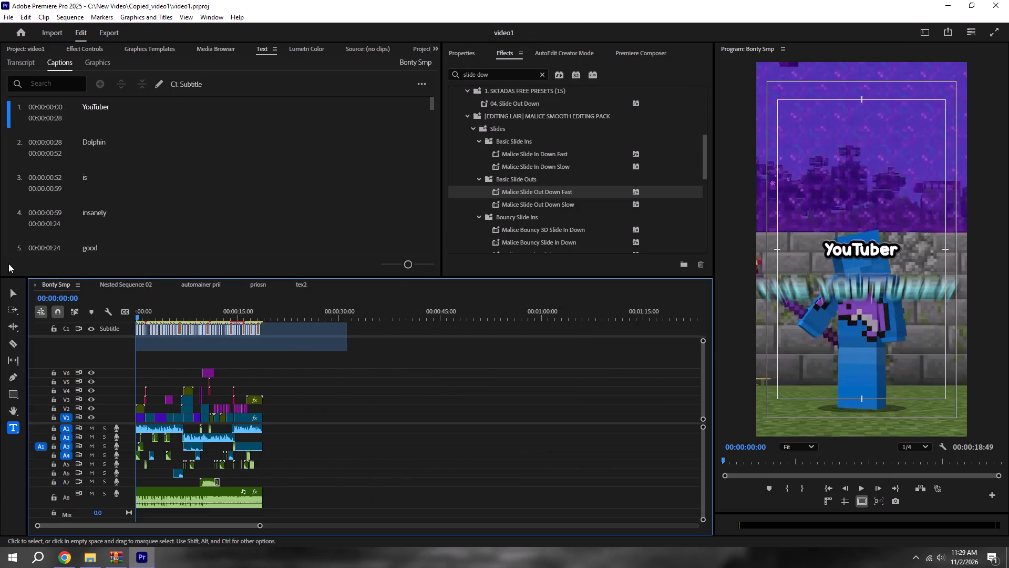
left_click(143, 16)
left_click(177, 157)
left_click(399, 353)
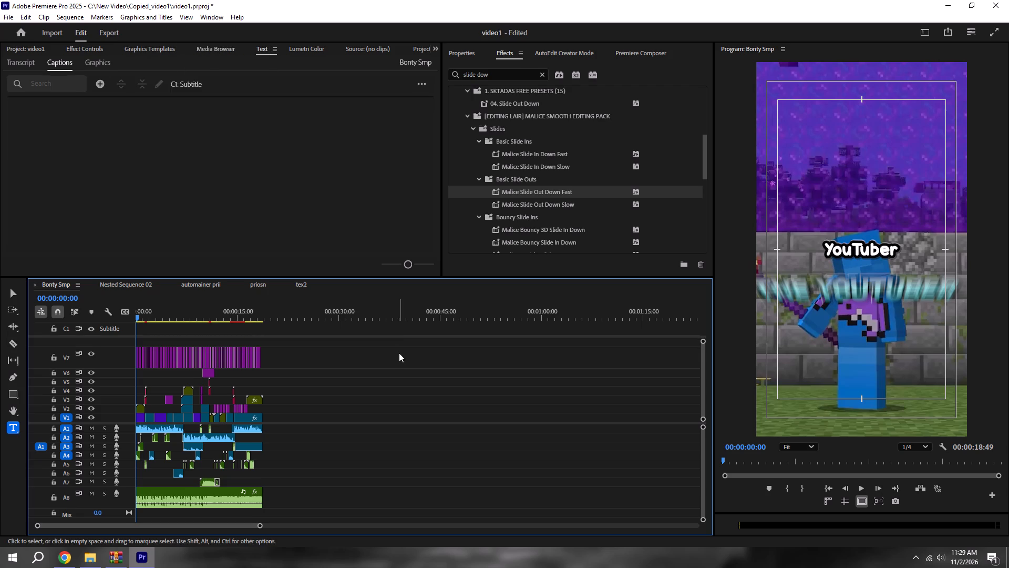
key("ctrl+s")
Search the effects for "pop" and apply the 07. Pop in Text (Center) preset to all text graphics on V7.
left_click_drag(318, 350, 35, 315)
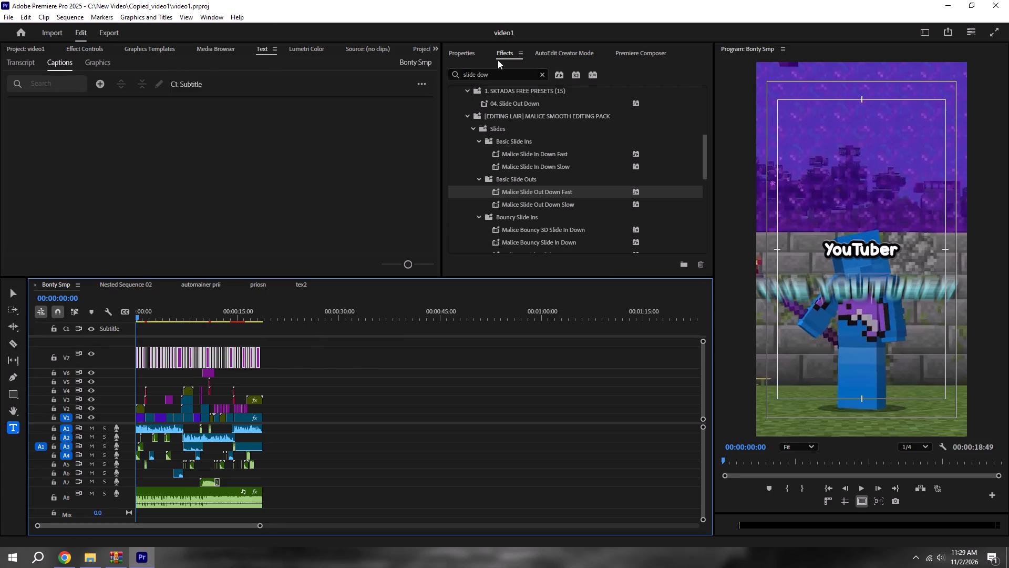
left_click_drag(504, 77, 383, 68)
key("BackSpace")
type("pop")
key("ctrl+s")
scroll(526, 162, "down", 6)
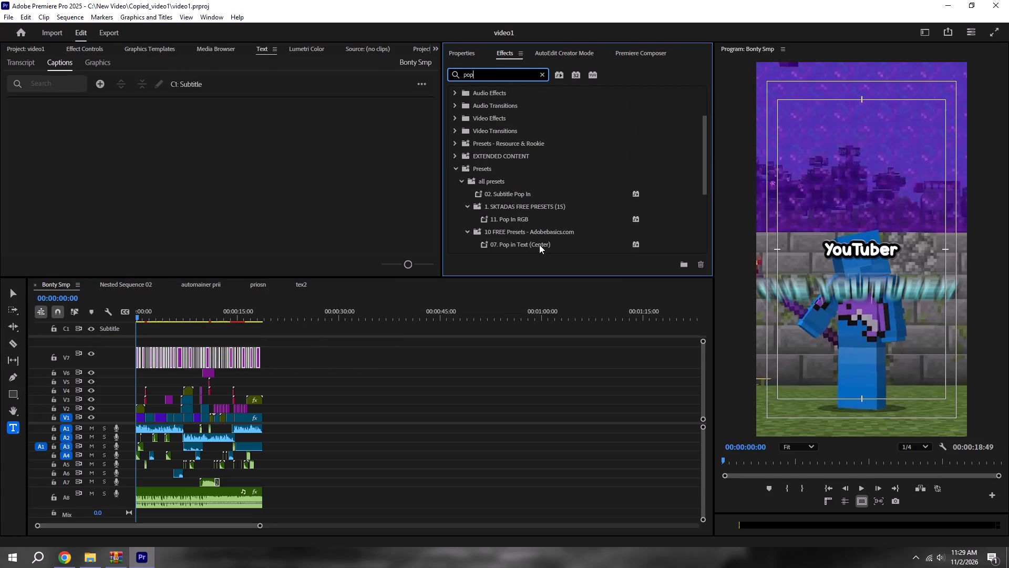
left_click_drag(539, 245, 240, 356)
Search the effects for "warpp", apply the warpp Zord preset to all V7 text graphics and save the project.
left_click_drag(480, 73, 374, 63)
key("BackSpace")
type("warpp")
key("ctrl+s")
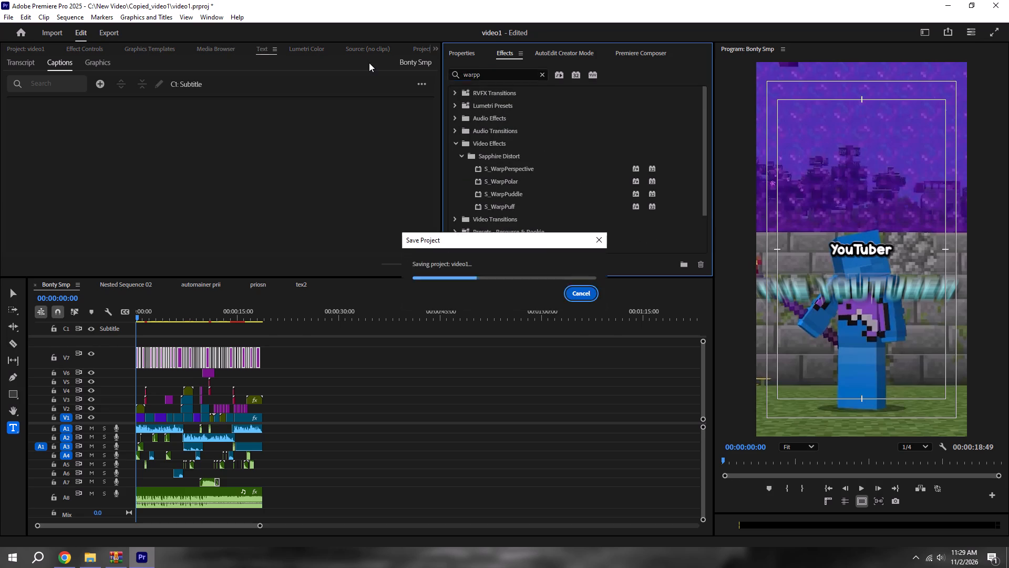
scroll(549, 167, "down", 4)
left_click_drag(480, 240, 228, 352)
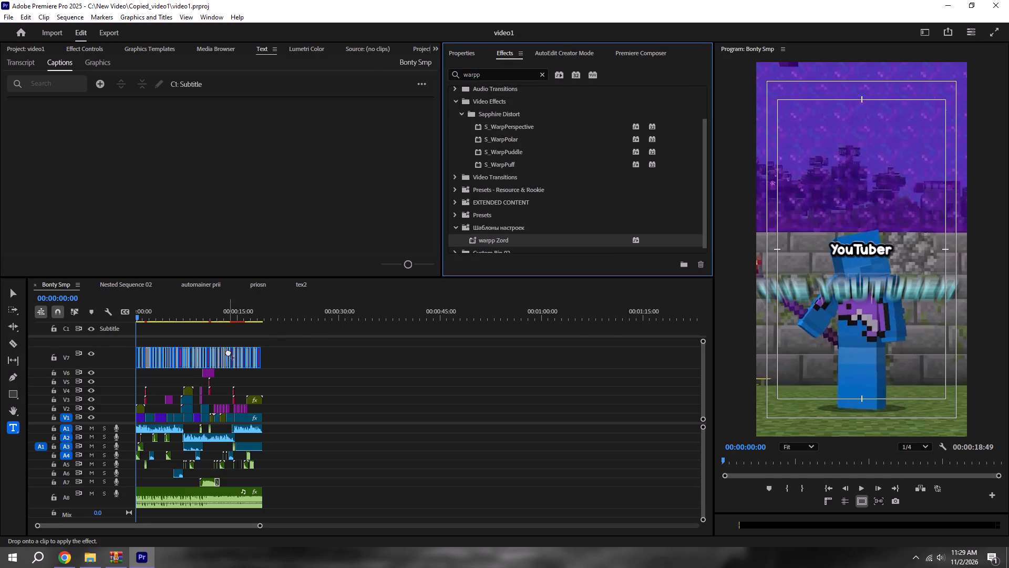
left_click_drag(228, 352, 227, 353)
left_click_drag(381, 371, 399, 375)
key("ctrl+s")
Play the Bonty Smp sequence from its start to examine the animated text graphics, and save the project.
left_click(829, 490)
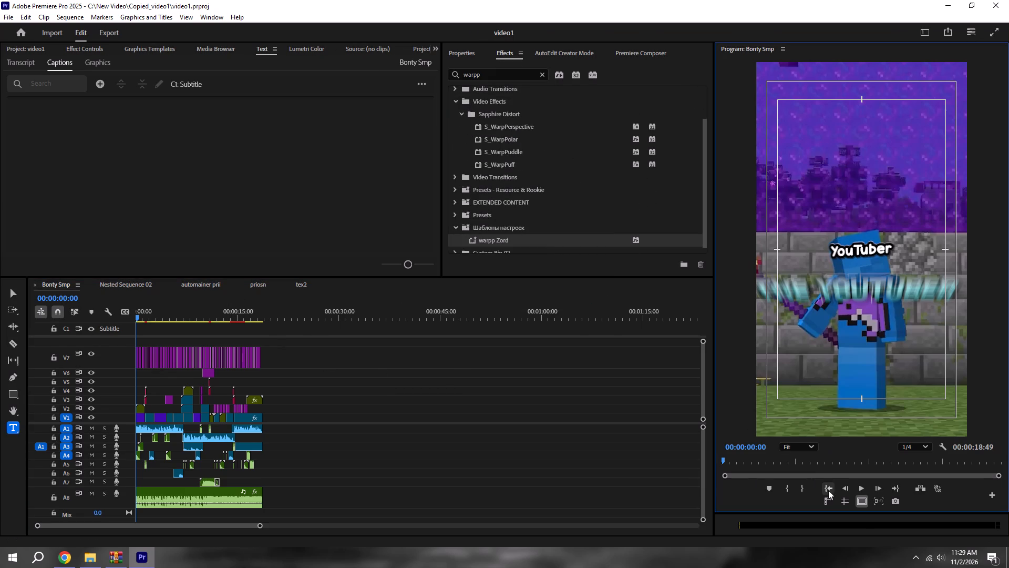
key("space")
scroll(256, 394, "up", 10, "alt")
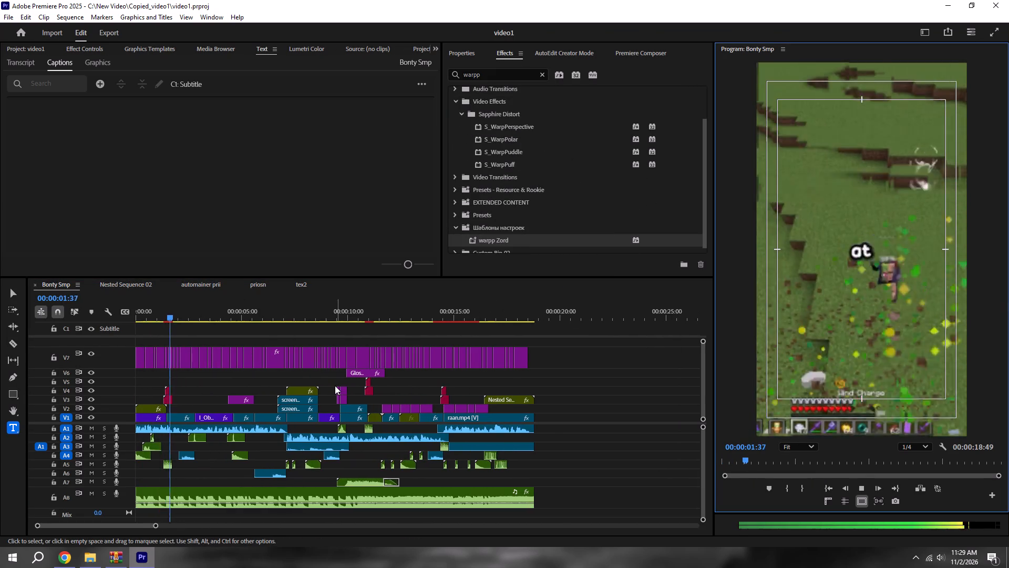
key("space")
scroll(331, 385, "up", 6, "alt")
key("space")
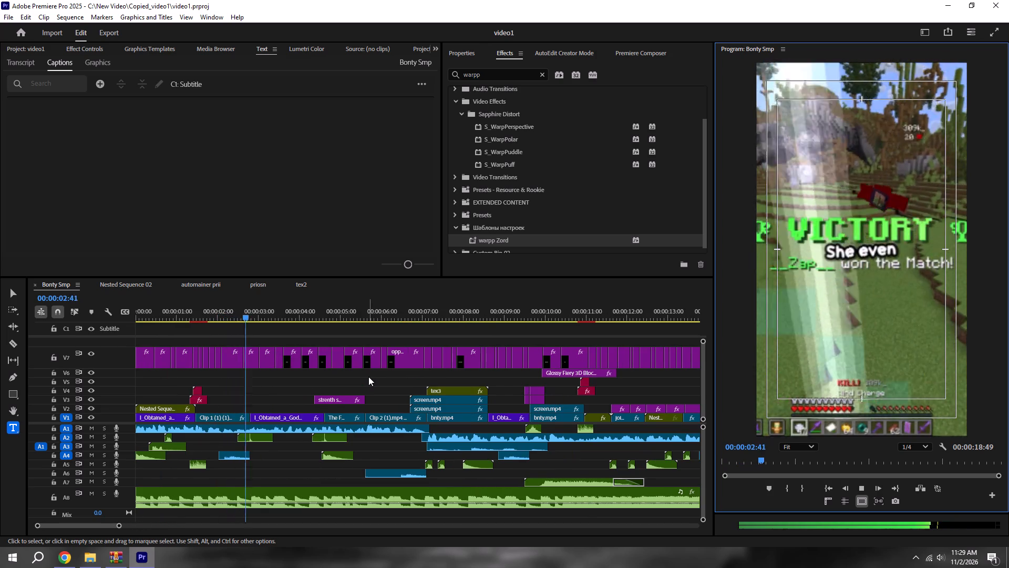
key("space")
scroll(433, 422, "up", 17, "alt")
key("ctrl+s")
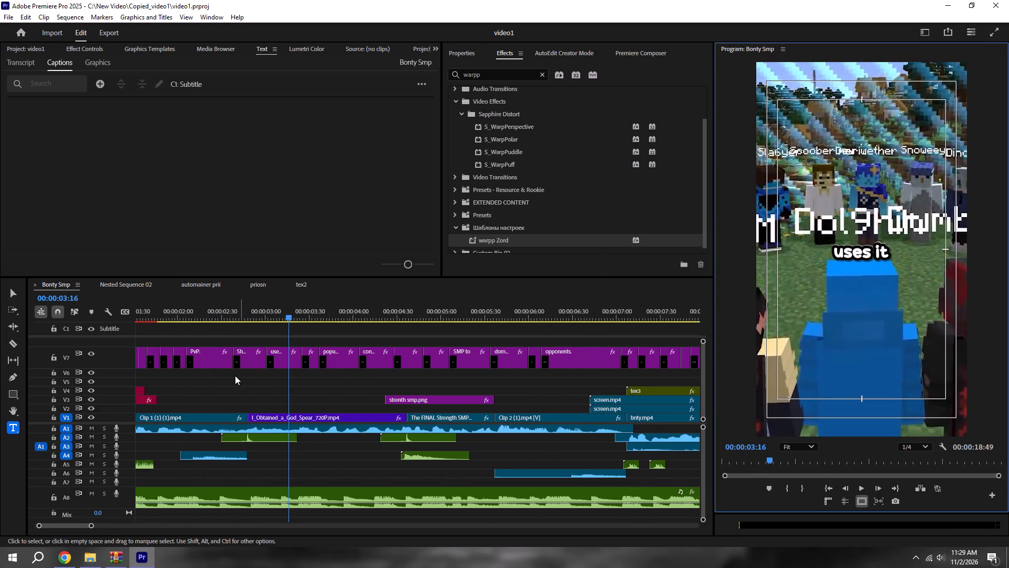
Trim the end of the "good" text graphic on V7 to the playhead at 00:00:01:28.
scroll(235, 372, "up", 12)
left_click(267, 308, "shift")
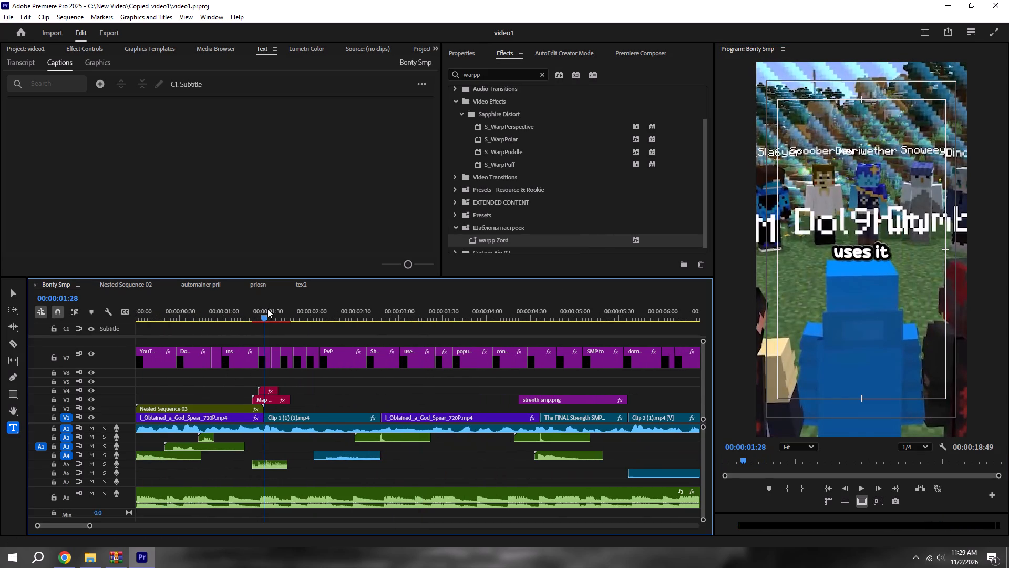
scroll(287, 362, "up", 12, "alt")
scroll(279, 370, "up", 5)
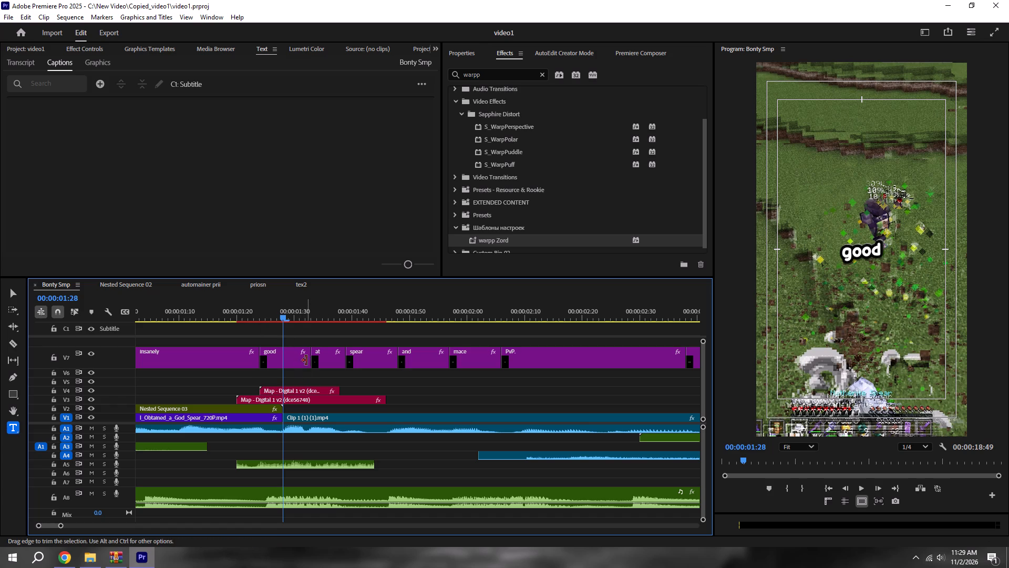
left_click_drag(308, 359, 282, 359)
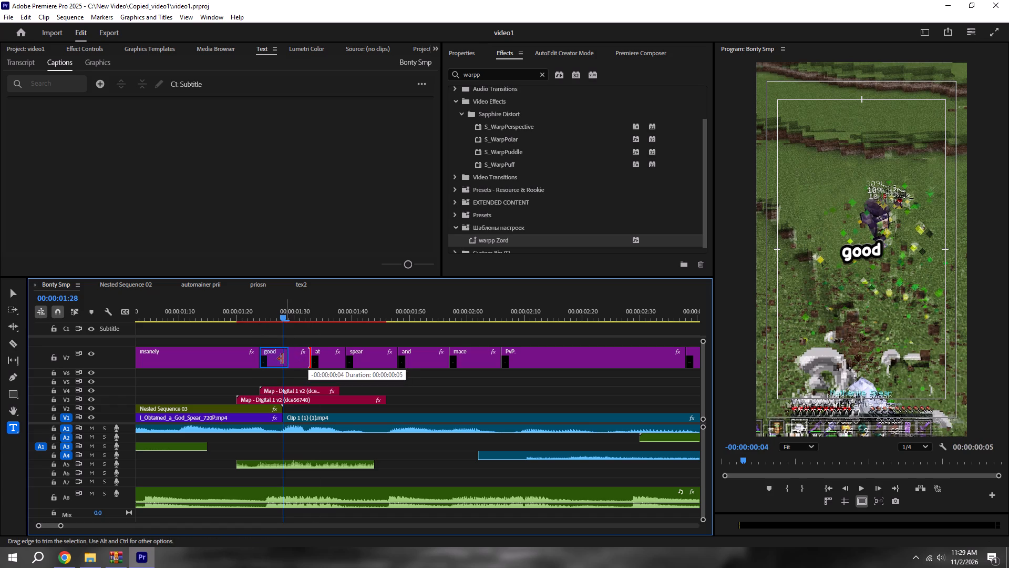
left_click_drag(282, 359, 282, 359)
Delete the V7 text graphics from "at" through "PvP." and save the project.
scroll(309, 363, "down", 5, "alt")
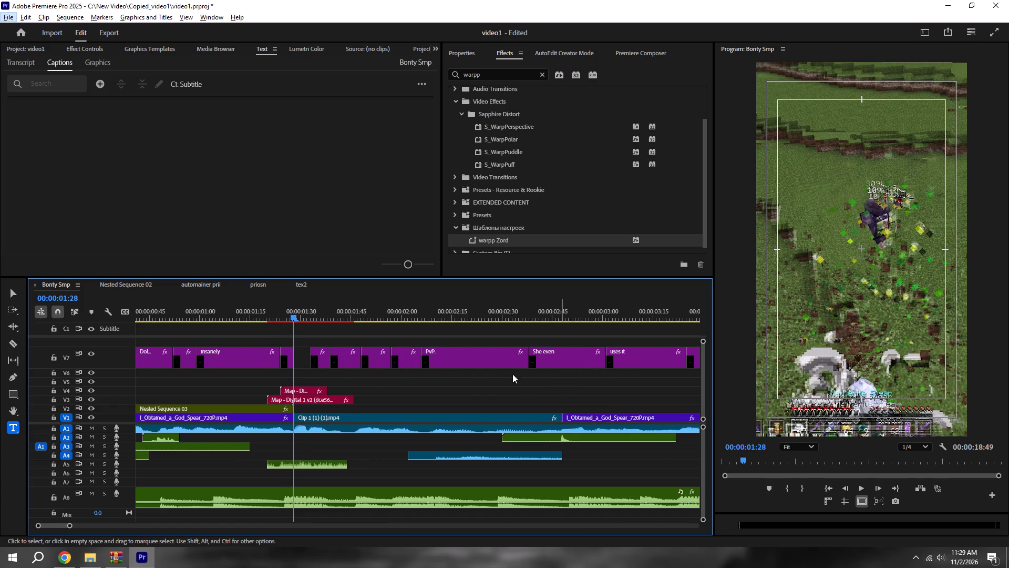
left_click_drag(497, 384, 318, 341)
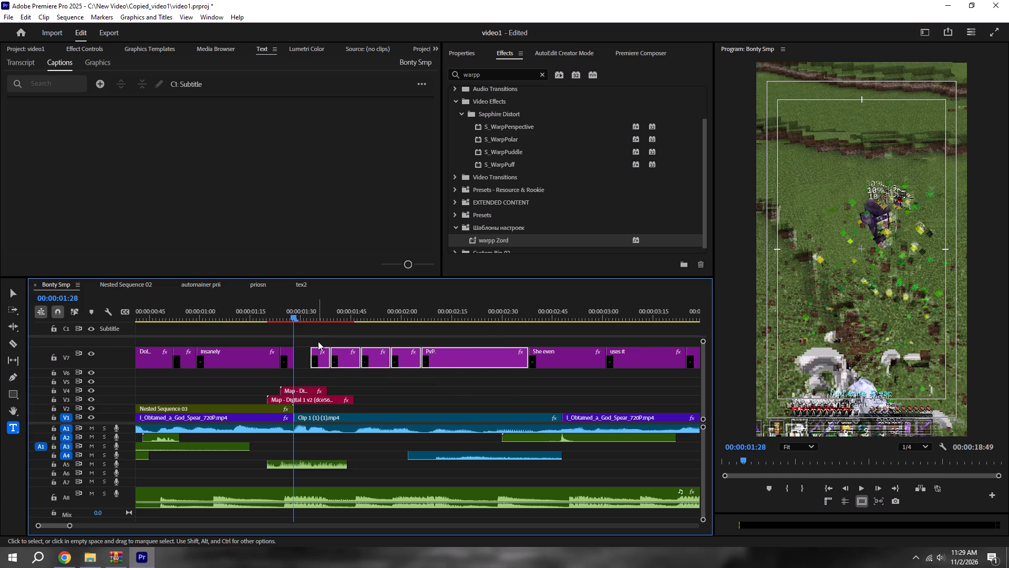
key("BackSpace")
key("ctrl+s")
scroll(318, 341, "down", 8, "alt")
key("ctrl+s")
Play the sequence opening, delete the V7 text graphics from "YouTuber" through "good" and save the project.
left_click_drag(236, 314, 17, 315)
key("space")
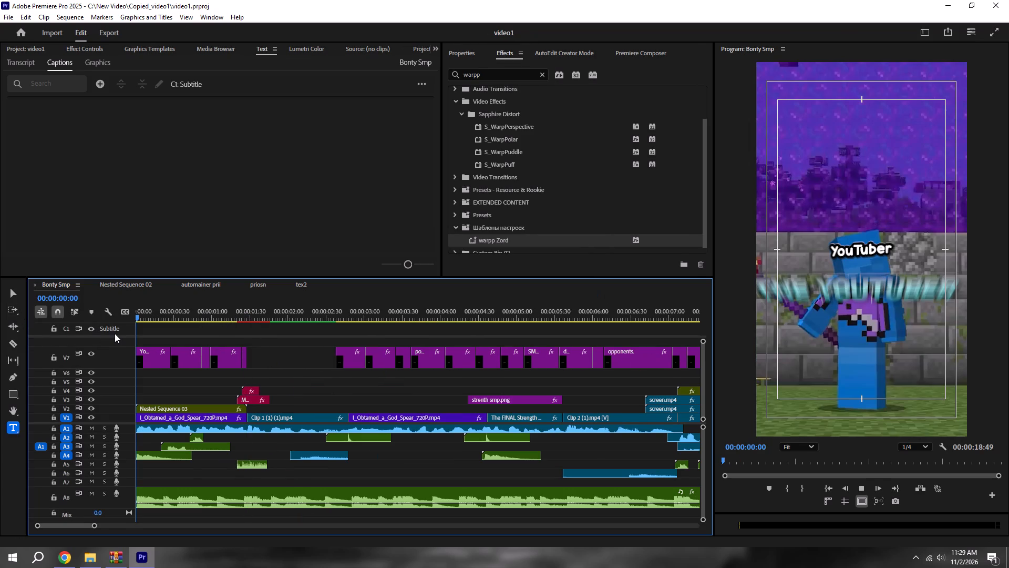
key("space")
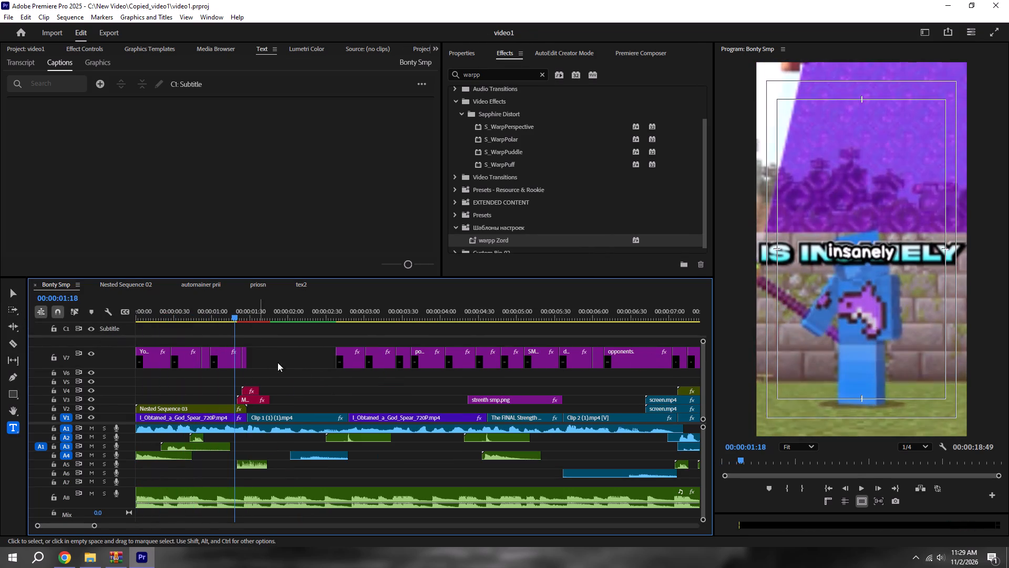
left_click_drag(289, 368, 87, 324)
key("BackSpace")
key("ctrl+s")
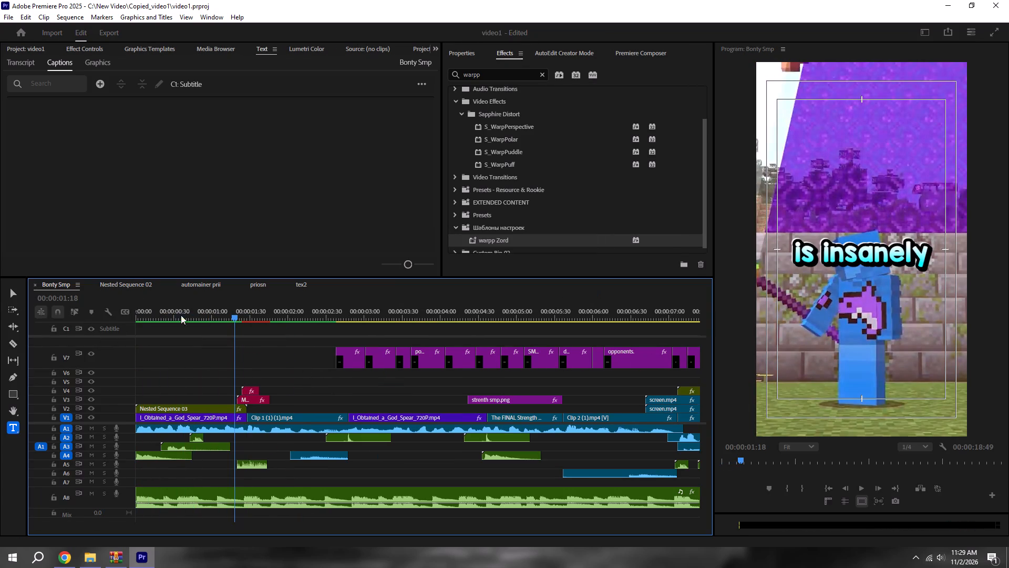
Set the scale of the Nested Sequence 03 clip on V2 to 100% and save the project.
left_click(196, 319)
left_click(226, 411)
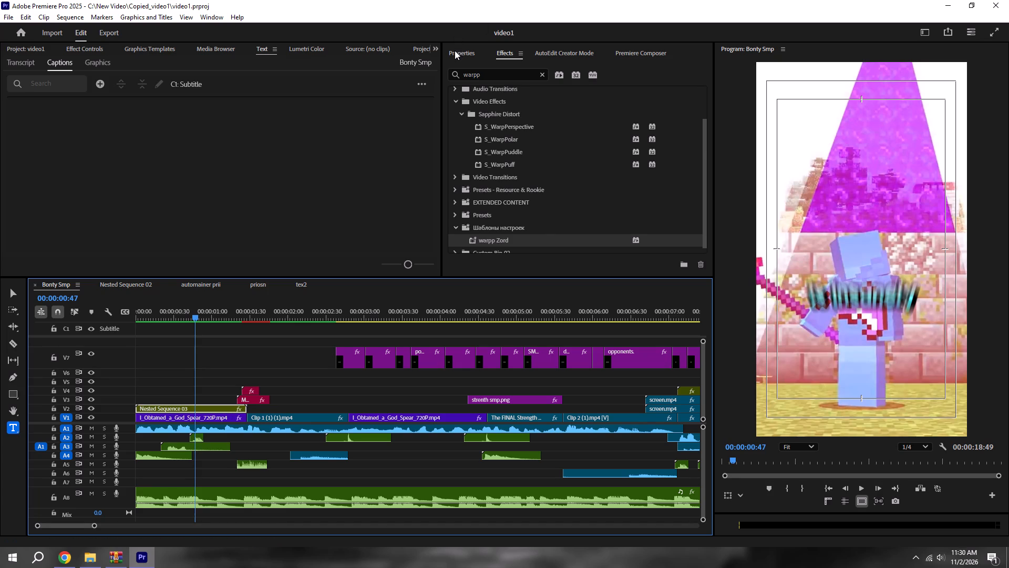
left_click(455, 52)
left_click(564, 165)
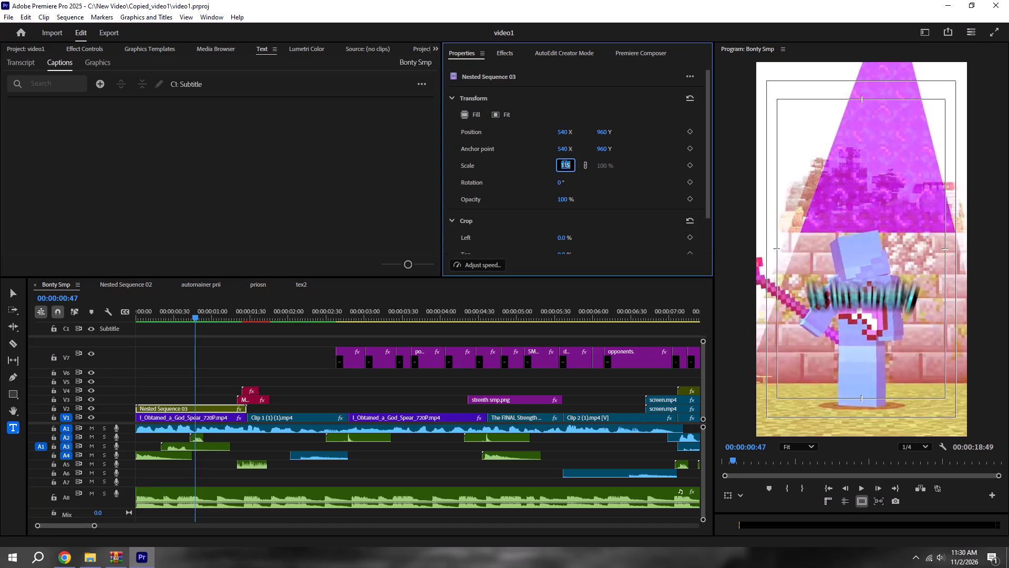
type("100")
key("Return")
key("ctrl+s")
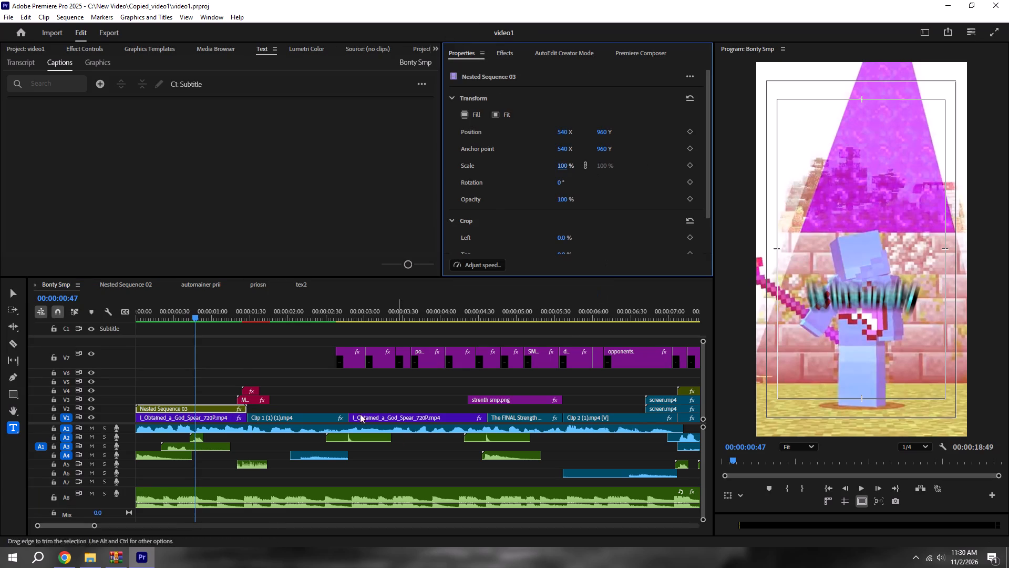
Play the Bonty Smp sequence from its start to examine the rescaled opening title and the first remaining V7 text graphics.
left_click_drag(181, 315, 73, 334)
left_click(226, 364)
key("space")
scroll(232, 346, "down", 2, "alt")
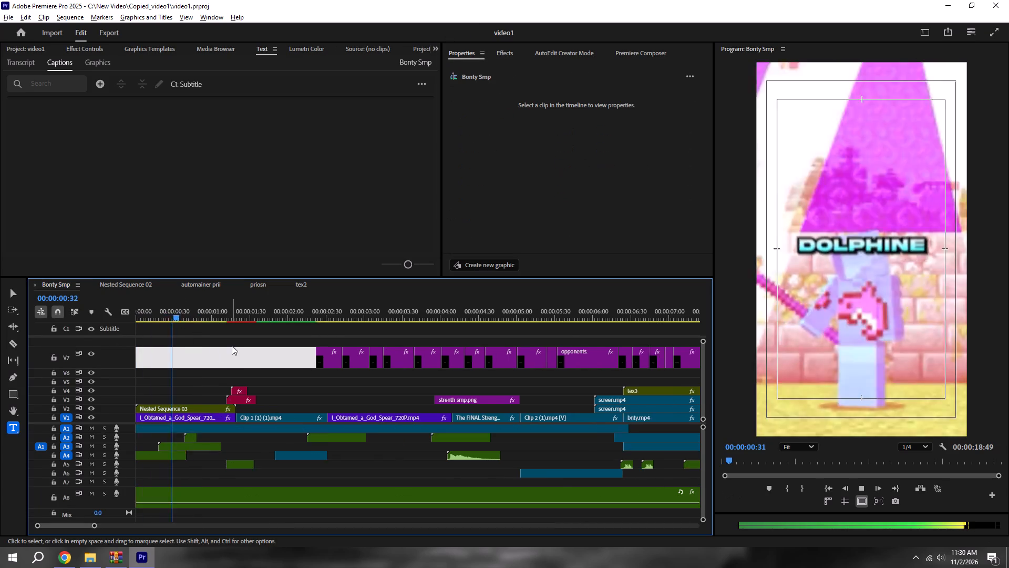
scroll(232, 346, "down", 3, "alt")
key("space")
key("space")
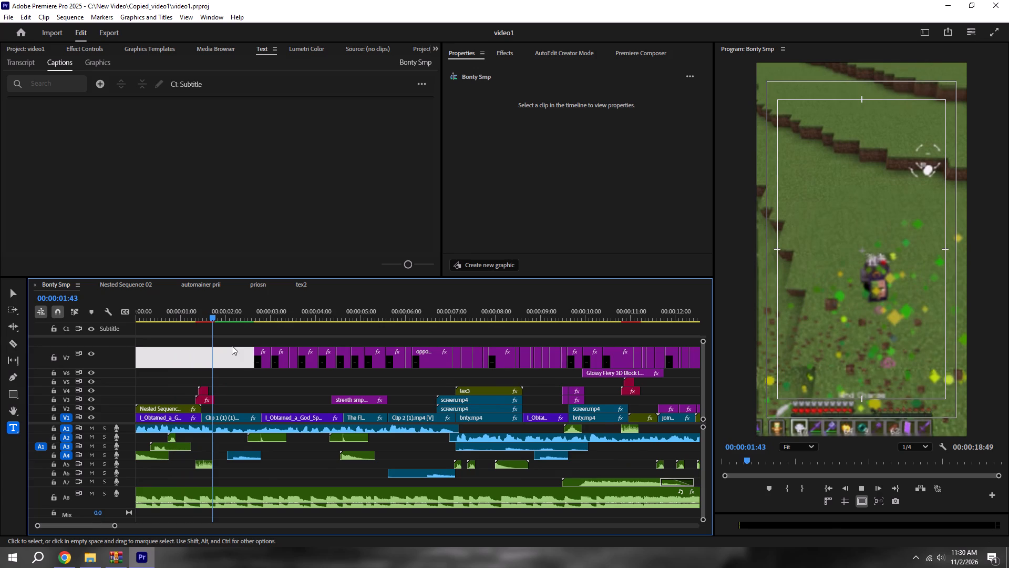
scroll(232, 346, "down", 6, "alt")
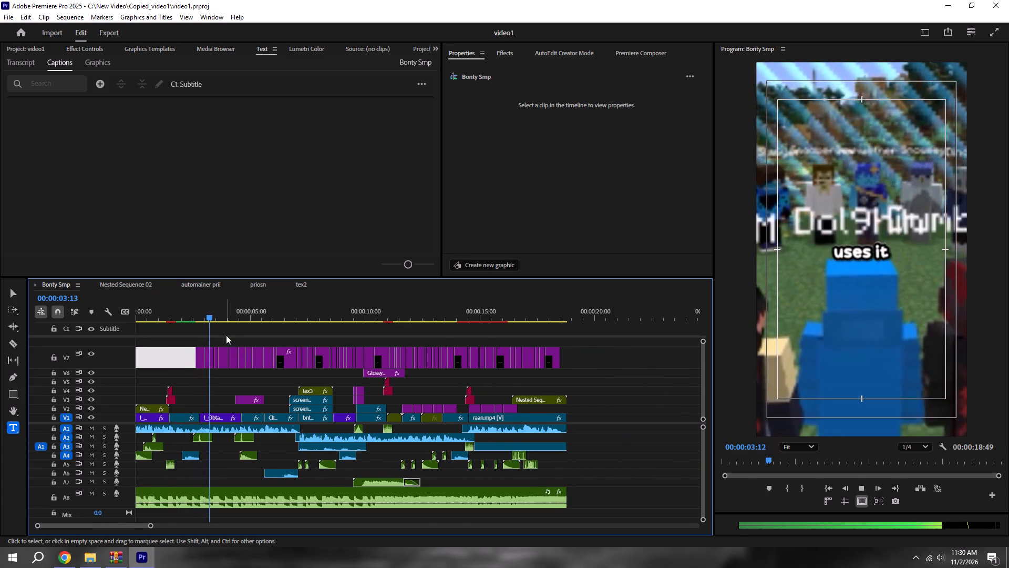
key("space")
Shorten the "She even" text graphic on V7, move it against the start of the "uses it" graphic, and save the project.
scroll(258, 354, "up", 20, "alt")
scroll(258, 354, "up", 3, "alt")
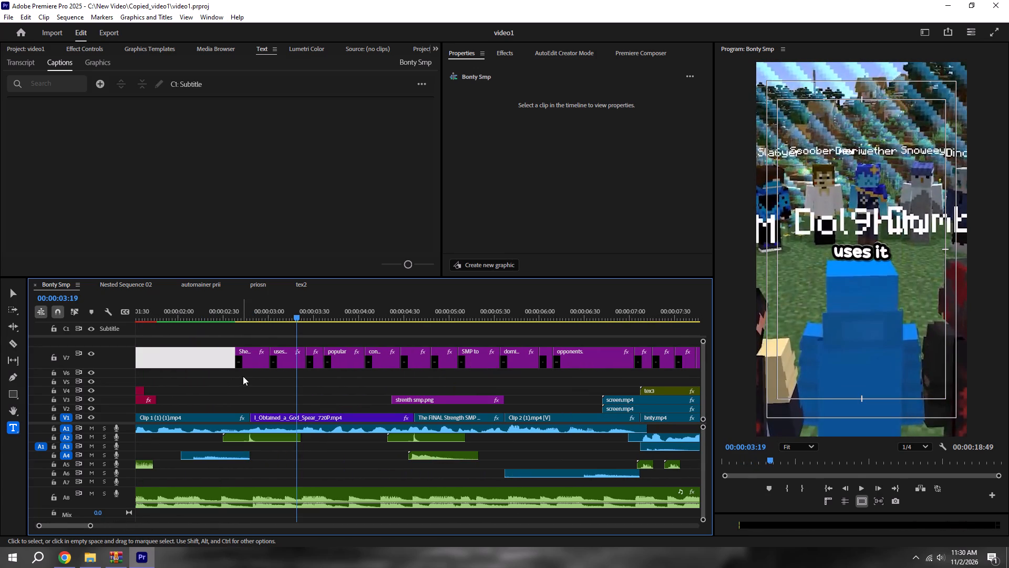
left_click(259, 322, "shift")
left_click_drag(267, 317, 253, 316, "shift")
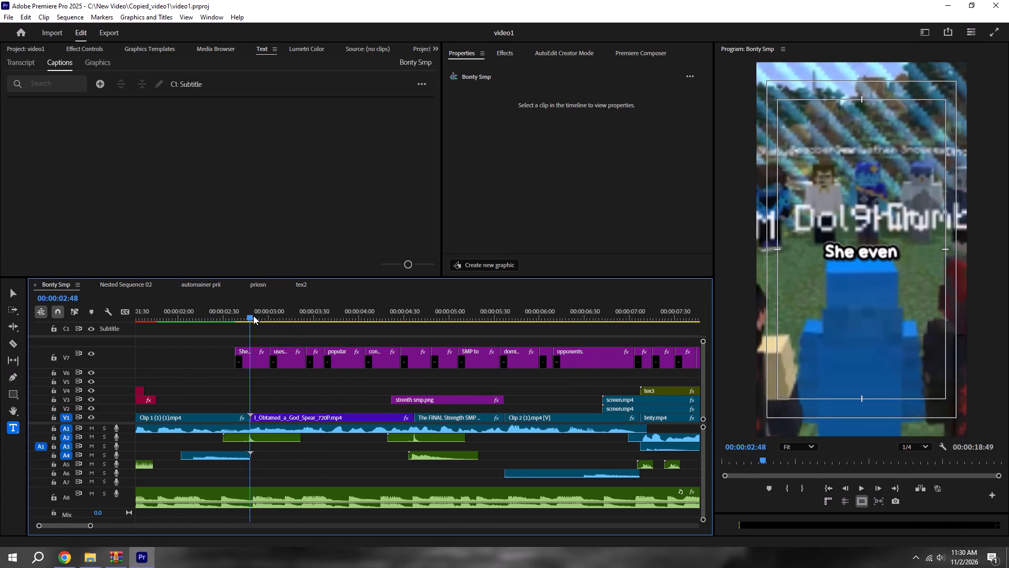
left_click_drag(253, 316, 251, 316, "shift")
left_click_drag(267, 357, 255, 357)
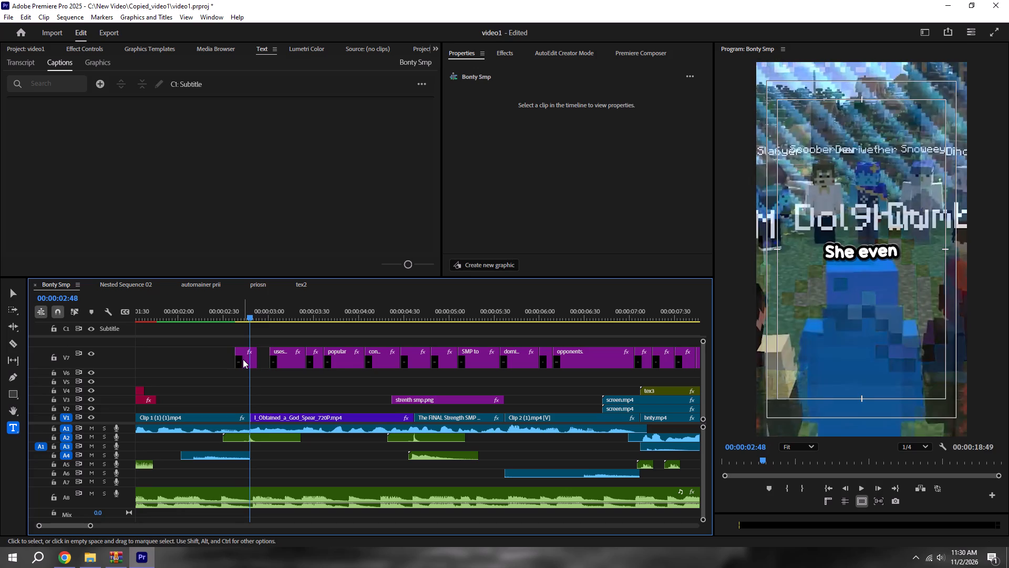
left_click_drag(243, 359, 252, 362)
key("ctrl+s")
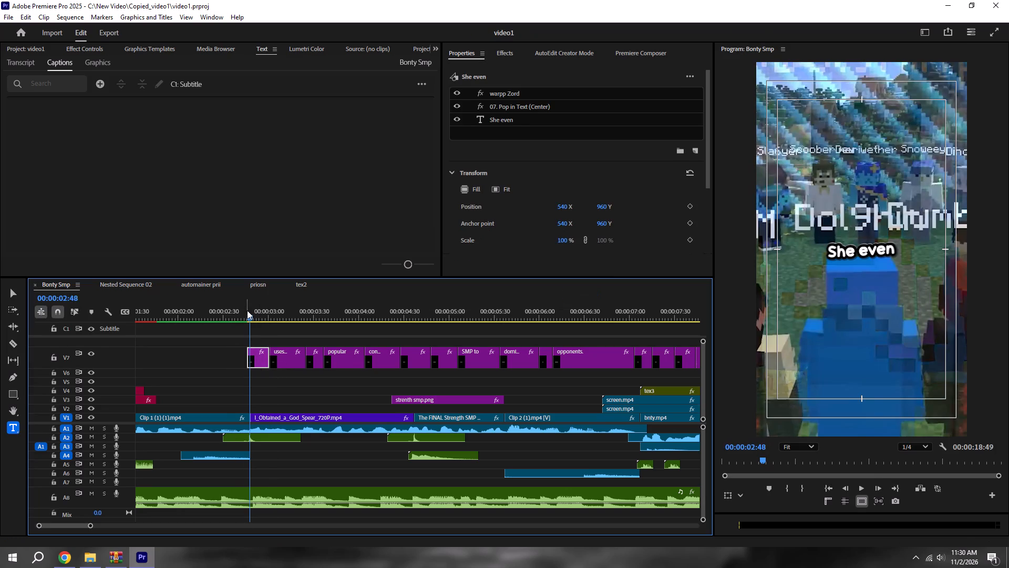
Play the sequence from shortly before the "She even" graphic to check the V7 text through the tex3 section.
left_click_drag(247, 310, 210, 310, "shift")
key("space")
scroll(197, 308, "down", 2, "alt")
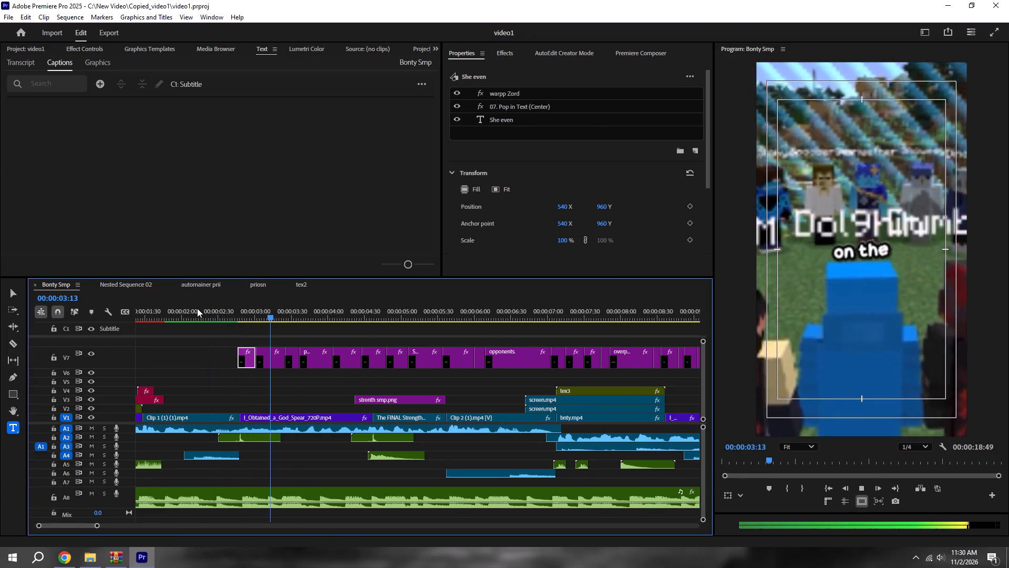
scroll(197, 308, "down", 12, "alt")
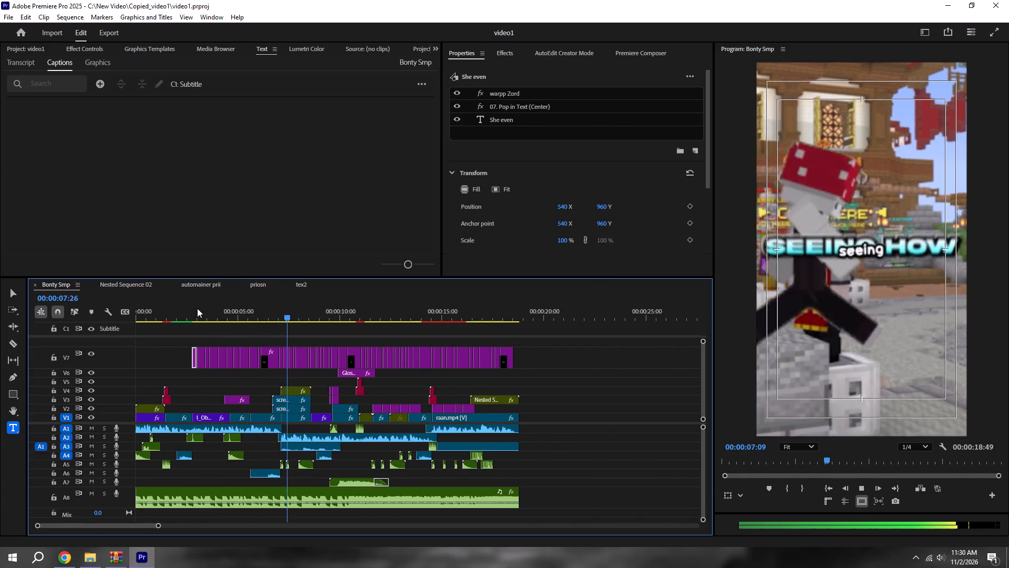
key("space")
Trim the end of the "And" text graphic on V7 to the start of the tex3 clip at 00:00:07:07.
scroll(269, 376, "up", 16, "alt")
scroll(264, 368, "up", 2)
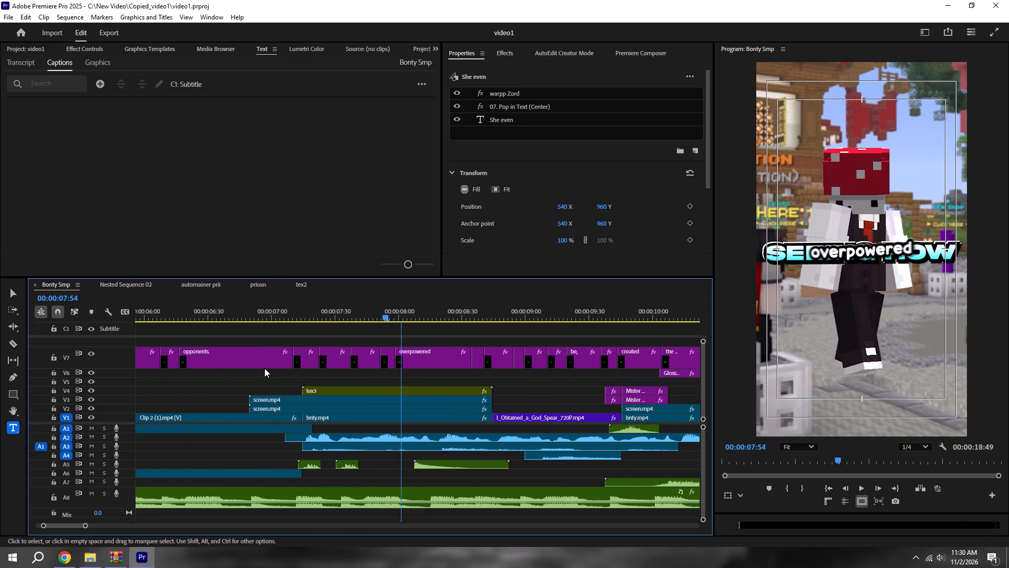
scroll(264, 368, "up", 2)
left_click_drag(310, 316, 301, 314, "shift")
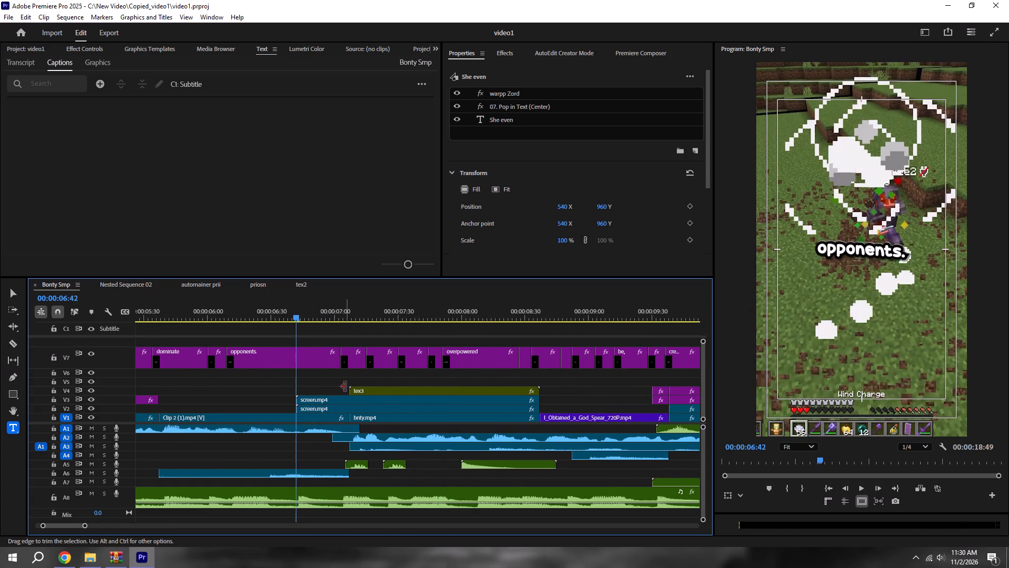
left_click(349, 319, "shift")
scroll(362, 375, "up", 6, "alt")
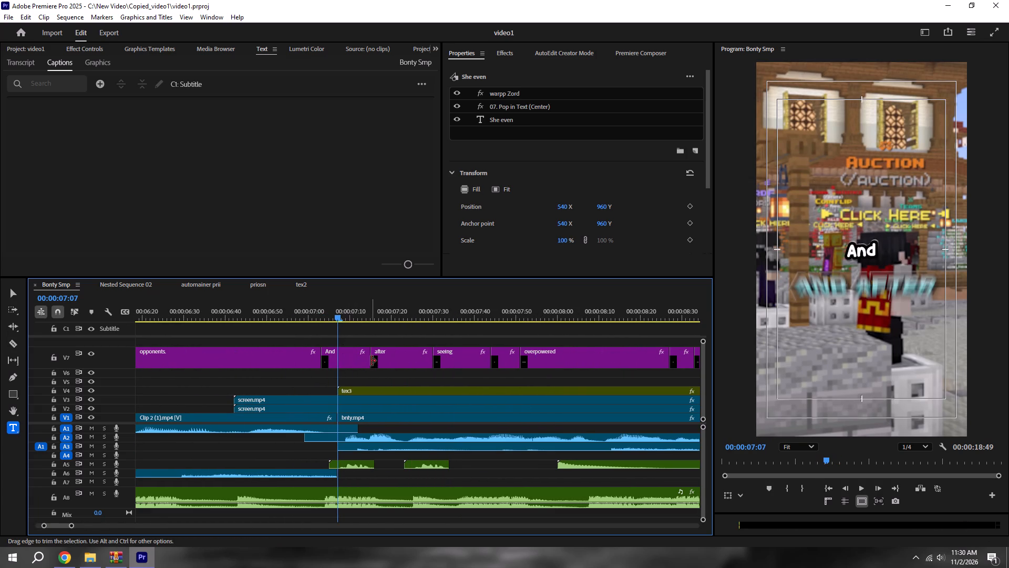
left_click_drag(368, 360, 340, 361)
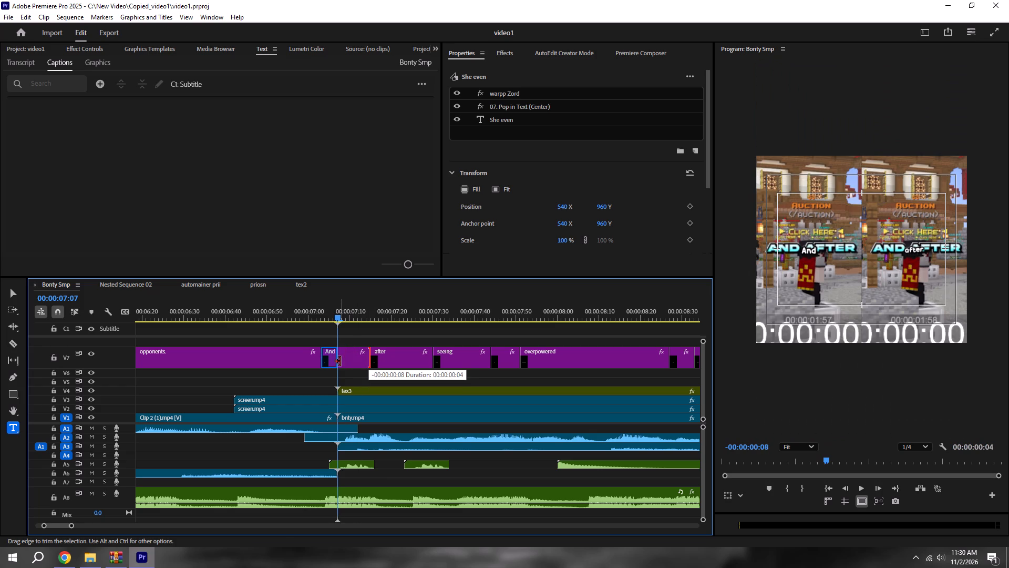
left_click_drag(340, 361, 339, 361)
Delete the V7 text graphics from "after" through "overpowered" above tex3 and save the project.
scroll(404, 373, "down", 4, "alt")
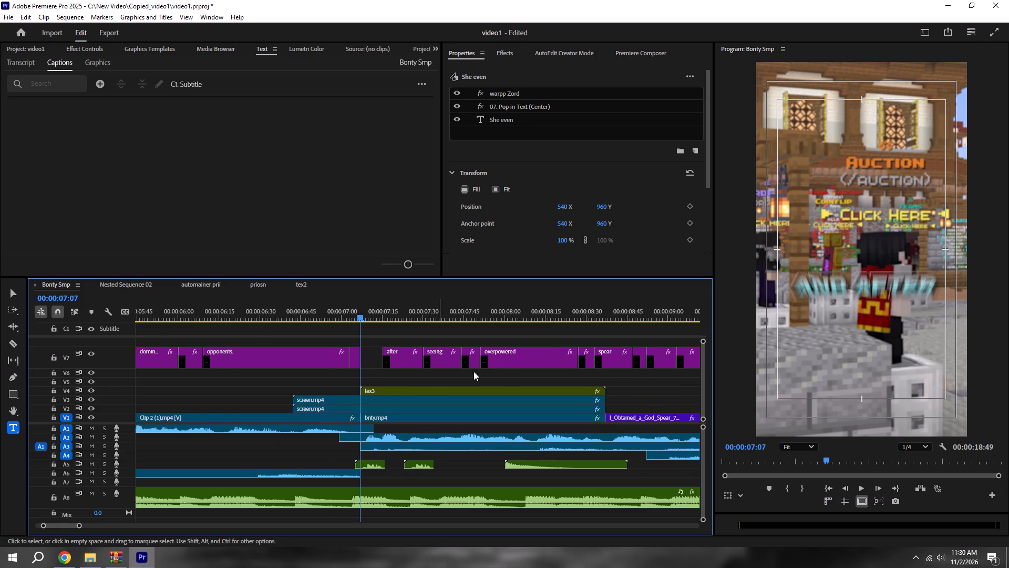
left_click_drag(551, 376, 408, 347)
key("BackSpace")
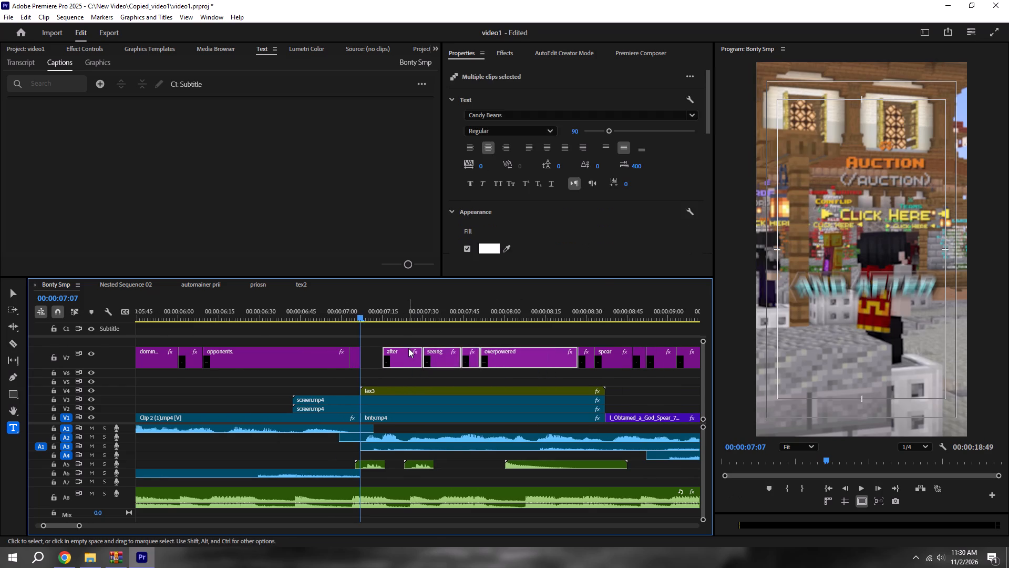
key("ctrl+s")
Play the sequence from 00:00:07:07 to examine the tex3 titles and the text after them, and save the project.
key("space")
key("space")
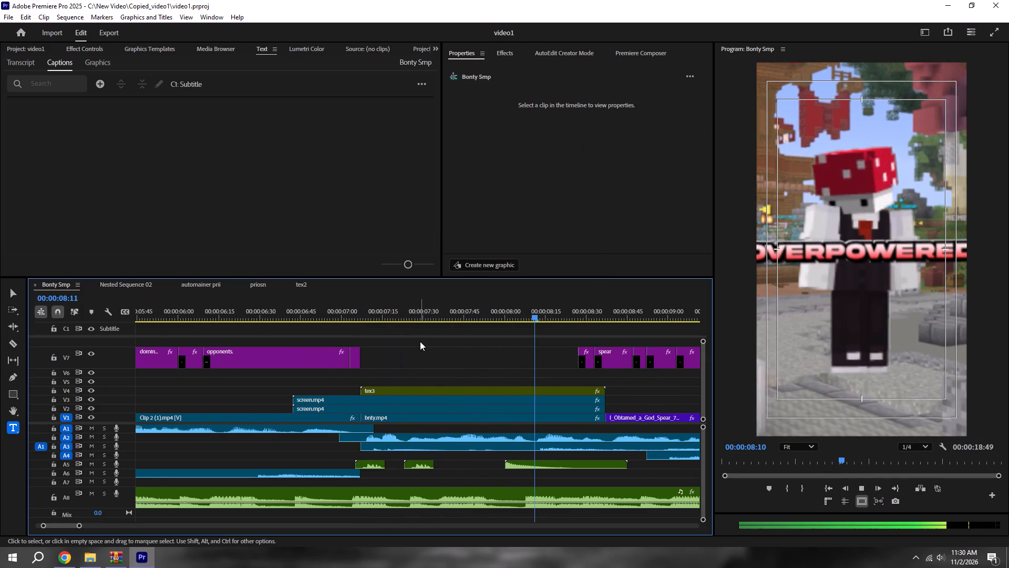
scroll(455, 342, "down", 4, "alt")
key("space")
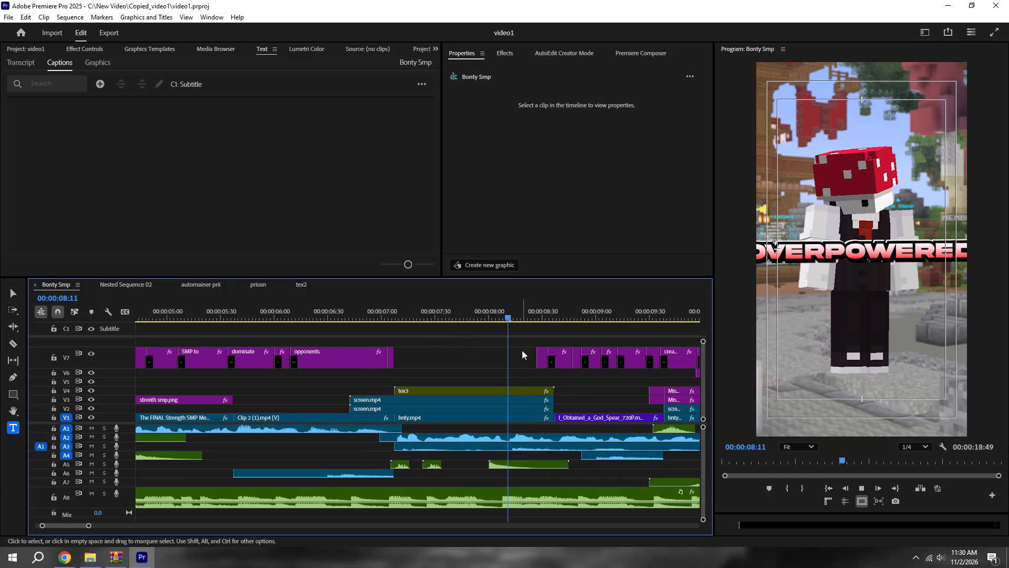
key("space")
scroll(565, 381, "up", 7, "alt")
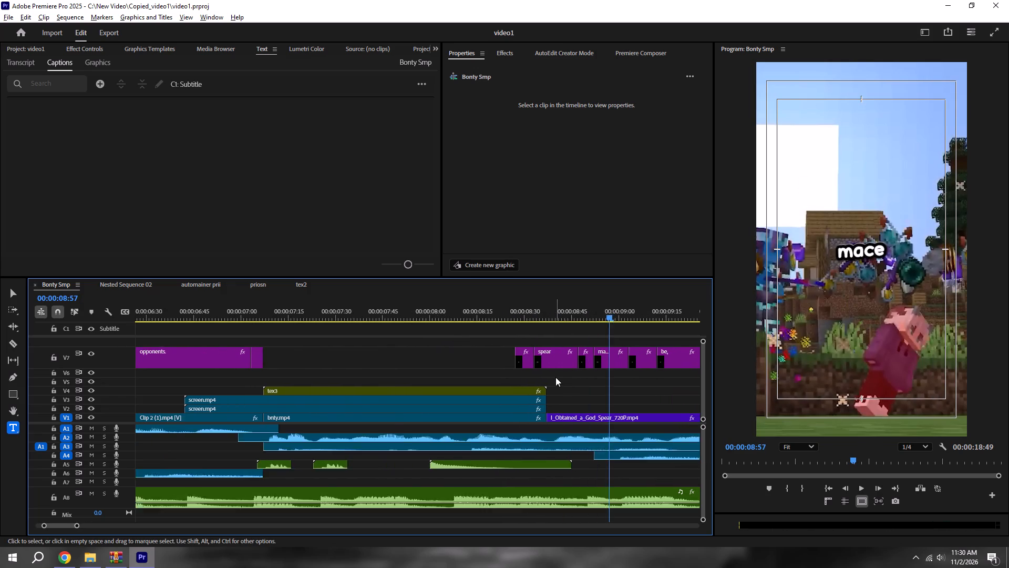
scroll(555, 377, "up", 3, "alt")
key("ctrl+s")
Set the scale of the tex3 clip on V4 to 90% and save the project.
left_click(468, 387)
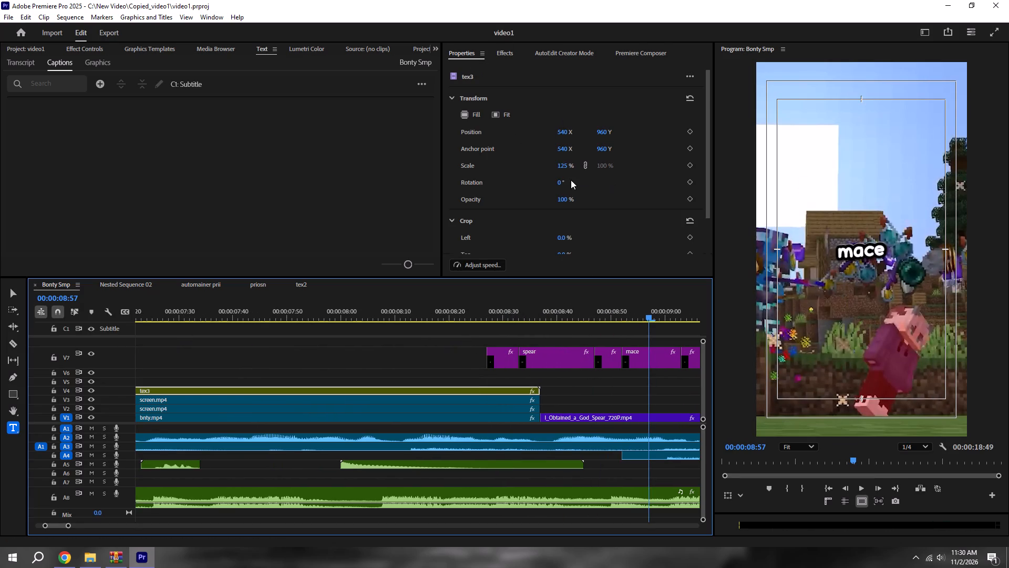
left_click(567, 169)
type("90")
key("Return")
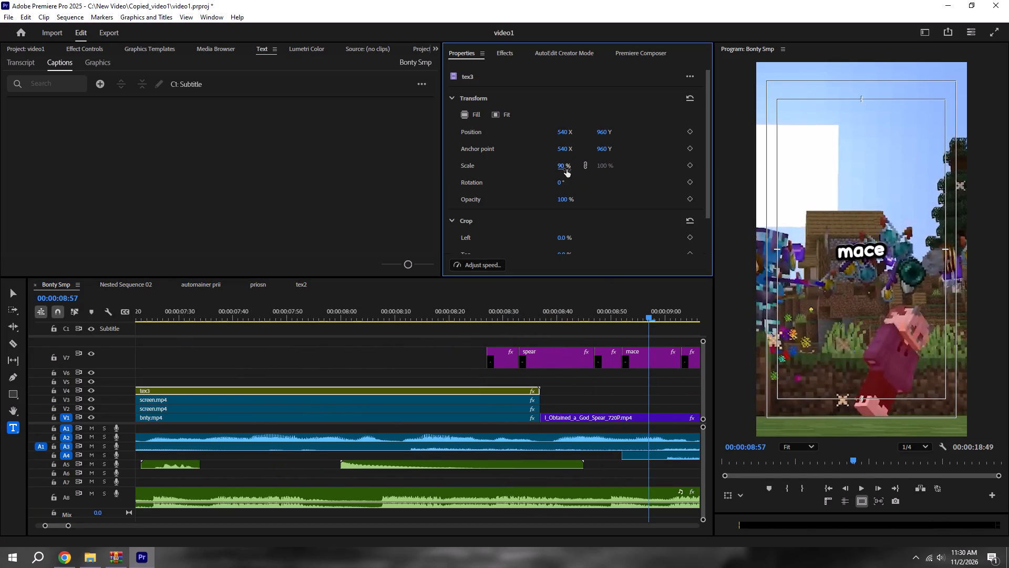
key("ctrl+s")
Play the sequence from the start of tex3 at 00:00:07:07 to check the rescaled titles, and save the project.
scroll(411, 310, "up", 11)
left_click(223, 316, "shift")
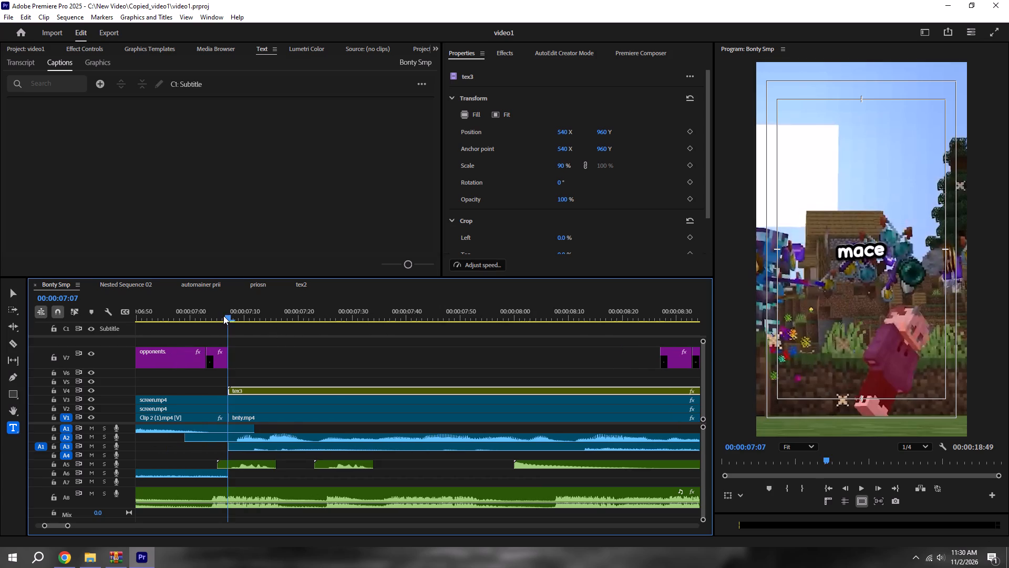
key("space")
key("space")
key("space")
key("space")
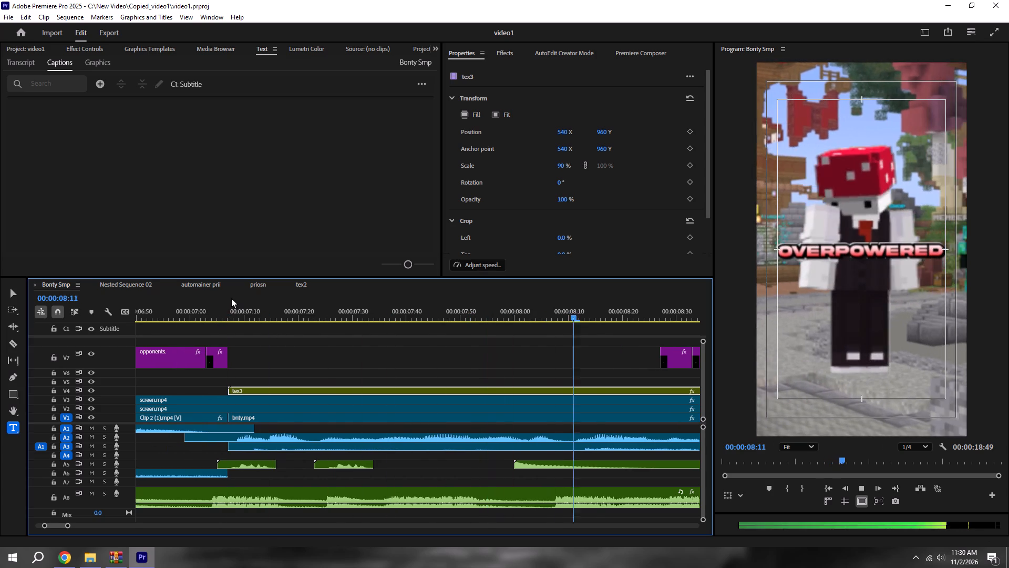
key("space")
key("space")
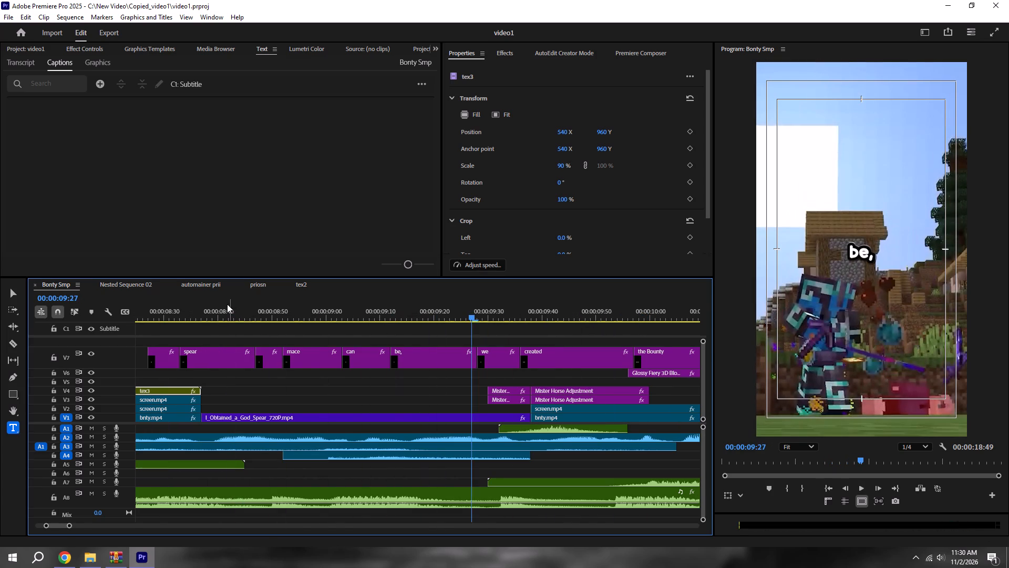
scroll(227, 304, "down", 13, "alt")
key("ctrl+s")
Open the tex3 nested sequence from its clip on V4.
scroll(239, 370, "up", 6)
scroll(181, 352, "up", 4)
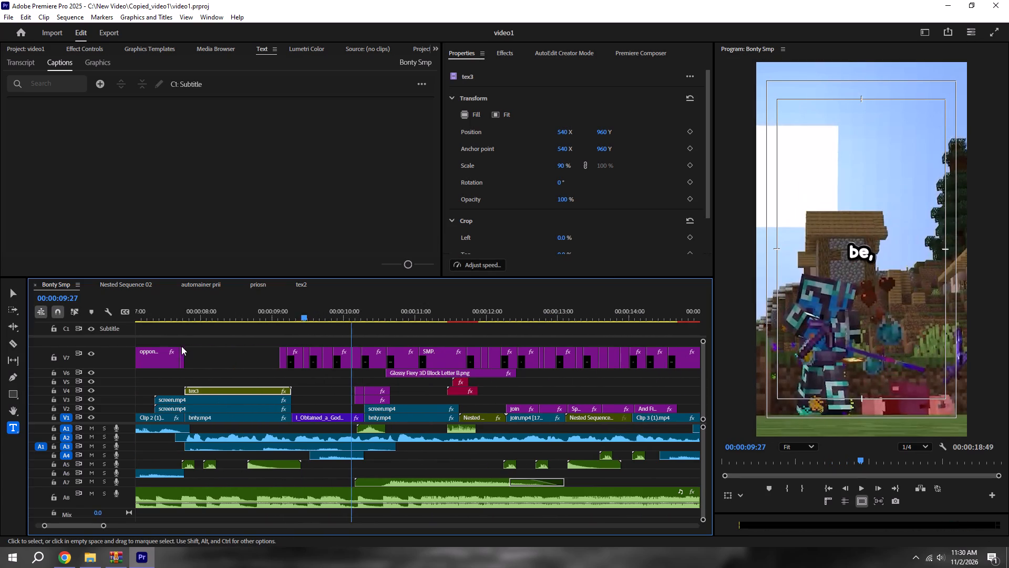
left_click(218, 311)
double_click(225, 391)
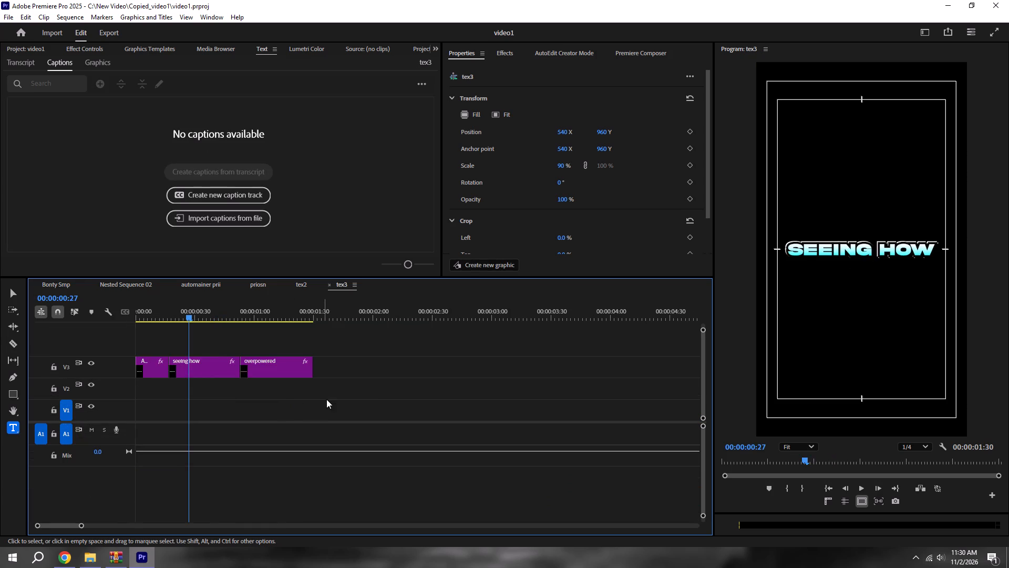
Change the font of all three text graphics on V3 in tex3 to Candy Beans and save the project.
left_click_drag(326, 399, 50, 324)
scroll(578, 226, "down", 4)
scroll(557, 226, "up", 5)
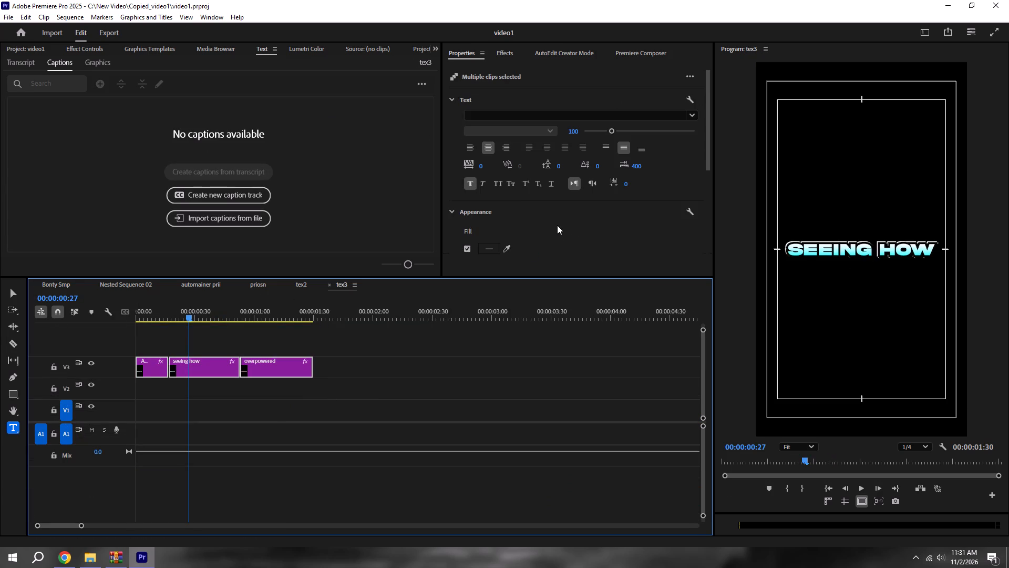
left_click(540, 117)
scroll(530, 217, "up", 6)
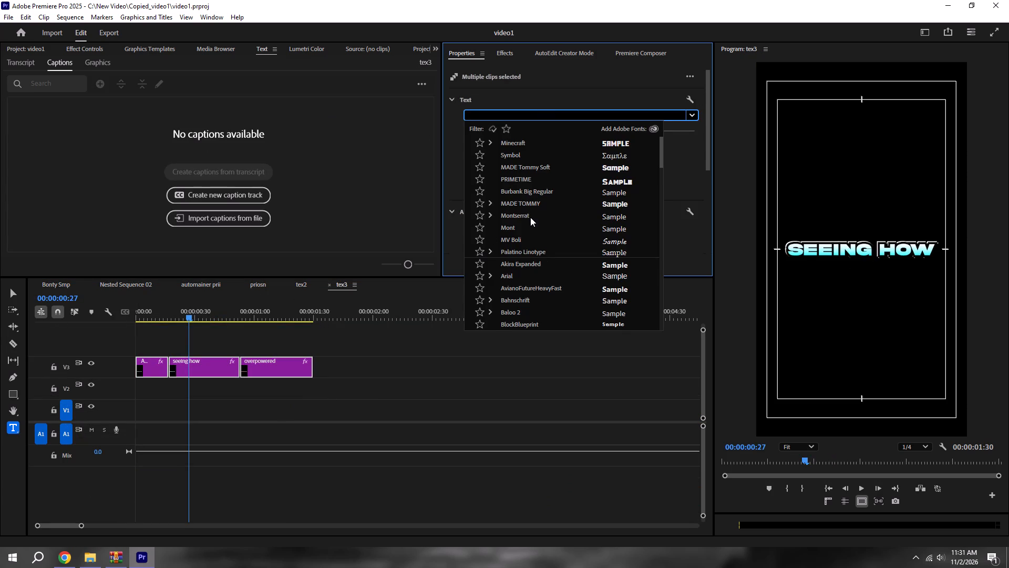
scroll(530, 217, "down", 5)
scroll(530, 217, "up", 11)
left_click_drag(661, 156, 661, 172)
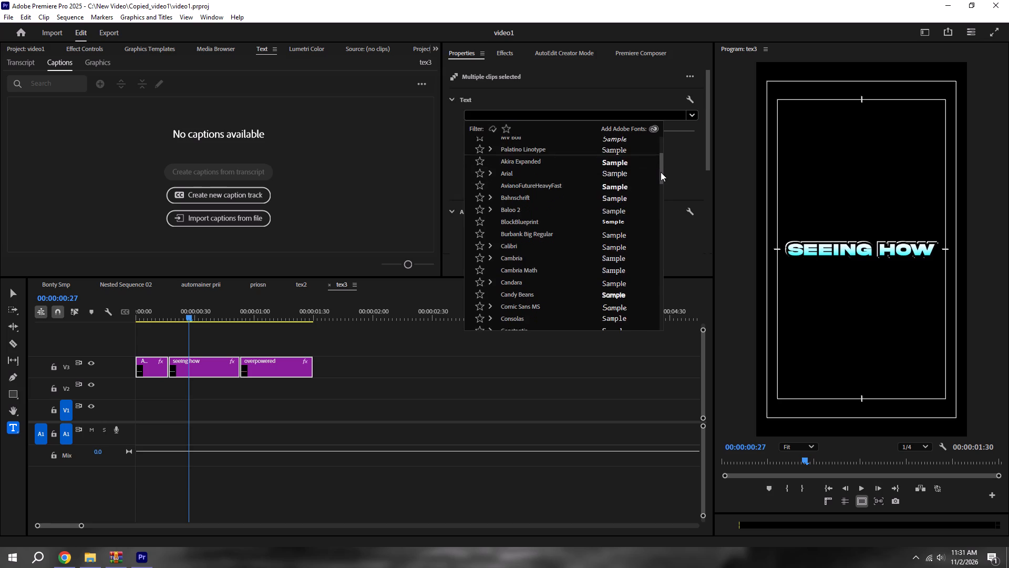
left_click_drag(661, 172, 661, 180)
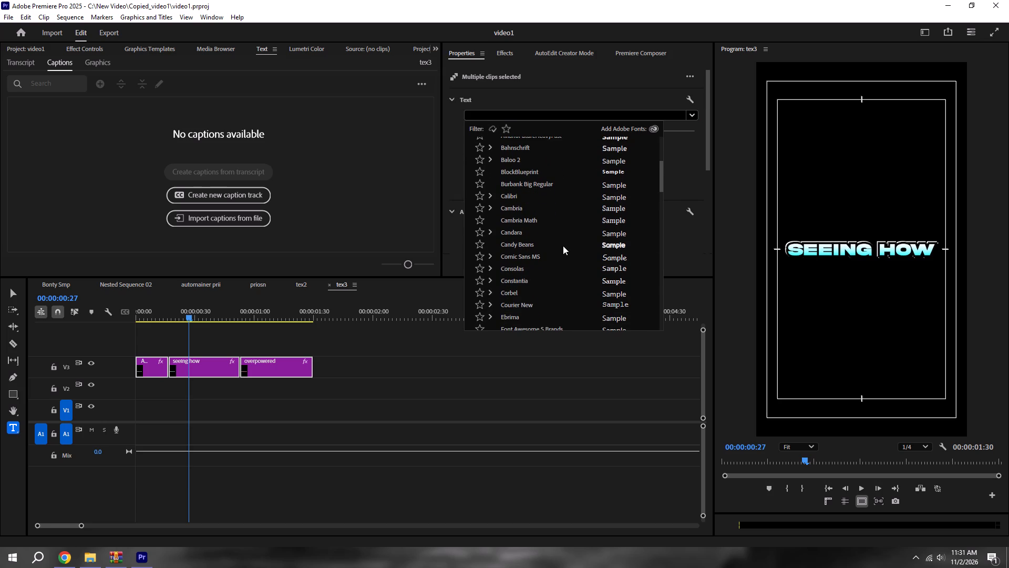
left_click(563, 246)
left_click(528, 400)
key("ctrl+s")
Play the tex3 sequence from its start to check the titles in the new font.
left_click(826, 488)
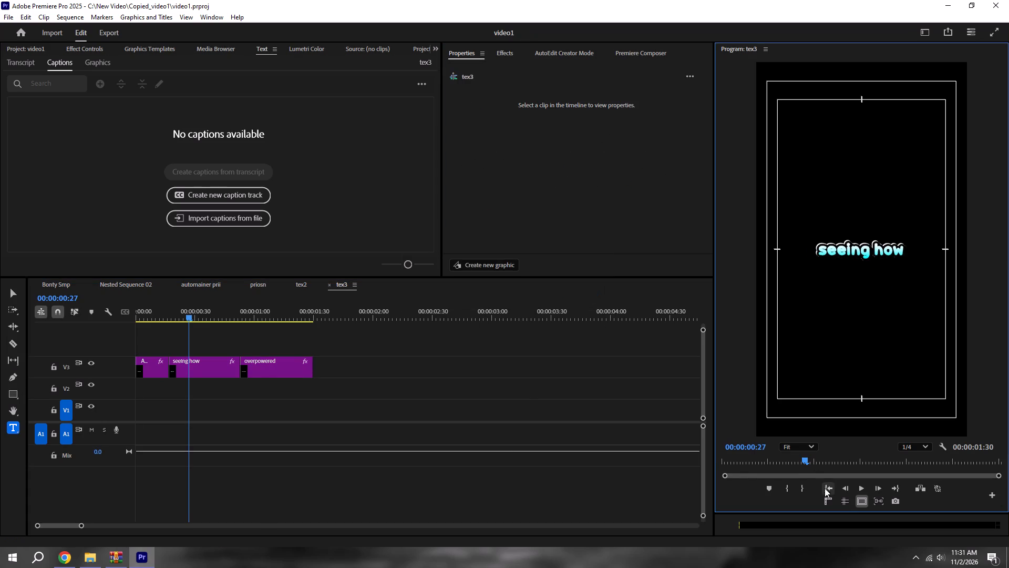
key("space")
left_click_drag(542, 424, 537, 424)
key("space")
Delete the Zain Text1 effect from the overpowered, seeing how and And after titles on V3 in tex3.
left_click_drag(447, 394, 7, 340)
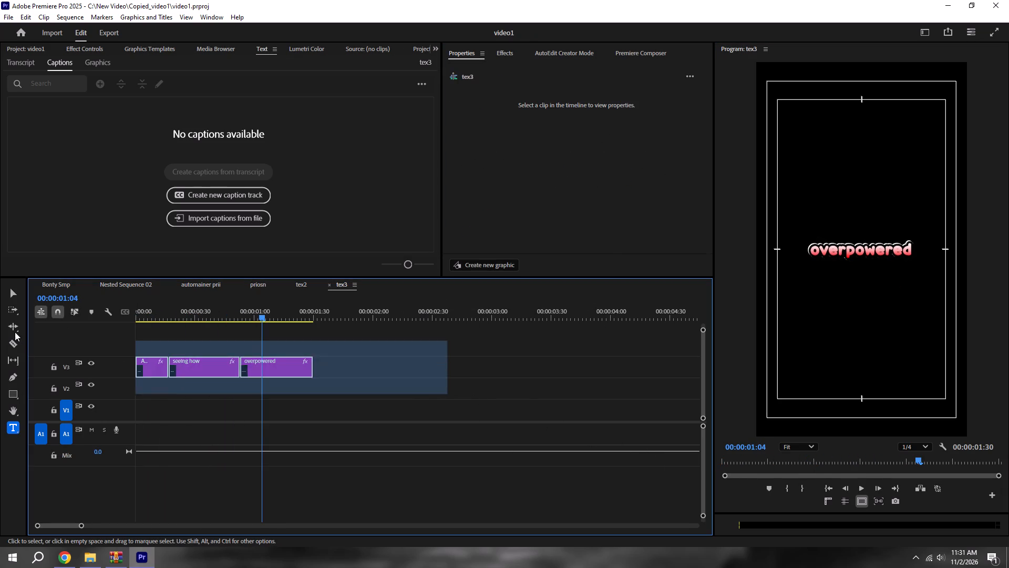
scroll(513, 216, "down", 5)
scroll(517, 220, "up", 3)
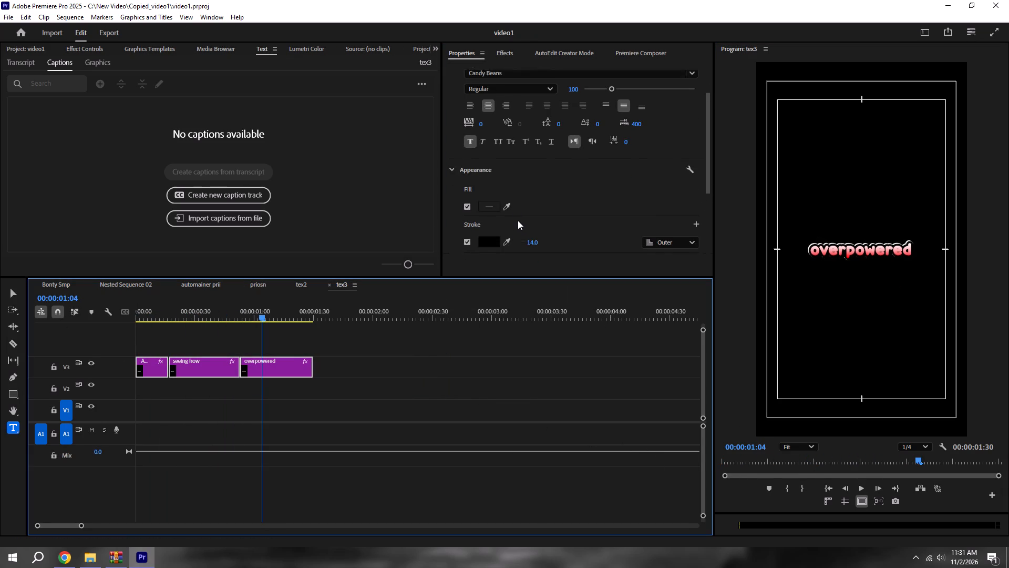
scroll(518, 220, "up", 7)
left_click(485, 79)
left_click(357, 419)
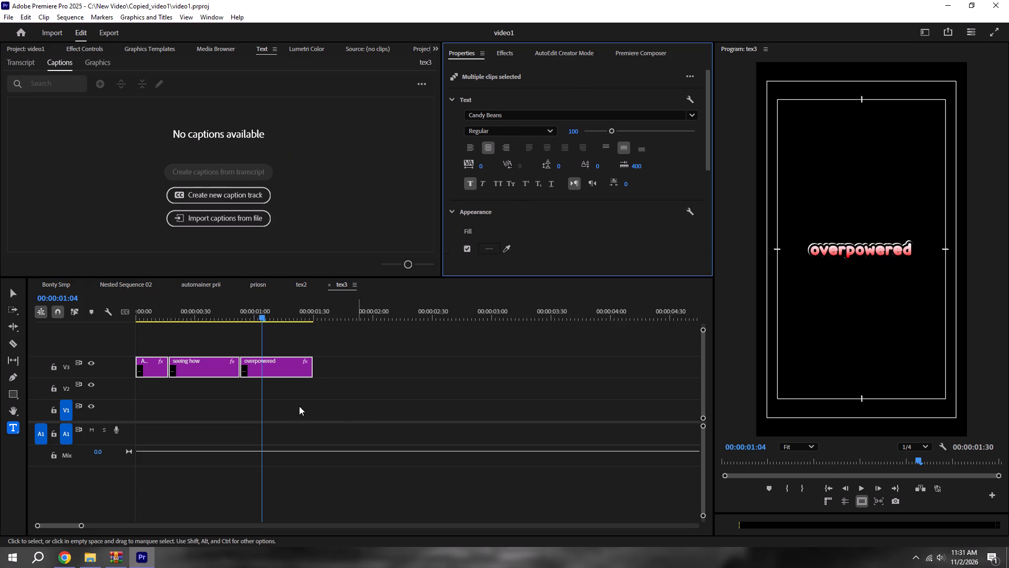
left_click(280, 367)
scroll(540, 193, "down", 4)
scroll(533, 173, "up", 5)
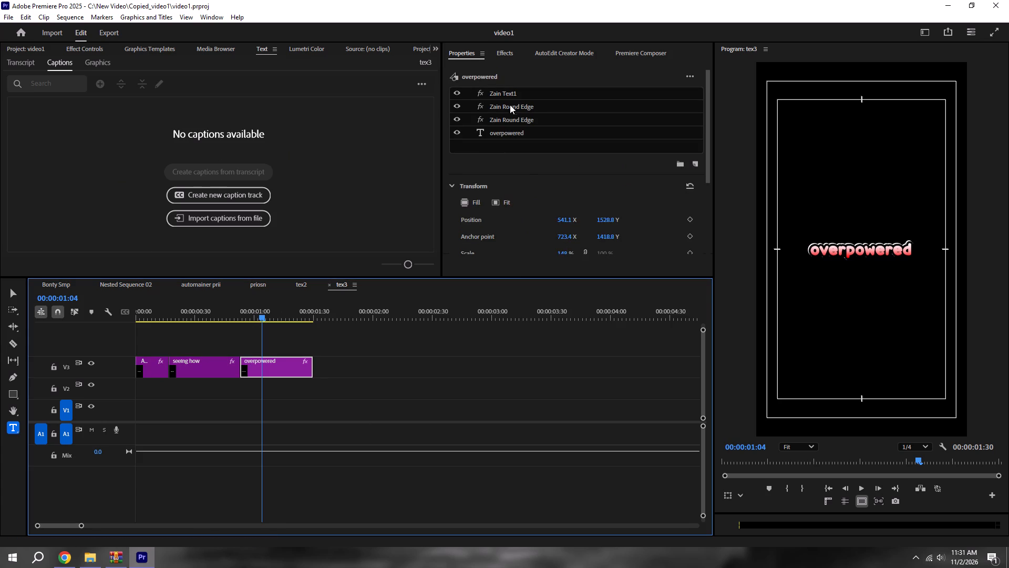
left_click(508, 95)
key("BackSpace")
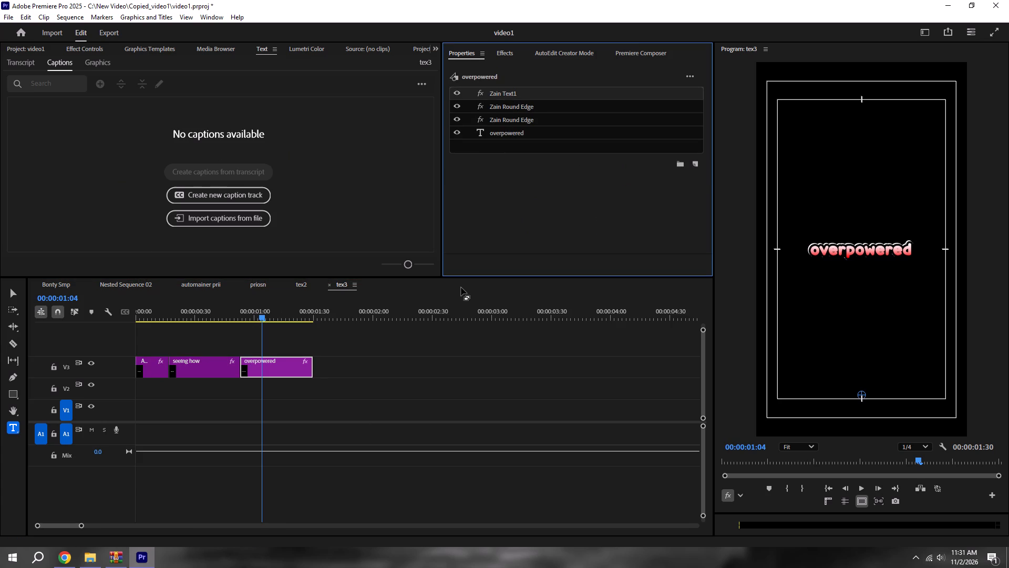
left_click(199, 368)
left_click(511, 92)
key("BackSpace")
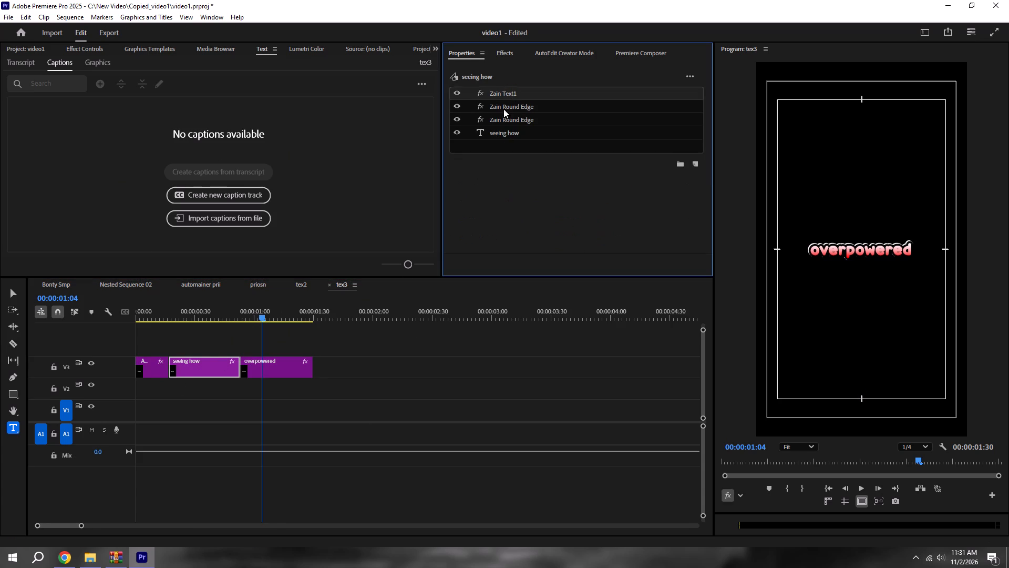
left_click(147, 362)
left_click(502, 89)
key("BackSpace")
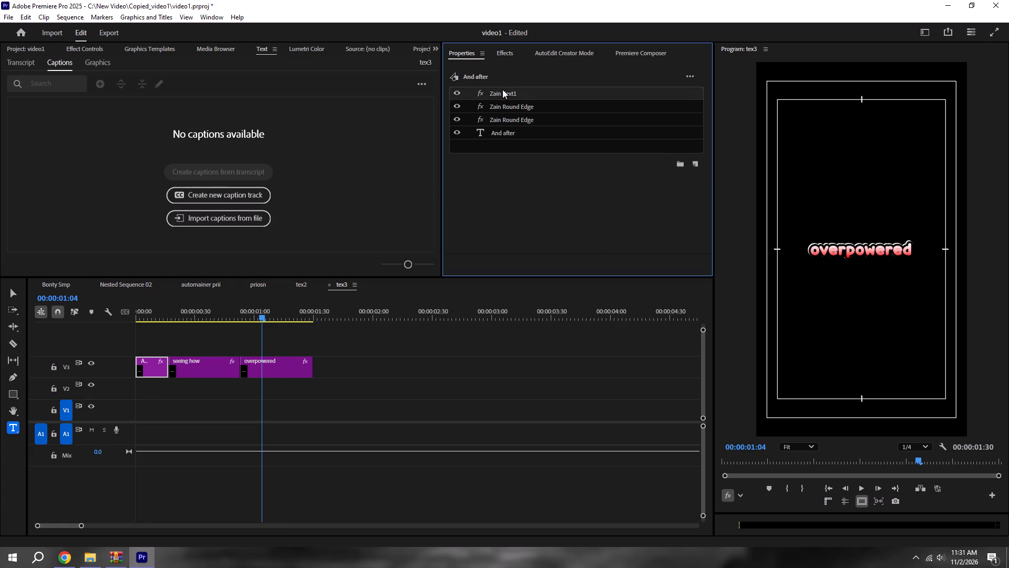
Find the 07. Pop in Text (Center) preset by searching for pop, apply it to all three tex3 titles, and save the project.
left_click(497, 54)
left_click_drag(496, 74, 355, 72)
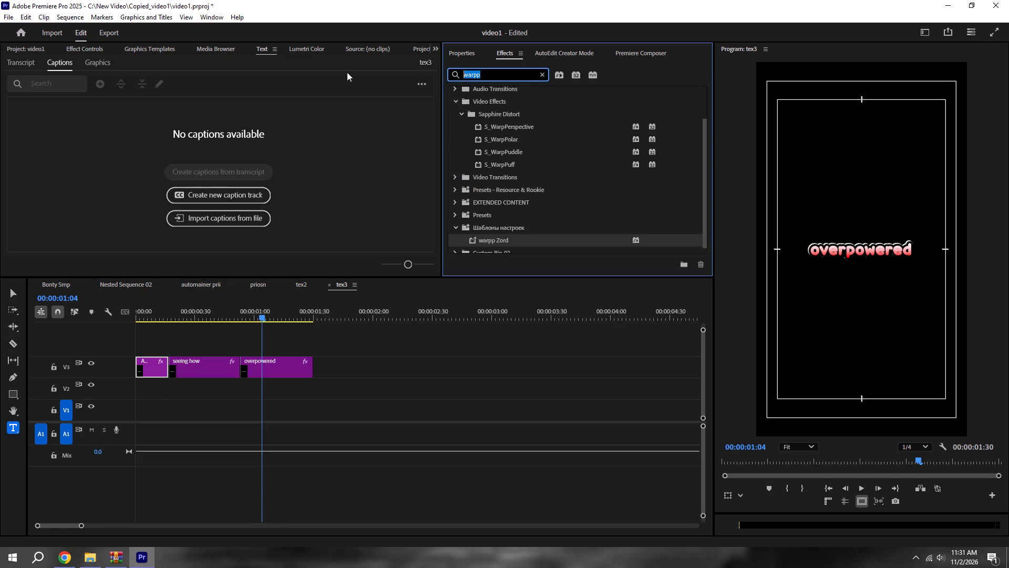
key("BackSpace")
type("pop")
key("ctrl+s")
scroll(561, 231, "down", 4)
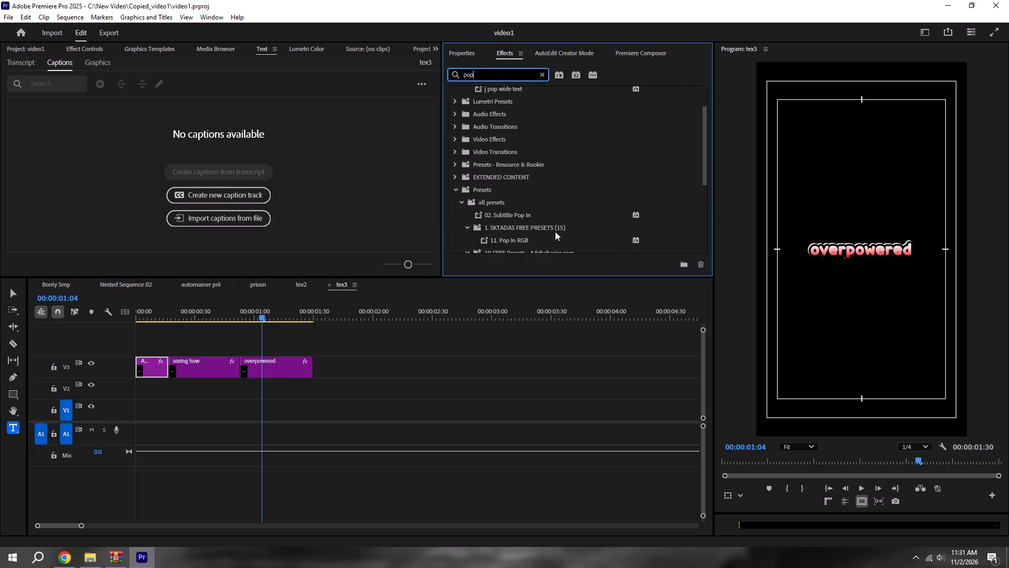
scroll(526, 229, "down", 4)
left_click_drag(524, 225, 286, 372)
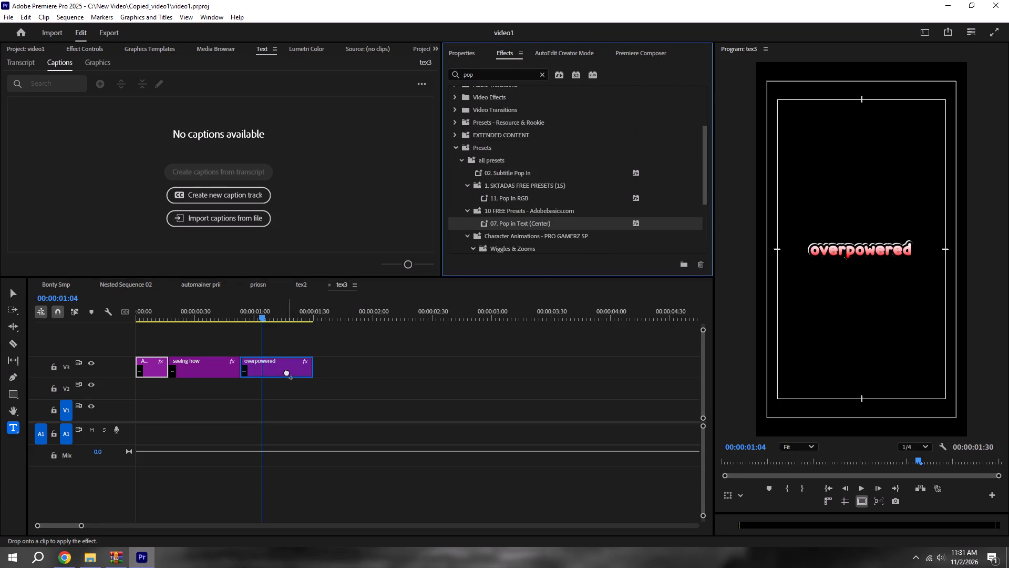
left_click_drag(286, 372, 281, 362)
left_click_drag(497, 228, 208, 369)
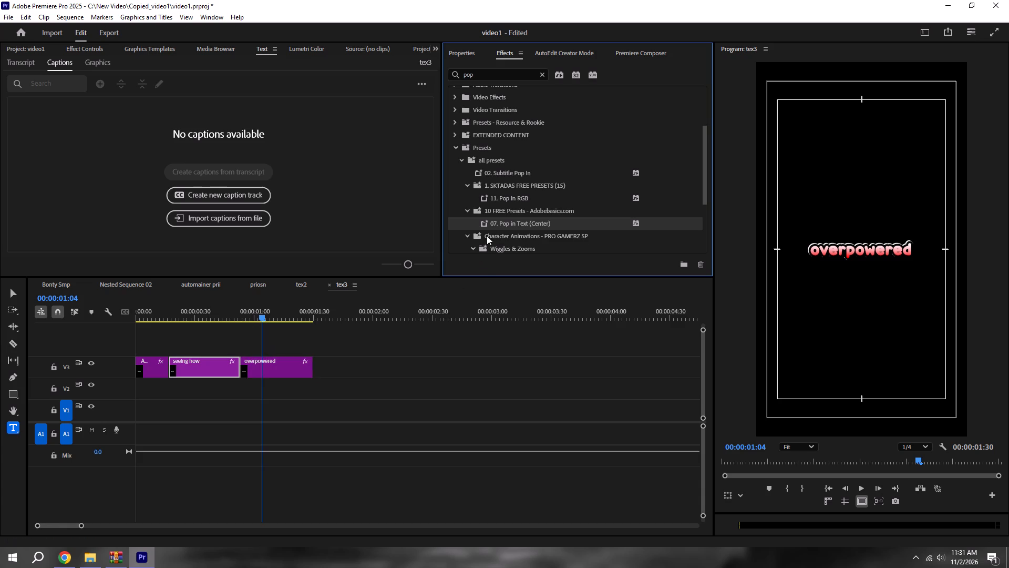
left_click_drag(500, 222, 159, 364)
left_click_drag(513, 416, 499, 416)
key("ctrl+s")
Return to the Bonty Smp sequence and play it from 00:00:06:54 to check the tex3 title animation.
left_click(53, 285)
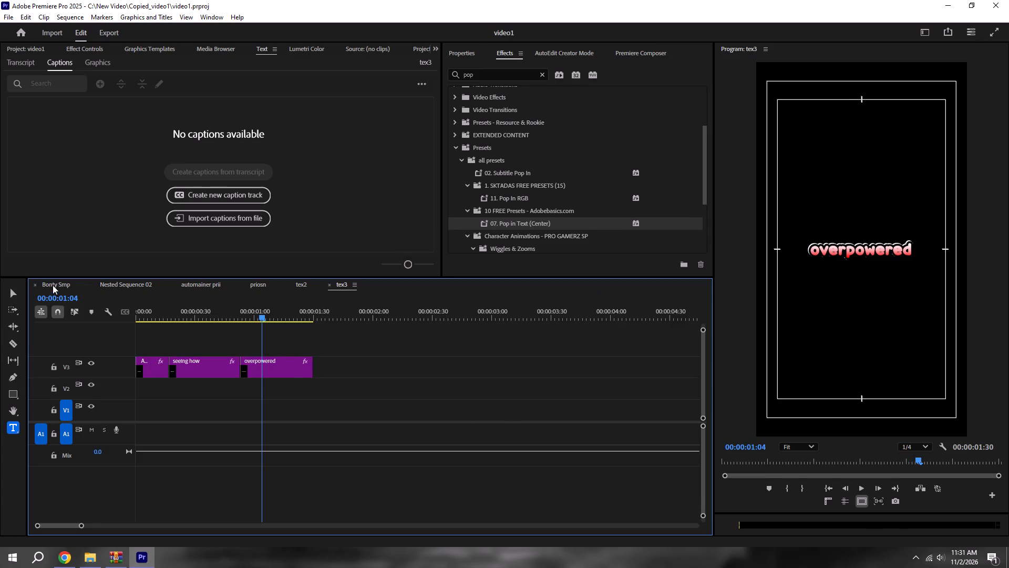
key("space")
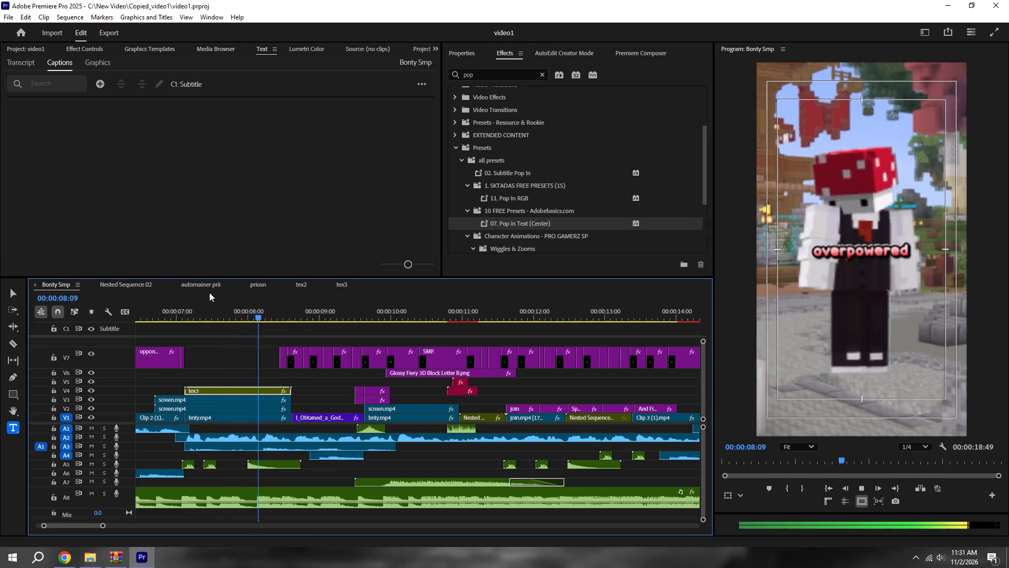
key("space")
left_click(170, 315)
key("space")
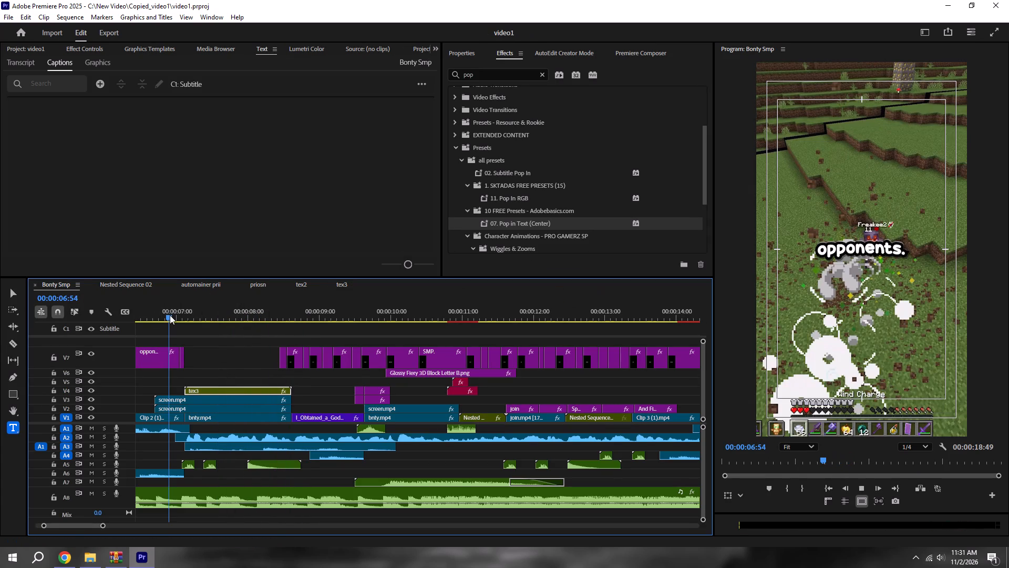
key("space")
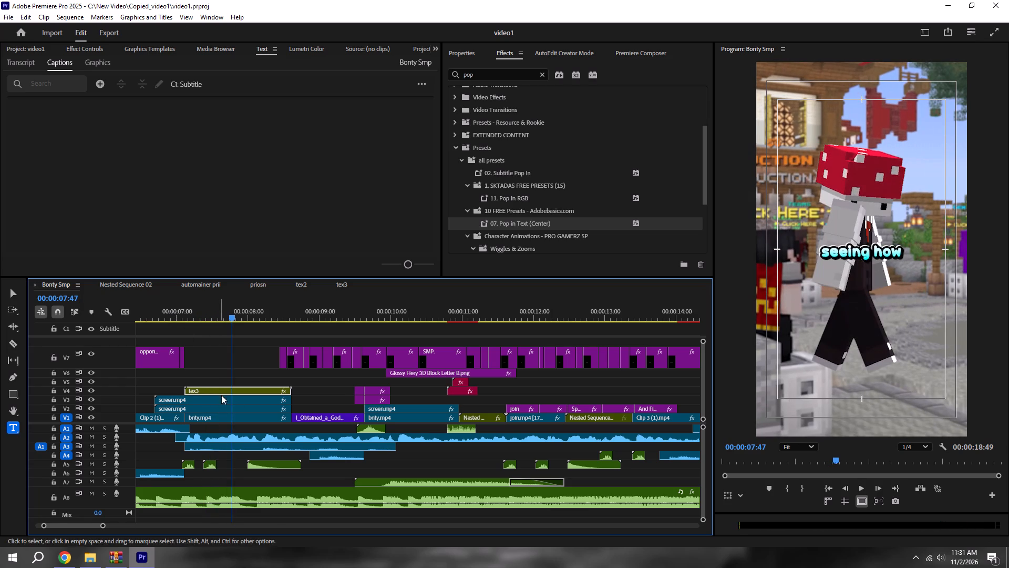
Set the scale of the tex3 clip on V4 to 110% and save the project.
left_click(458, 50)
left_click(565, 163)
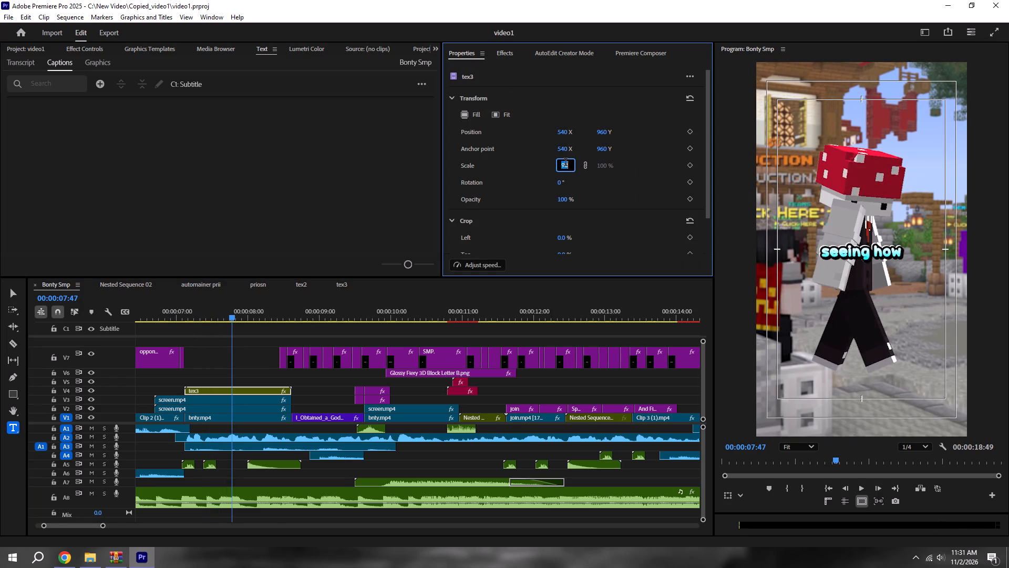
type("110")
key("Return")
key("ctrl+s")
Play Bonty Smp from 00:00:06:59 to check the rescaled tex3 titles and the section after them, and save the project.
left_click(175, 306, "shift")
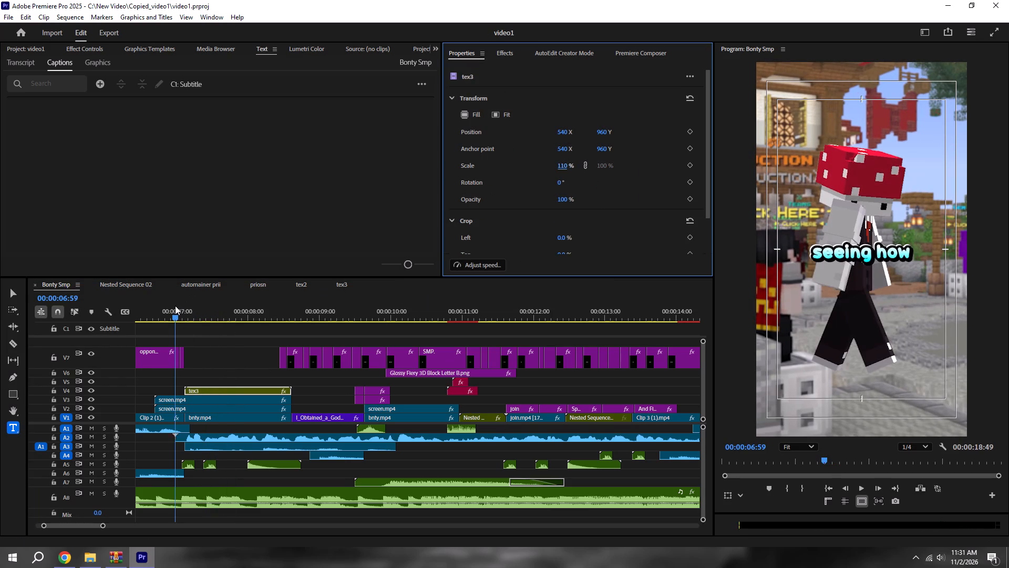
key("space")
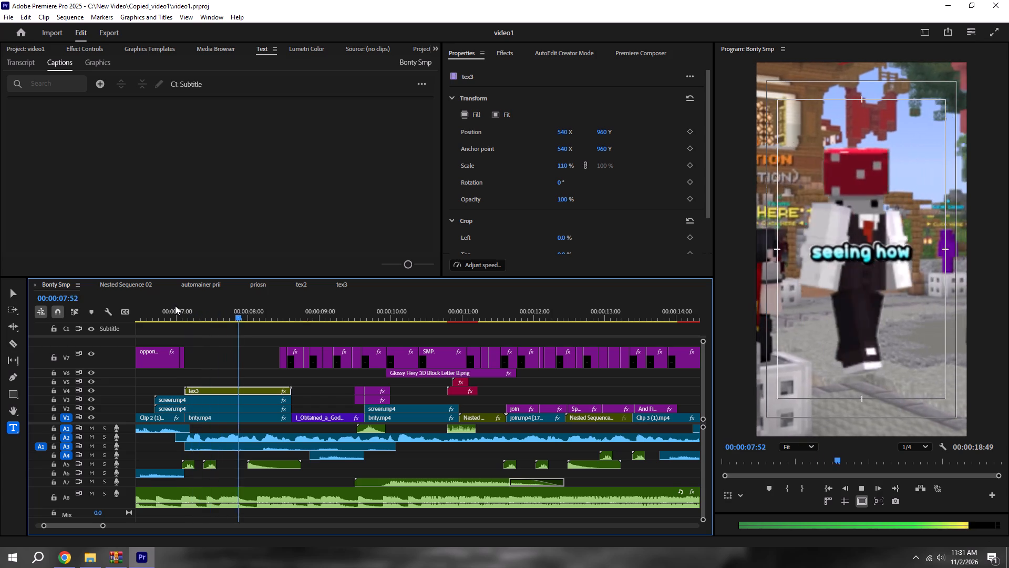
key("space")
key("space")
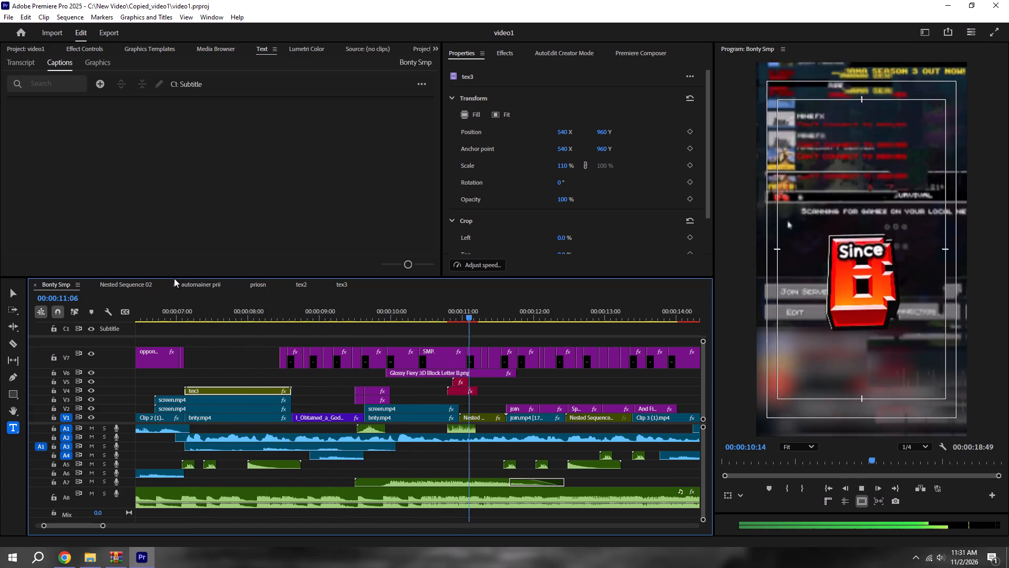
scroll(313, 390, "down", 6, "alt")
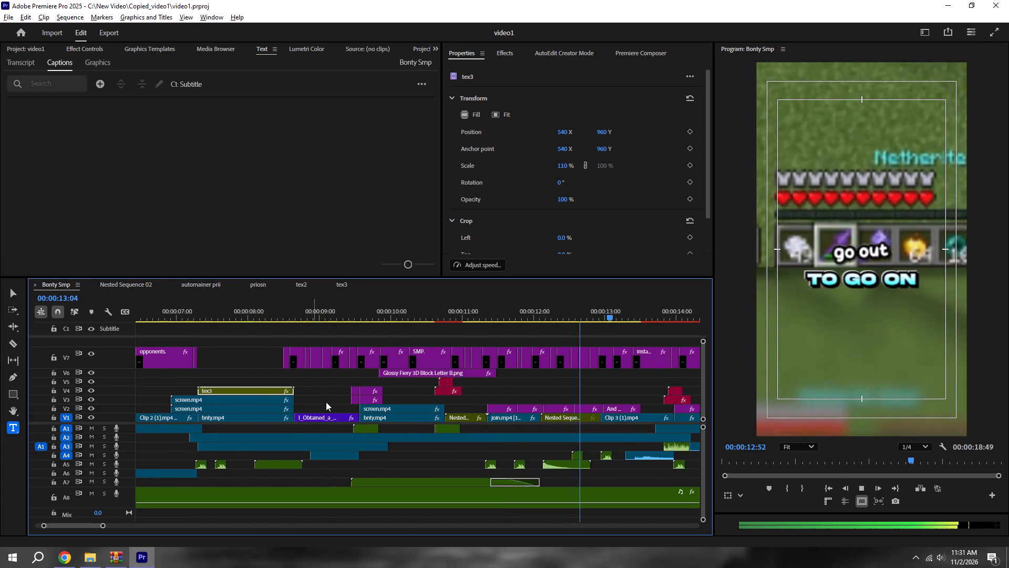
key("space")
scroll(421, 390, "up", 5, "alt")
key("ctrl+s")
scroll(460, 365, "up", 5, "alt")
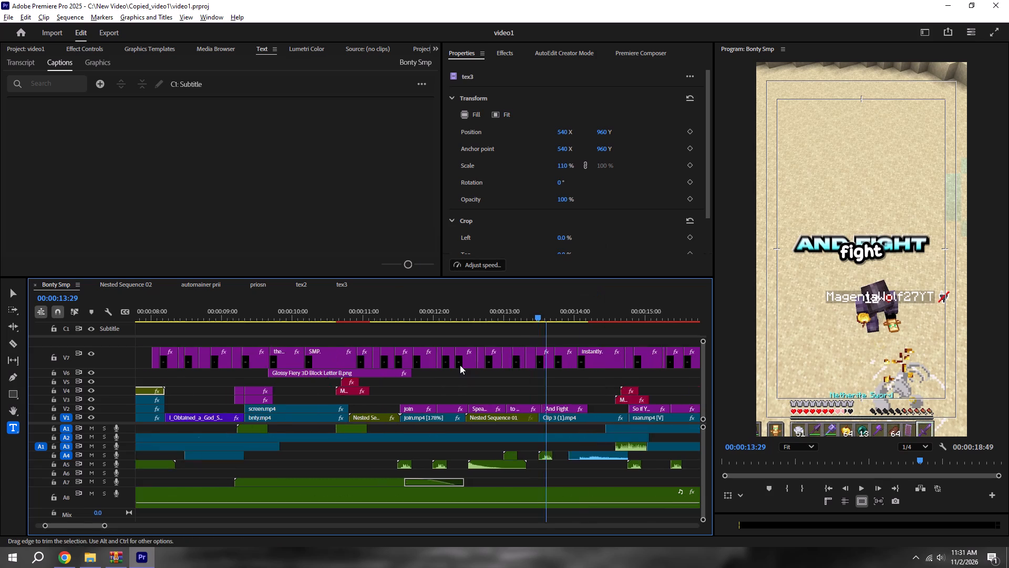
scroll(460, 365, "up", 1, "alt")
scroll(433, 381, "up", 5)
Play the sequence from 00:00:10:00 to check the V7 captions over the red letter B graphic.
left_click(242, 311, "shift")
key("space")
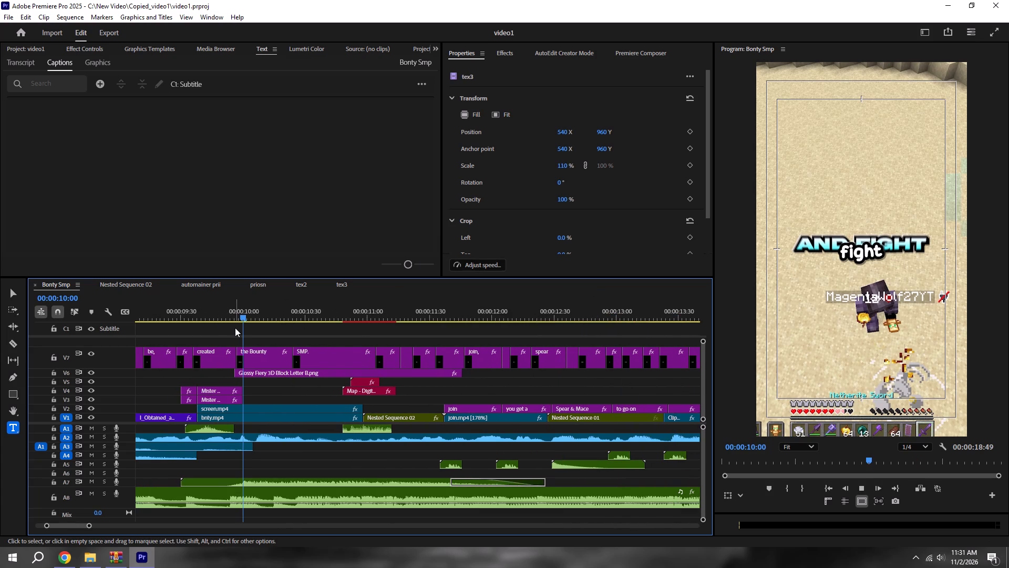
scroll(235, 328, "down", 4)
scroll(252, 322, "down", 3, "alt")
key("space")
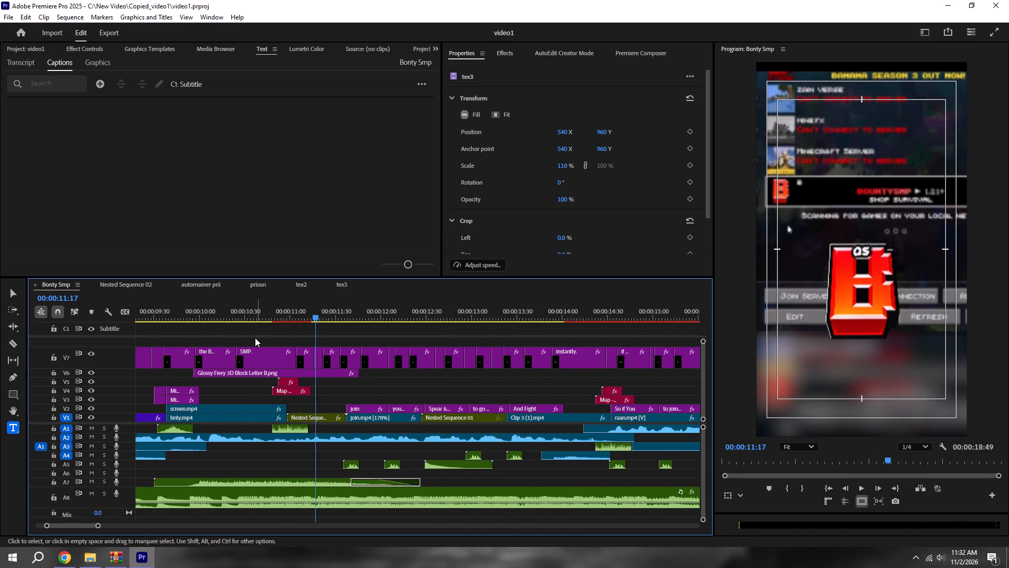
Delete the caption clips the Bounty and SMP. from V7 and save the project.
scroll(252, 342, "up", 14, "alt")
left_click_drag(215, 333, 279, 356)
key("BackSpace")
key("ctrl+s")
scroll(283, 357, "down", 7, "alt")
key("ctrl+s")
Play the sequence from just before 00:00:09:30 to check the captions and titles up to the spear section.
left_click(163, 306)
key("space")
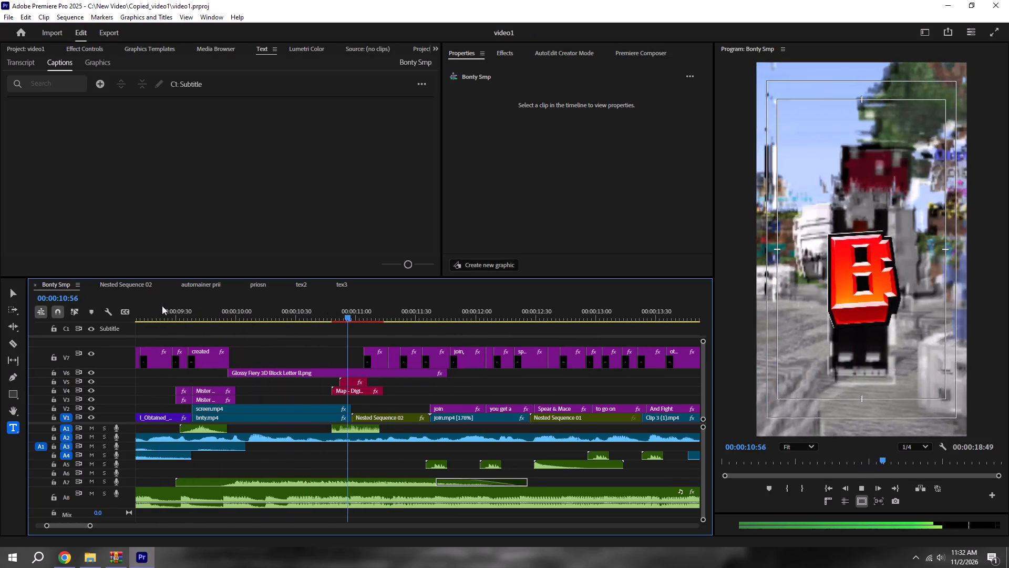
key("space")
key("space")
scroll(162, 306, "down", 11, "alt")
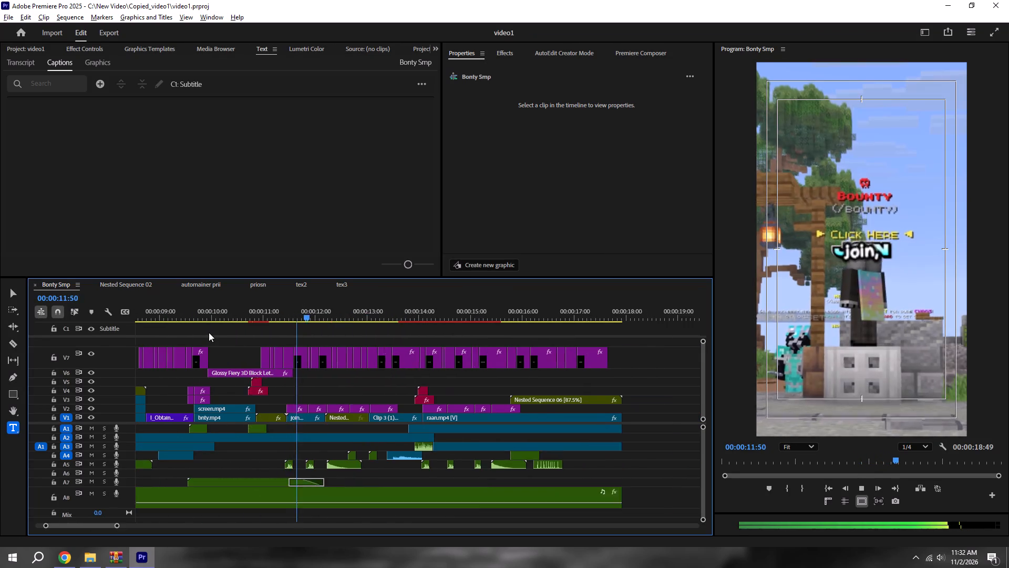
scroll(209, 332, "down", 1, "alt")
key("space")
Delete the overlapping titles on V2 from join through And Fight, after replaying that section, and save the project.
scroll(320, 403, "up", 16, "alt")
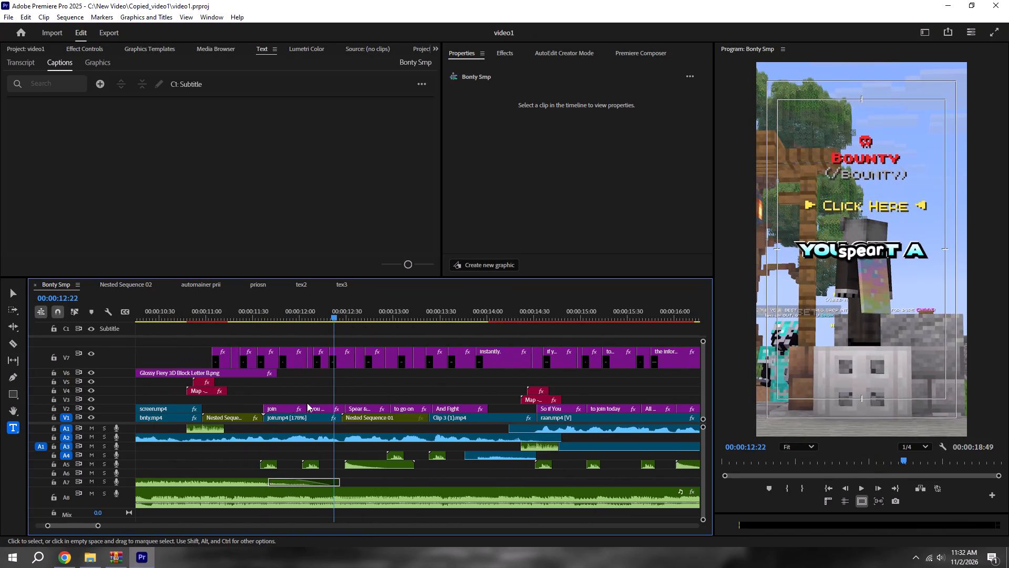
left_click_drag(273, 391, 448, 412)
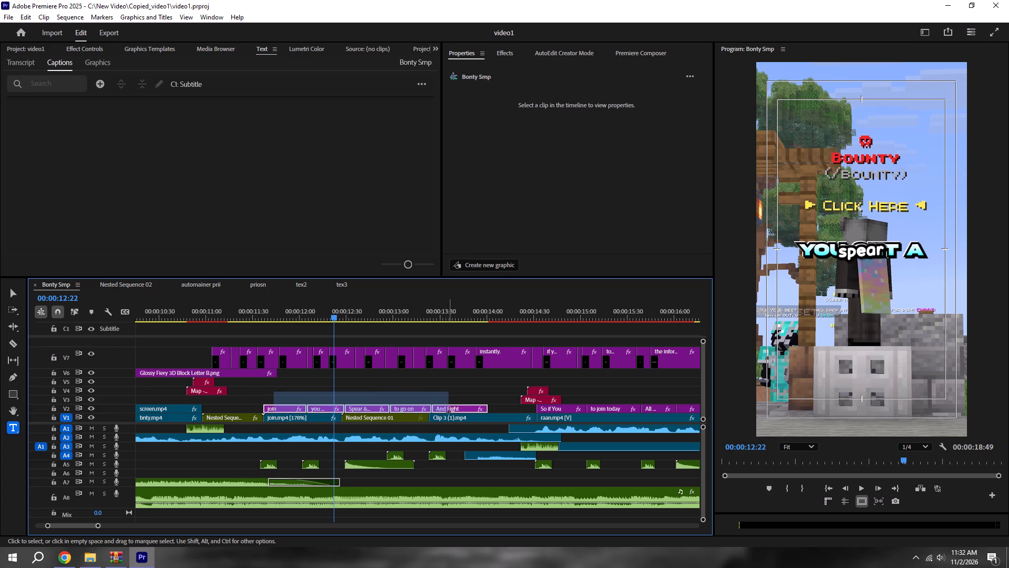
left_click_drag(448, 412, 459, 407)
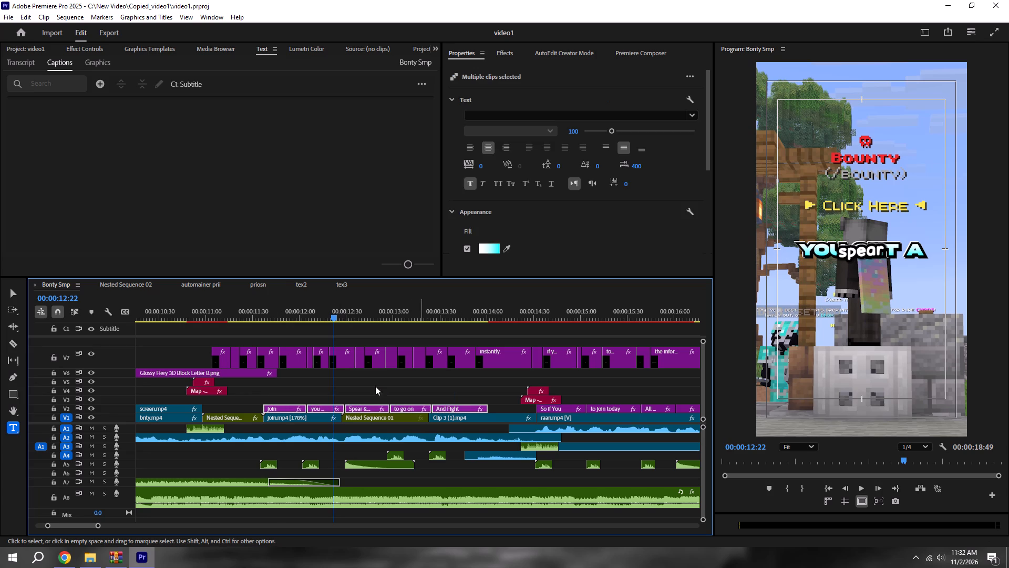
left_click(245, 317, "shift")
left_click(300, 369)
key("space")
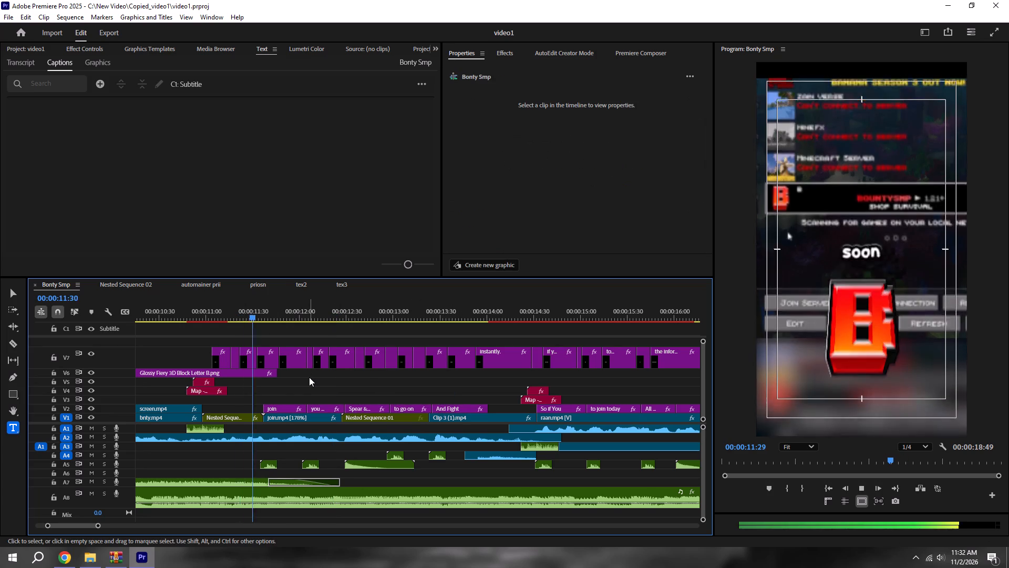
key("space")
left_click_drag(285, 391, 345, 398)
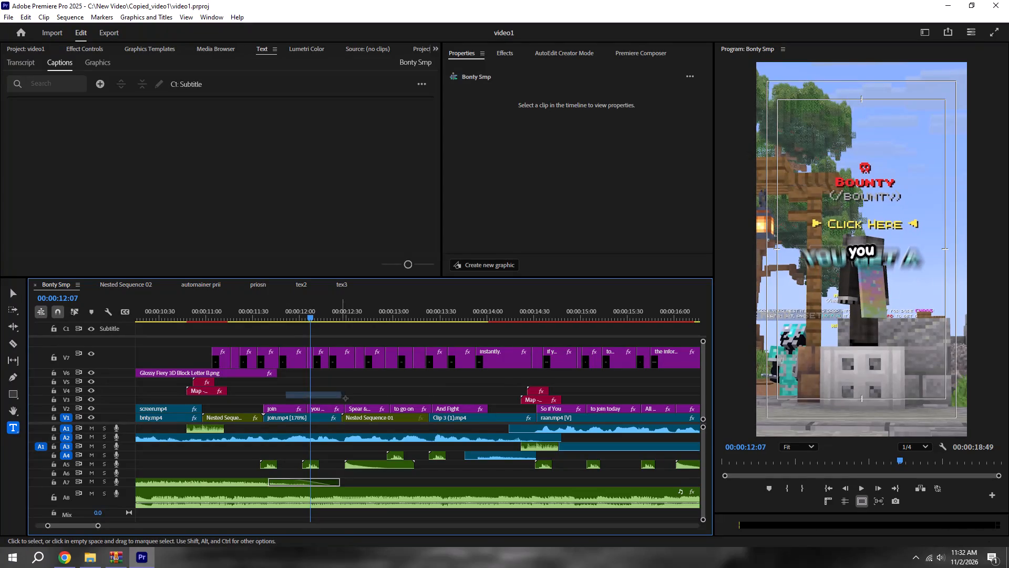
left_click_drag(345, 398, 446, 410)
key("BackSpace")
key("ctrl+s")
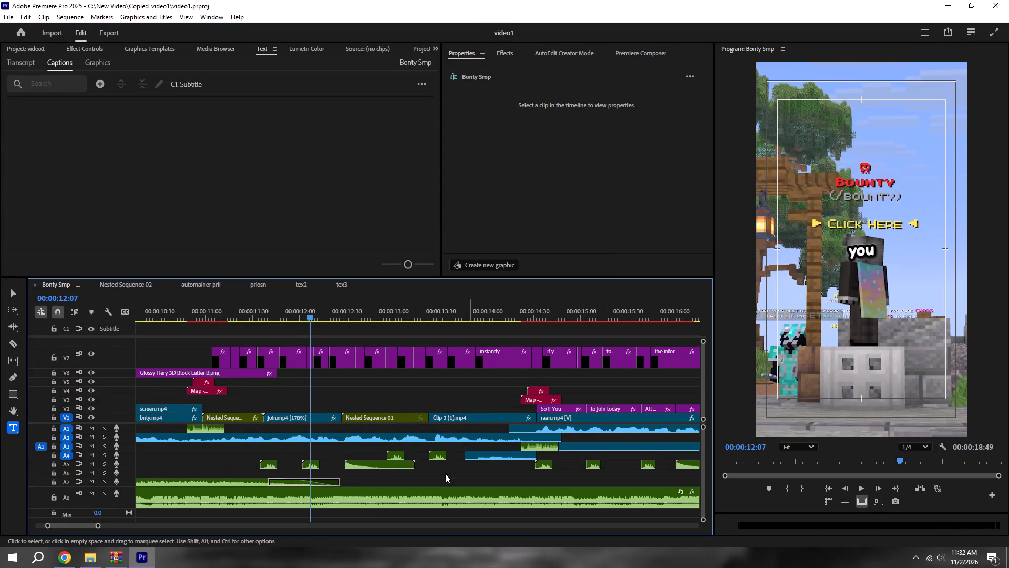
Play the sequence from about 00:00:11:20 to check the section where the V2 titles were removed.
left_click_drag(262, 445, 321, 463)
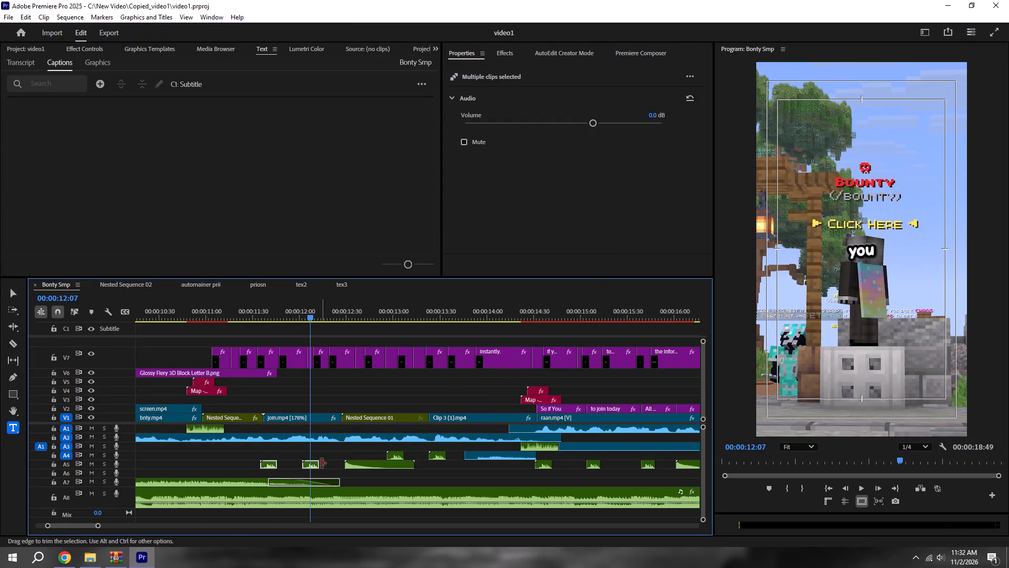
left_click(327, 461)
left_click_drag(244, 320, 237, 318, "shift")
key("space")
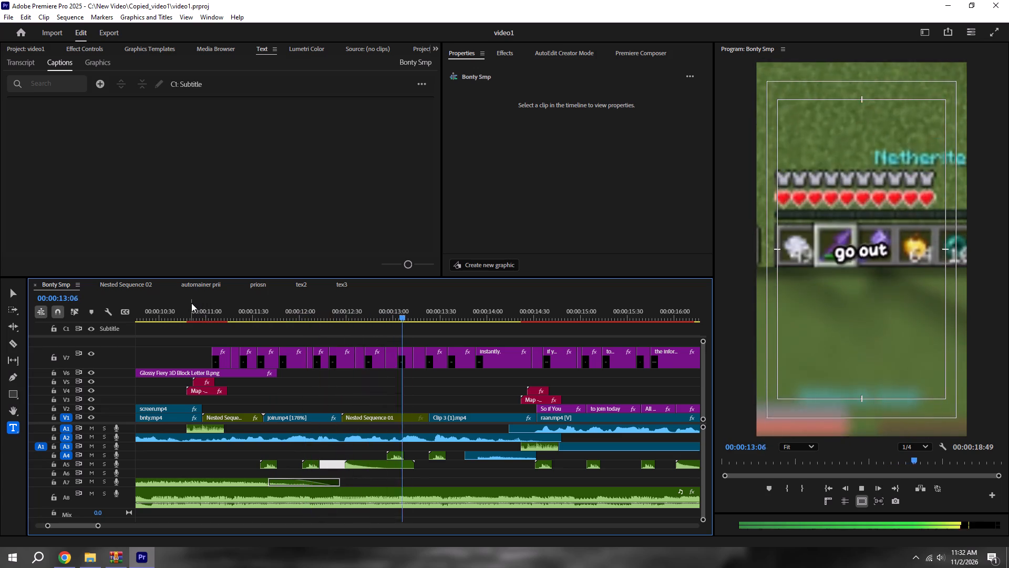
key("space")
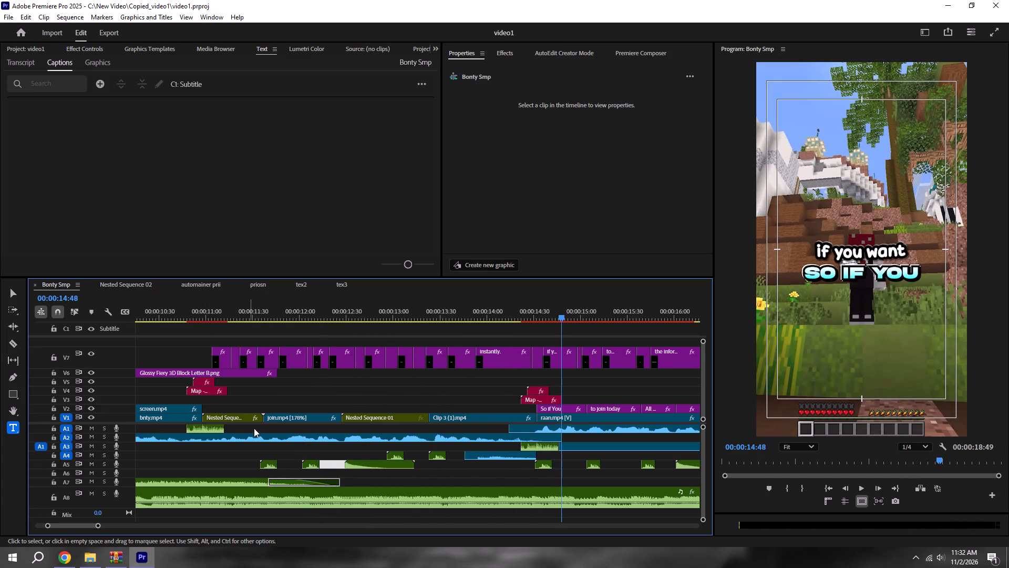
Delete the two short sound-effect clips on A5 around 00:00:11:35 and 00:00:12:00 and save the project.
left_click_drag(255, 453, 308, 464)
key("BackSpace")
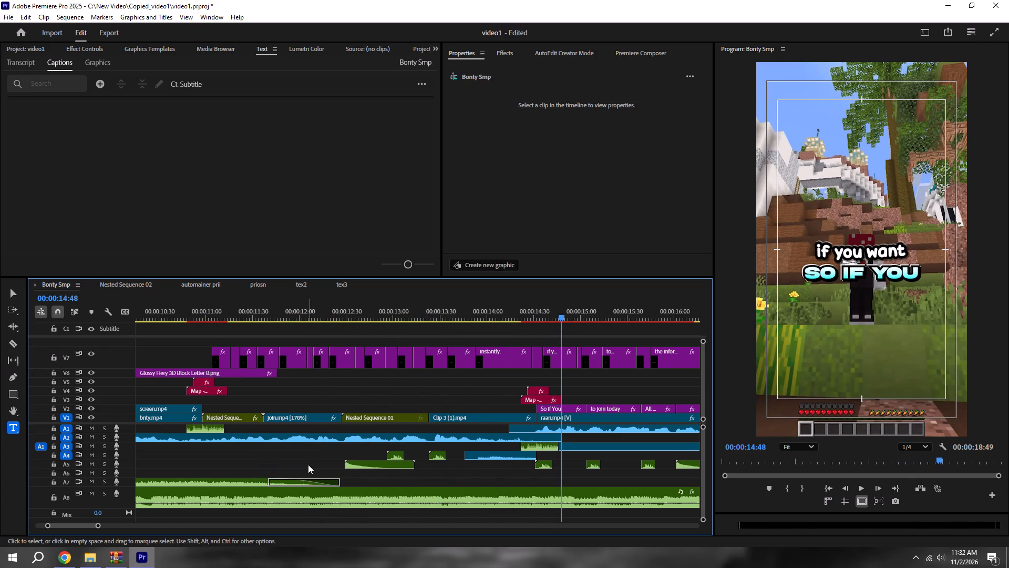
key("ctrl+s")
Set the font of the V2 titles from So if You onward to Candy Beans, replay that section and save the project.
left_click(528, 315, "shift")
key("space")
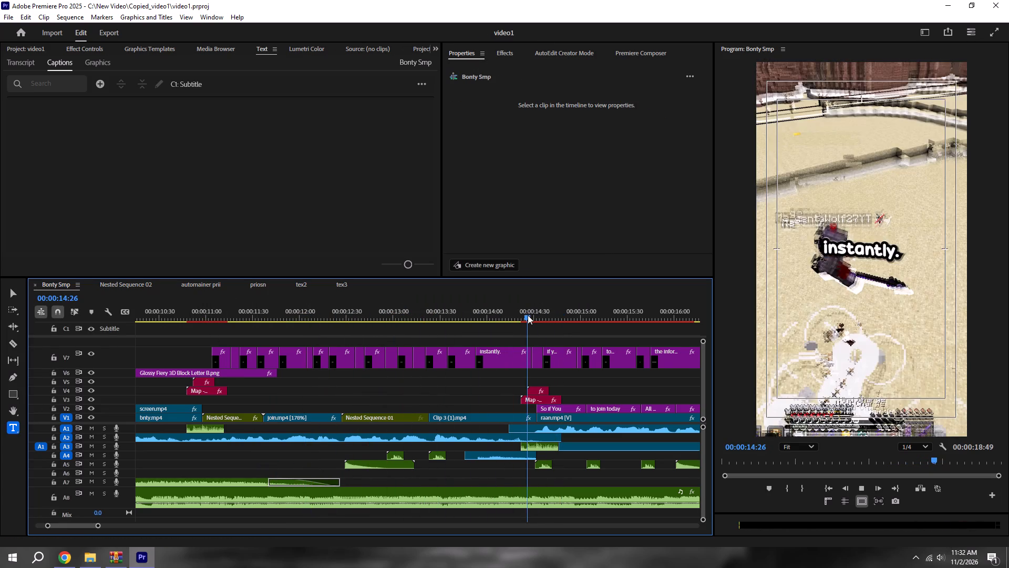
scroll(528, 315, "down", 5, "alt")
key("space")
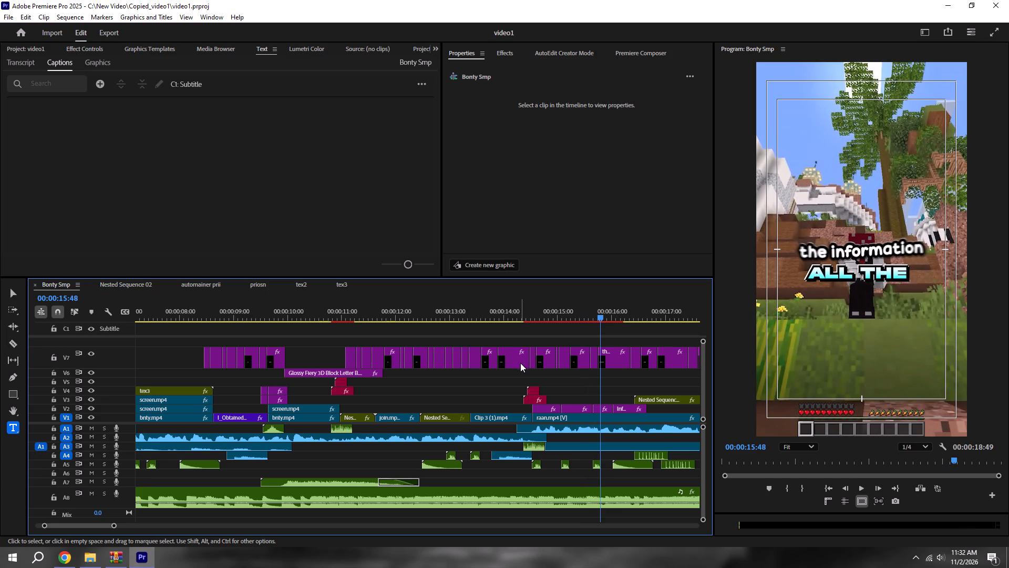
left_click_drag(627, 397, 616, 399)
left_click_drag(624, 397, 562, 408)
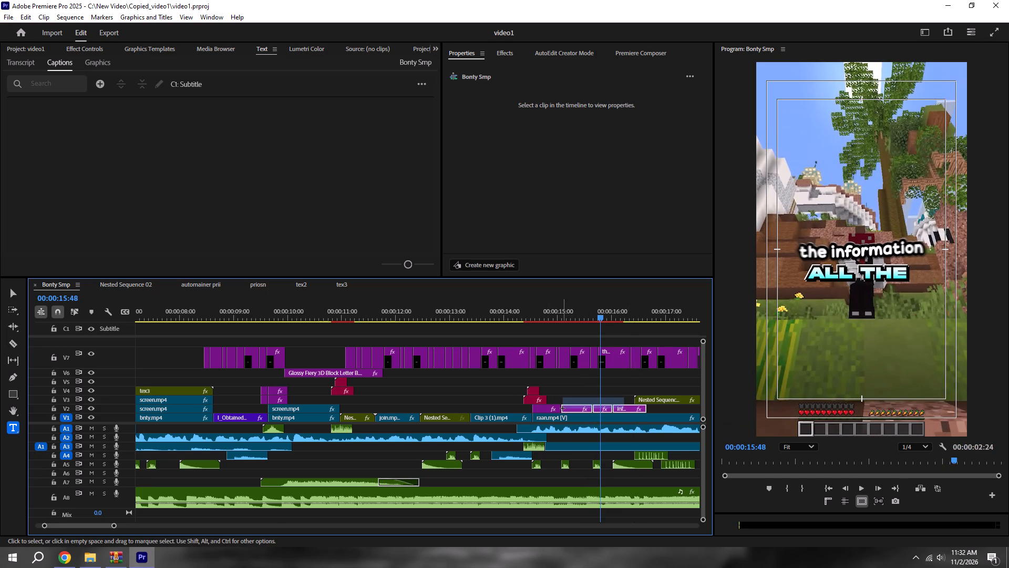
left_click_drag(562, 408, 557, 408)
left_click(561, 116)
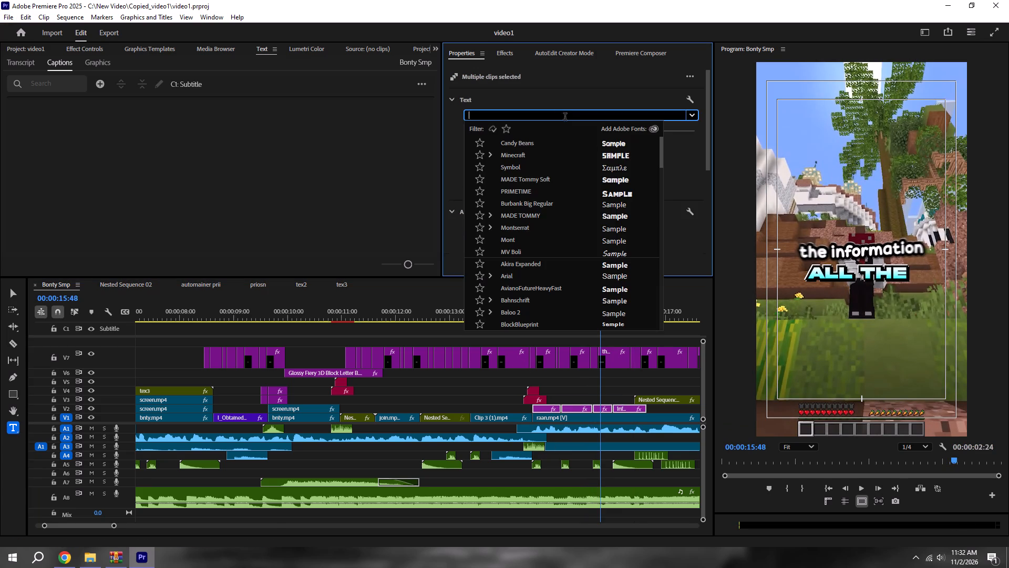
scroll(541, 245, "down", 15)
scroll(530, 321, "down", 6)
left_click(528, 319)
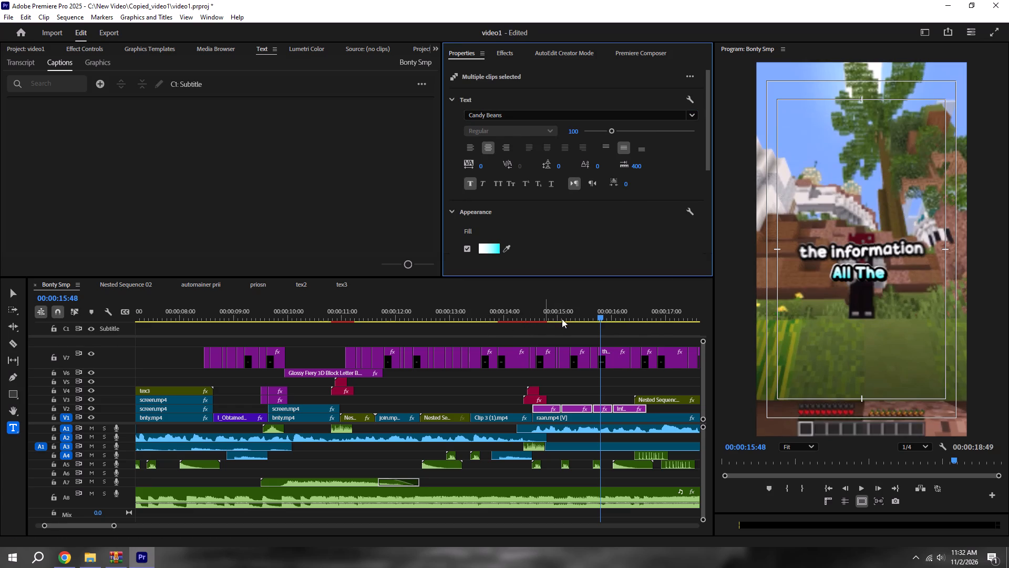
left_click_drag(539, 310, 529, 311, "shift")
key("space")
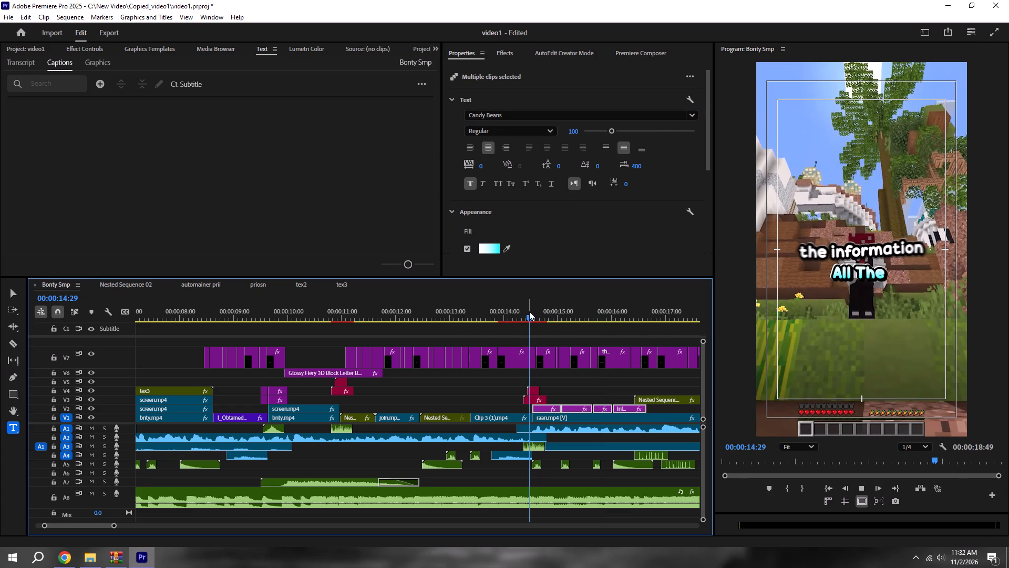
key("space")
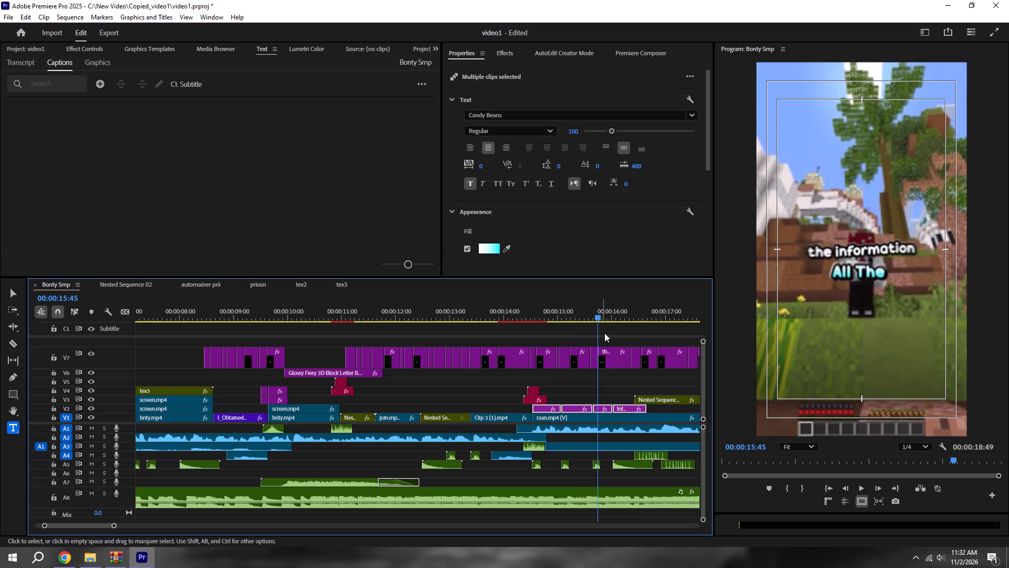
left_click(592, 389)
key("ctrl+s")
Examine the text, appearance and transform properties of the V2 titles around 00:00:14:40.
left_click(539, 311, "shift")
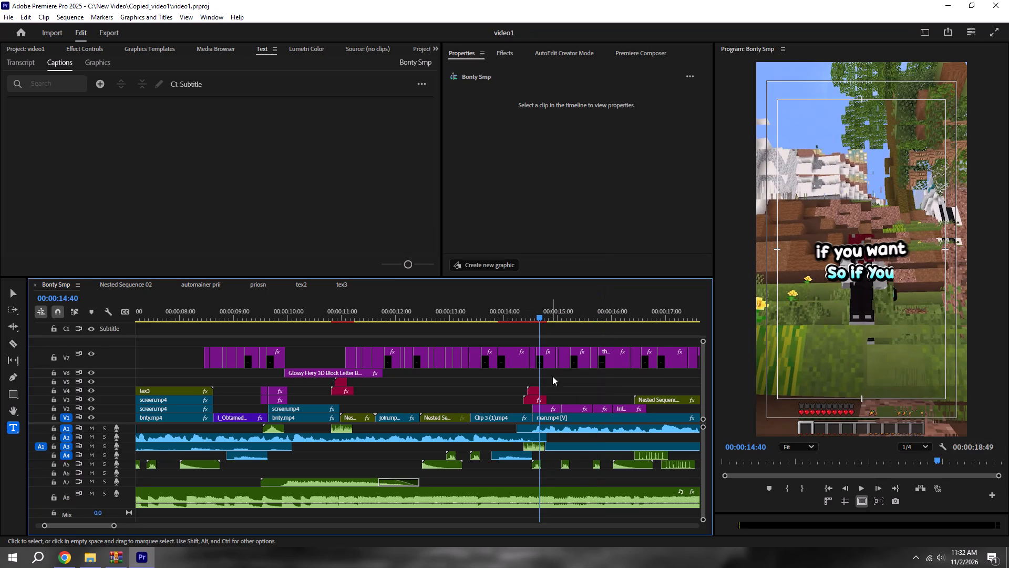
left_click(543, 412)
scroll(484, 215, "down", 11)
scroll(484, 215, "up", 5)
scroll(484, 215, "down", 5)
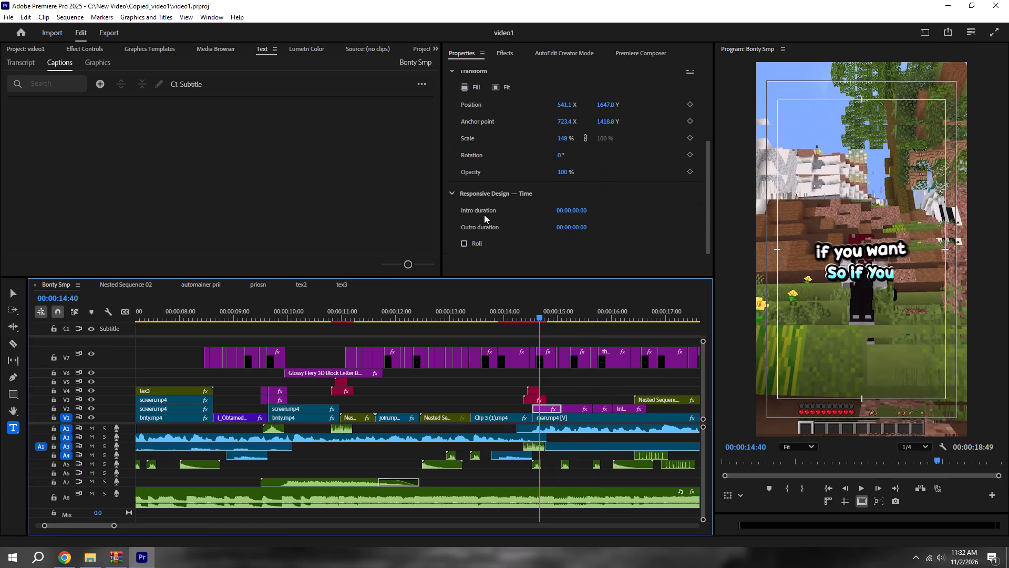
scroll(484, 215, "down", 6)
scroll(539, 248, "up", 12)
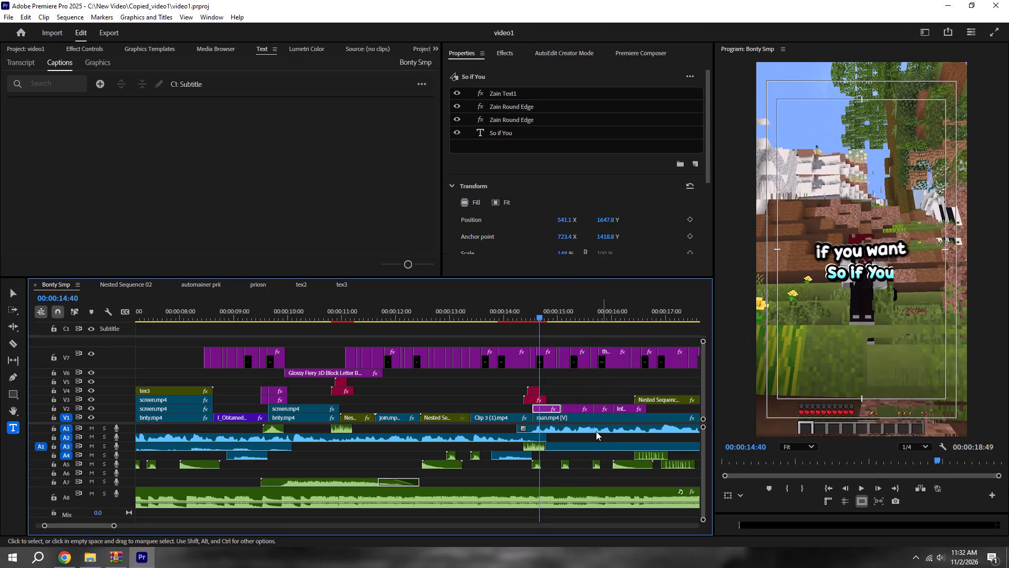
left_click_drag(627, 395, 558, 407)
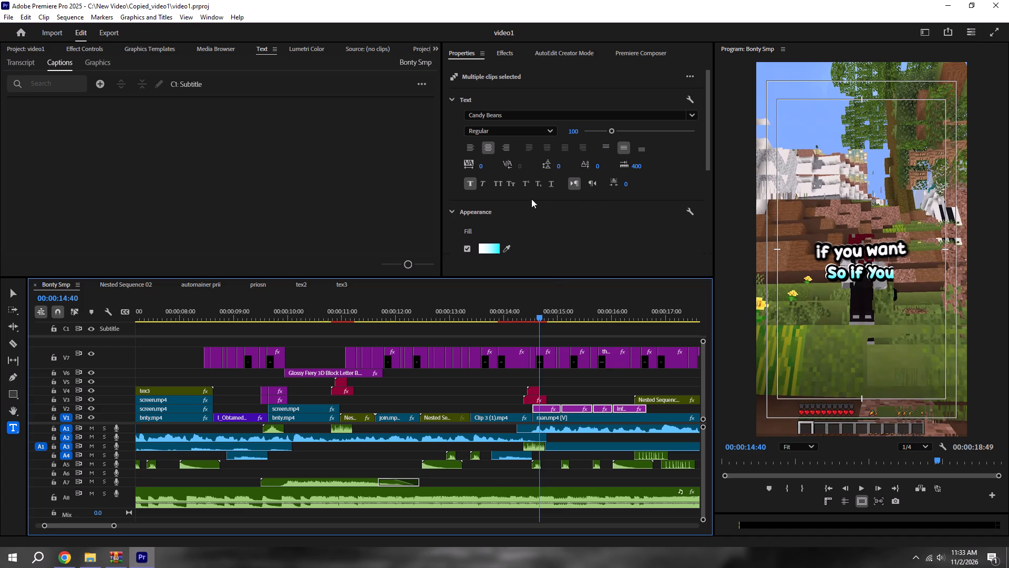
scroll(540, 241, "down", 11)
scroll(540, 242, "up", 10)
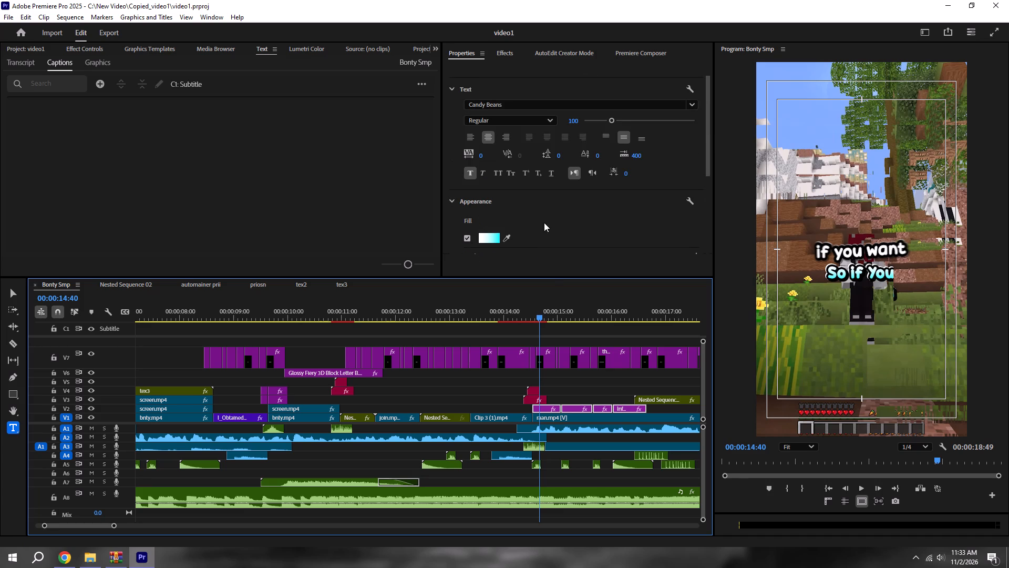
scroll(545, 206, "up", 1)
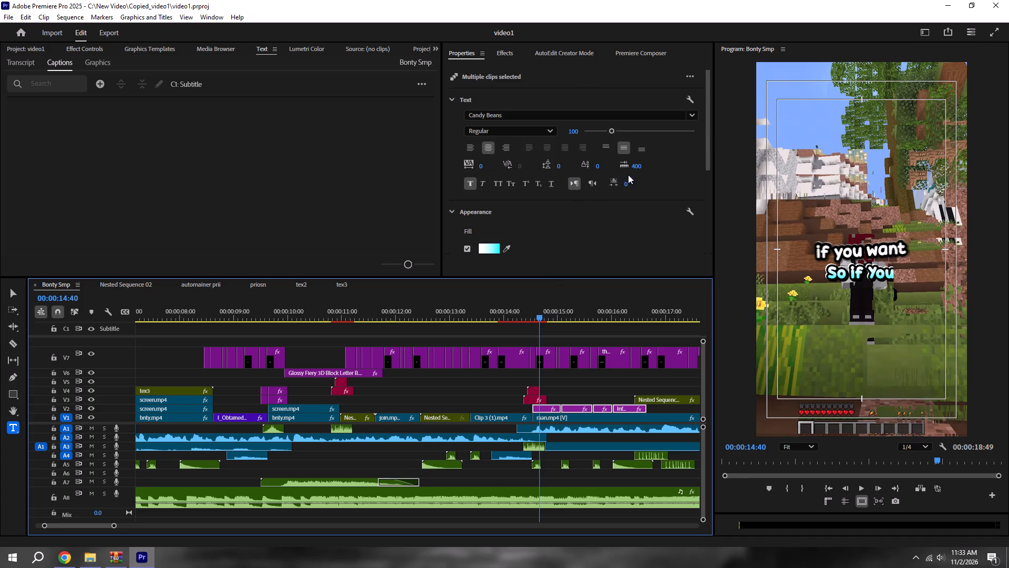
scroll(564, 197, "up", 5)
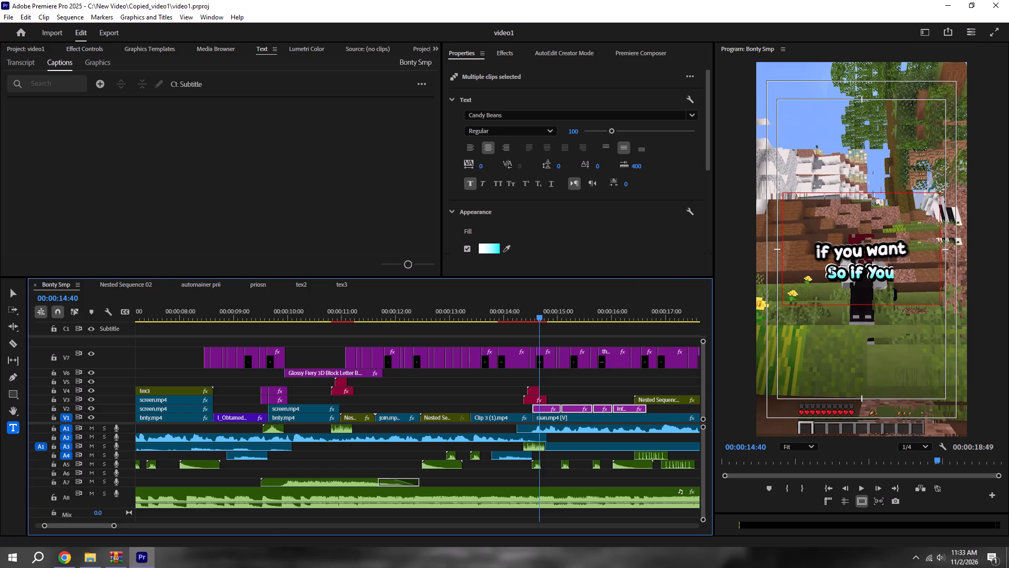
left_click(574, 393)
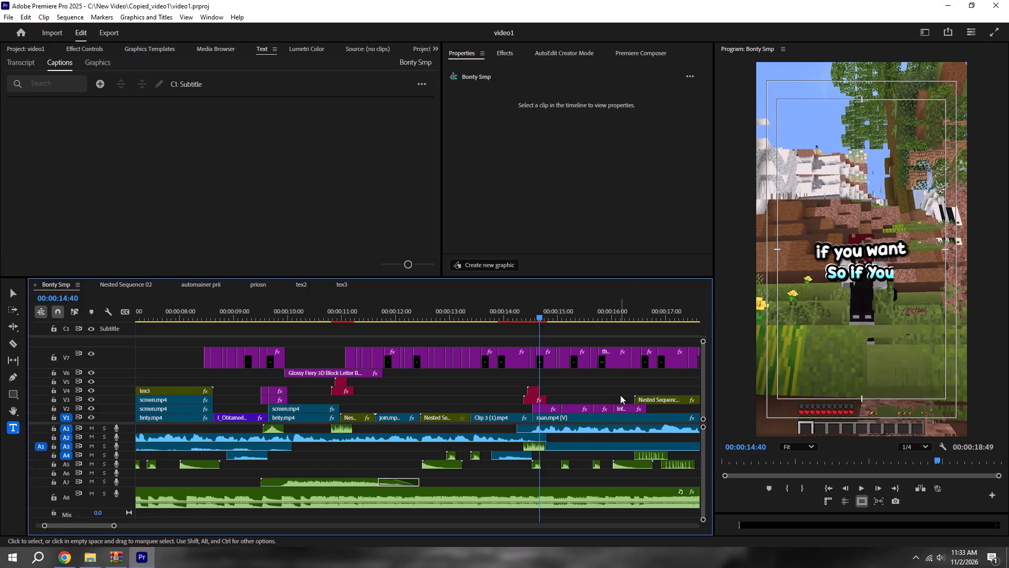
Delete the overlapping V2 titles from So if You up to Nested Sequence 06 and save the project.
left_click_drag(620, 395, 559, 406)
key("BackSpace")
key("ctrl+s")
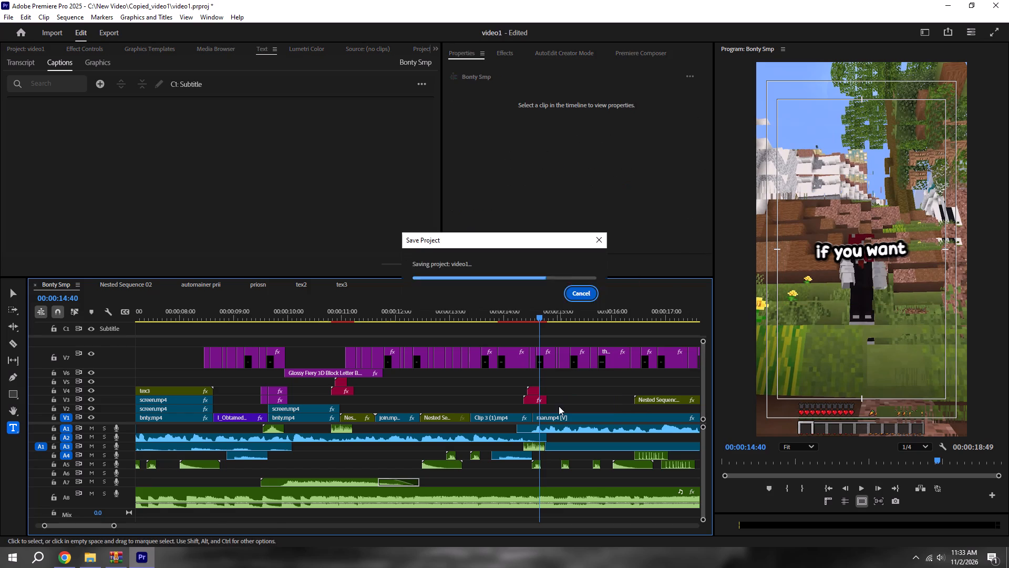
Delete the V7 captions above Nested Sequence 06, including now or and comment!, replay the ending and save the project.
left_click(487, 316, "shift")
key("space")
scroll(487, 316, "down", 4, "alt")
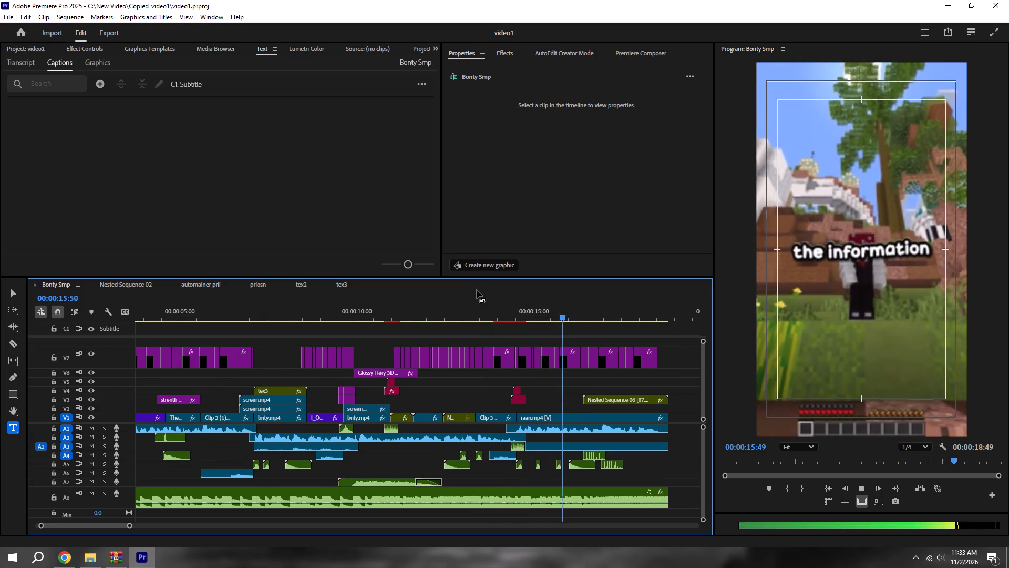
key("space")
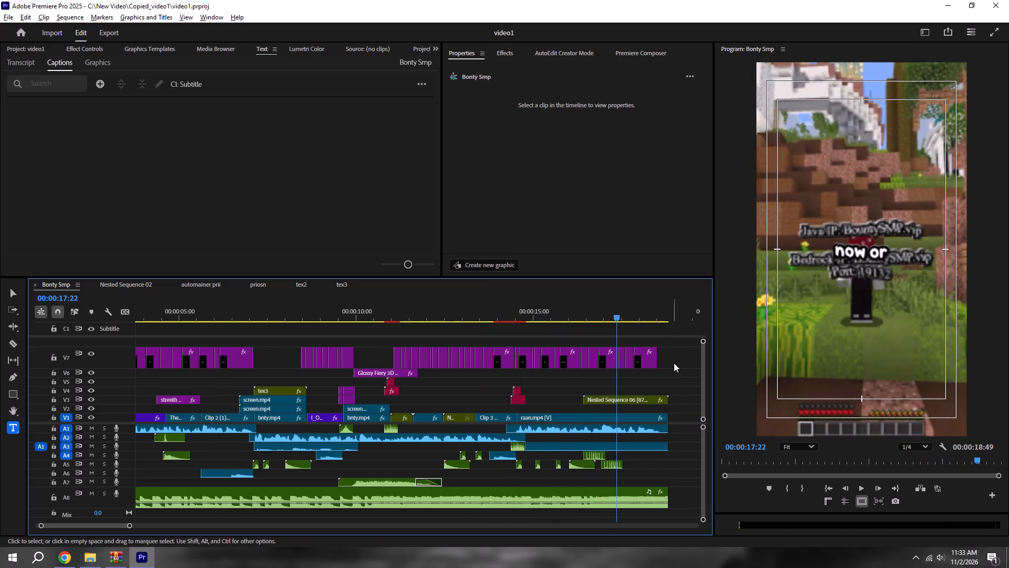
scroll(674, 368, "up", 7, "alt")
left_click_drag(646, 380, 488, 346)
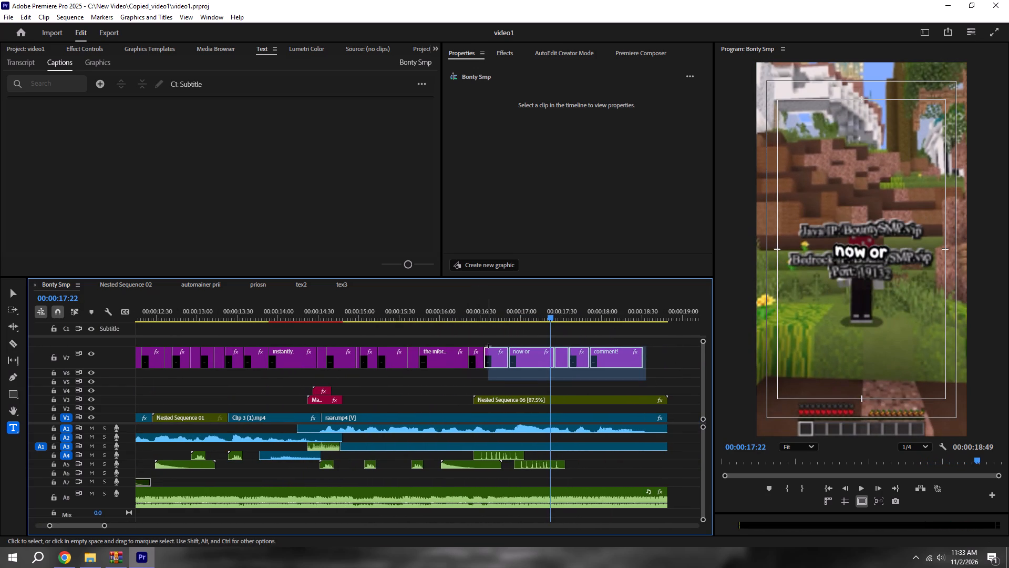
left_click_drag(488, 346, 481, 344)
key("BackSpace")
key("ctrl+s")
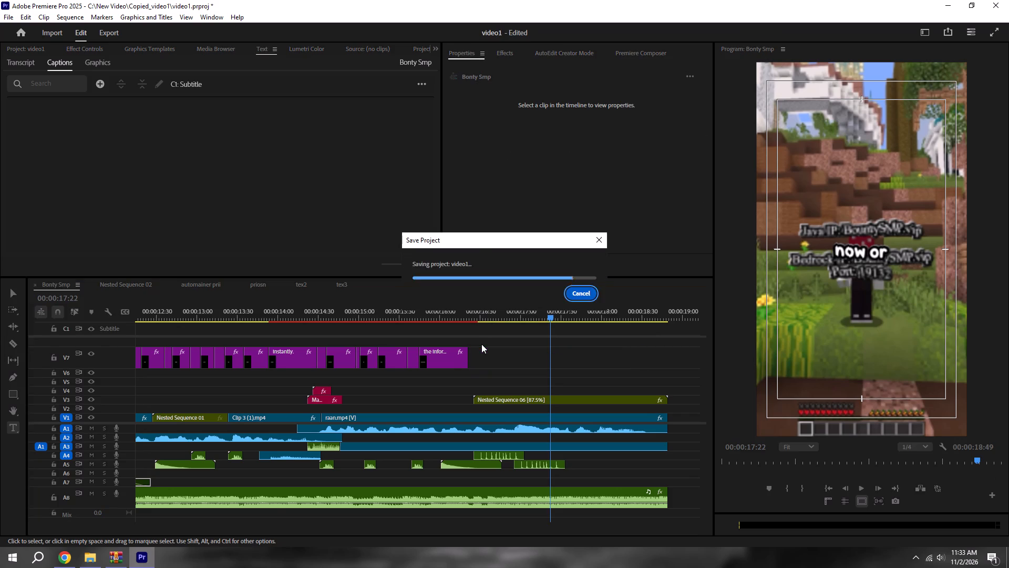
left_click_drag(447, 318, 439, 318, "shift")
key("space")
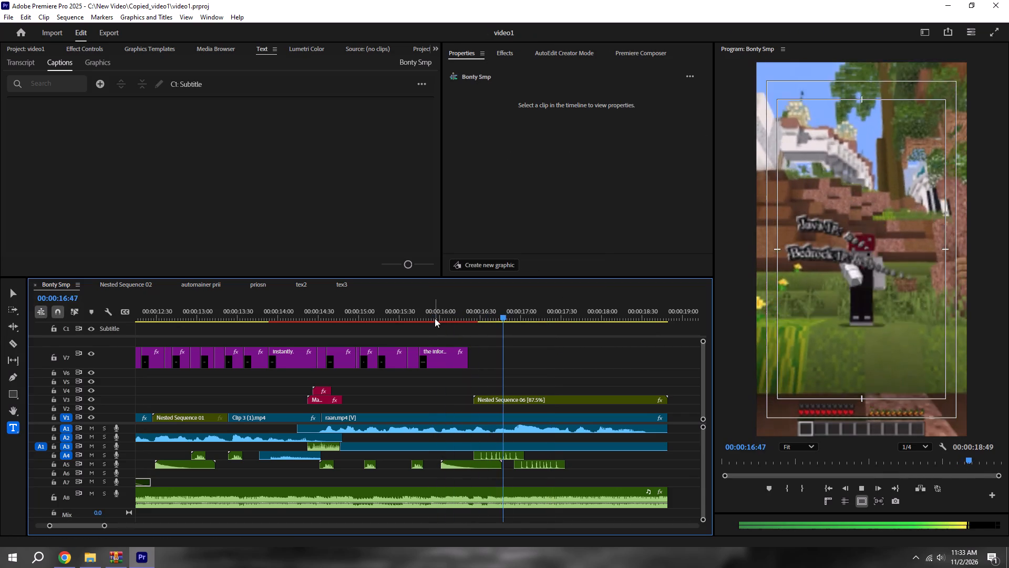
key("space")
key("ctrl+s")
scroll(498, 357, "down", 7, "alt")
key("ctrl+s")
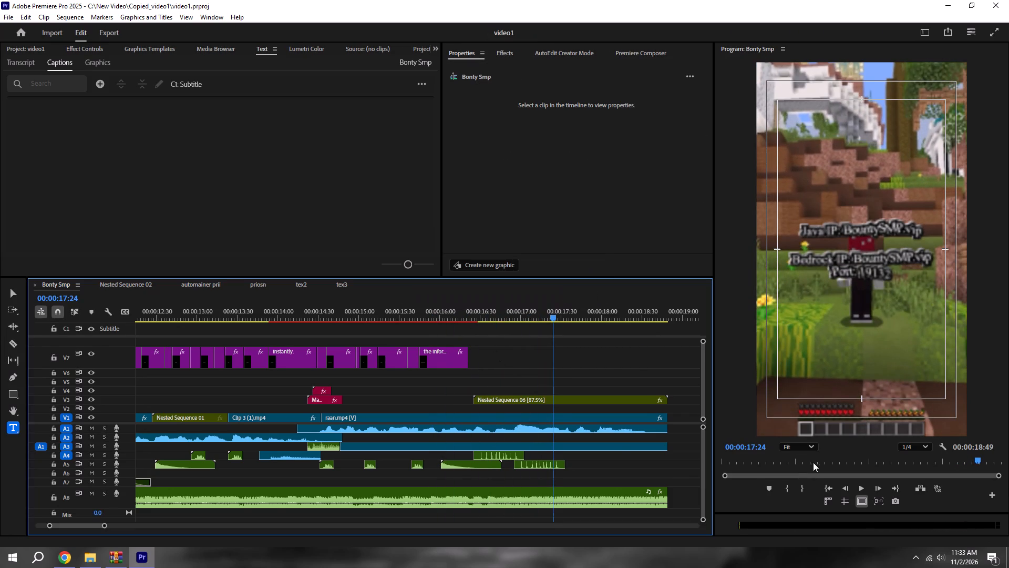
Play the Bonty Smp sequence from the start to check the titles and captions up to opponents.
left_click(830, 491)
scroll(595, 471, "down", 13, "alt")
left_click(587, 391)
key("space")
left_click(573, 393)
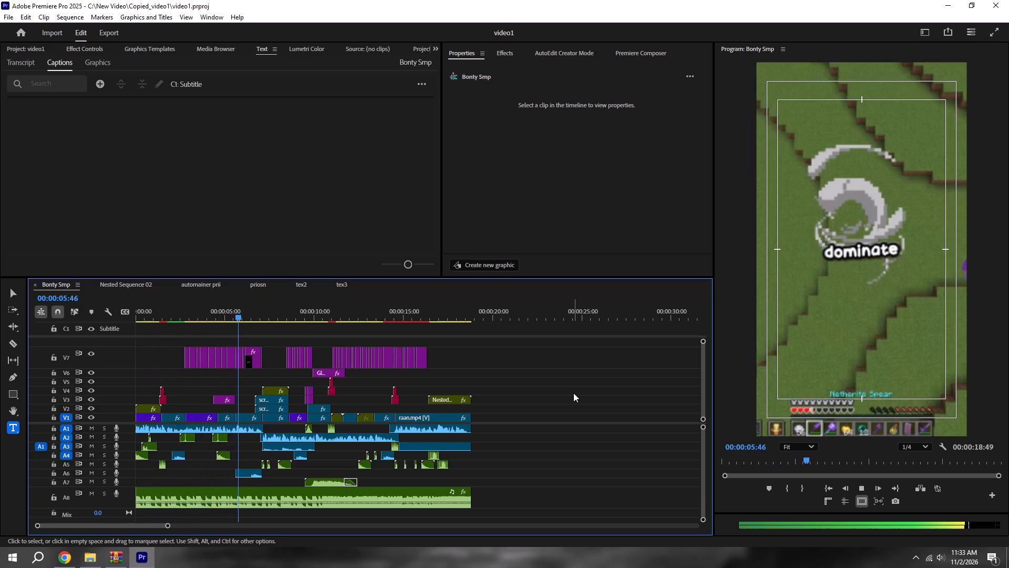
key("space")
scroll(393, 489, "up", 12, "alt")
scroll(374, 460, "up", 3)
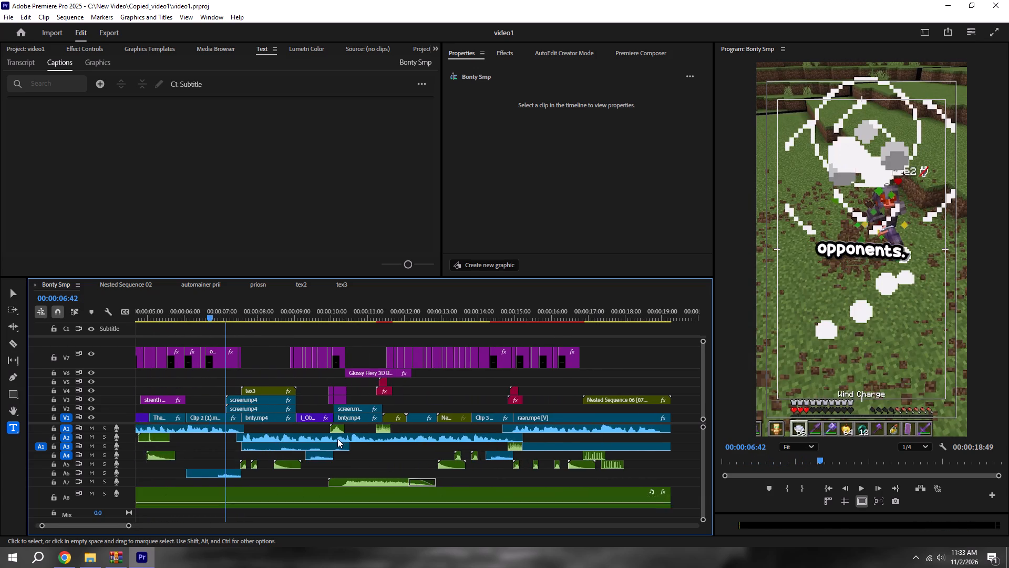
scroll(337, 439, "up", 2)
Copy the two opening adjustment layers from the automainer prii sequence onto V5 and V6 at the start of Bonty Smp and save.
left_click_drag(201, 318, 28, 325)
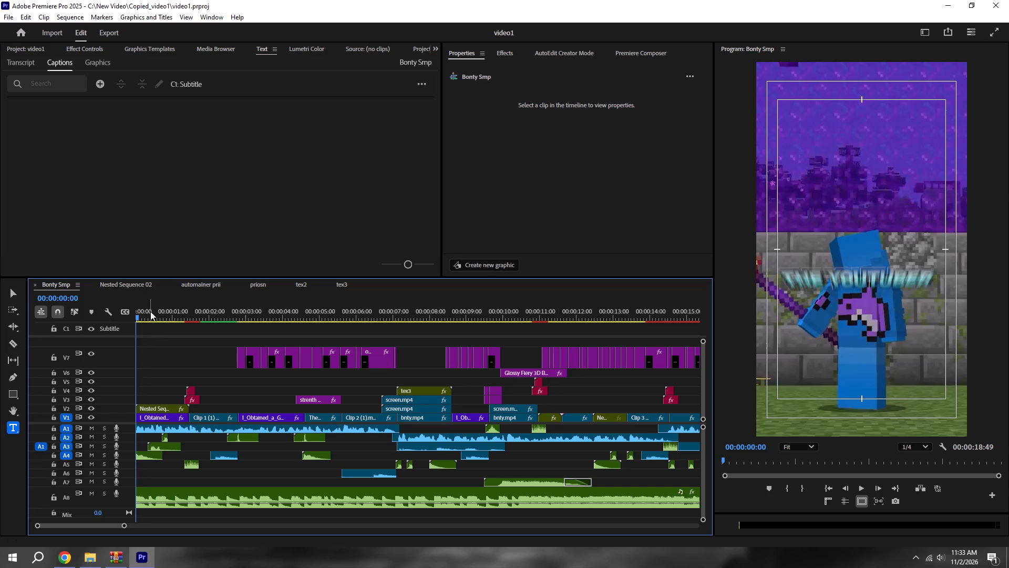
left_click_drag(150, 311, 74, 316)
left_click(190, 280)
scroll(158, 396, "up", 5)
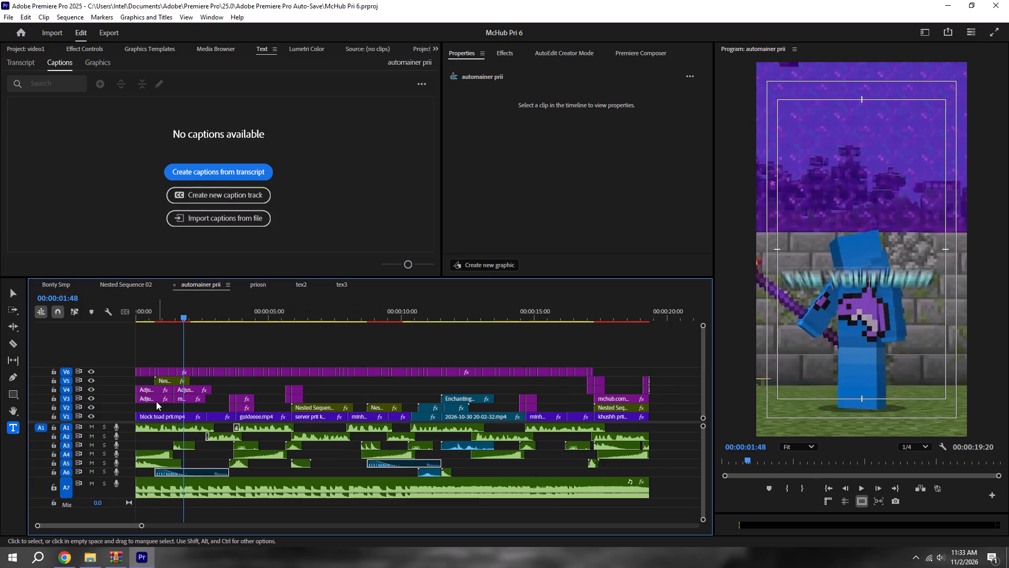
left_click_drag(155, 404, 149, 392)
key("ctrl+c")
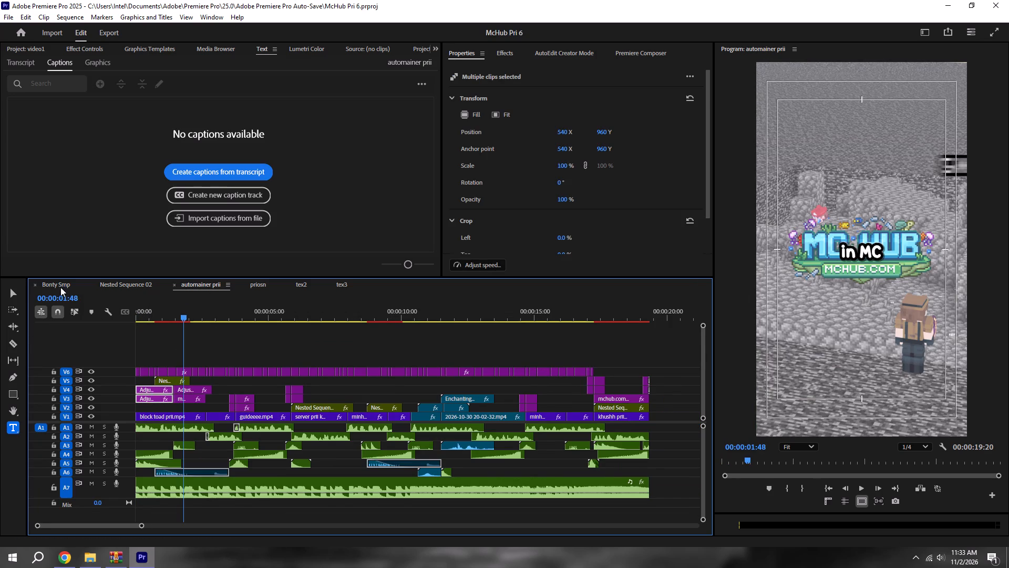
left_click(60, 287)
left_click_drag(141, 308, 71, 309)
key("ctrl+v")
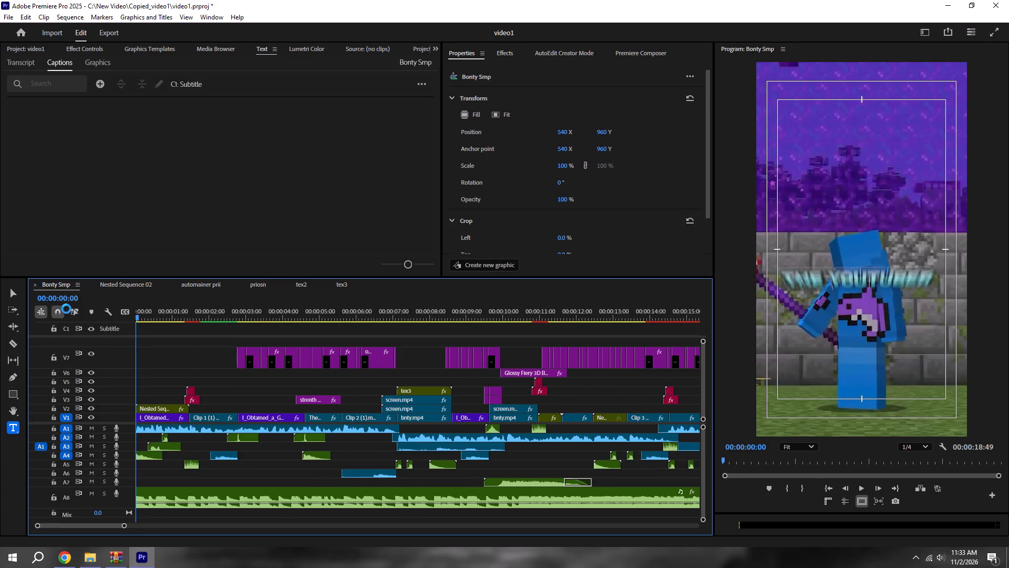
key("ctrl+z")
left_click(208, 309)
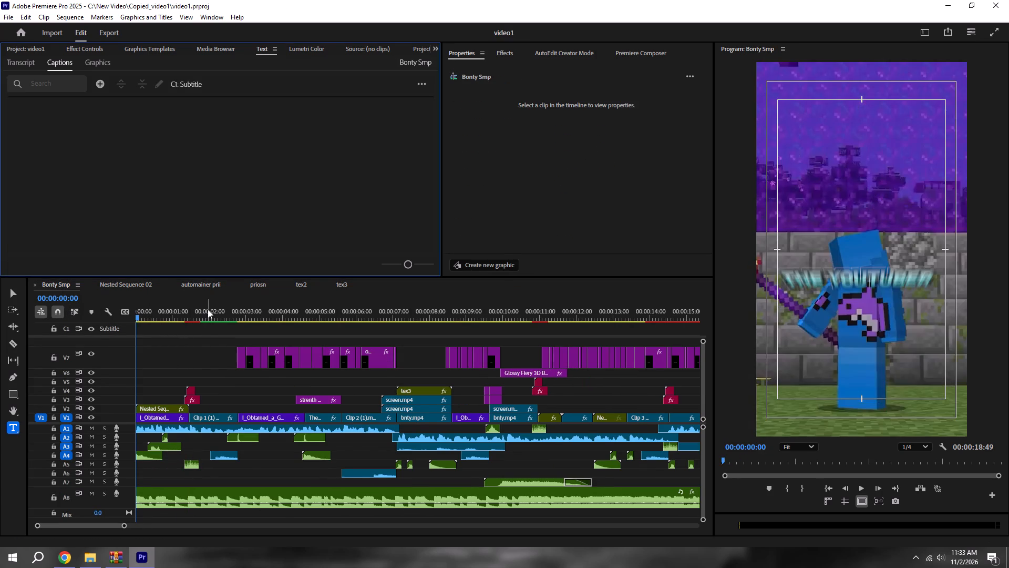
key("ctrl+v")
left_click_drag(228, 400, 134, 379)
key("ctrl+s")
Play the Bonty Smp opening several times from the start to check the two adjustment layers on V5 and V6.
left_click_drag(146, 316, 75, 317)
left_click(177, 352)
key("space")
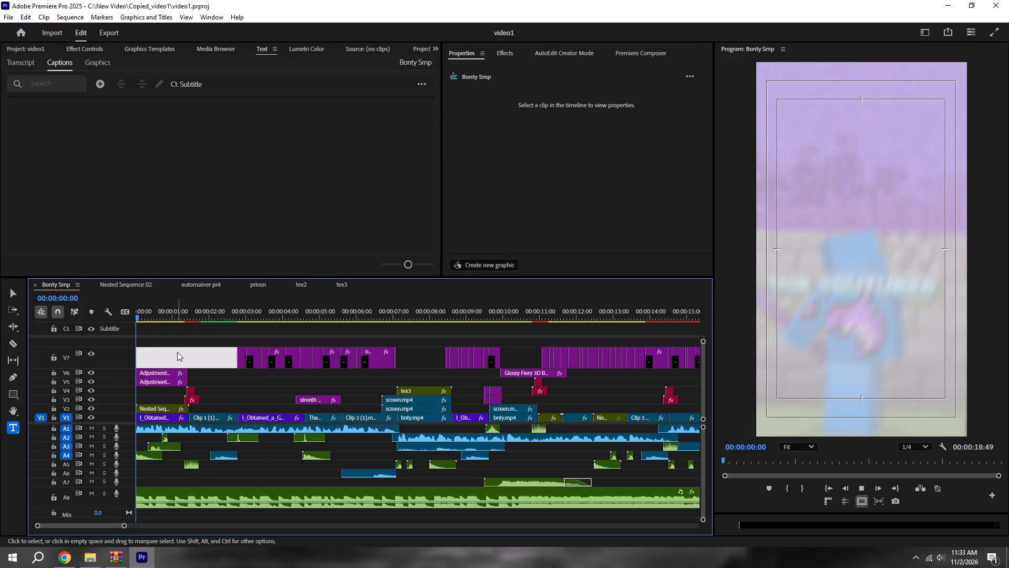
key("space")
left_click_drag(163, 311, 66, 310)
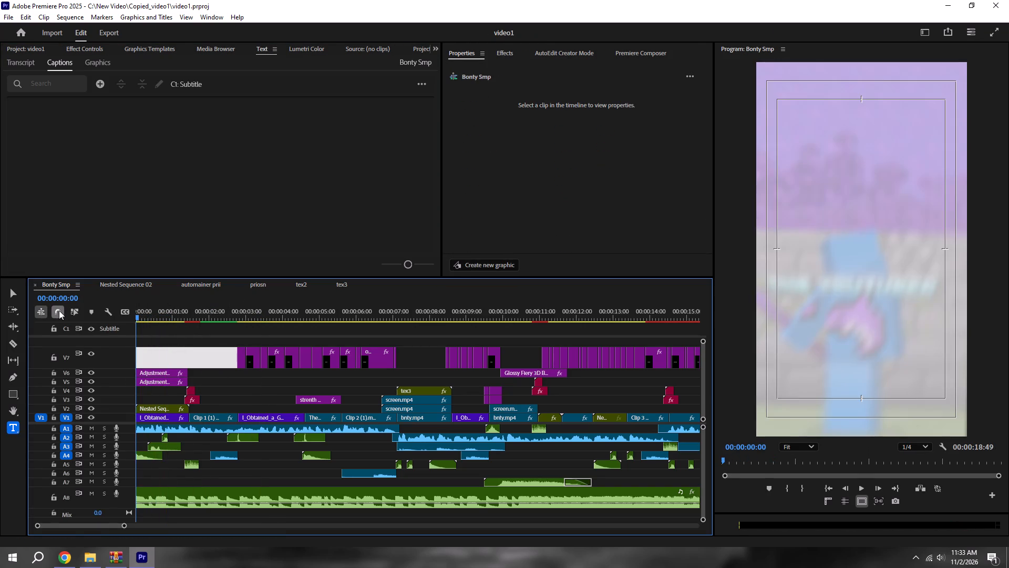
key("space")
scroll(91, 313, "down", 12, "alt")
scroll(224, 395, "down", 3, "alt")
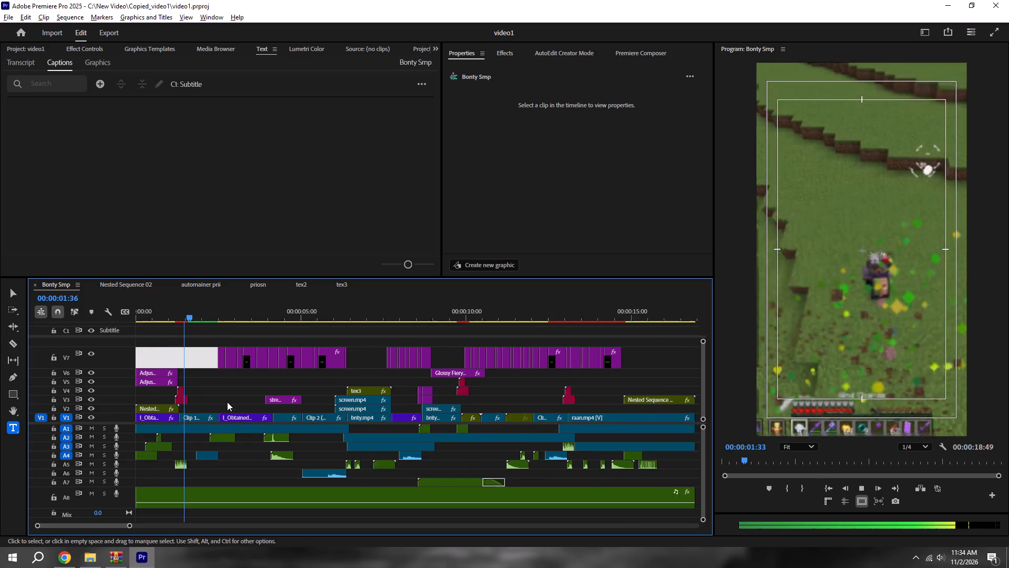
scroll(227, 402, "down", 6, "alt")
key("space")
left_click_drag(161, 307, 42, 315)
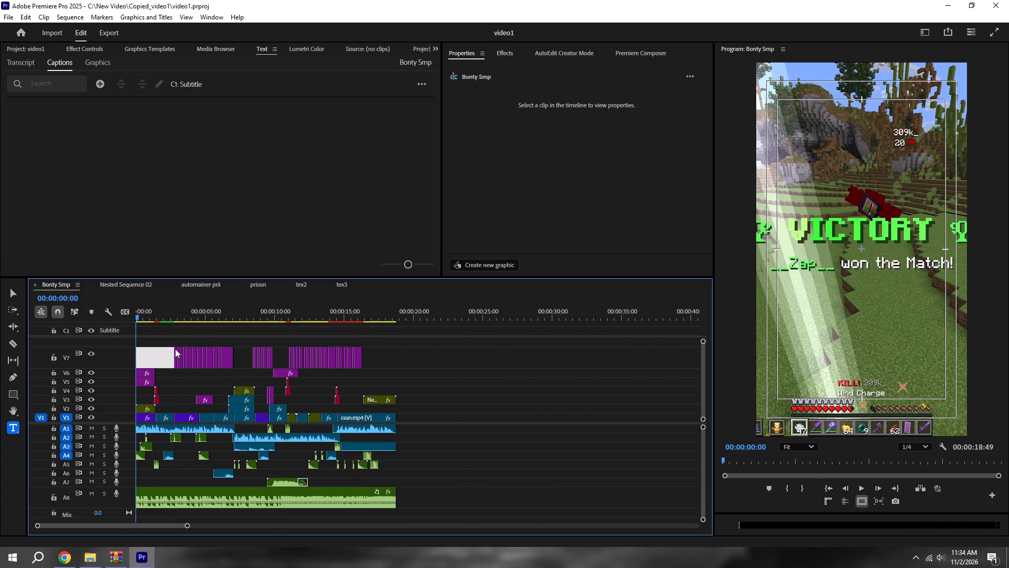
scroll(192, 359, "up", 18, "alt")
key("space")
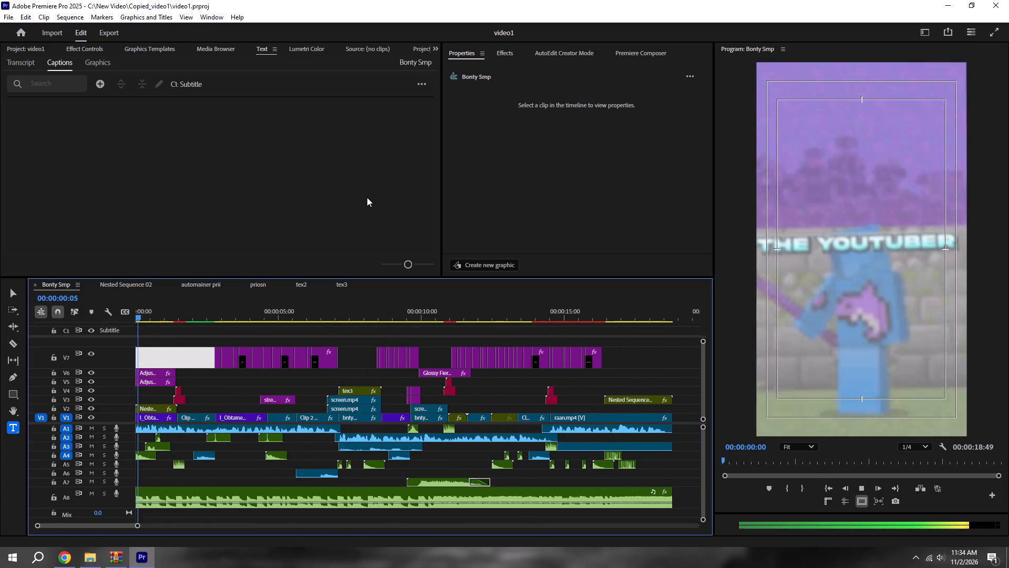
key("space")
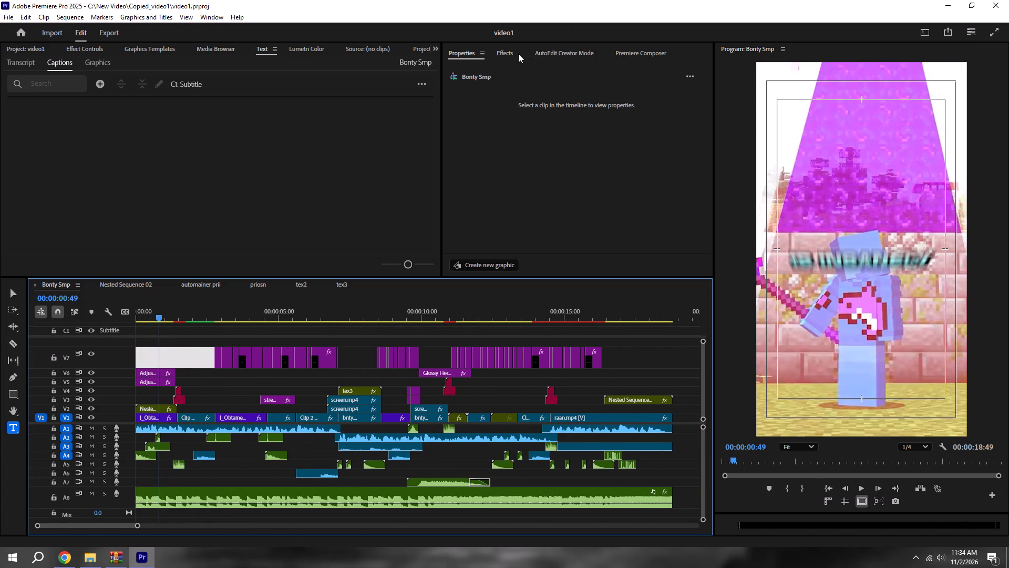
Find zoom out presets, apply 06. Zoom Out Center to the opening V1 clip, replay it and save the project.
left_click(518, 54)
left_click_drag(504, 75, 383, 76)
key("BackSpace")
type("zoom out")
key("ctrl+s")
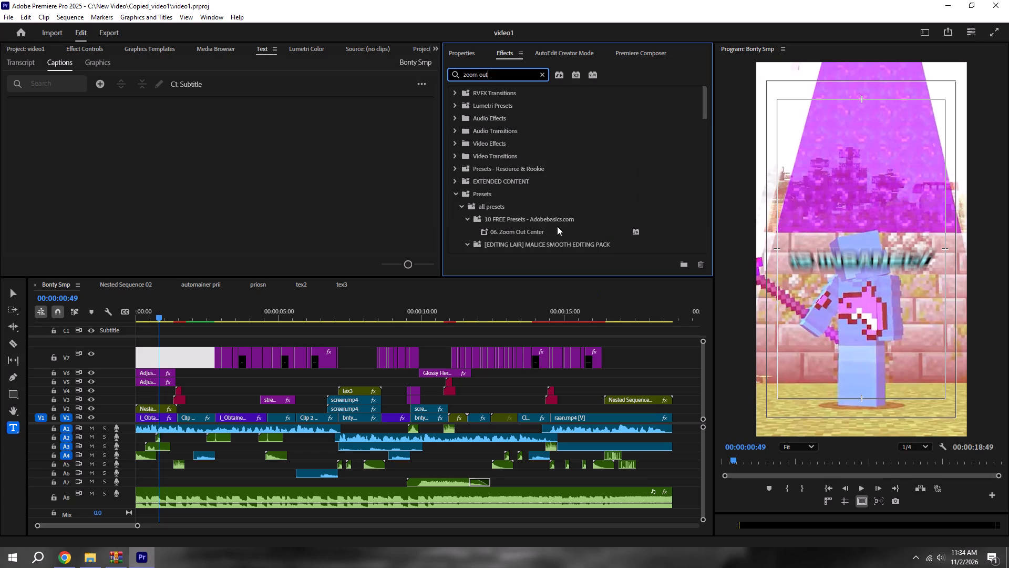
left_click_drag(528, 236, 157, 421)
key("ctrl+s")
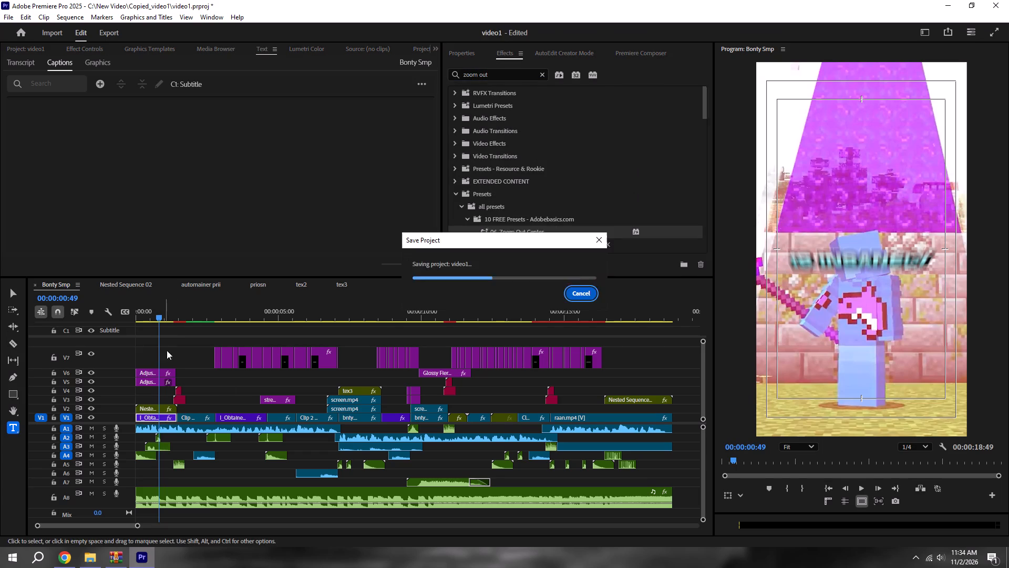
left_click_drag(157, 321, 80, 318)
left_click(164, 338)
key("space")
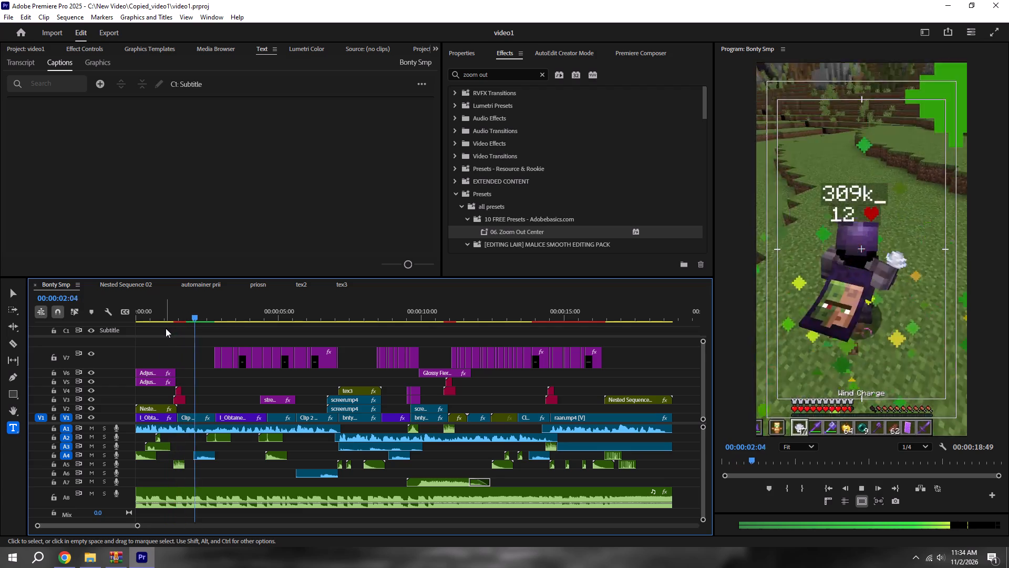
key("space")
key("ctrl+s")
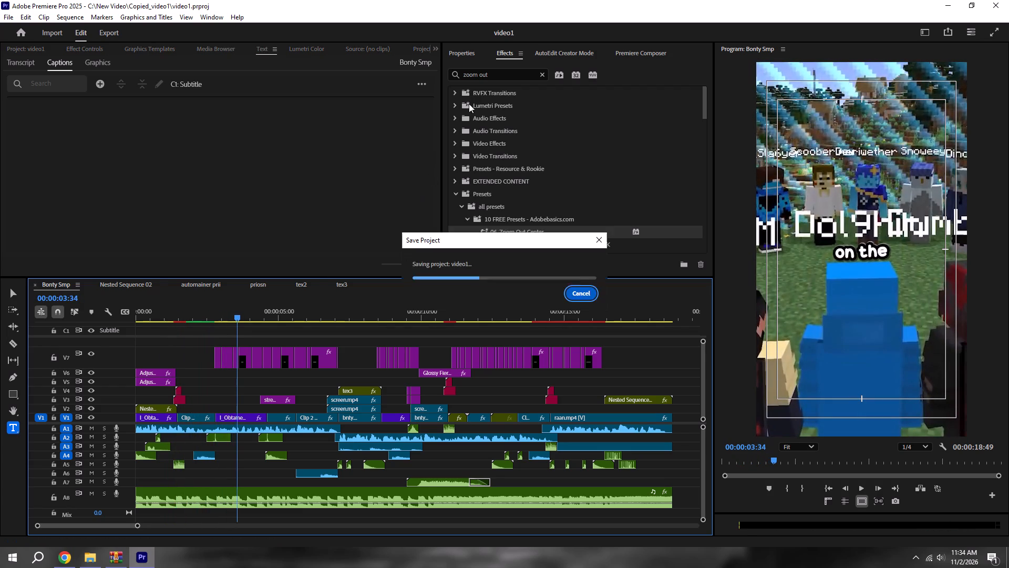
Apply the 06. Zoom Out Center preset to the I_Obtained_a_God_Spear clip on V1, replay it and save.
left_click_drag(513, 235, 237, 415)
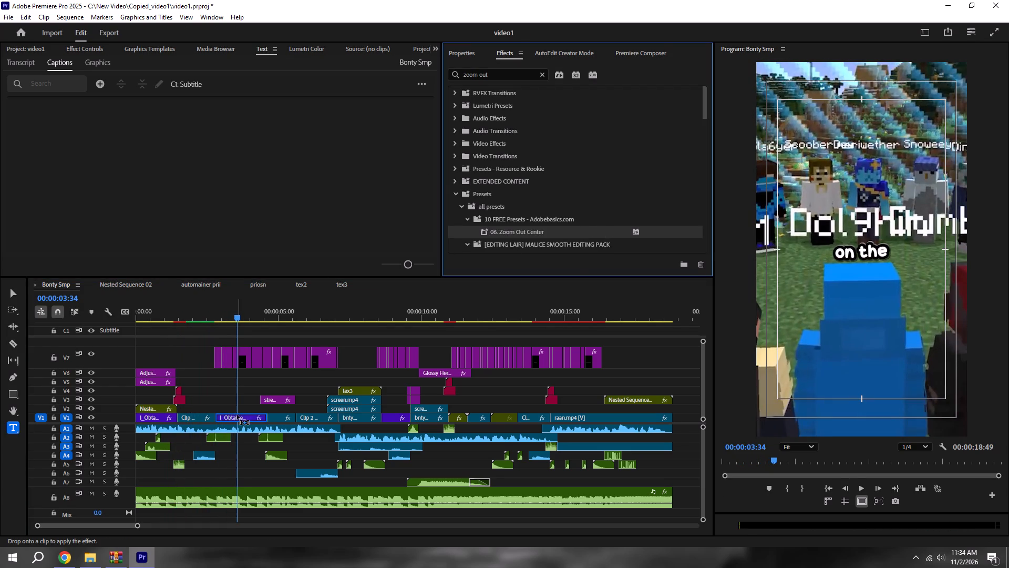
key("ctrl+s")
left_click_drag(200, 314, 179, 314)
key("space")
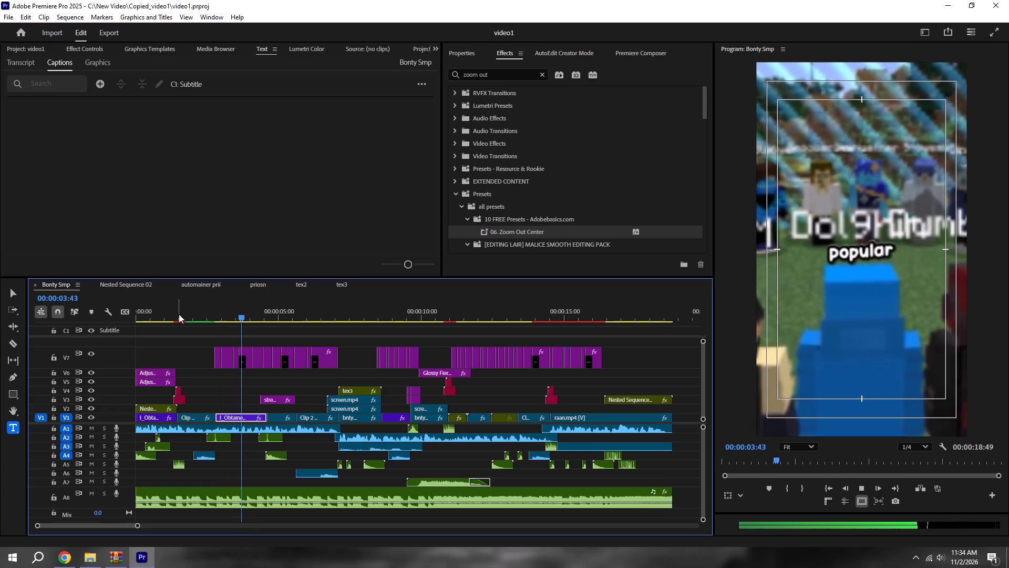
key("space")
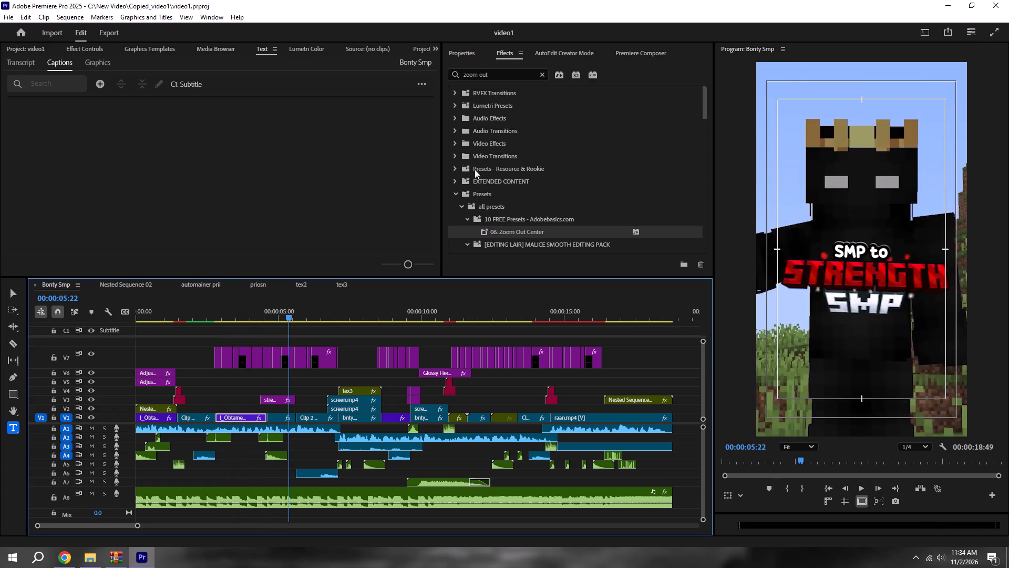
scroll(282, 409, "up", 6, "alt")
key("ctrl+s")
Scale down The FINAL Strength SMP Member clip on V1 until black bands show above and below it.
left_click(279, 304)
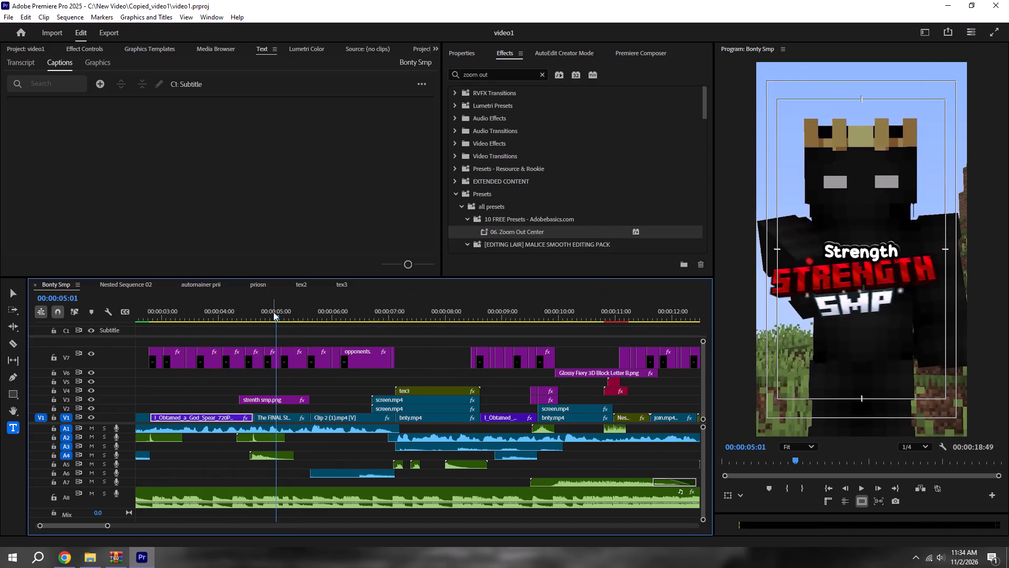
left_click(280, 419)
left_click(457, 57)
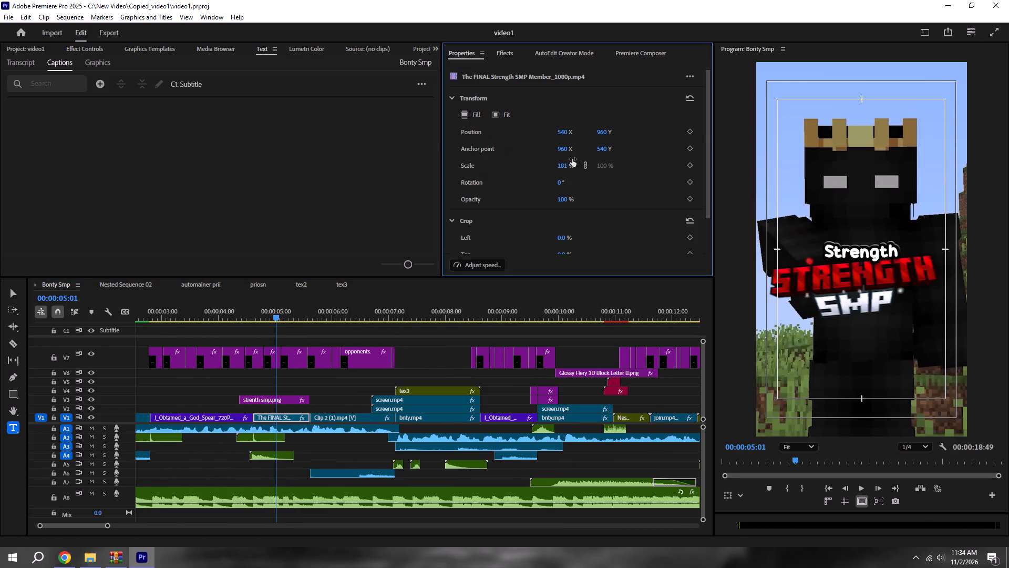
left_click_drag(563, 161, 532, 163)
Find zoom in presets, apply 05. Zoom In Center to The FINAL Strength SMP Member clip, and replay that section.
left_click(504, 51)
left_click(498, 75)
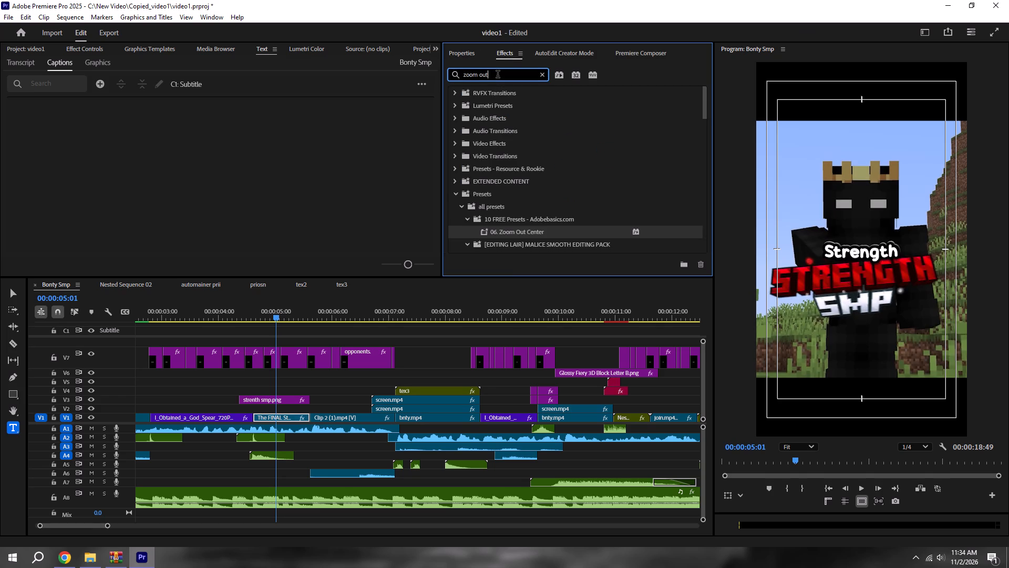
key("BackSpace")
key("BackSpace")
key("BackSpace")
type("in")
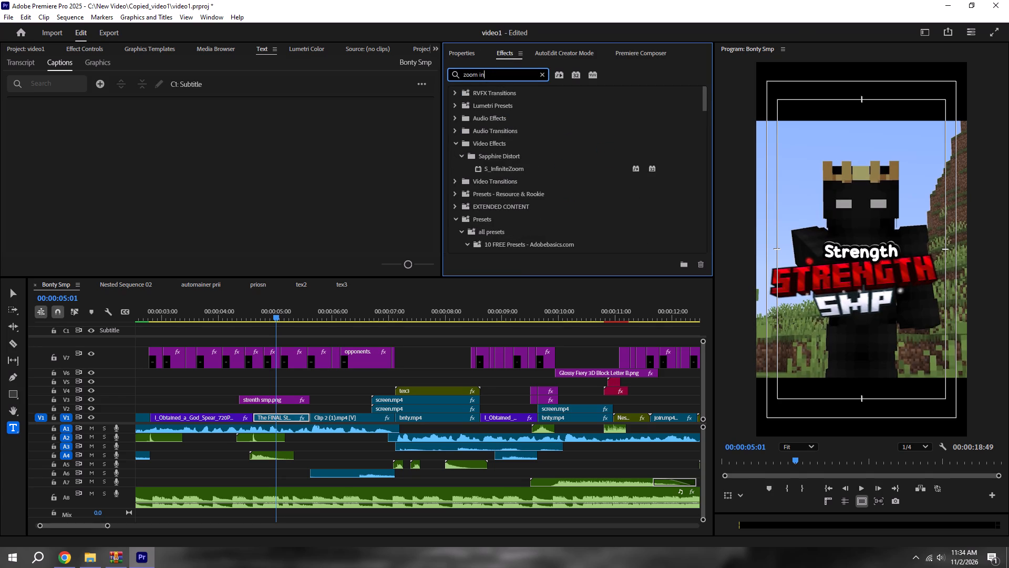
scroll(560, 204, "down", 6)
left_click_drag(520, 191, 334, 421)
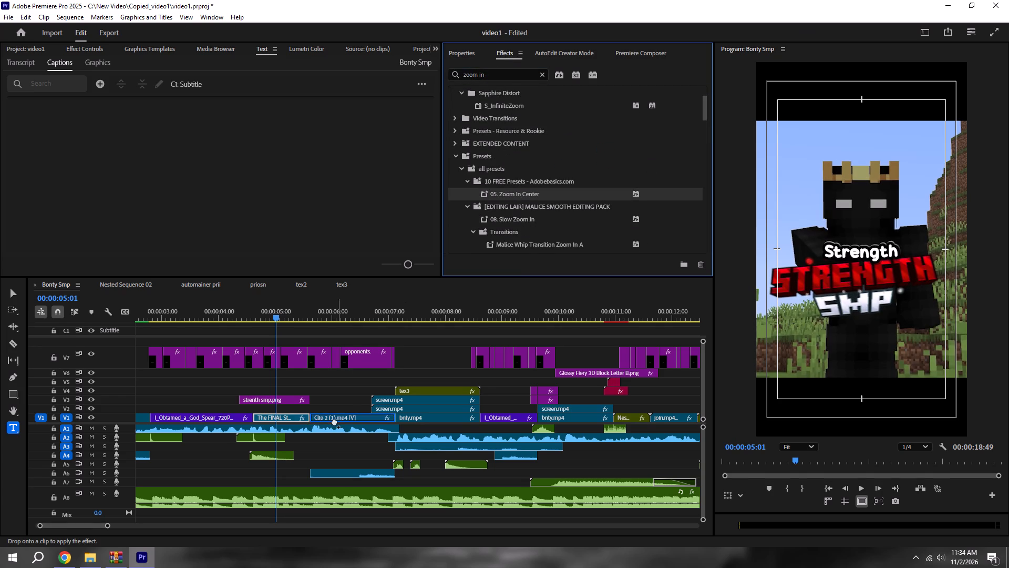
left_click_drag(334, 421, 285, 419)
left_click(250, 320, "shift")
key("space")
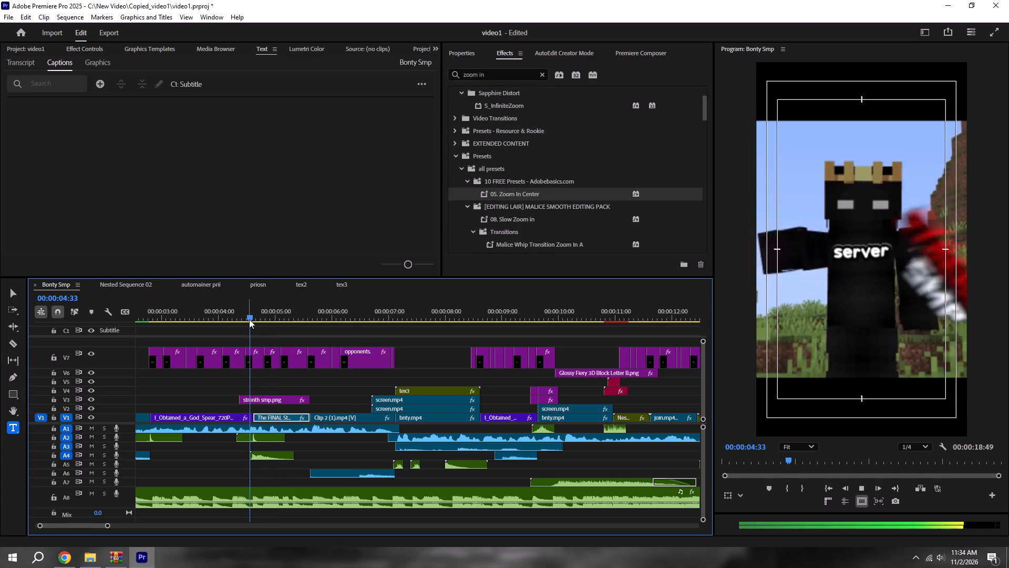
key("space")
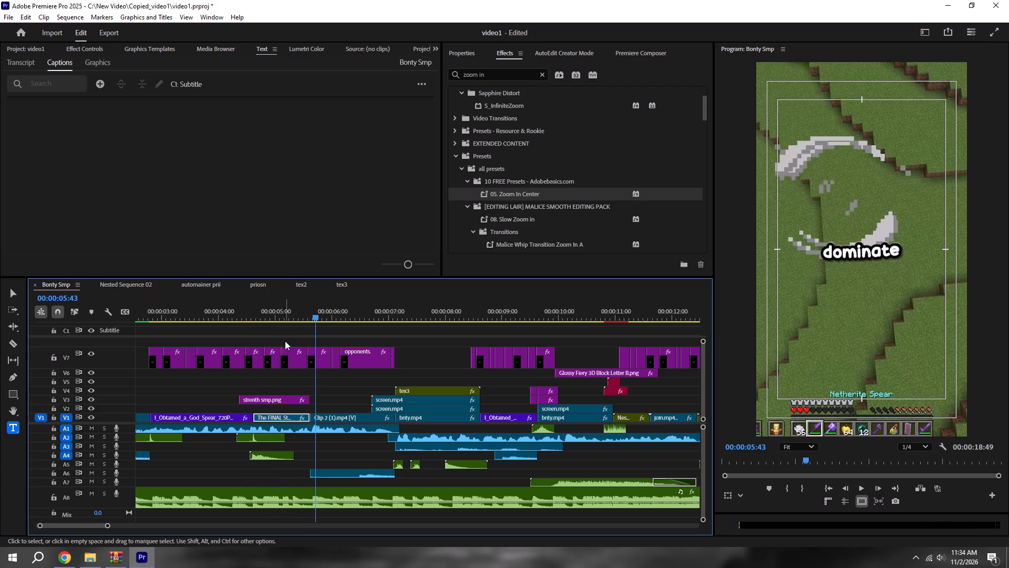
Duplicate The FINAL Strength SMP Member clip onto V2 directly above the original and select the V1 copy.
left_click(279, 320)
left_click_drag(277, 417, 277, 412, "alt")
left_click(277, 417)
Apply Gaussian Blur to the V1 copy of The FINAL Strength SMP Member, set Blurriness to 23, and save.
left_click_drag(501, 75, 387, 74)
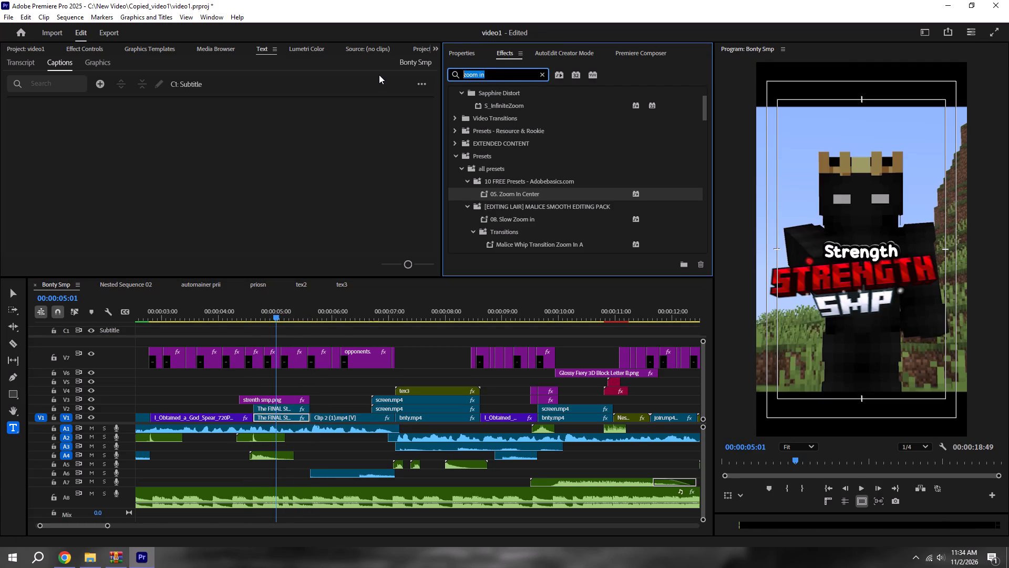
key("BackSpace")
type("gau")
key("ctrl+s")
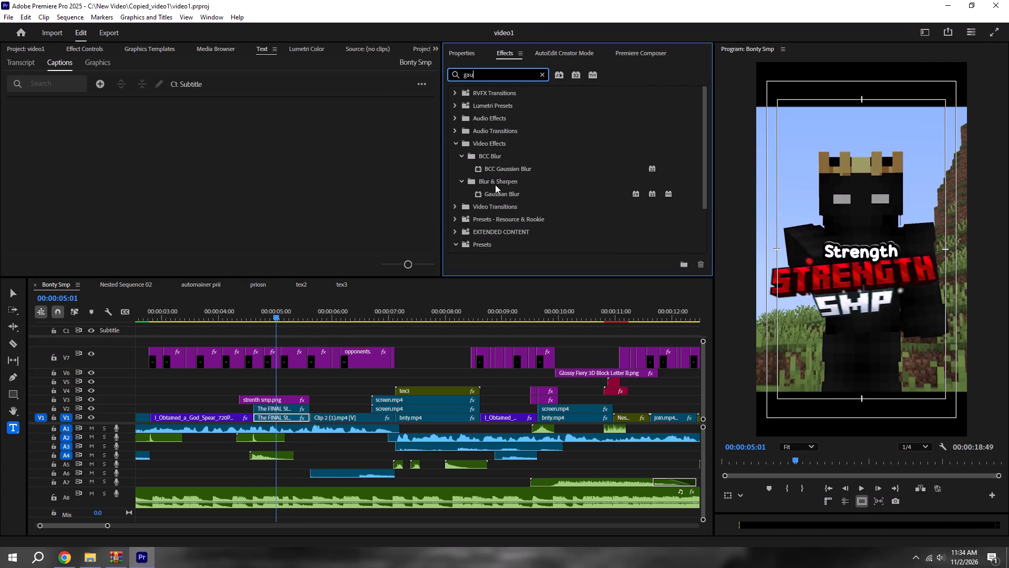
left_click_drag(494, 193, 282, 419)
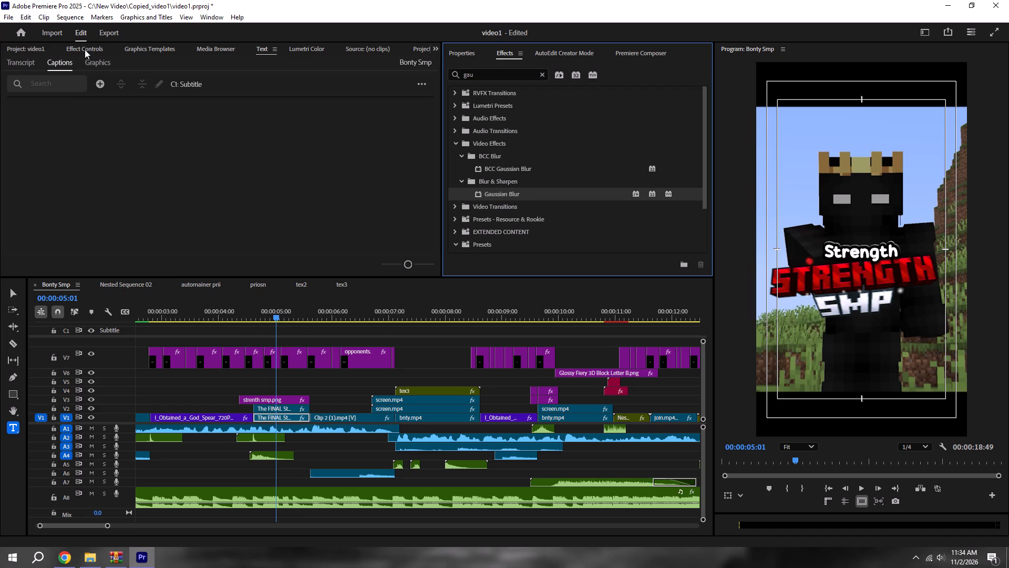
left_click(85, 49)
scroll(59, 194, "down", 13)
left_click(128, 205)
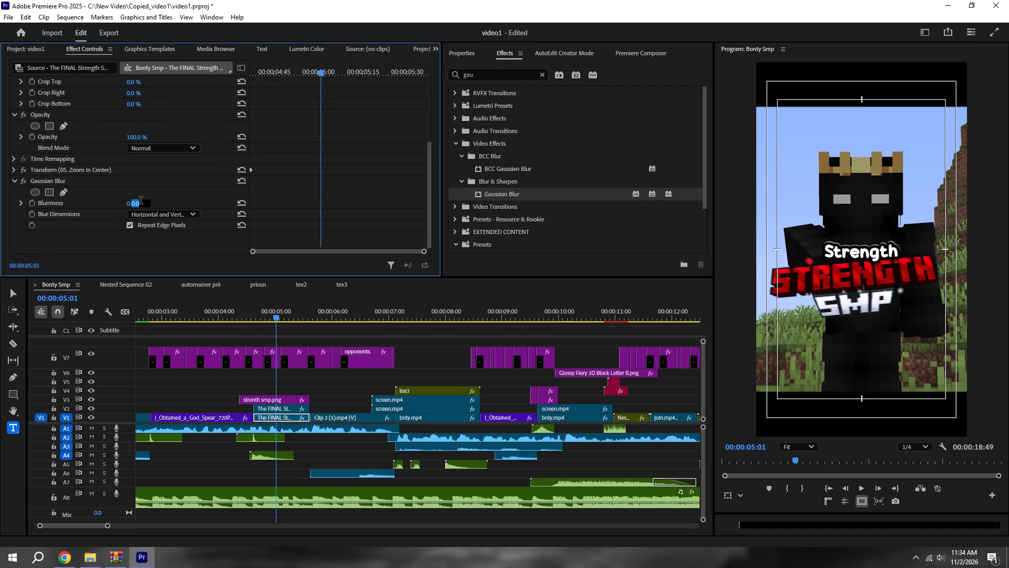
type("23")
key("Return")
key("ctrl+s")
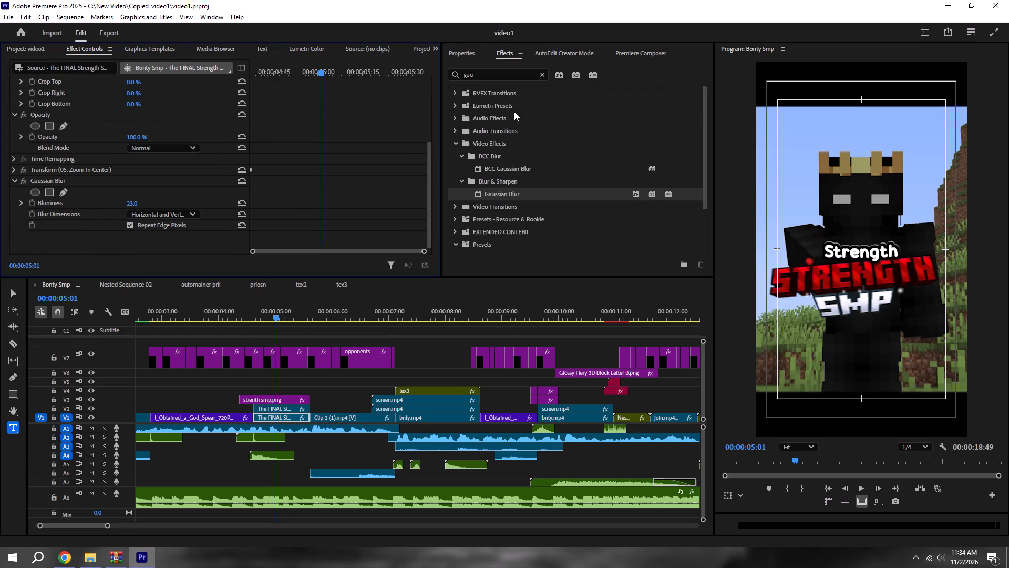
Enlarge the blurred V1 copy of The FINAL Strength SMP Member to 191% scale and save.
left_click(458, 55)
left_click_drag(562, 168, 575, 168)
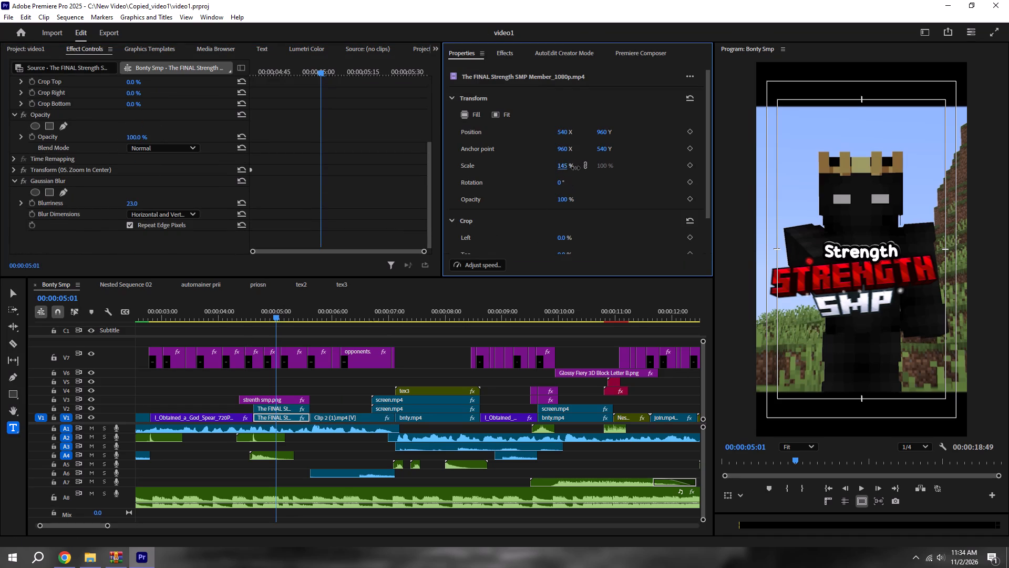
left_click_drag(575, 168, 600, 168)
key("ctrl+s")
Play from about 00:00:03:37 to check the blurred background and the section from opponents to overpowered, saving the project.
left_click(203, 302, "shift")
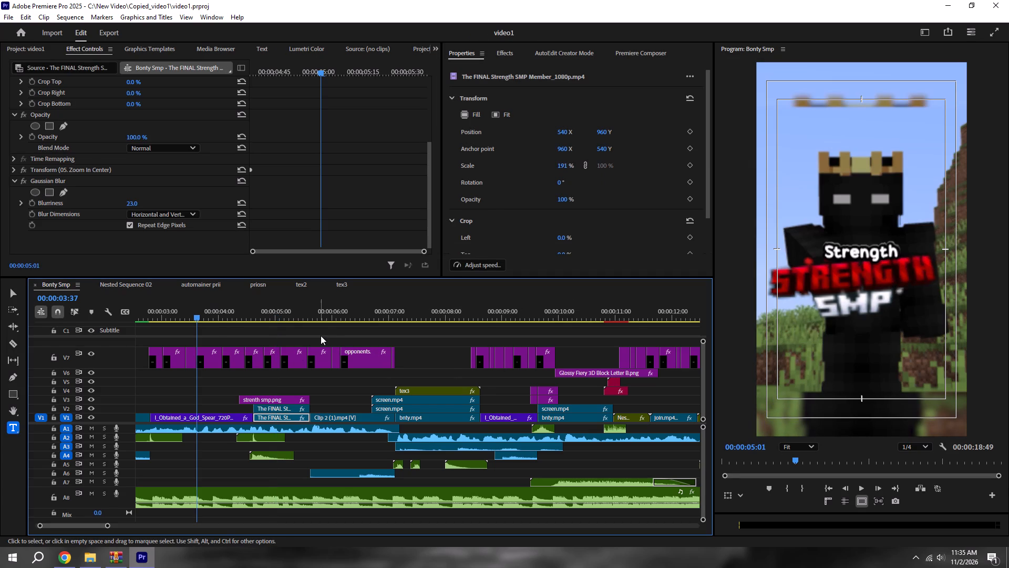
left_click(321, 336)
key("space")
scroll(321, 336, "down", 6, "alt")
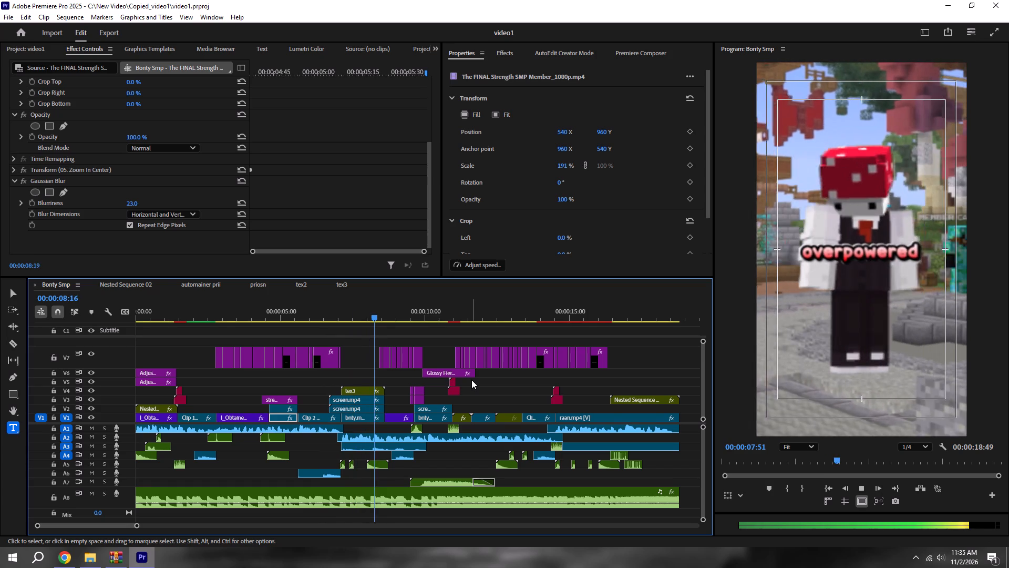
key("space")
scroll(425, 415, "up", 10, "alt")
key("ctrl+s")
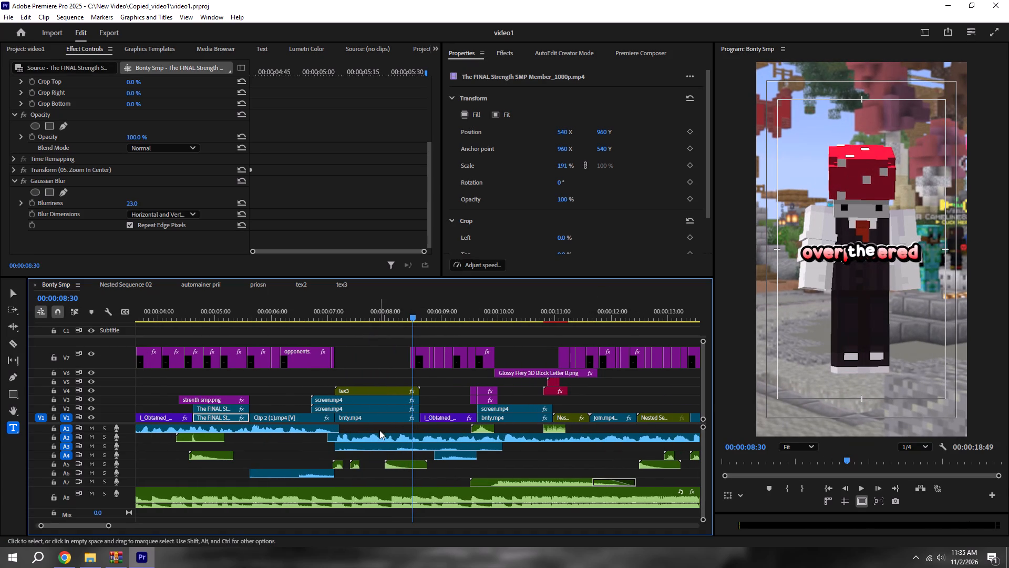
left_click(282, 303, "shift")
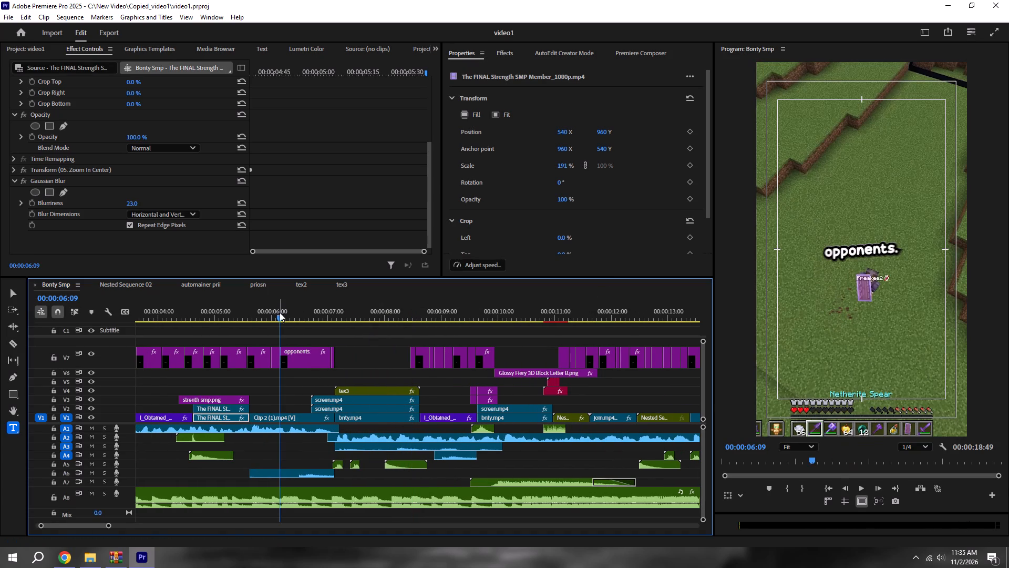
key("space")
key("space")
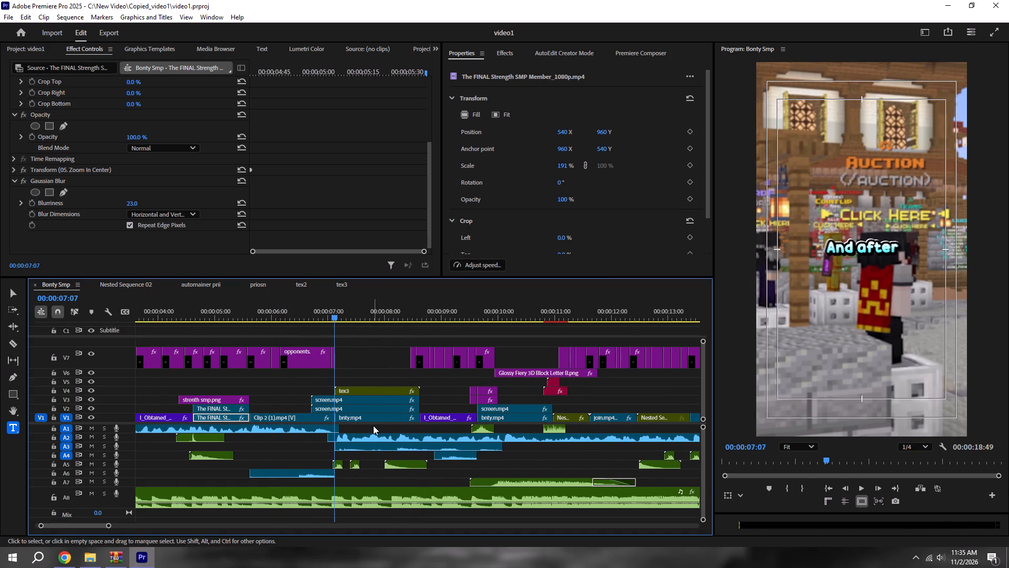
Nest the two screen.mp4 clips on V2 and V3 with the bnty.mp4 clip under tex3, keeping the default name, and save.
left_click_drag(373, 425, 378, 402)
right_click(378, 402)
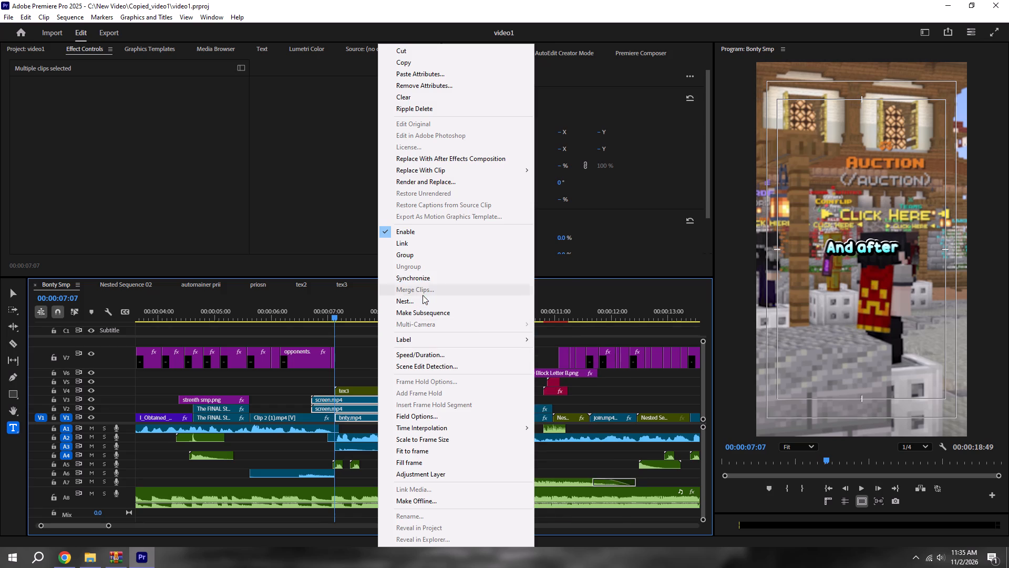
left_click(420, 304)
left_click(526, 290)
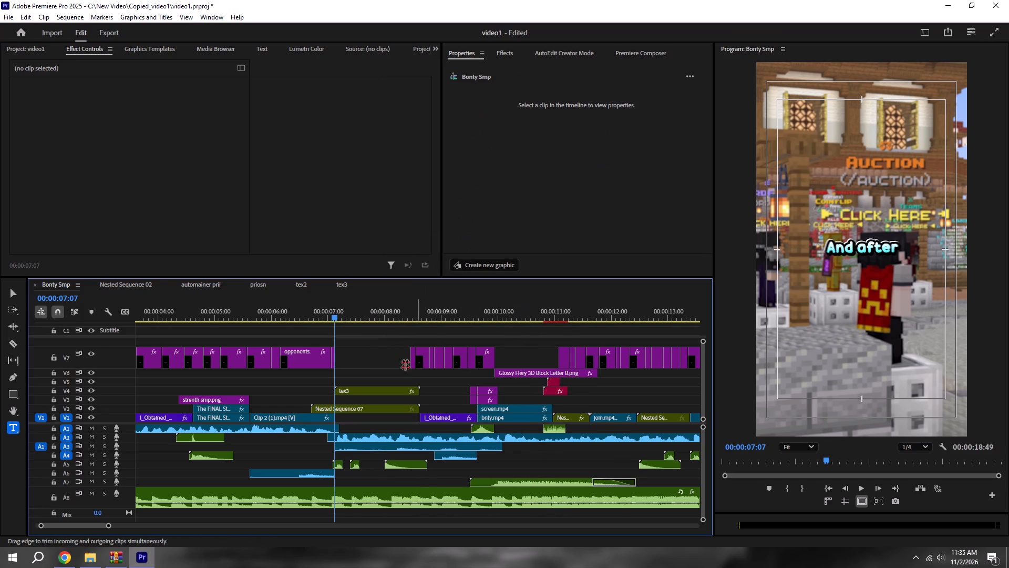
key("ctrl+s")
Add the default transition at the end of Clip 2 (1).mp4 and apply the 05. Zoom In Center preset, found via zoom in, to Nested Sequence 07.
left_click(506, 57)
left_click_drag(498, 72, 428, 71)
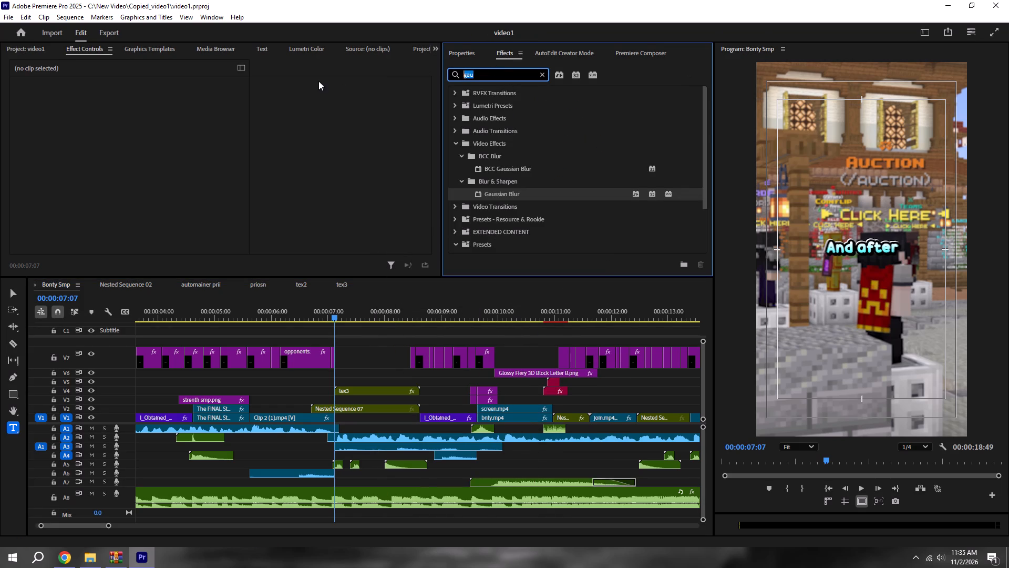
key("BackSpace")
type("zoom in")
key("ctrl+d")
key("ctrl+s")
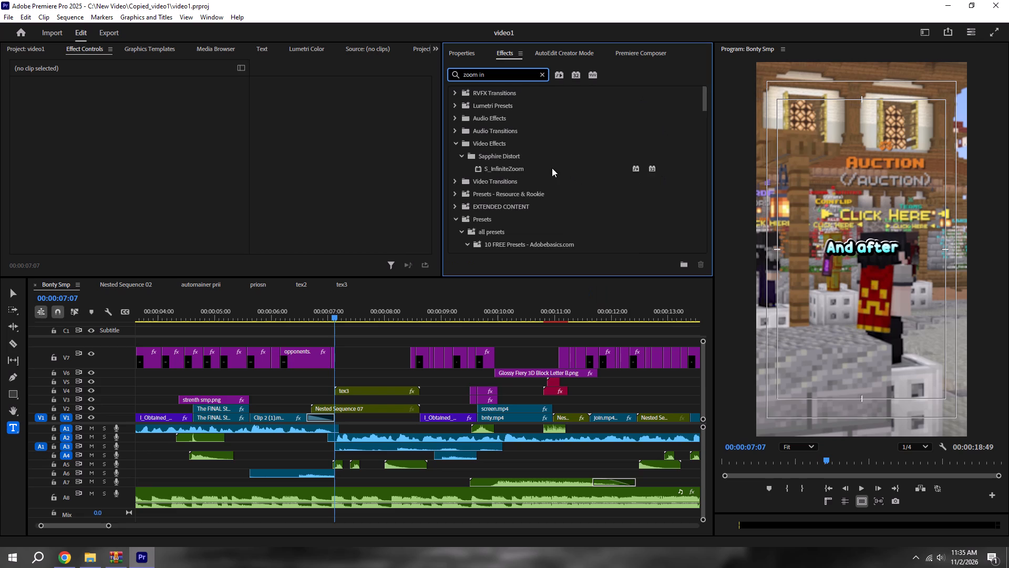
scroll(538, 162, "down", 5)
left_click_drag(507, 207, 356, 406)
left_click(273, 307, "shift")
key("space")
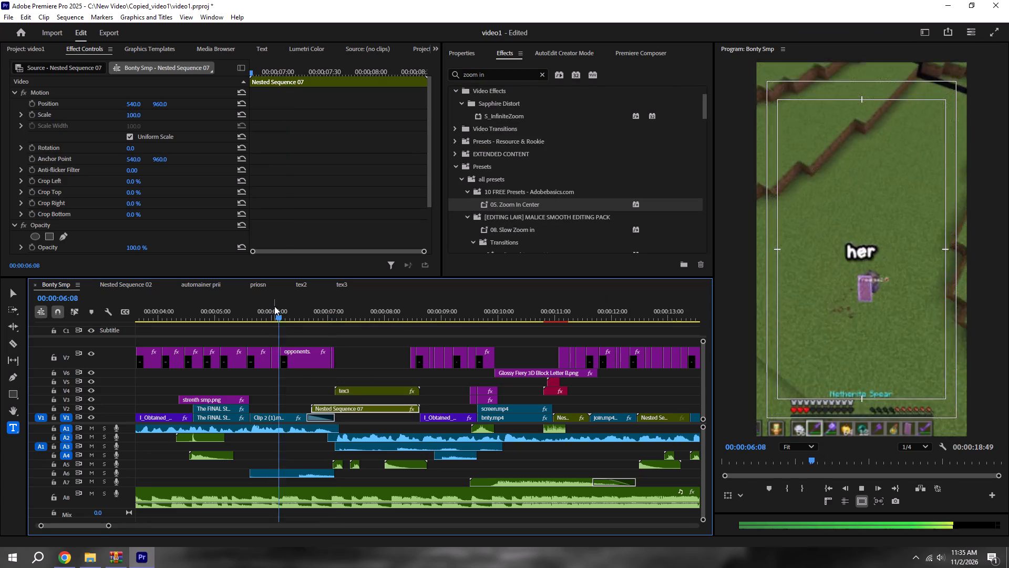
key("space")
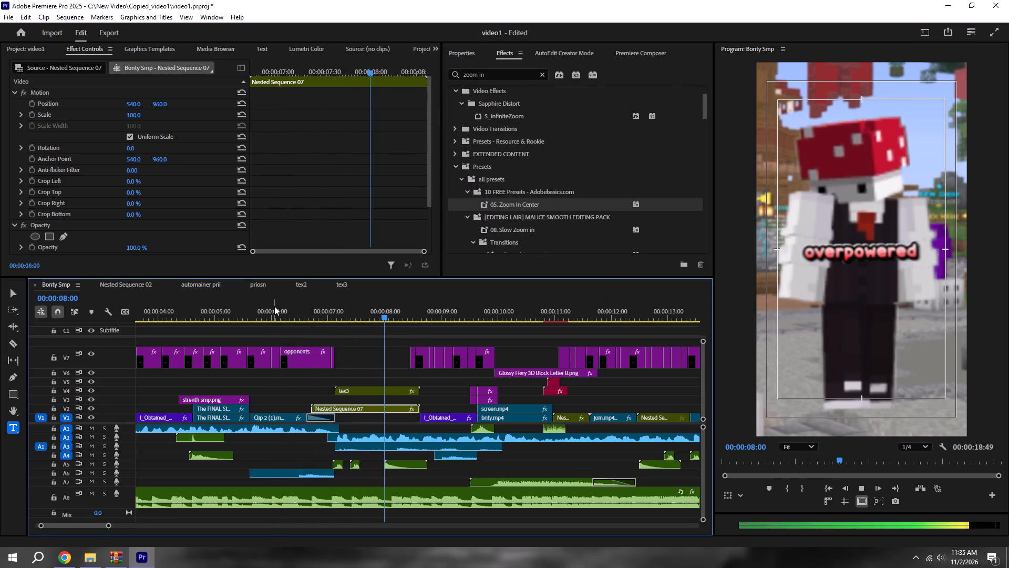
Shorten the transition at the end of Clip 2 (1).mp4 on V1 to about one frame, save, and play the section to check it.
scroll(320, 388, "up", 5, "alt")
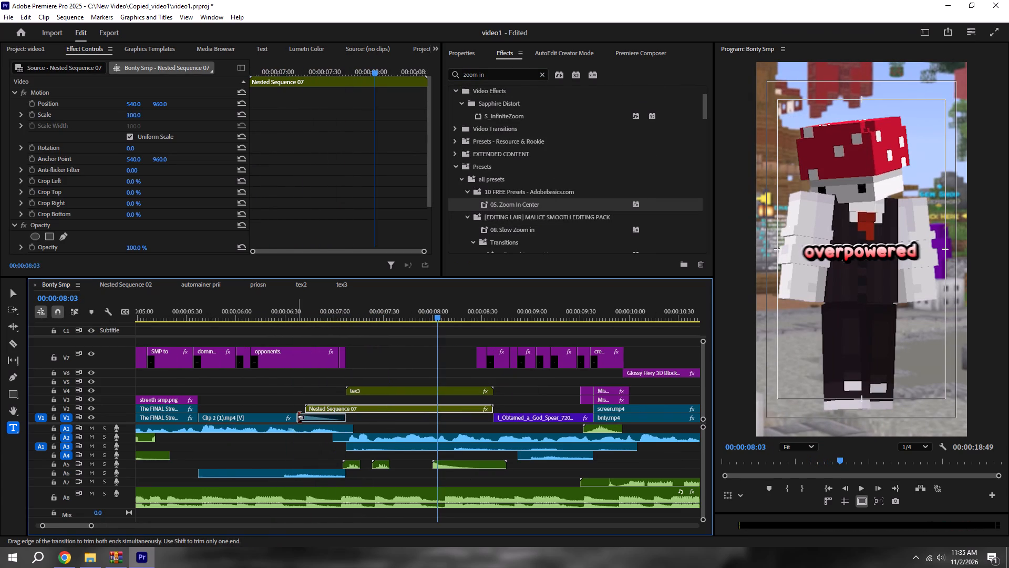
left_click_drag(297, 417, 408, 436)
key("ctrl+s")
left_click(390, 426)
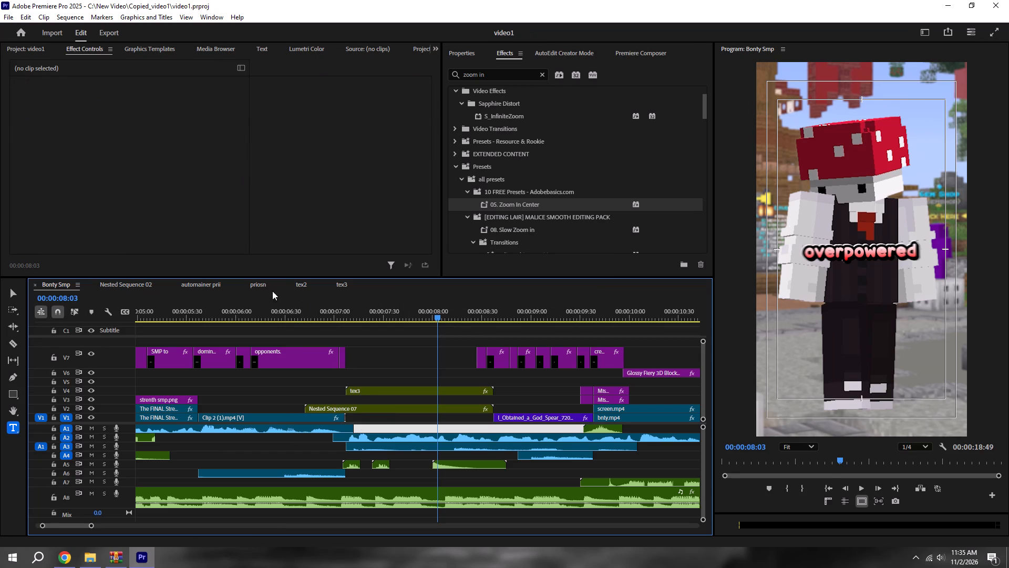
left_click(271, 291)
left_click(279, 310)
key("space")
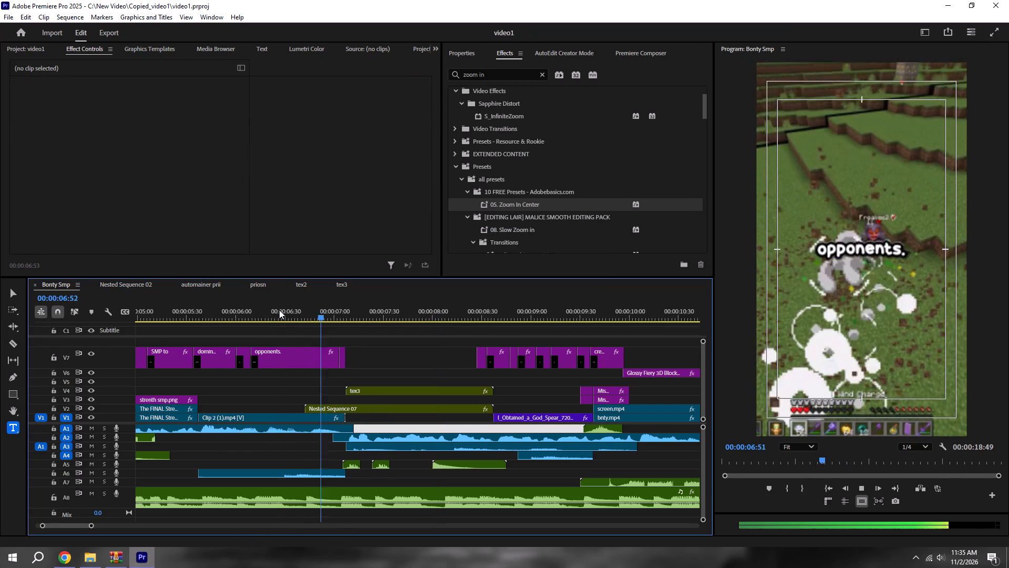
key("space")
key("space")
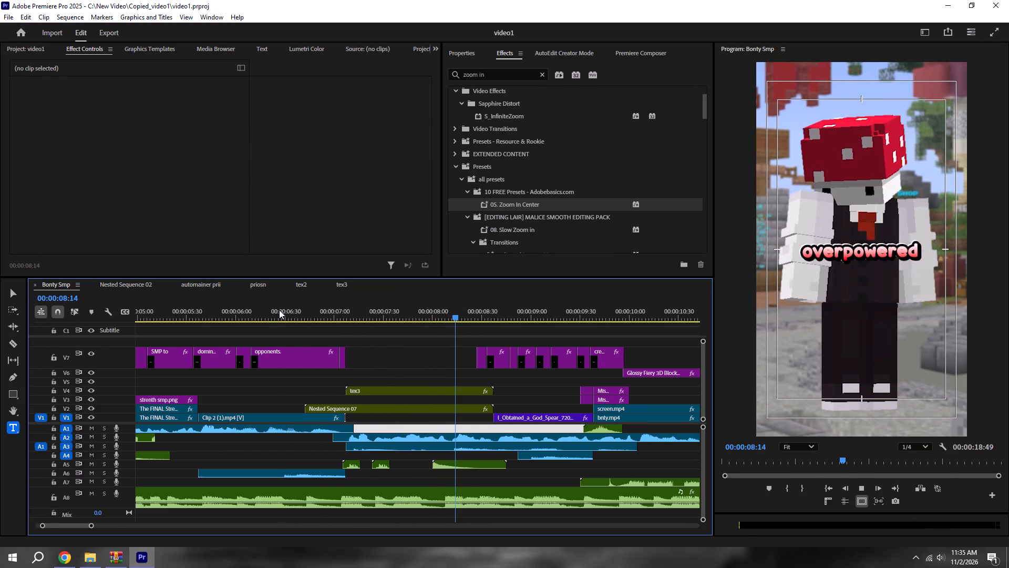
scroll(332, 323, "down", 11, "alt")
scroll(372, 368, "up", 5, "alt")
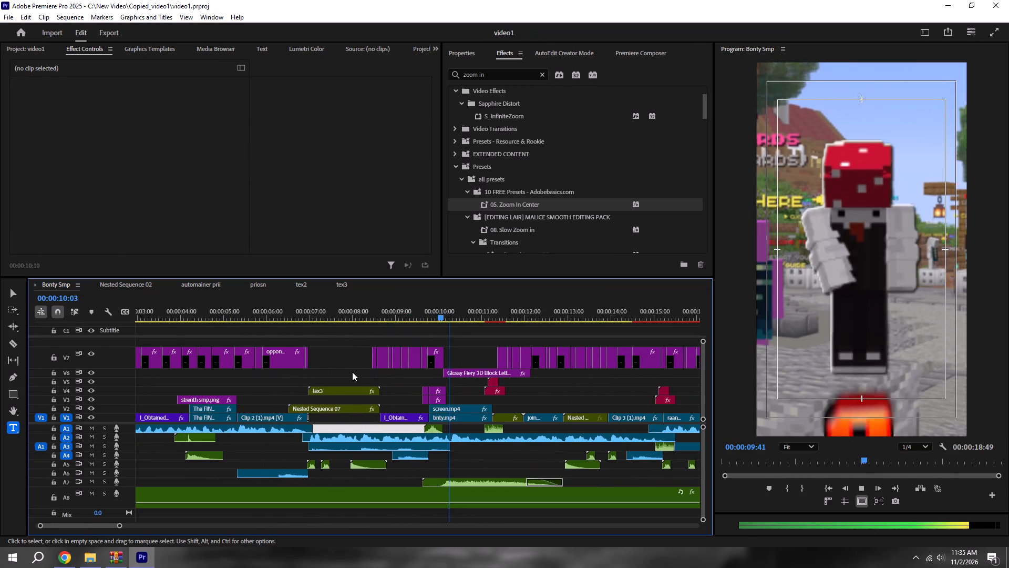
key("ctrl+s")
Play across the cut from Clip 2 to tex3 around 00:00:07:00 to examine the overlapping And caption.
scroll(314, 353, "up", 11)
left_click_drag(332, 358, 307, 352)
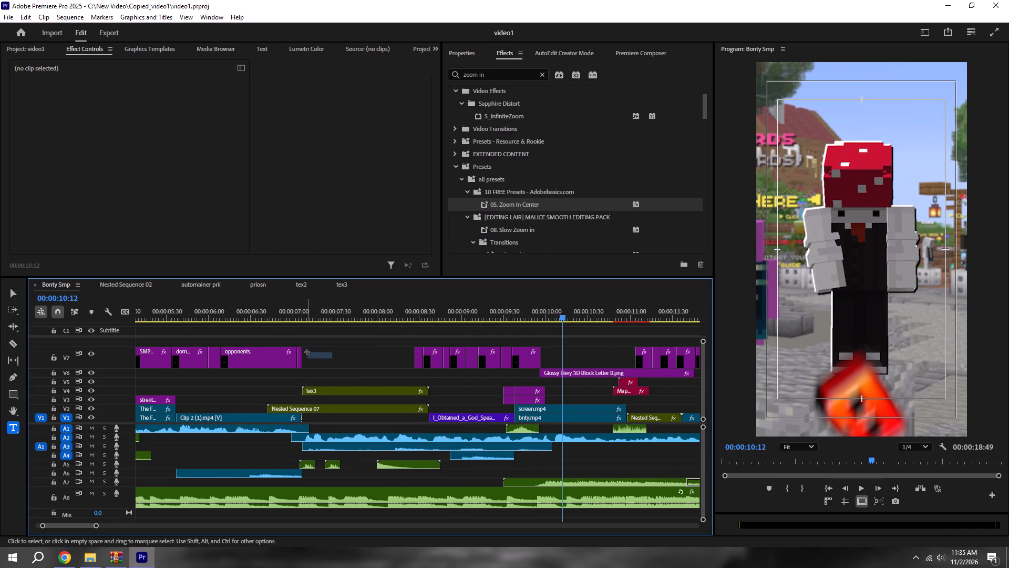
left_click_drag(307, 352, 301, 349)
scroll(294, 333, "up", 11, "alt")
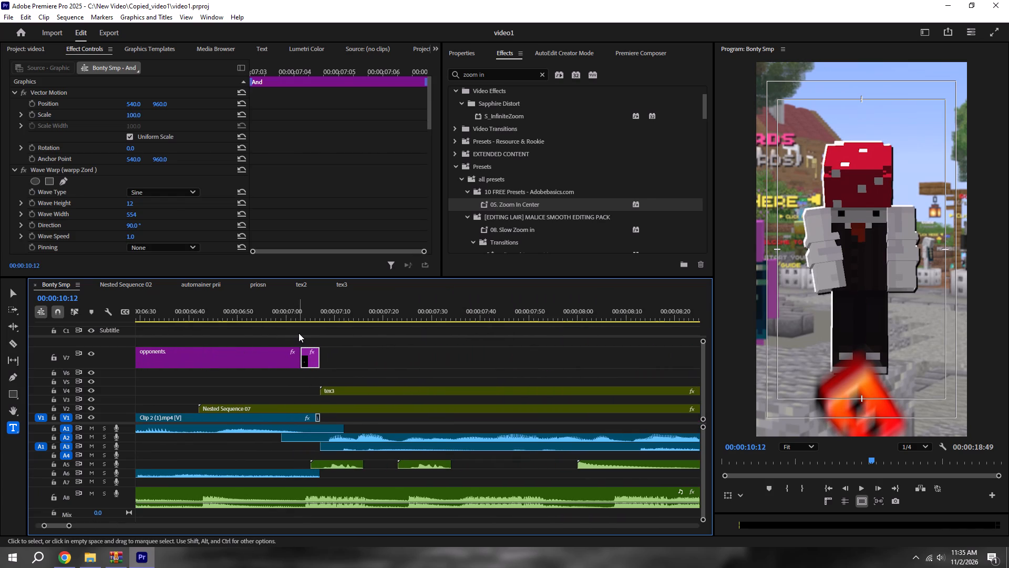
left_click(427, 360)
left_click(292, 308, "shift")
key("space")
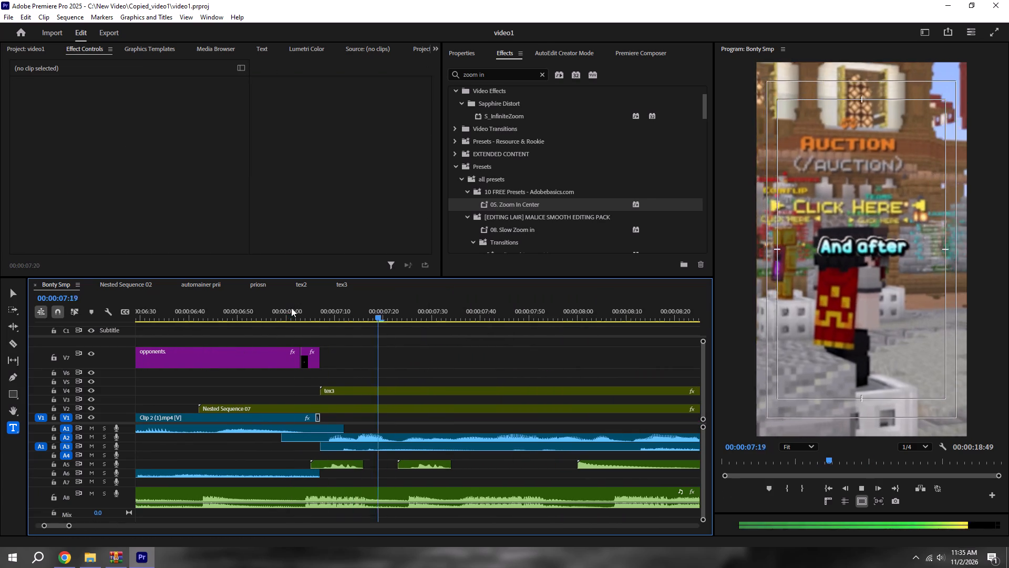
key("space")
Delete the short And caption on V7 after opponents. at about 00:00:07:05 and save the project.
scroll(321, 328, "up", 4, "alt")
left_click_drag(315, 328, 300, 324)
left_click_drag(298, 318, 299, 318)
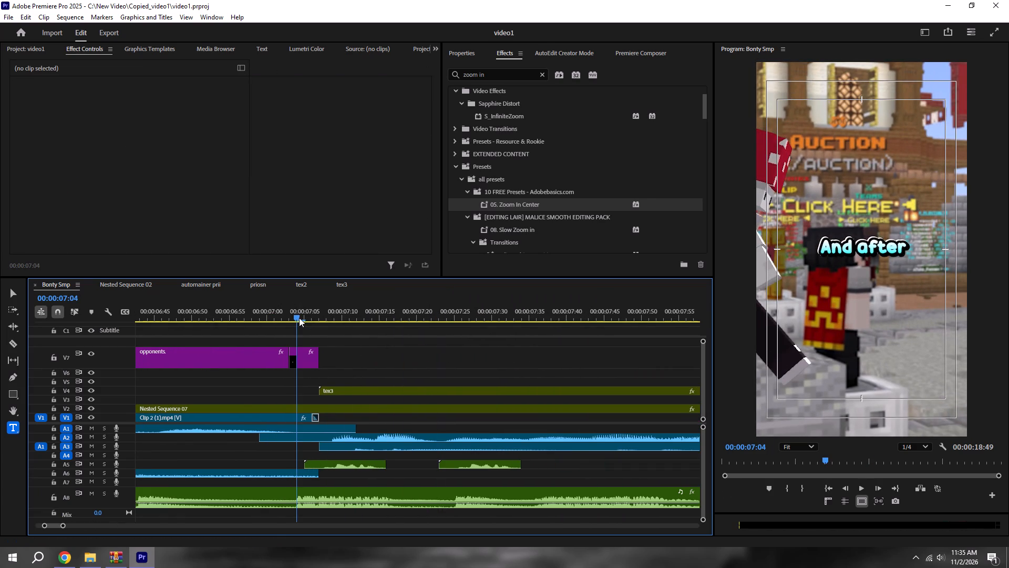
left_click_drag(299, 318, 308, 319)
left_click_drag(345, 366, 312, 355)
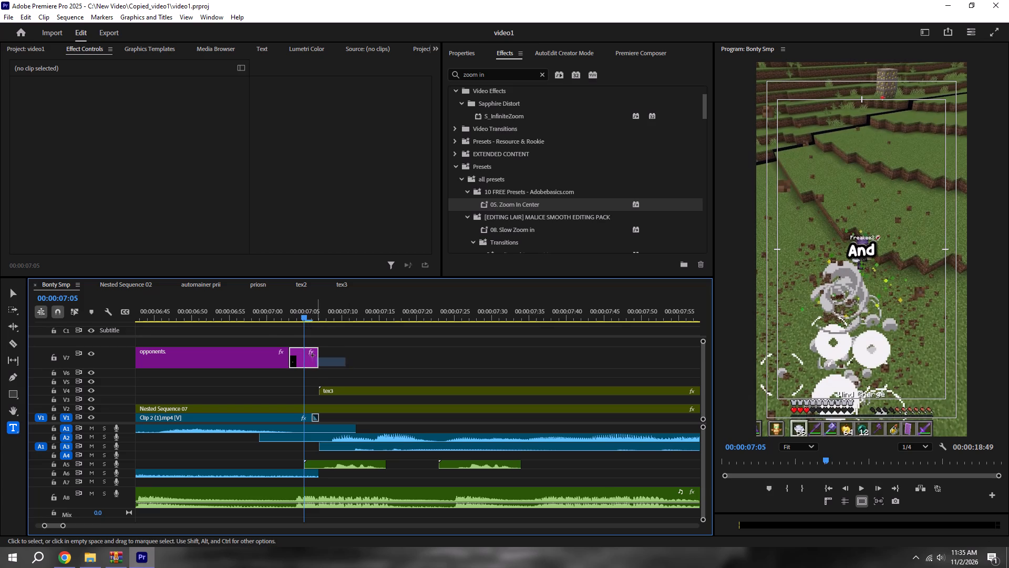
left_click_drag(312, 355, 307, 353)
key("BackSpace")
key("ctrl+s")
scroll(321, 352, "down", 13, "alt")
key("ctrl+s")
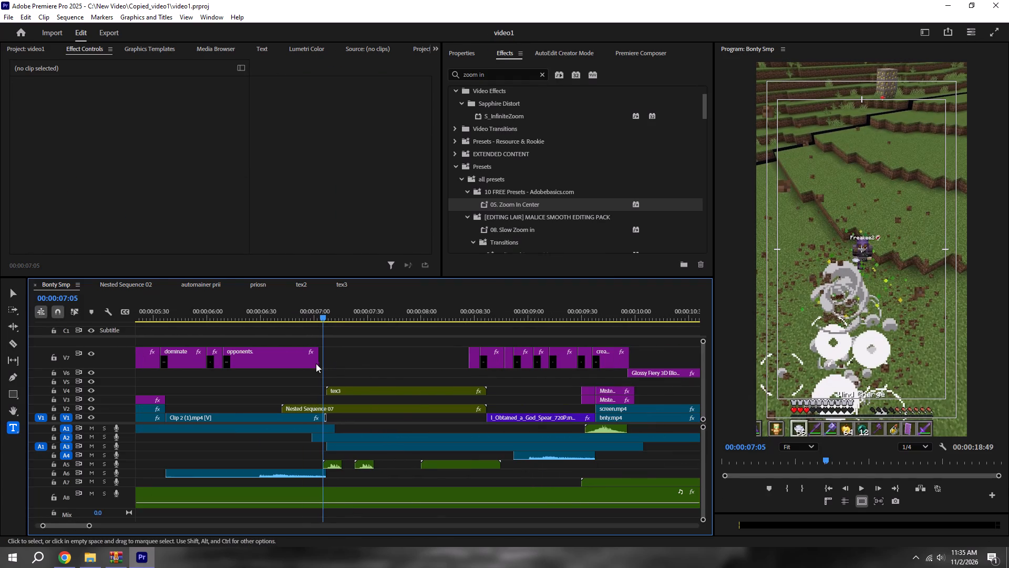
Play the Bonty Smp sequence from the beginning to the server IP titles to review the edit, and save.
scroll(318, 367, "down", 6, "alt")
double_click(823, 485)
scroll(618, 472, "down", 8, "alt")
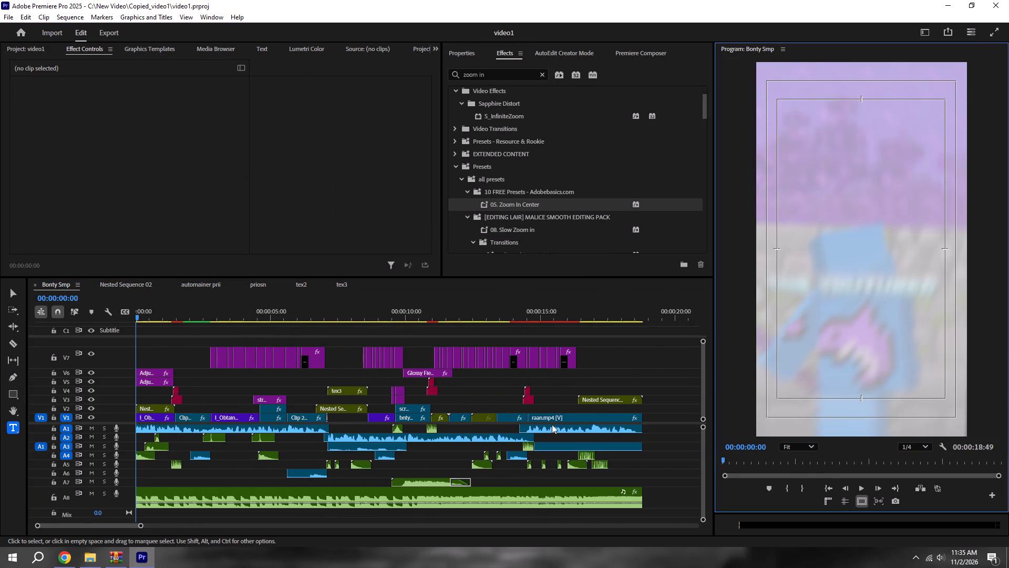
key("space")
left_click(655, 370)
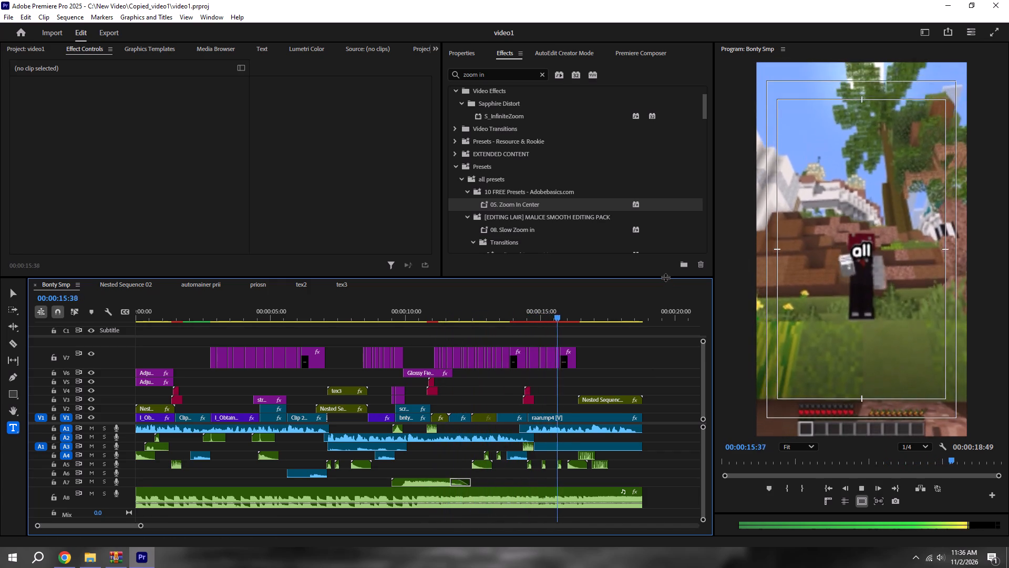
key("space")
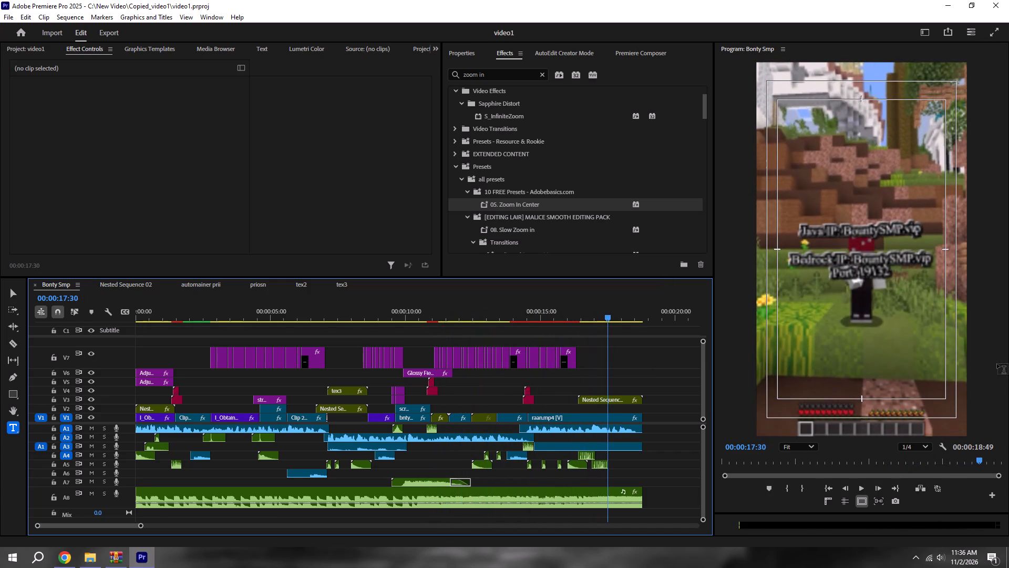
key("ctrl+s")
Replay the sequence from the beginning to the seeing how caption at about 00:00:07:52 and save.
left_click(828, 494)
left_click(827, 490)
key("space")
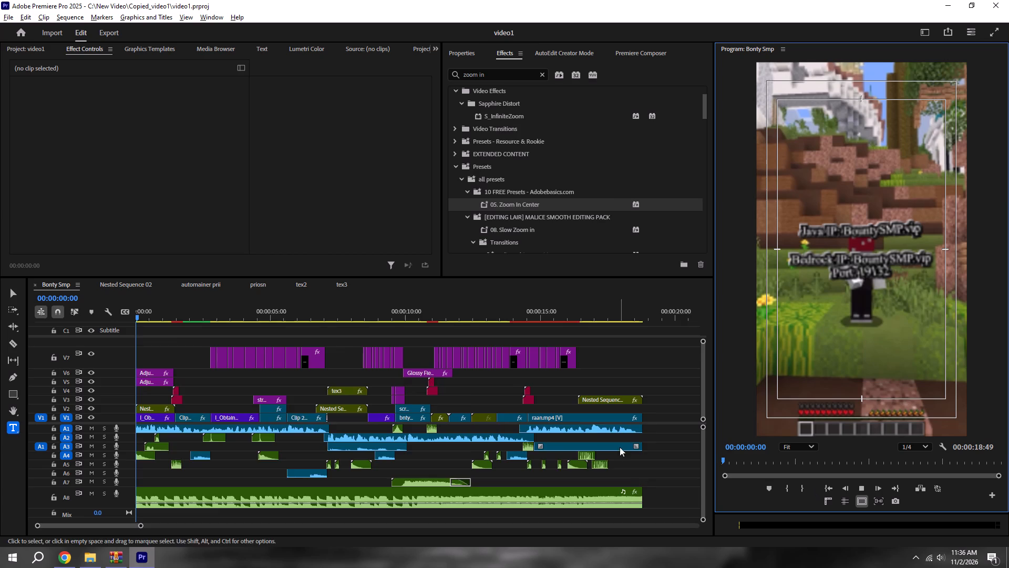
scroll(536, 444, "up", 6, "alt")
scroll(529, 444, "down", 11, "alt")
left_click(583, 422)
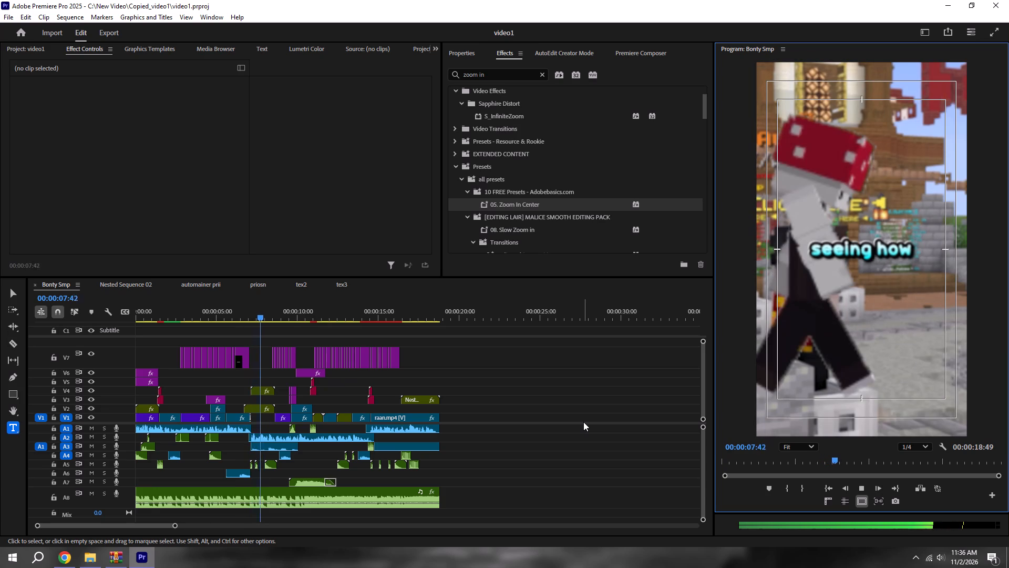
key("space")
scroll(324, 462, "up", 12, "alt")
scroll(372, 423, "up", 7)
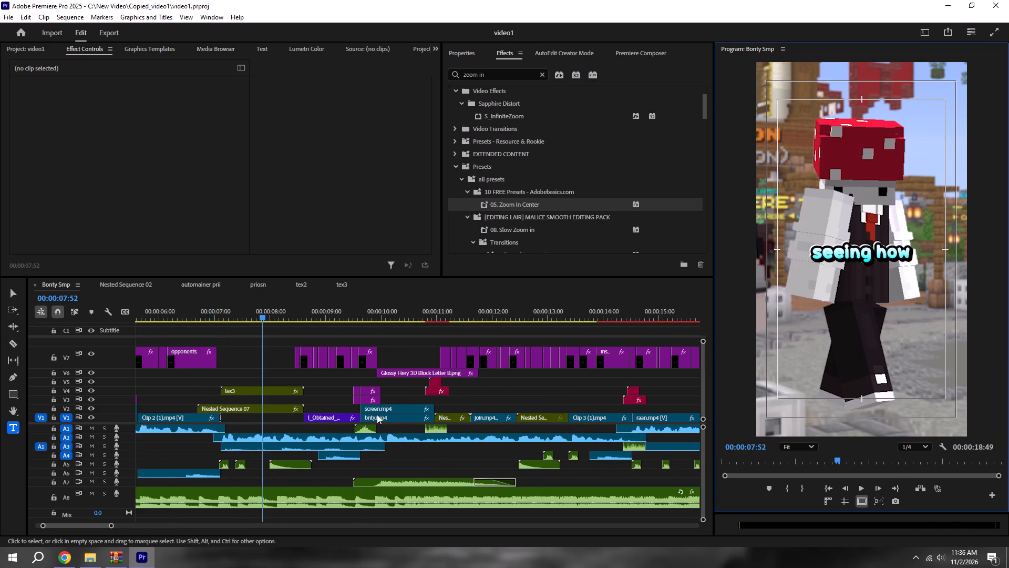
scroll(375, 412, "down", 5)
key("ctrl+s")
Play from about 00:00:06:42 to 00:00:09:22 to check the move into the tex3 section, saving the project.
left_click_drag(235, 314, 224, 316, "shift")
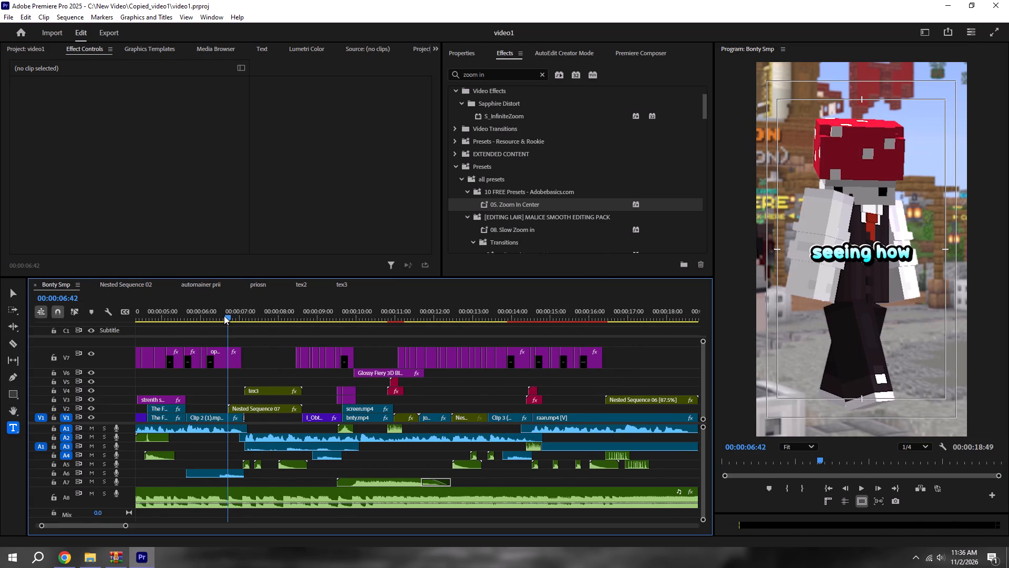
key("space")
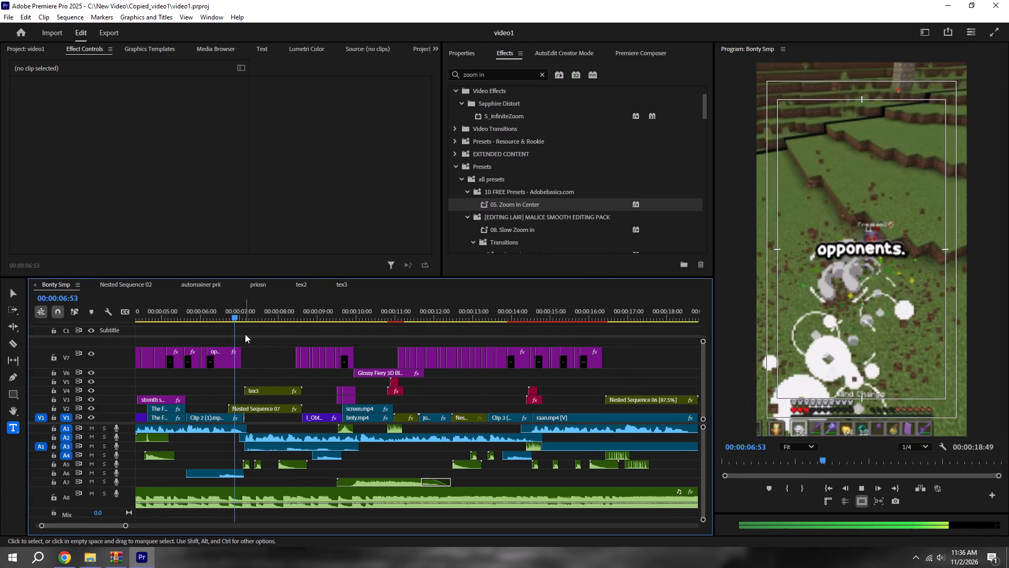
key("space")
scroll(273, 383, "up", 5, "alt")
key("ctrl+s")
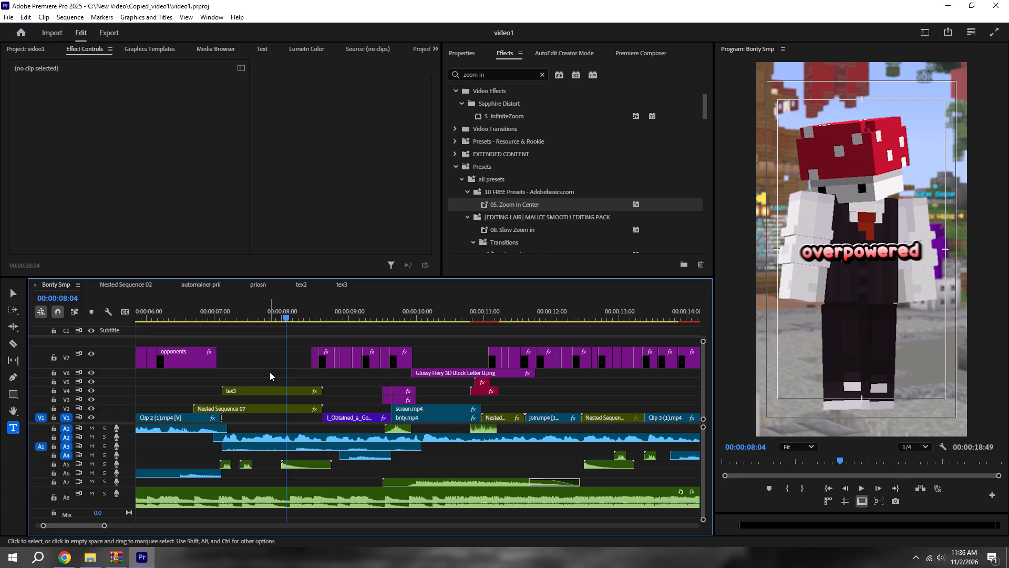
key("space")
scroll(281, 361, "down", 12, "alt")
key("ctrl+s")
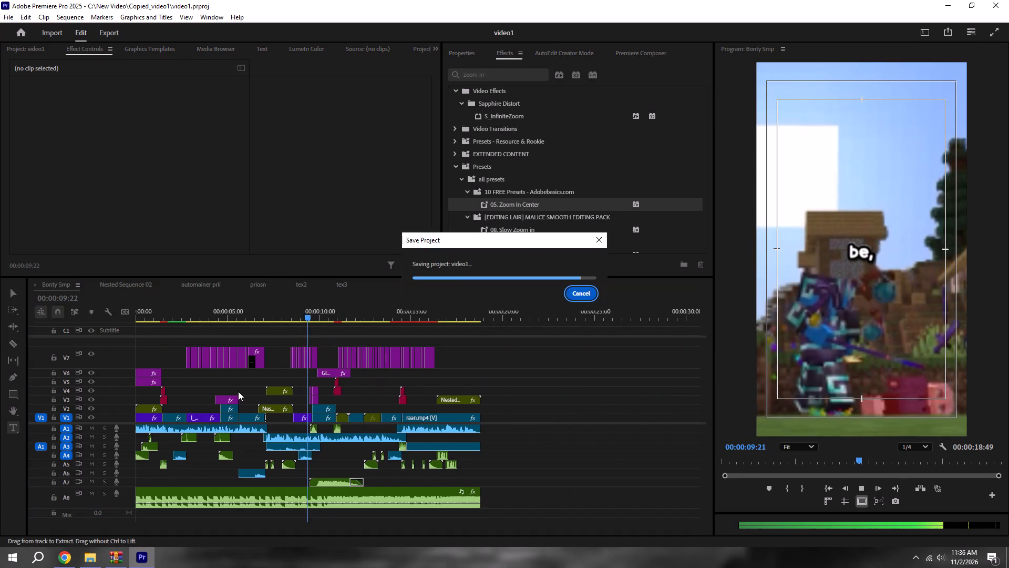
scroll(222, 388, "up", 18, "alt")
scroll(222, 367, "up", 6)
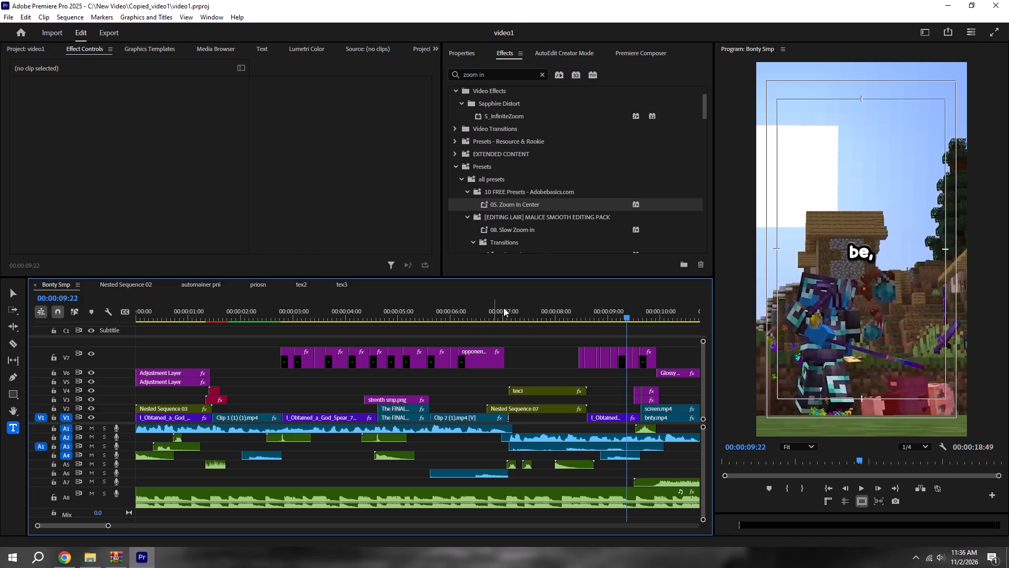
Play from about 00:00:01:57 to the overpowered caption, save, and restart playback from the beginning of the sequence.
left_click_drag(504, 307, 241, 295, "shift")
key("space")
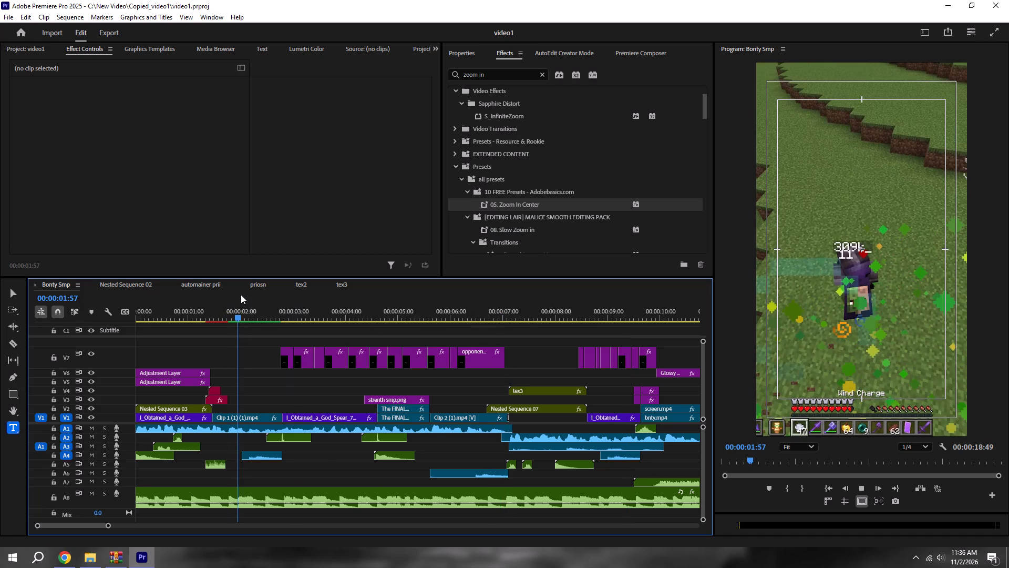
scroll(241, 295, "down", 6, "alt")
scroll(241, 295, "down", 10)
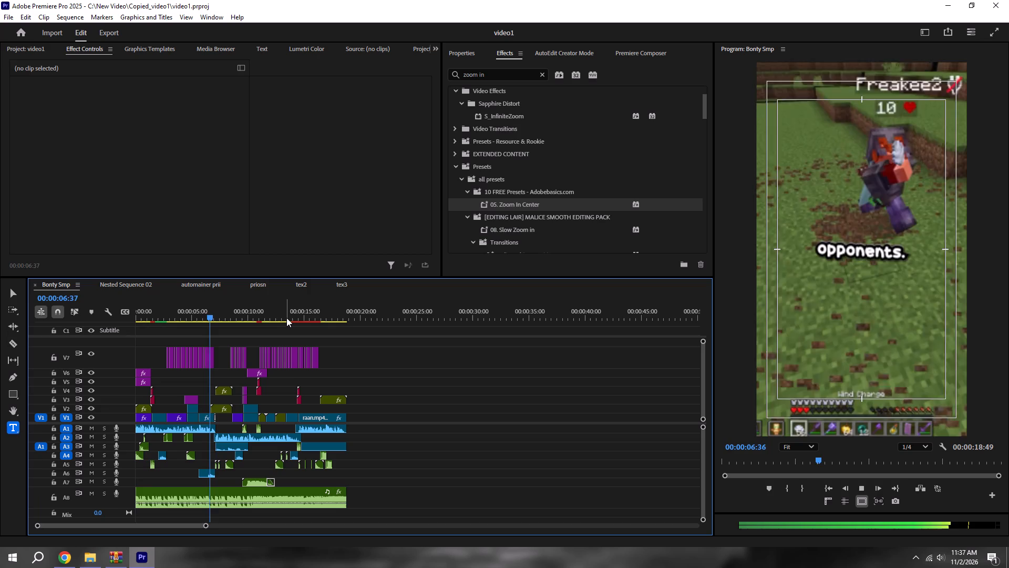
scroll(286, 318, "down", 9, "alt")
key("ctrl+s")
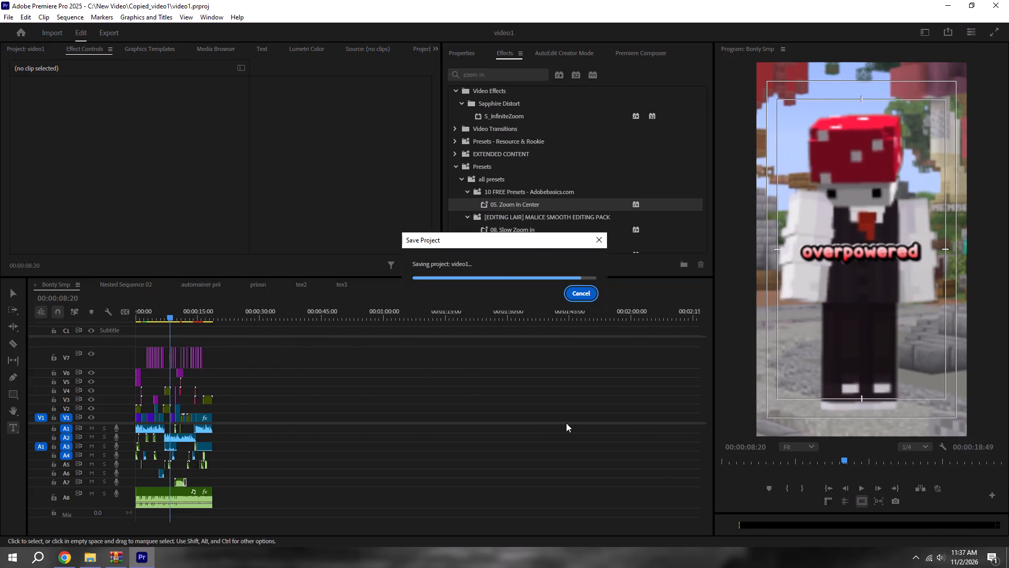
left_click(827, 489)
key("space")
scroll(495, 425, "down", 6, "alt")
key("ctrl+s")
scroll(236, 400, "up", 7, "alt")
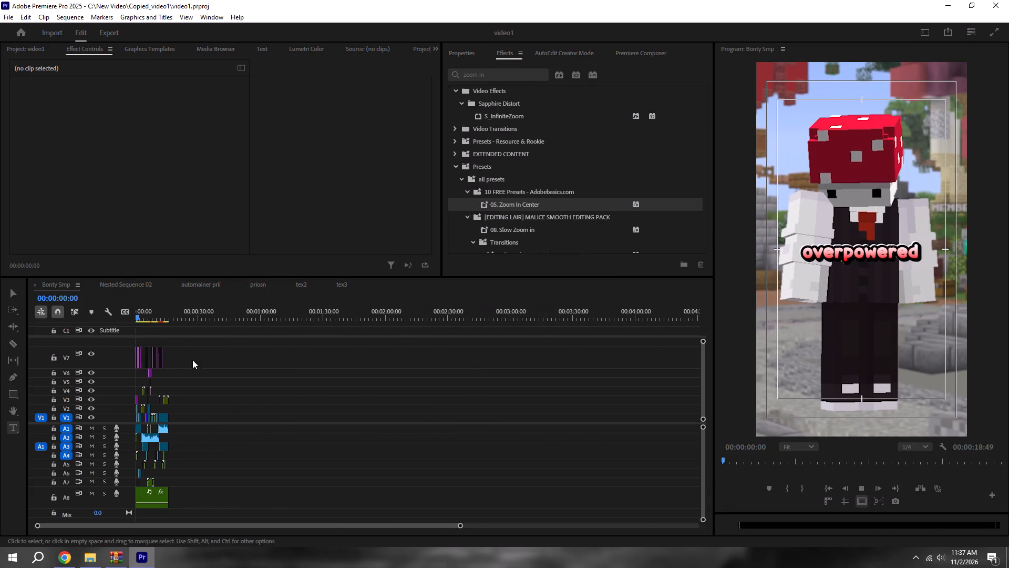
scroll(192, 360, "up", 14, "alt")
In the automainer prii sequence, copy the popular-riser-metallic-sound-effect clip at the beginning of audio track A4.
left_click(139, 289)
left_click(202, 288)
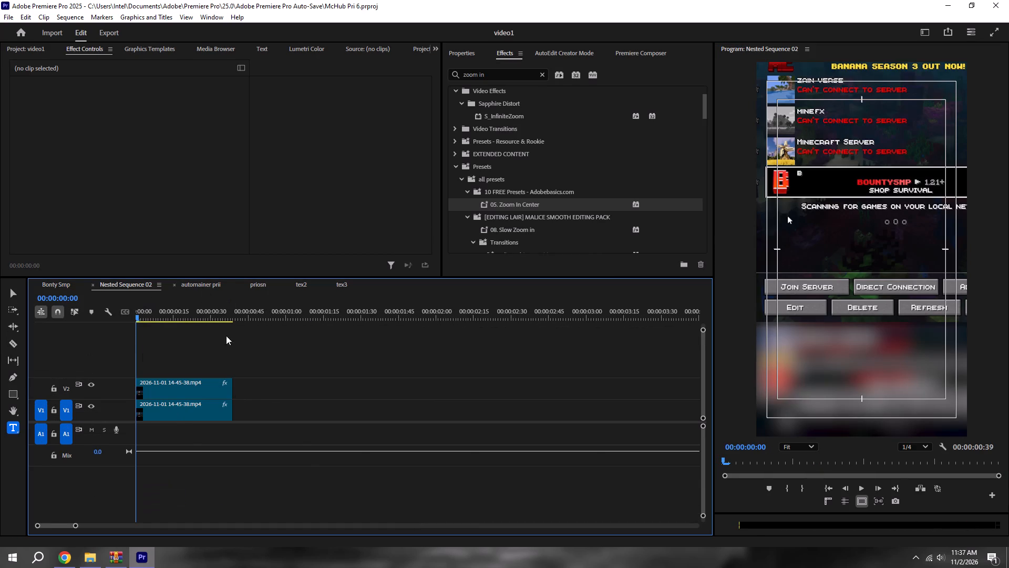
scroll(228, 417, "up", 17, "alt")
left_click(184, 454)
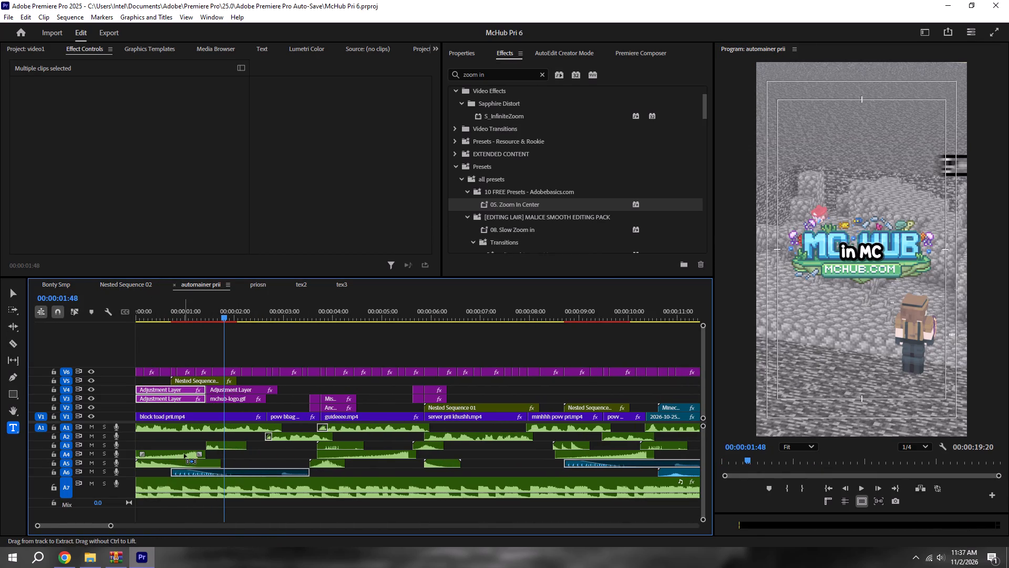
left_click(184, 454)
key("ctrl+c")
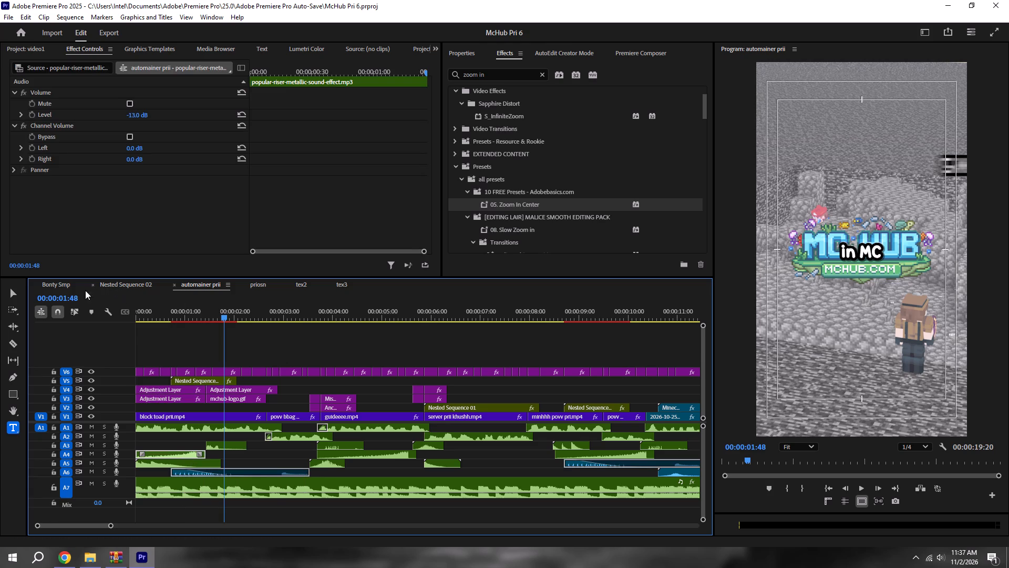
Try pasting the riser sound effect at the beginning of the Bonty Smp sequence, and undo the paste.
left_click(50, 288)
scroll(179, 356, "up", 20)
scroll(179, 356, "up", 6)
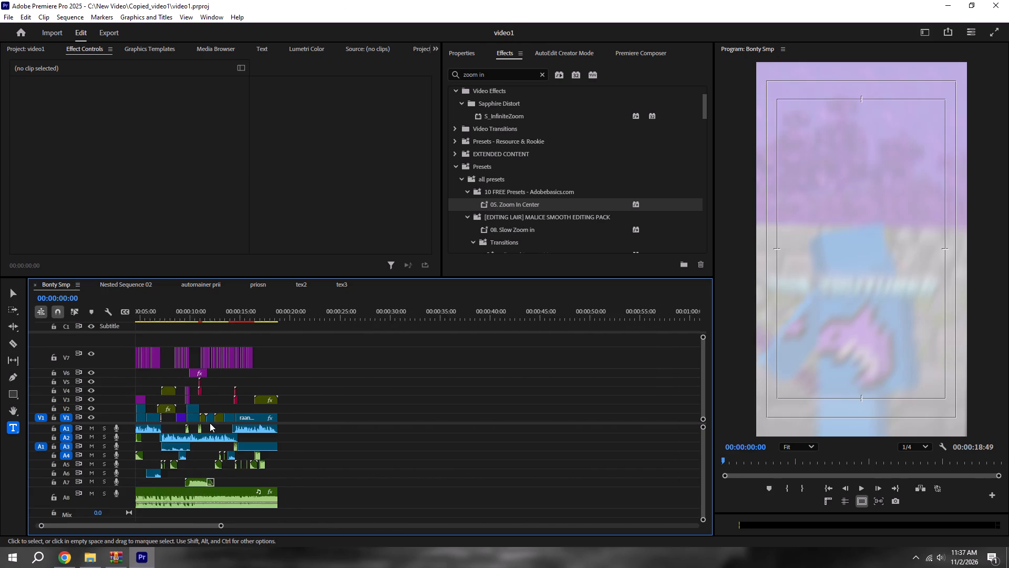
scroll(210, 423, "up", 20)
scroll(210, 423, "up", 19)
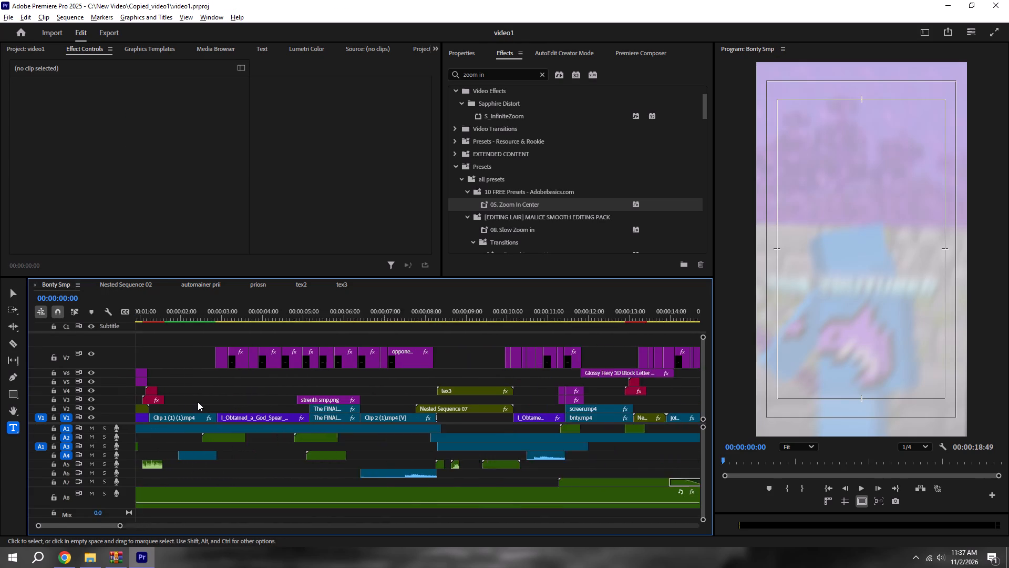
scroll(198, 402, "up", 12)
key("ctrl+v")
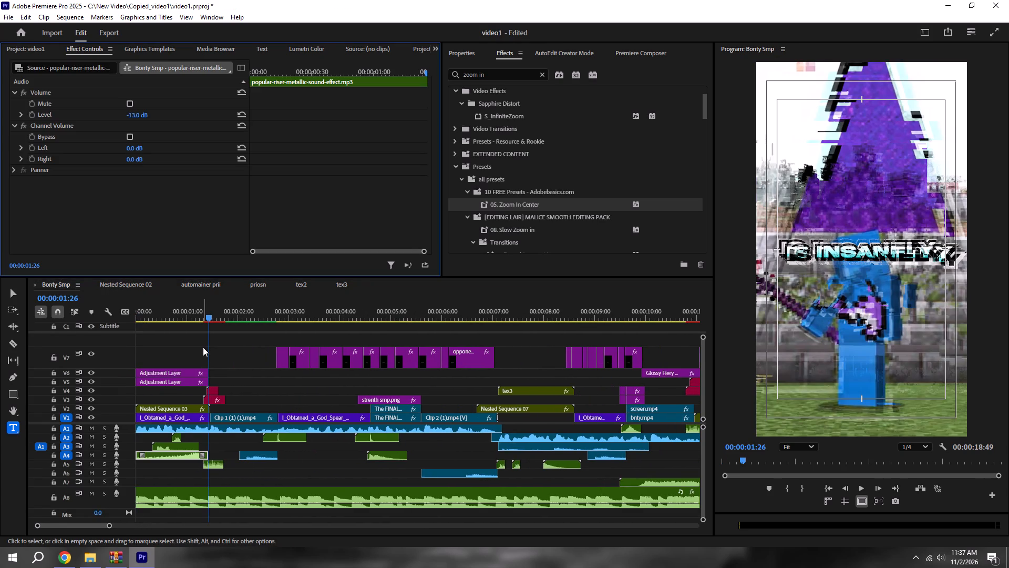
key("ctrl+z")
Paste the riser sound effect into Bonty Smp over an empty stretch and move it to the start of audio track A7.
left_click(300, 292)
left_click(281, 295)
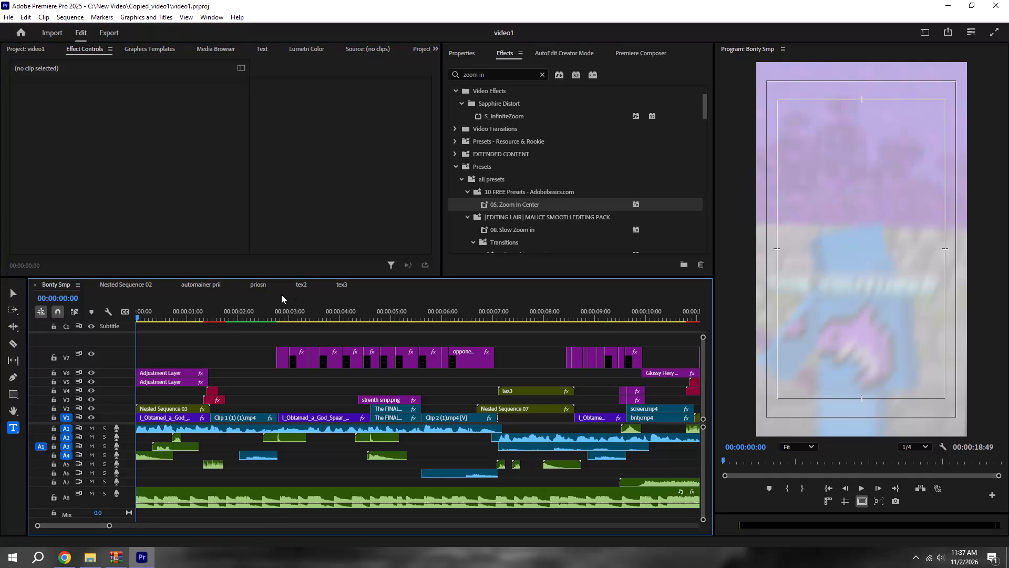
left_click(280, 321)
key("ctrl+v")
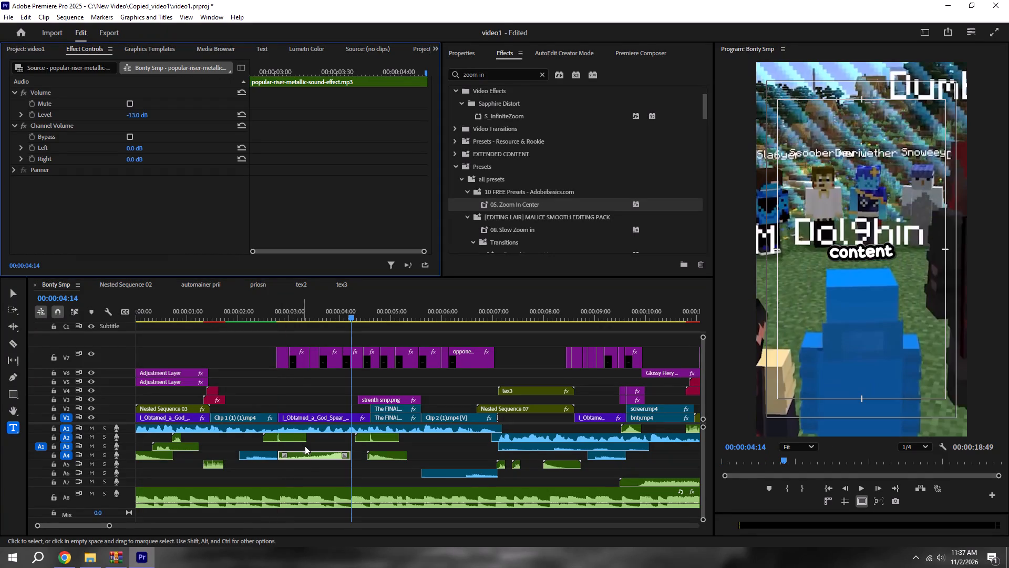
left_click_drag(308, 459, 143, 480)
Play the sequence from the beginning to about 00:00:01:21 to check the riser under the opening titles.
left_click_drag(173, 300, 162, 301)
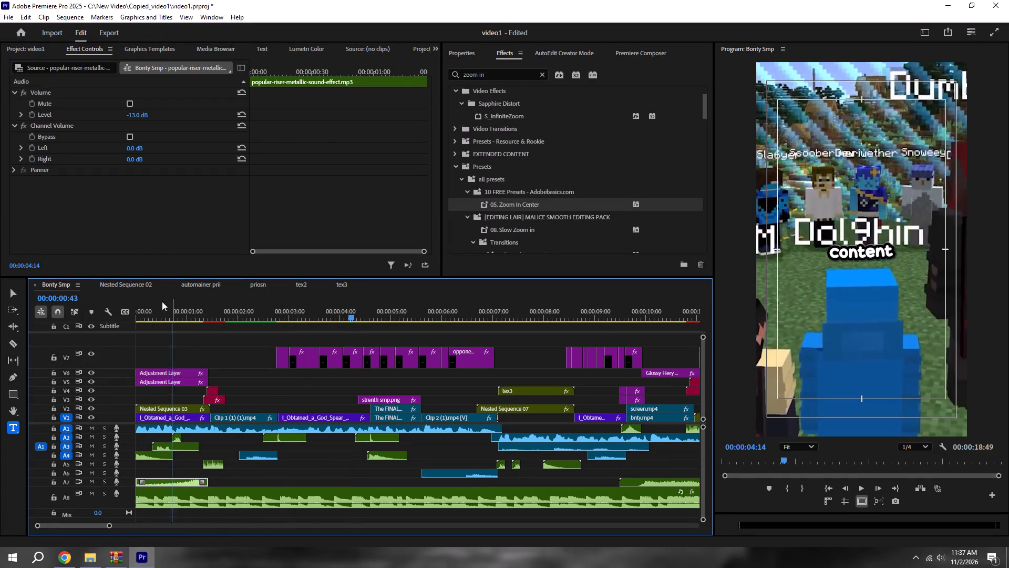
left_click_drag(162, 301, 108, 312)
key("space")
scroll(174, 387, "up", 5, "alt")
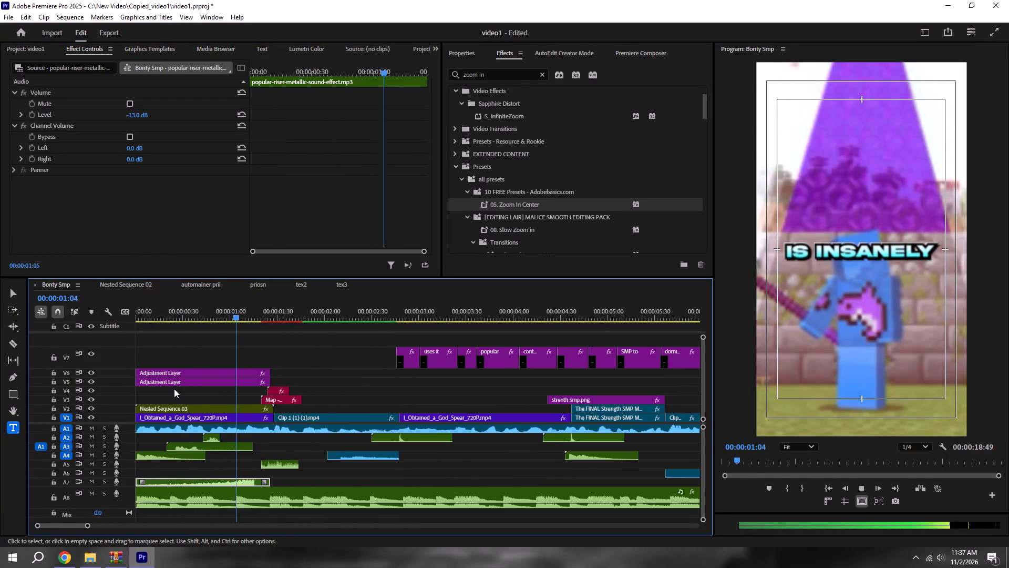
key("space")
Duplicate the opening riser along audio track A7 so the copy starts at about 00:00:03:20, and save the project.
left_click_drag(234, 486, 514, 481, "alt")
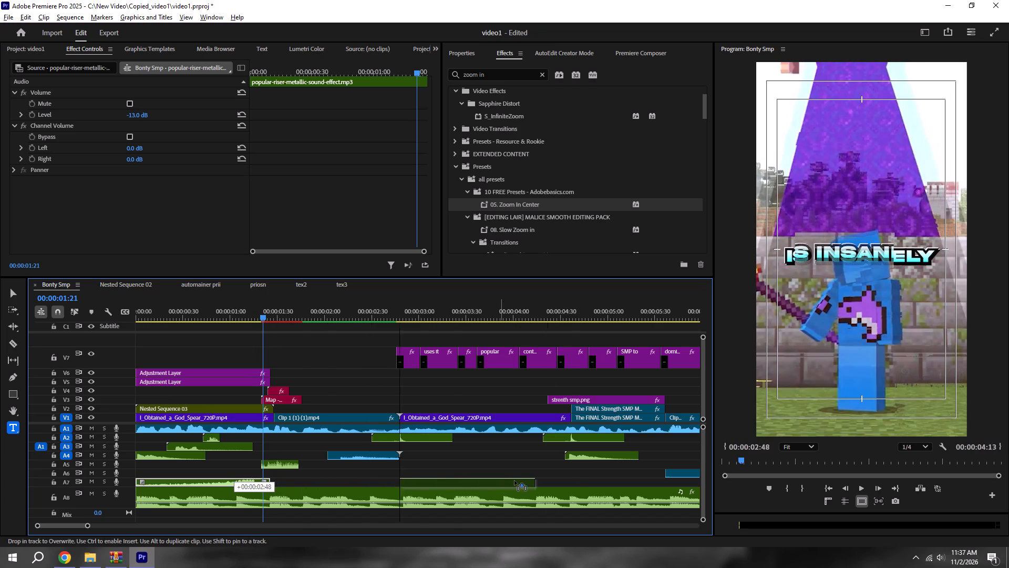
left_click_drag(514, 481, 553, 478, "alt")
key("ctrl+s")
scroll(431, 472, "down", 7, "alt")
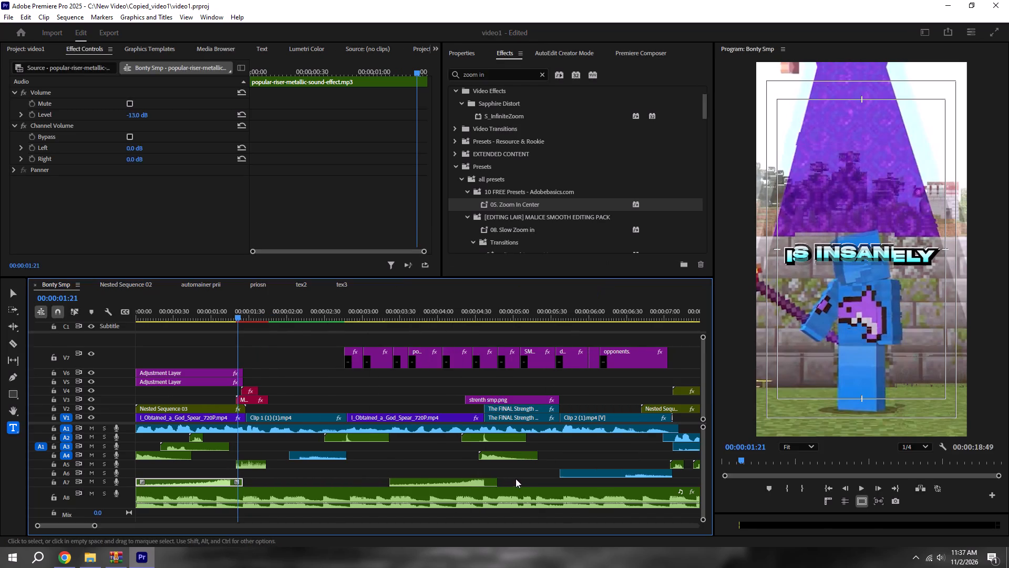
key("ctrl+s")
Play the sequence from the beginning through the Strength SMP title at about 00:00:04:57 to check both risers.
left_click(831, 489)
key("space")
scroll(581, 475, "down", 6, "alt")
scroll(465, 460, "down", 5, "alt")
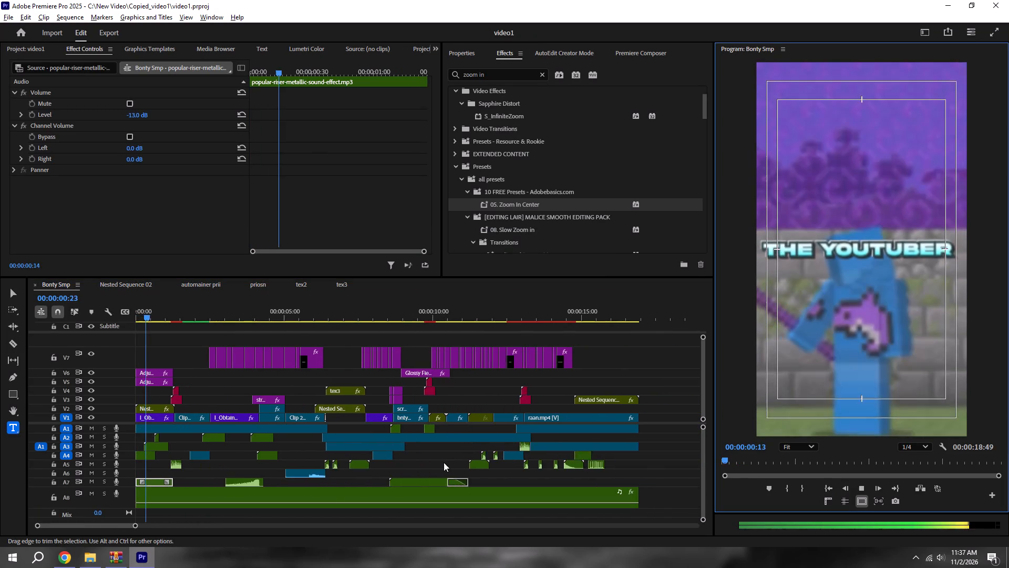
key("space")
scroll(228, 448, "up", 12)
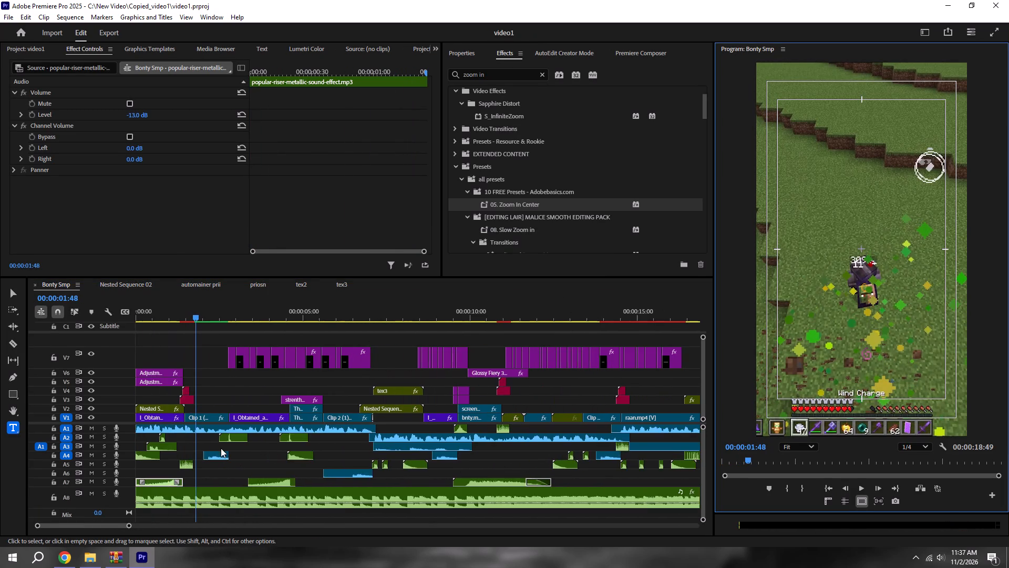
scroll(221, 448, "up", 19)
left_click_drag(198, 311, 78, 305)
key("space")
scroll(179, 345, "down", 5, "alt")
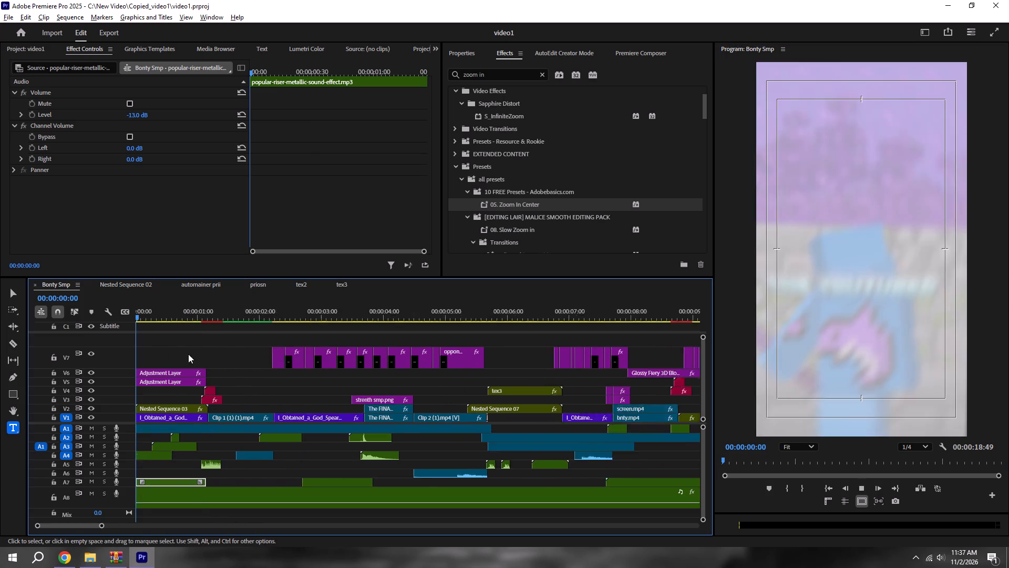
scroll(188, 354, "down", 2, "alt")
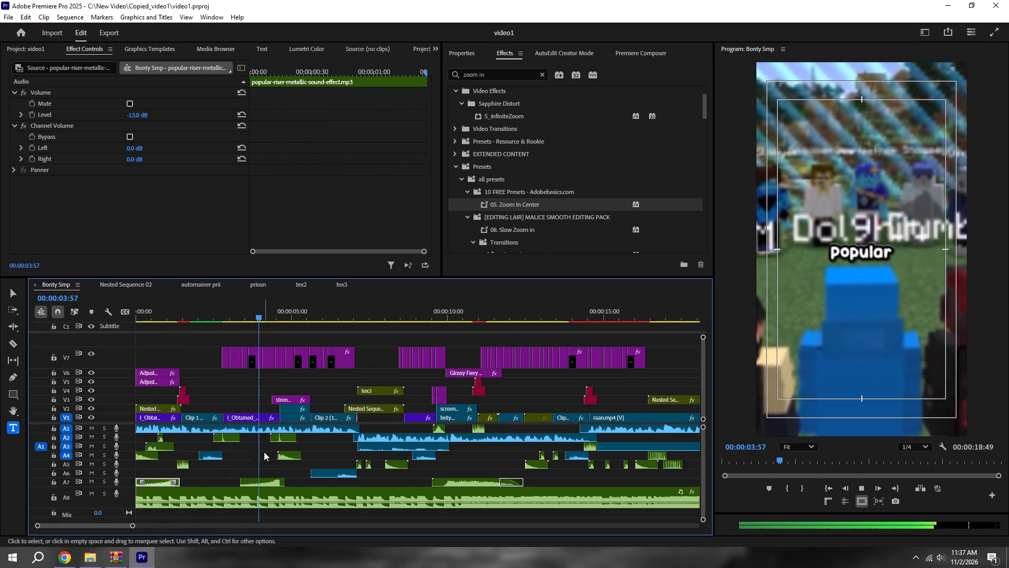
key("space")
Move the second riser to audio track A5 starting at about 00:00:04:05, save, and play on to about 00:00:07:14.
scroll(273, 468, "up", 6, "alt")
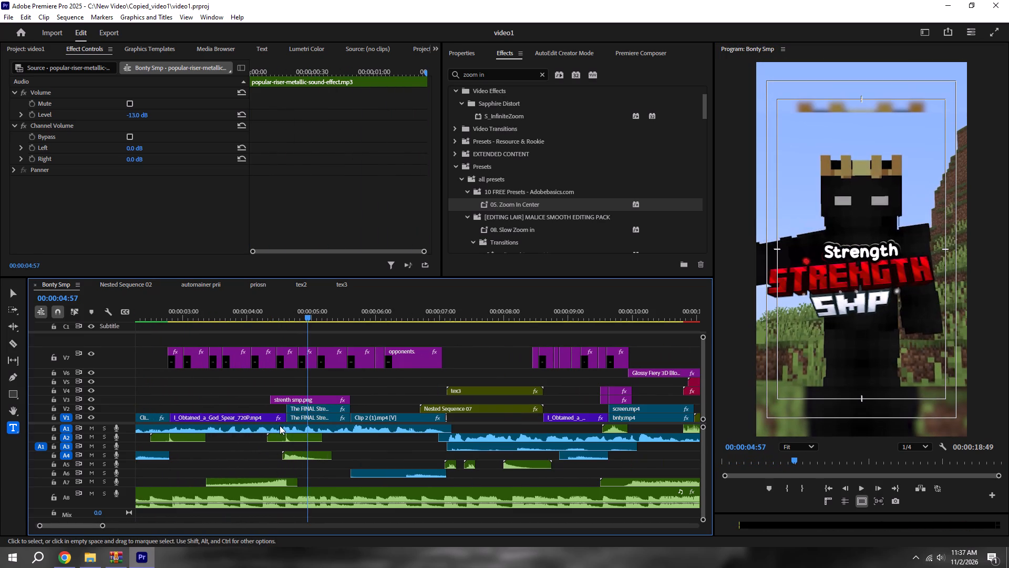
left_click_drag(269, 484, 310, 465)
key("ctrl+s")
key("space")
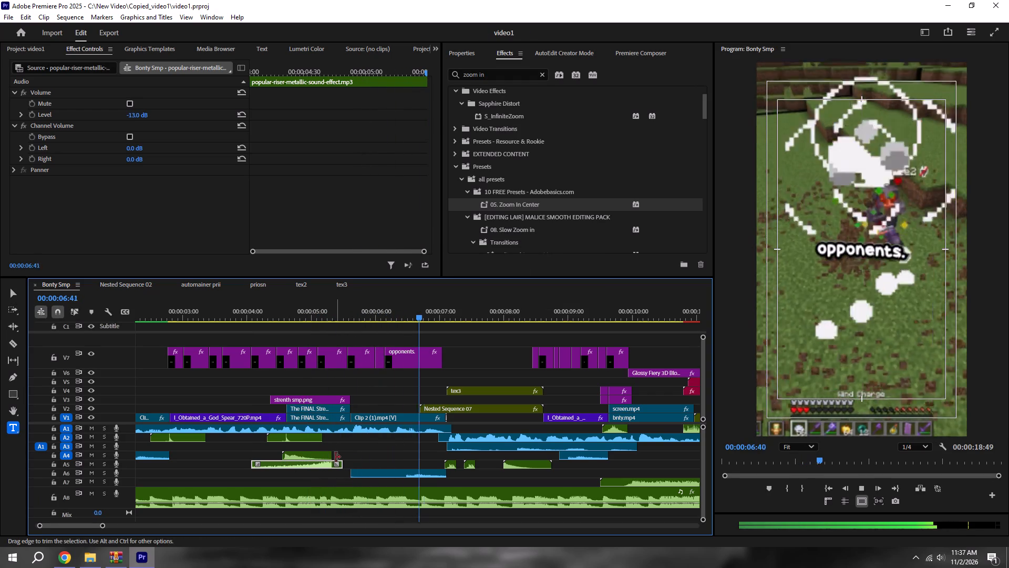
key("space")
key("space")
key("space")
Move the second riser to audio track A4, running from about 00:00:05:57 to 00:00:07:22, and save the project.
left_click_drag(307, 463, 426, 457)
key("ctrl+s")
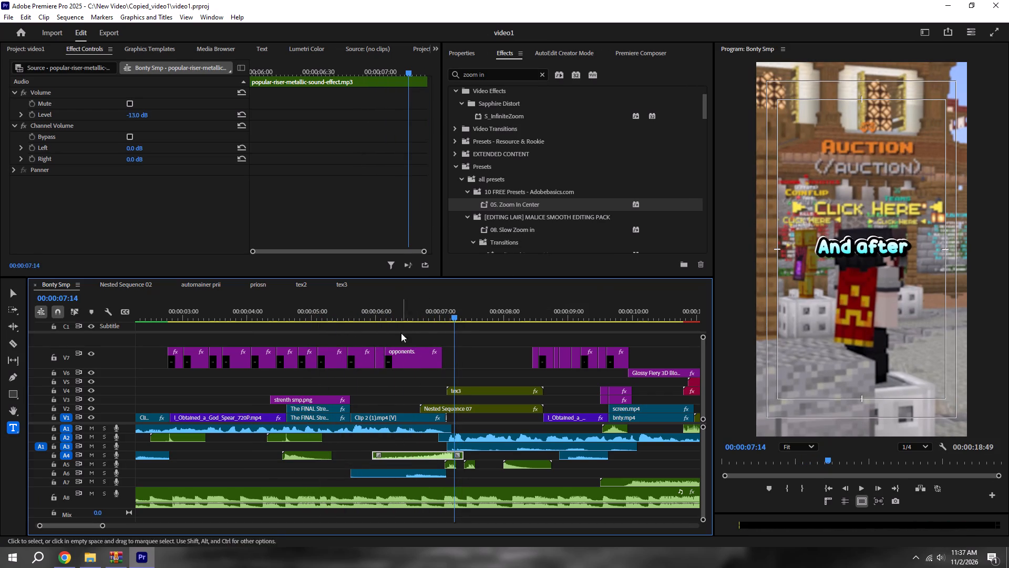
Play from about 00:00:06:00 to the spear caption at 00:00:08:43 to check the moved riser, saving the project.
left_click(394, 316)
key("space")
scroll(463, 429, "up", 5, "alt")
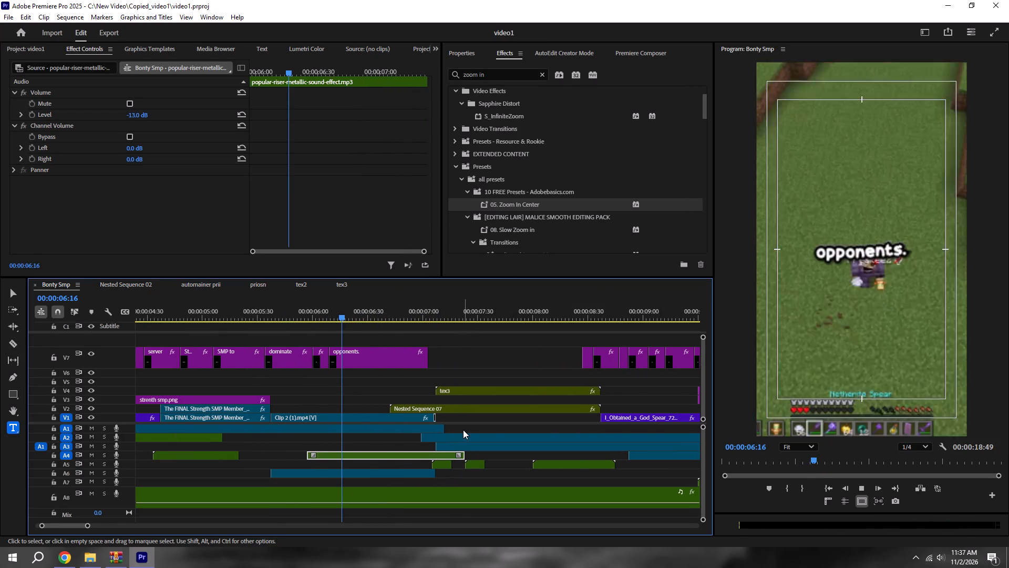
scroll(455, 430, "down", 13, "alt")
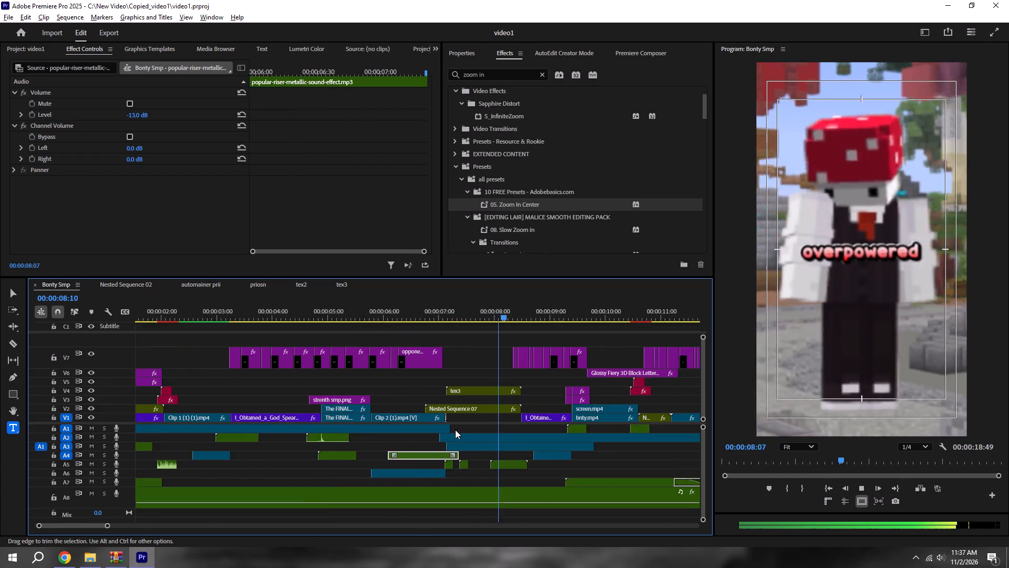
key("ctrl+s")
key("space")
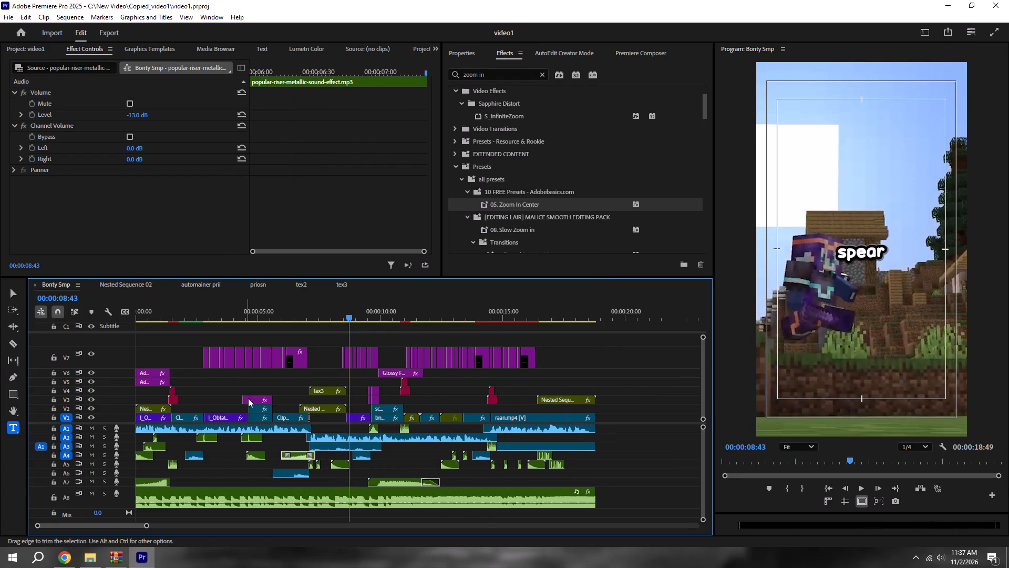
While playing onward, duplicate the riser to audio track A6, extend its start back to about 00:00:12:04, and save.
left_click(398, 449)
key("space")
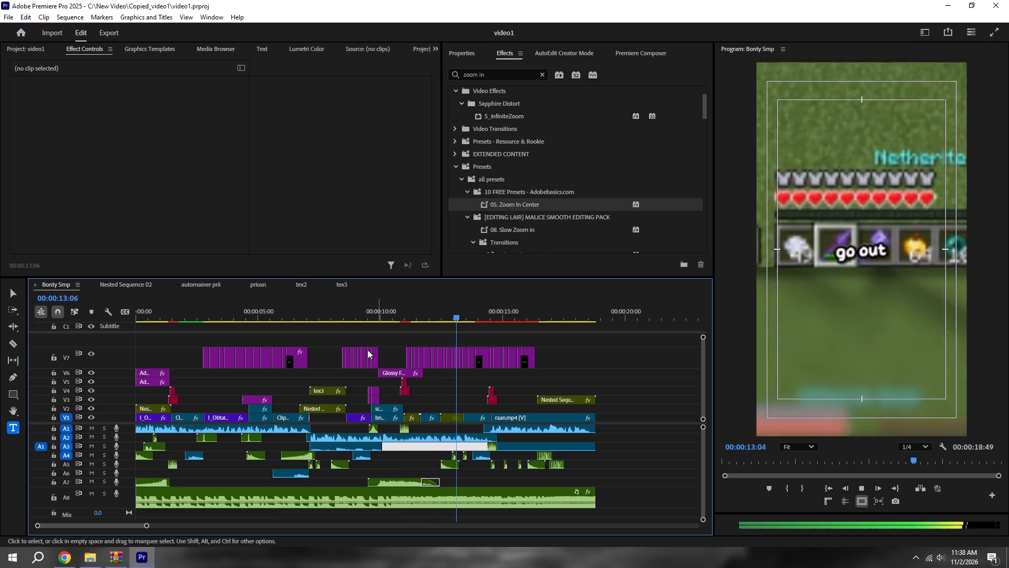
left_click_drag(295, 453, 461, 475, "alt")
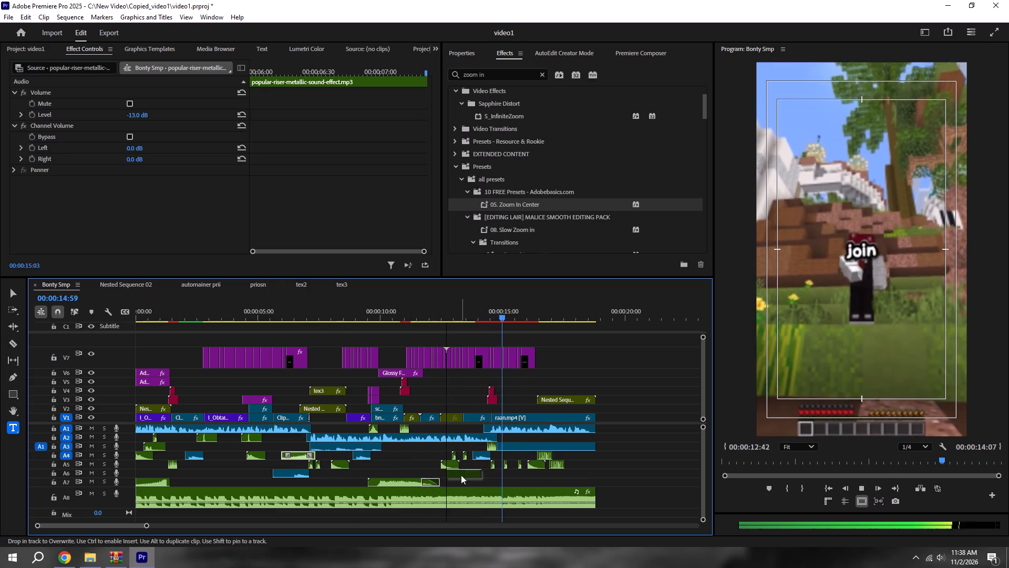
left_click_drag(449, 474, 370, 472)
key("ctrl+s")
Play from 00:00:10:44 to the start of the Nested Sequence 06 clip at about 00:00:16:25 to check the extended riser.
left_click(399, 312)
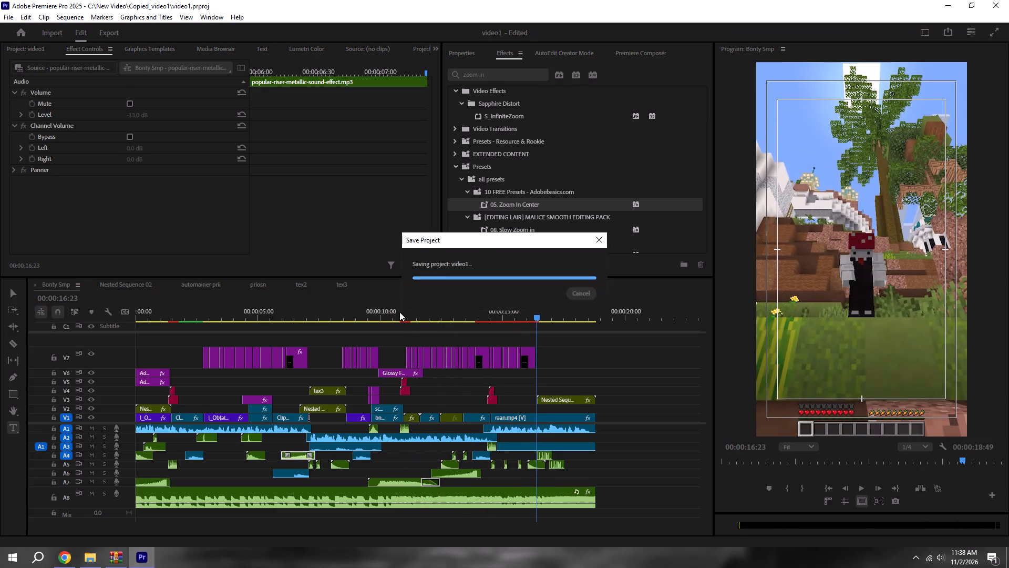
key("space")
left_click(400, 319)
key("space")
scroll(400, 319, "down", 3, "alt")
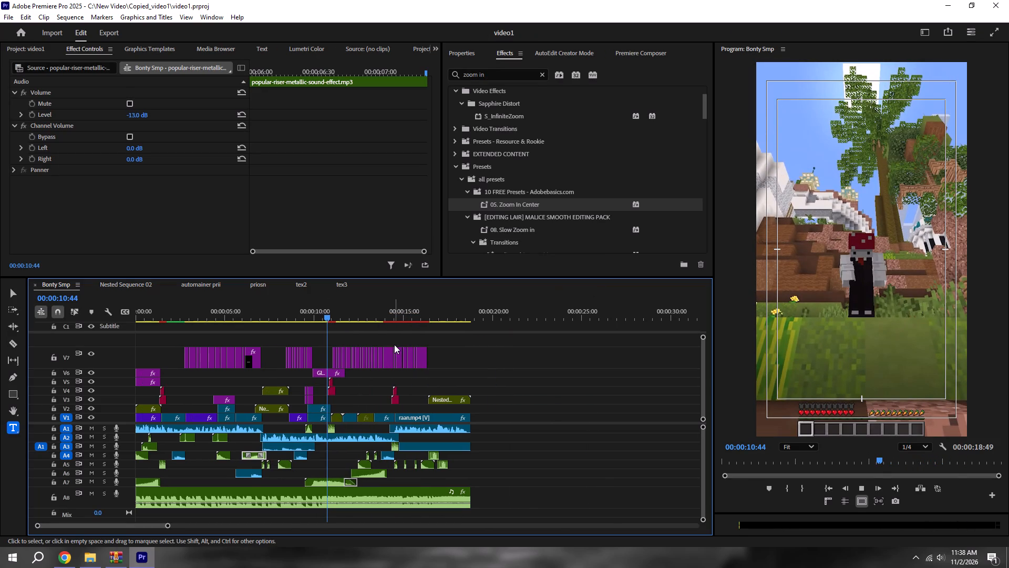
scroll(395, 383, "up", 11, "alt")
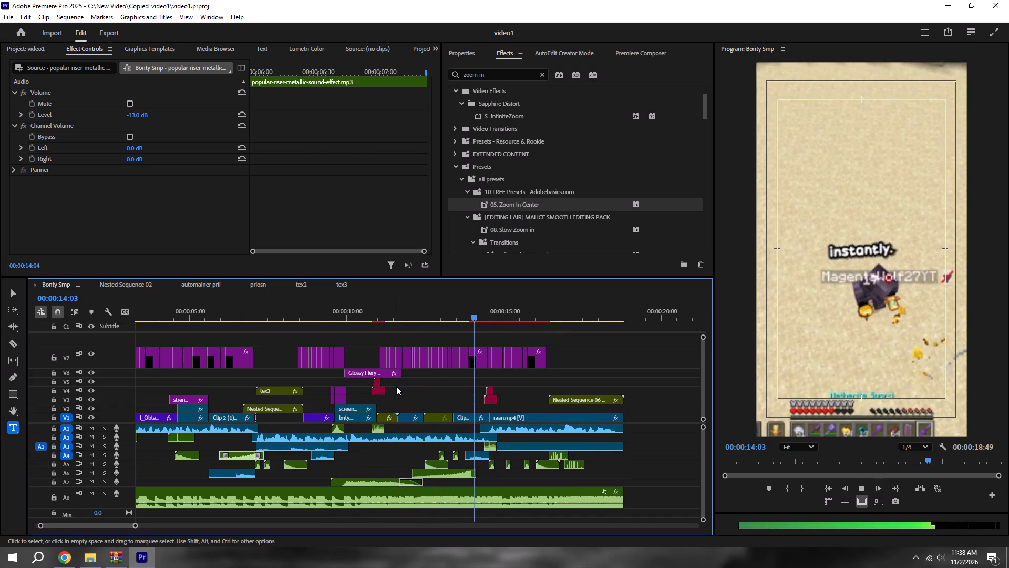
key("space")
left_click(554, 312, "shift")
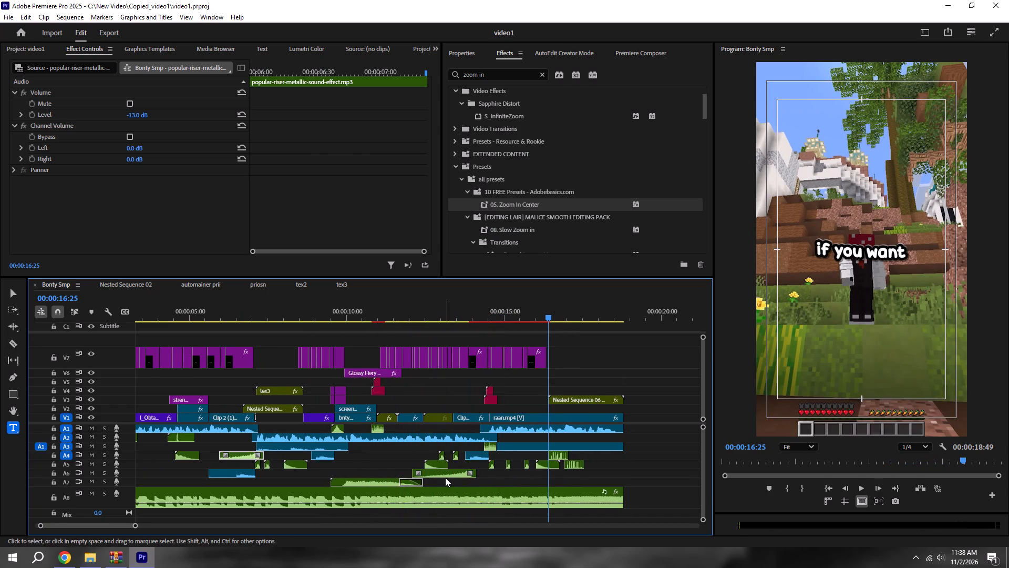
Duplicate the extended riser to audio track A7 so it finishes at the end of the sequence, and save the project.
left_click_drag(447, 476, 598, 479, "alt")
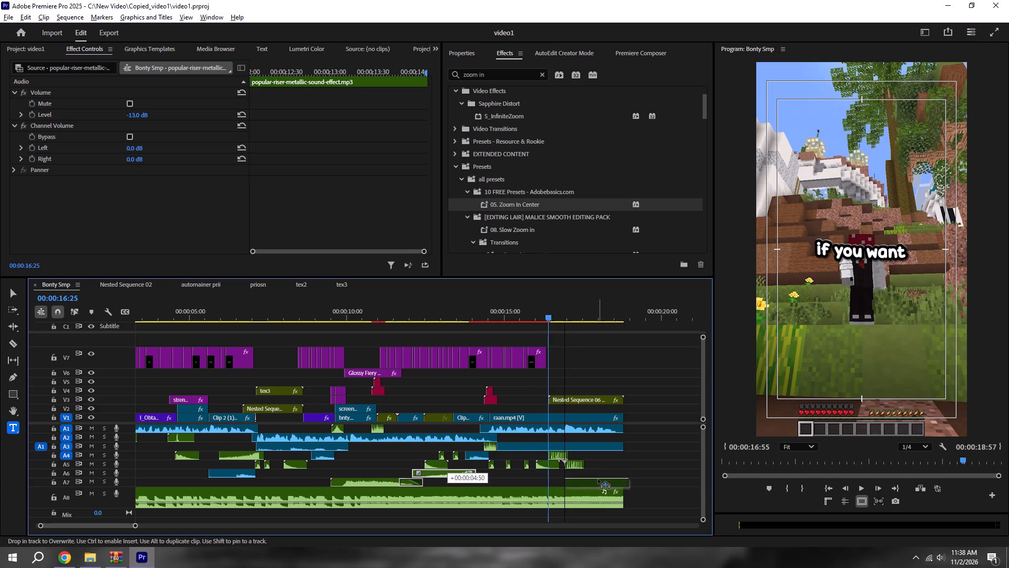
left_click_drag(598, 479, 592, 479, "alt")
scroll(610, 459, "down", 3, "alt")
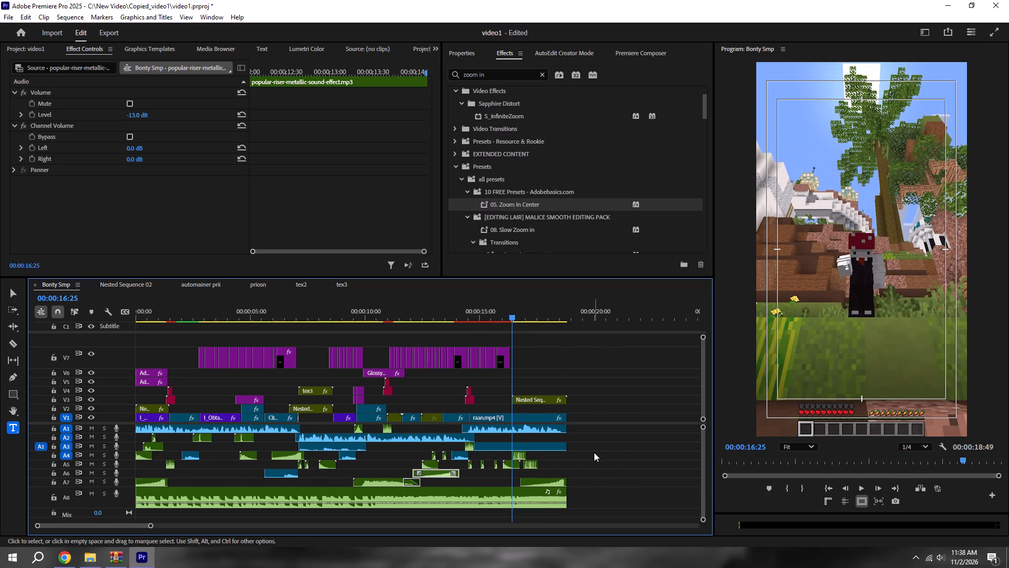
key("ctrl+s")
In the automainer prii sequence, select and copy the two short clips at the very end of tracks V4 and V5.
left_click(205, 284)
scroll(466, 360, "down", 8, "alt")
key("ctrl+s")
left_click_drag(470, 382, 436, 380)
left_click_drag(507, 381, 436, 387)
key("ctrl+c")
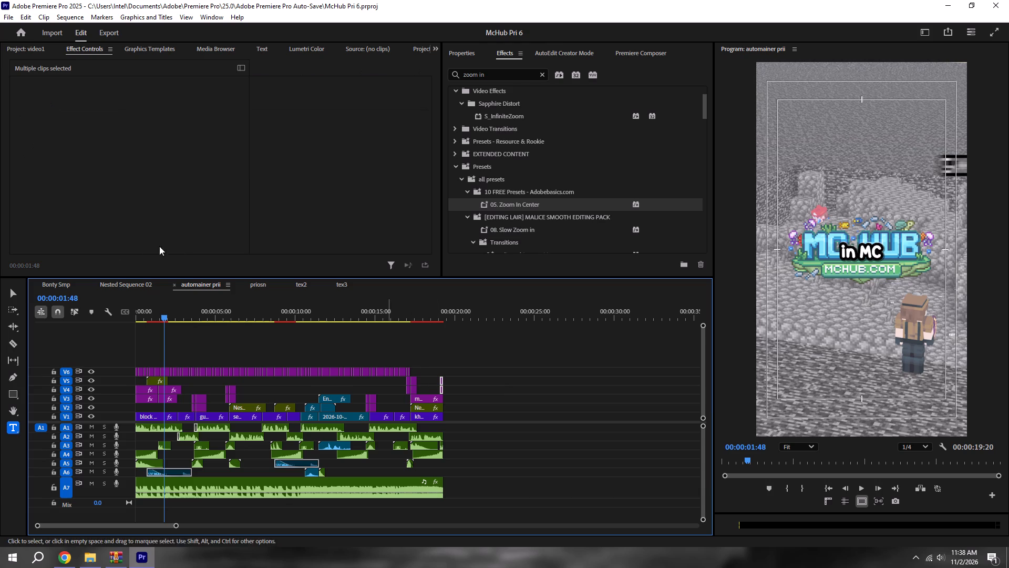
Paste the two copied clips on V4 and V5 of Bonty Smp, align them with the sequence end from about 00:00:18:34, and save.
left_click(60, 285)
scroll(519, 394, "up", 6, "alt")
scroll(582, 376, "up", 4, "alt")
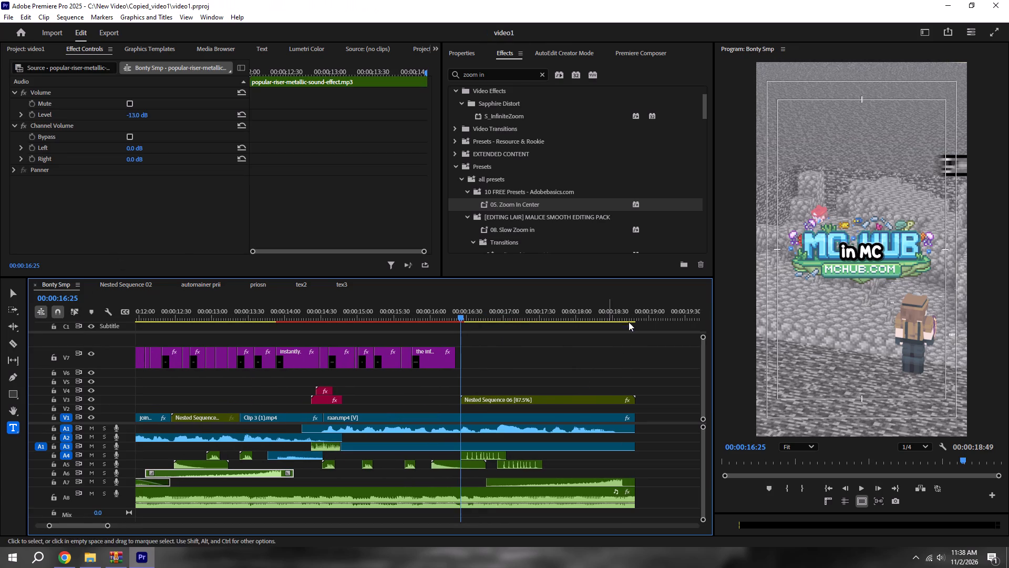
left_click(616, 313)
key("ctrl+v")
scroll(628, 381, "up", 5, "alt")
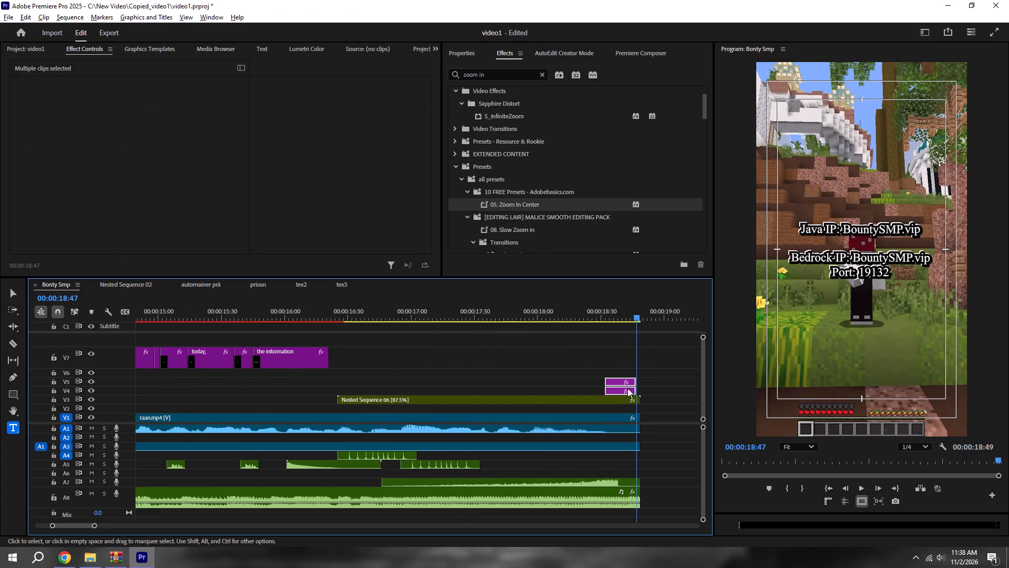
left_click(620, 384)
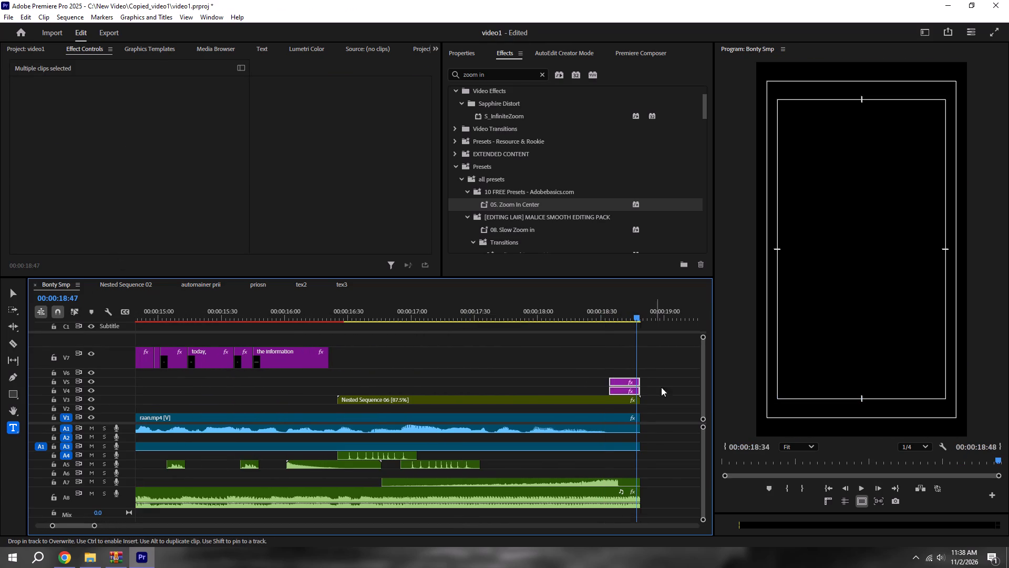
left_click(681, 386)
key("ctrl+s")
key("ctrl+d")
In the automainer prii sequence, select and copy the short Breast Twitch.mp3 sound at the very end of track A3.
left_click(210, 283)
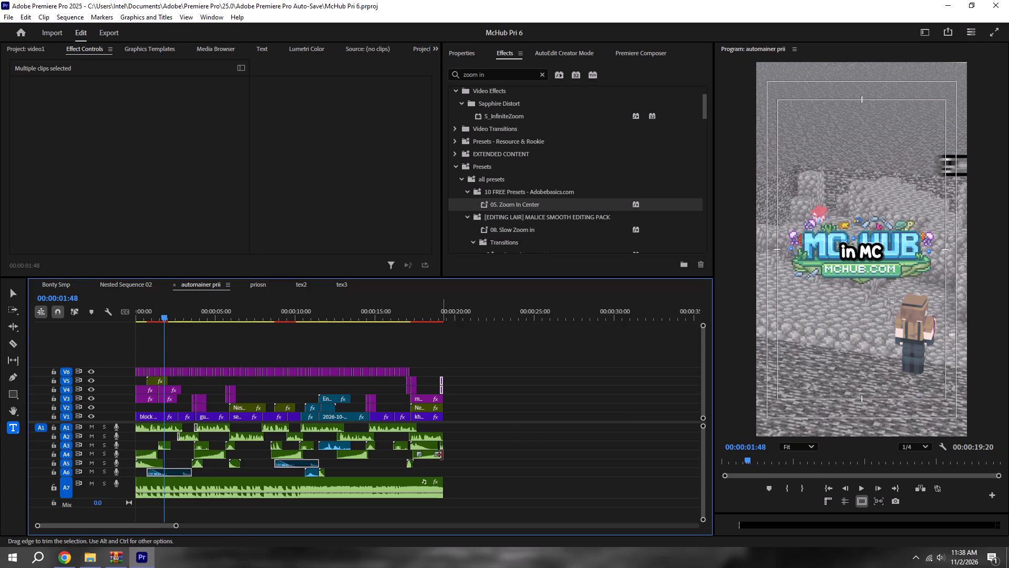
scroll(440, 447, "up", 7, "alt")
left_click_drag(481, 447, 463, 447)
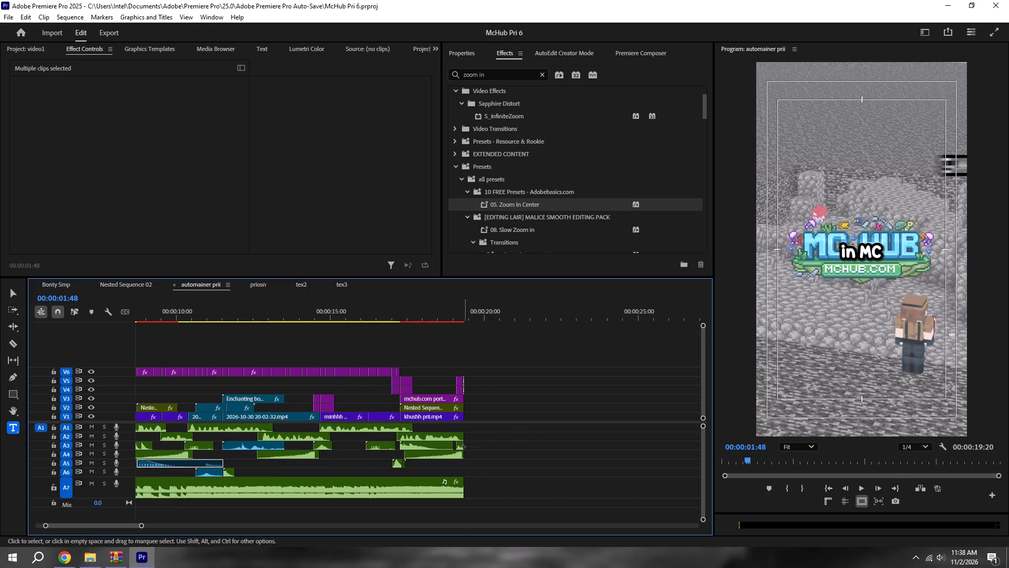
left_click_drag(463, 447, 460, 447)
key("ctrl+c")
Paste the copied sound on track A3 of Bonty Smp at 00:00:18:34 so it finishes at the sequence end, and save the project.
left_click(65, 285)
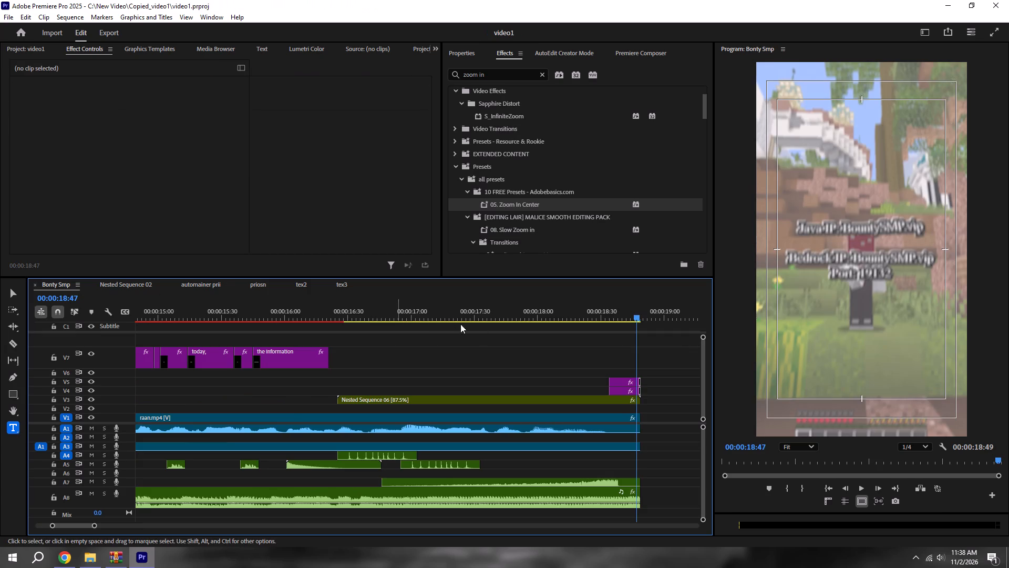
left_click_drag(600, 309, 606, 309, "shift")
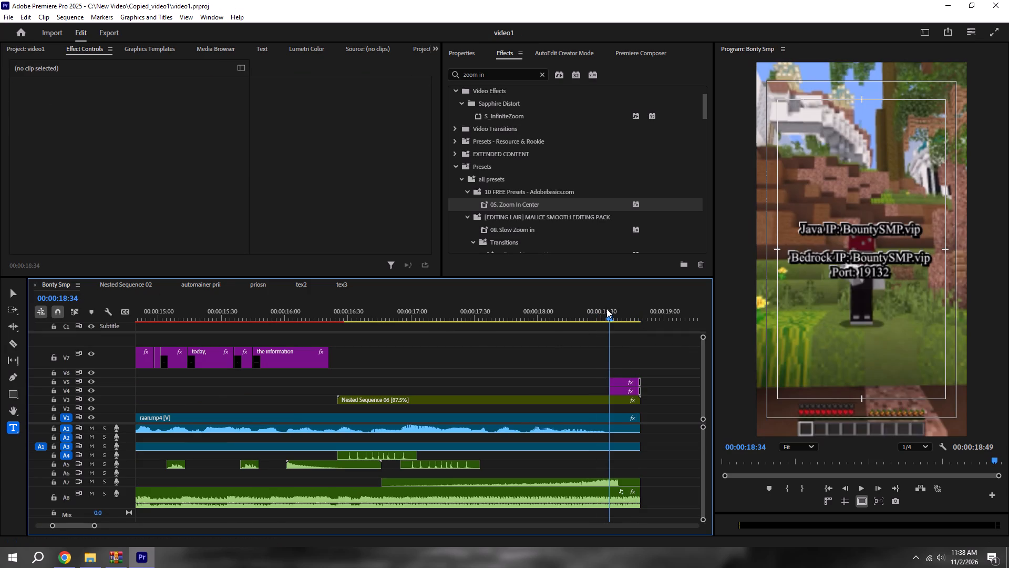
key("ctrl+v")
key("ctrl+d")
key("ctrl+s")
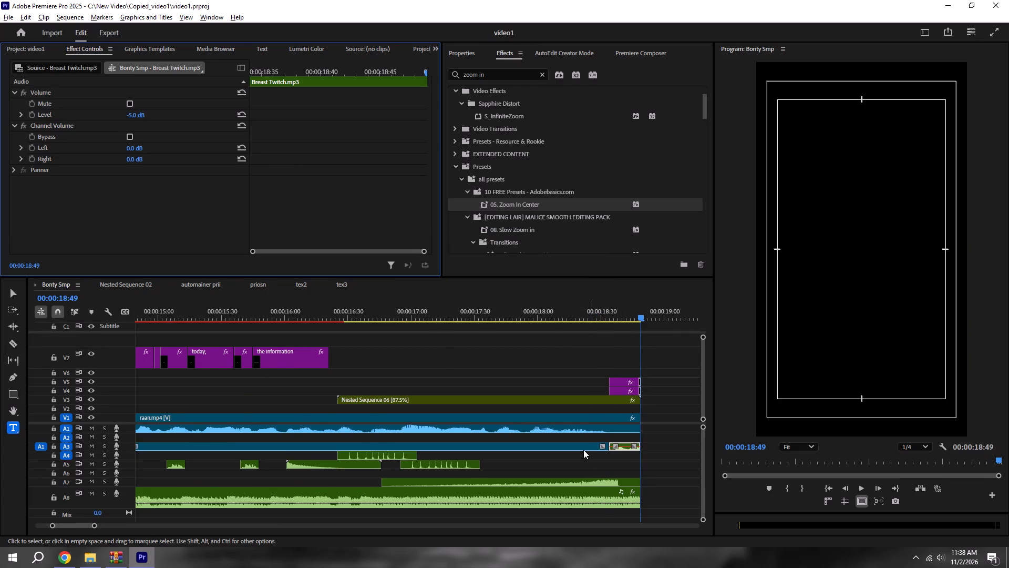
scroll(584, 450, "down", 10, "alt")
key("ctrl+s")
left_click(611, 448)
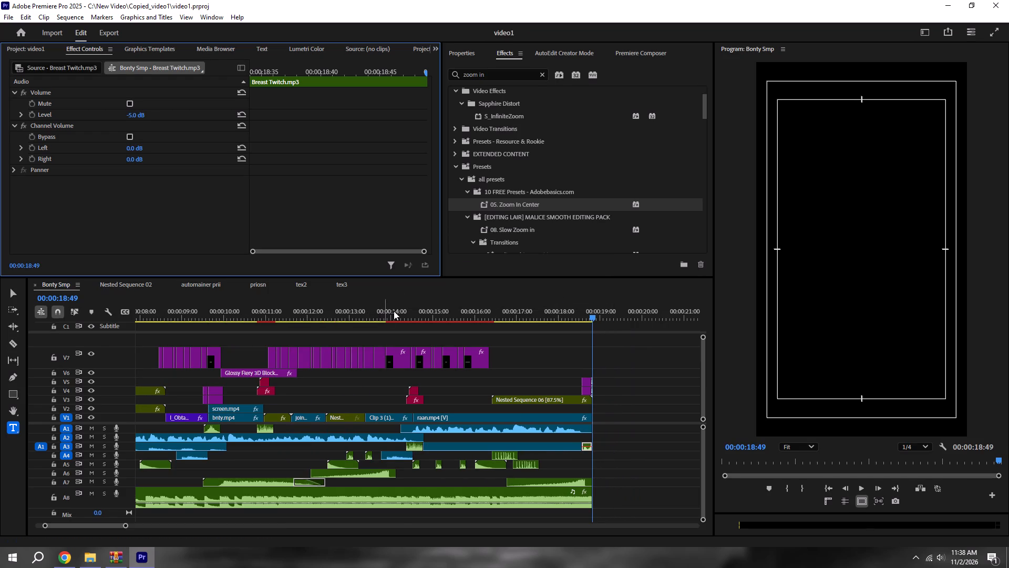
Play Bonty Smp from just after 00:00:14:00 to the end to check the added ending sound, and save.
left_click(398, 309)
key("space")
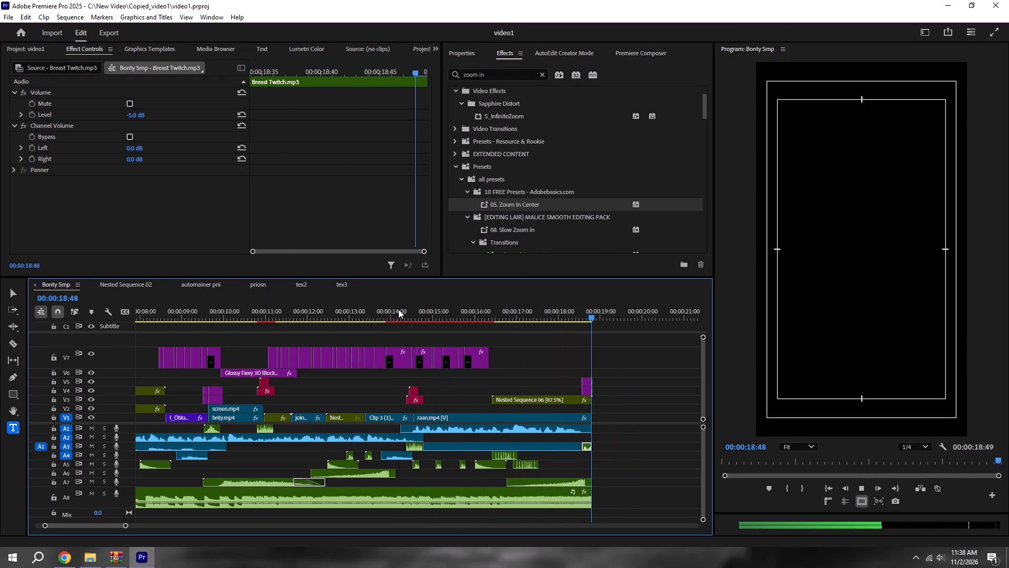
scroll(399, 309, "down", 14, "alt")
key("ctrl+s")
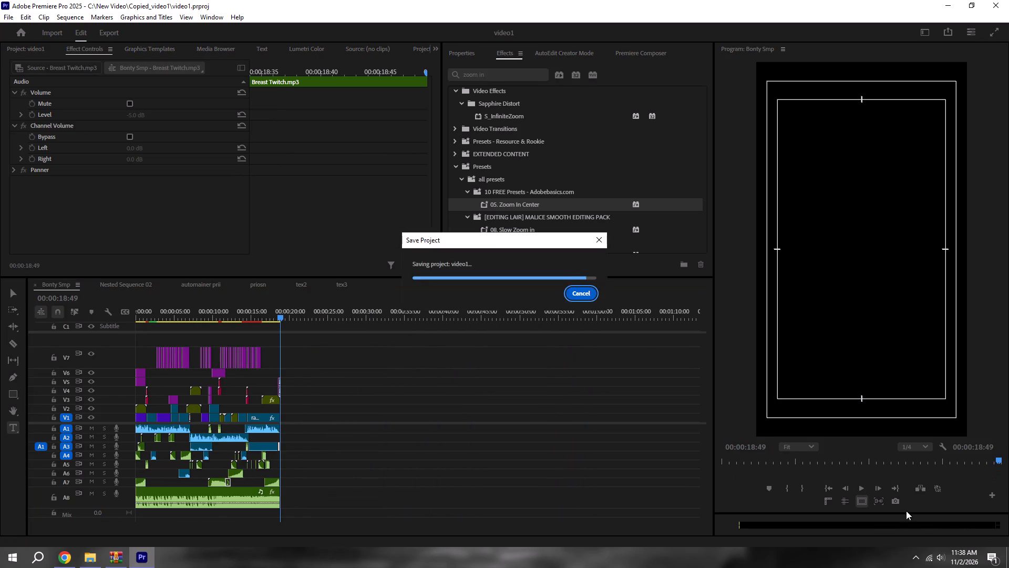
Play the whole Bonty Smp sequence from the beginning, and replay it to about 00:00:16:59 to review the edit.
left_click(824, 486)
key("space")
scroll(560, 435, "down", 4, "alt")
left_click(496, 420)
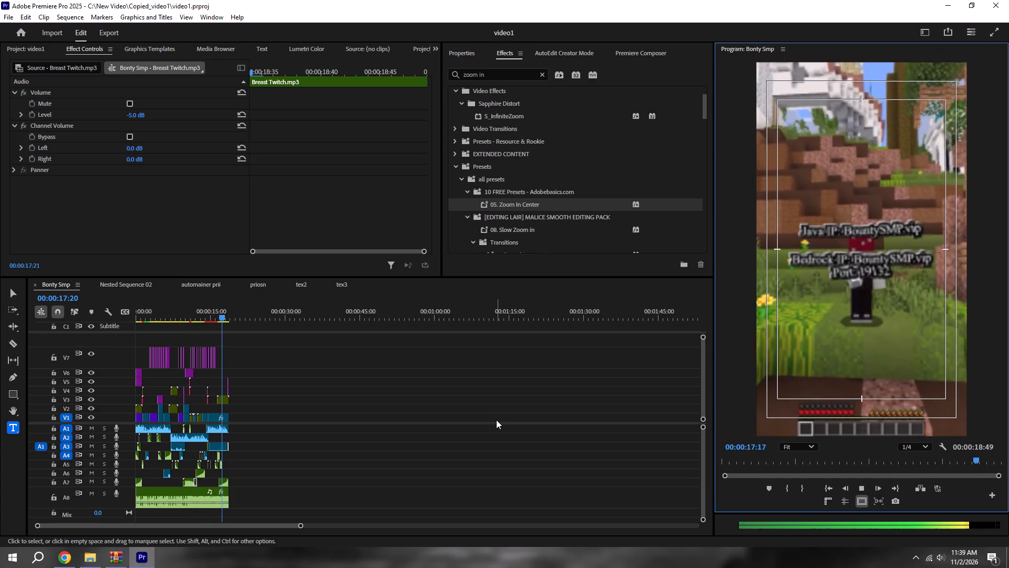
key("space")
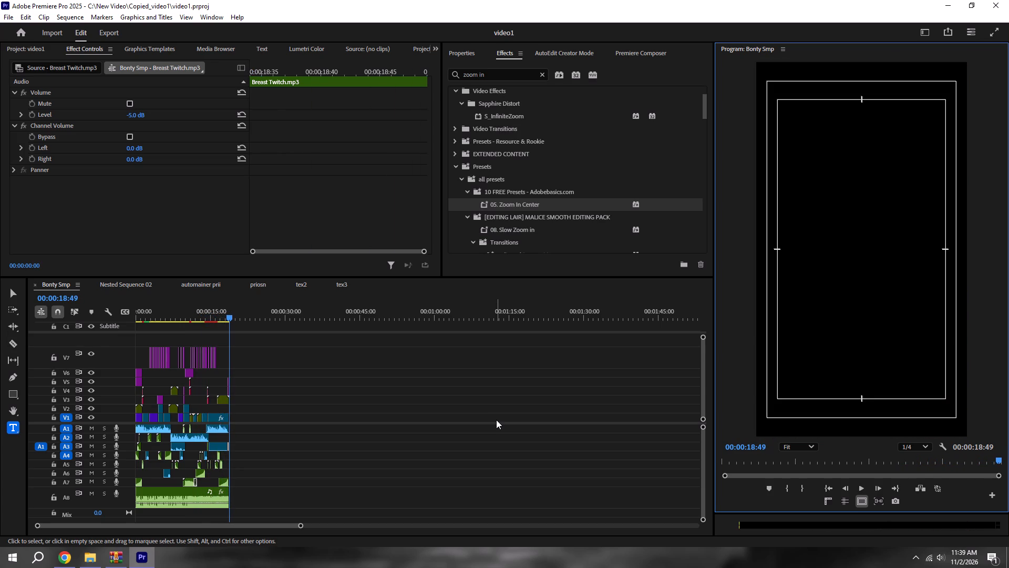
left_click(385, 433)
scroll(348, 429, "up", 19, "alt")
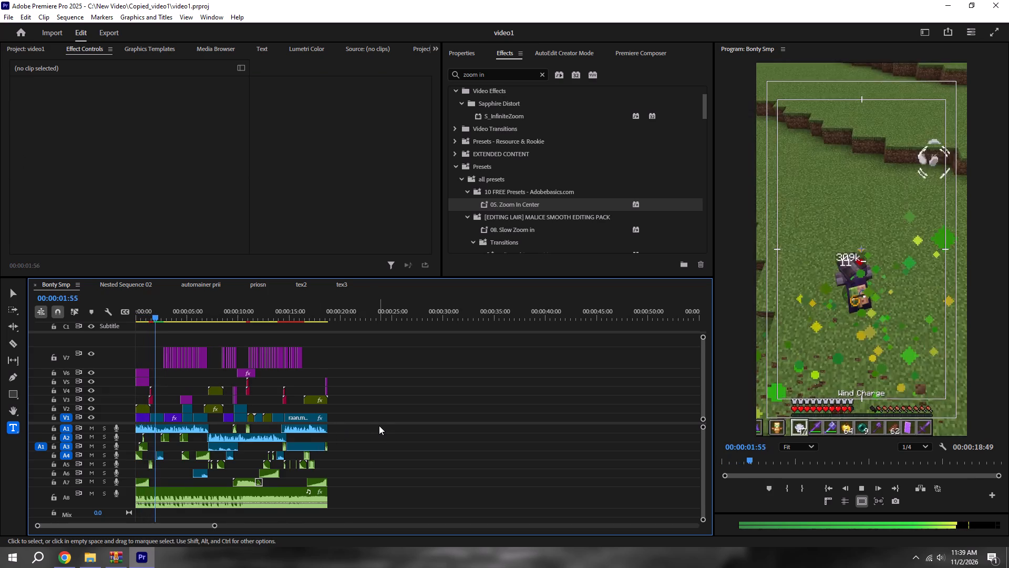
scroll(255, 422, "up", 11, "alt")
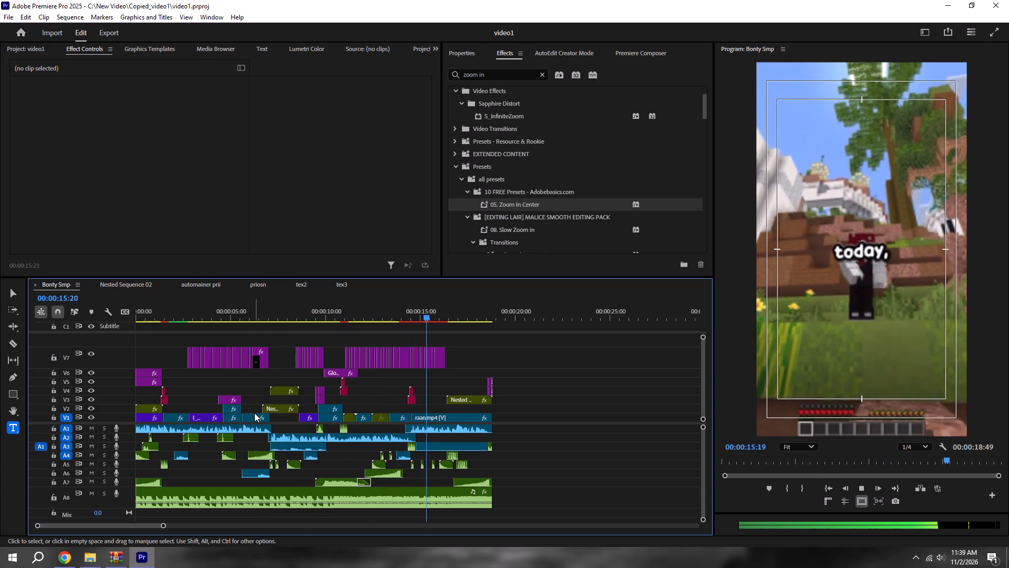
key("space")
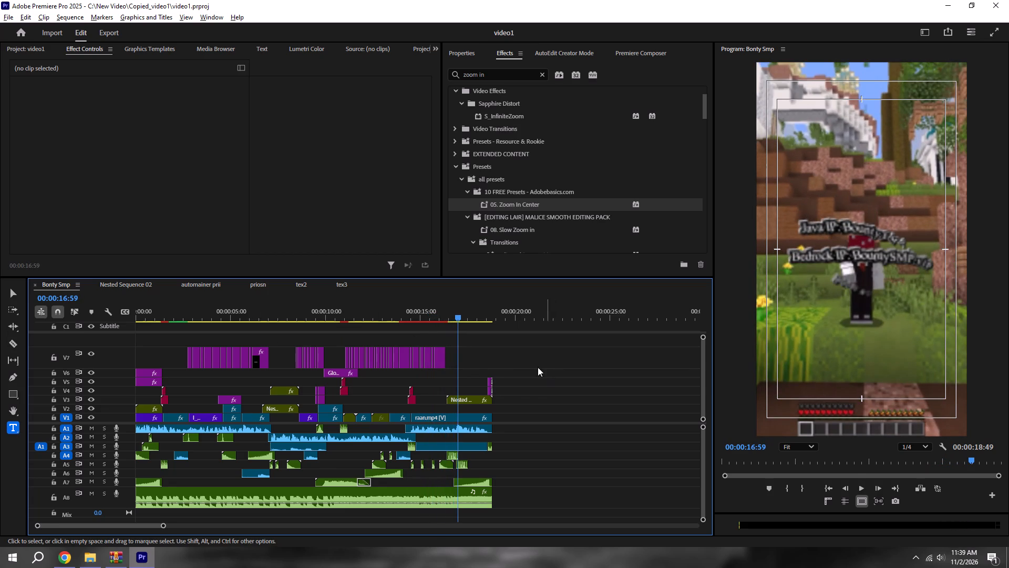
Replay the section from the Glossy Fiery 3D Block Letter clip to about 00:00:15:40 to check its transitions and sounds, and save.
scroll(537, 367, "up", 17, "alt")
left_click_drag(386, 307, 374, 307, "shift")
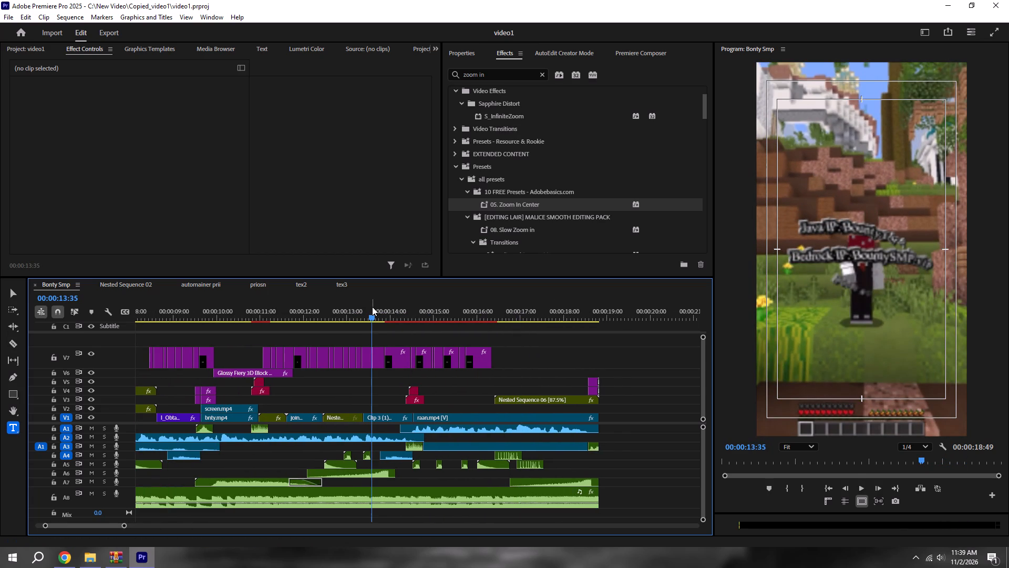
left_click_drag(371, 307, 246, 313)
key("space")
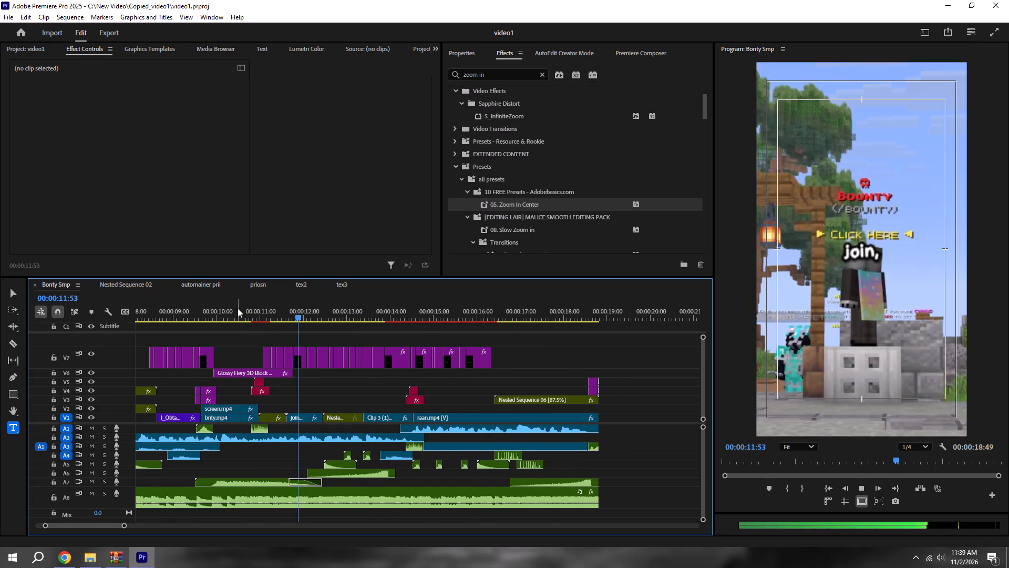
key("space")
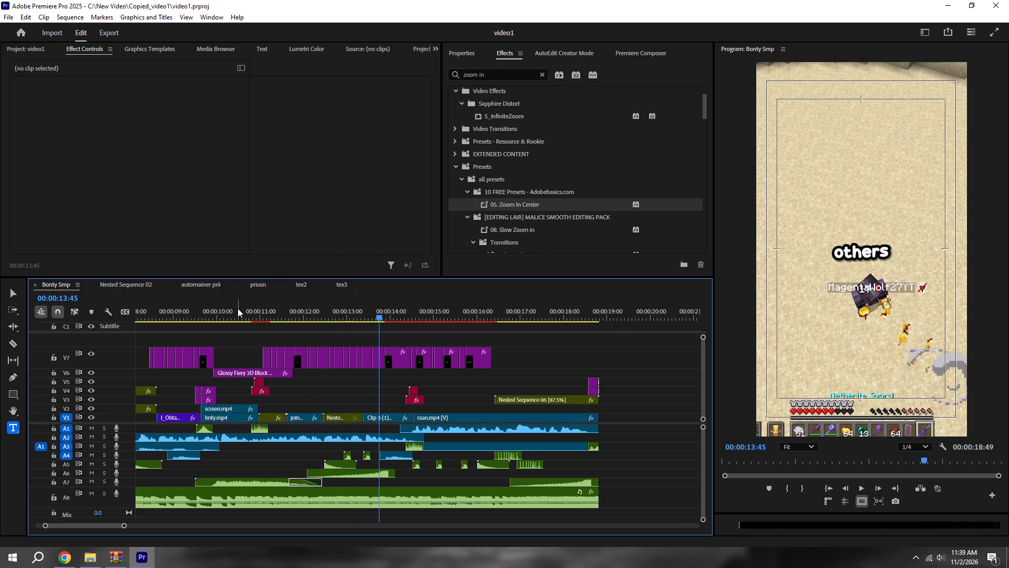
key("ctrl+s")
left_click(286, 311, "shift")
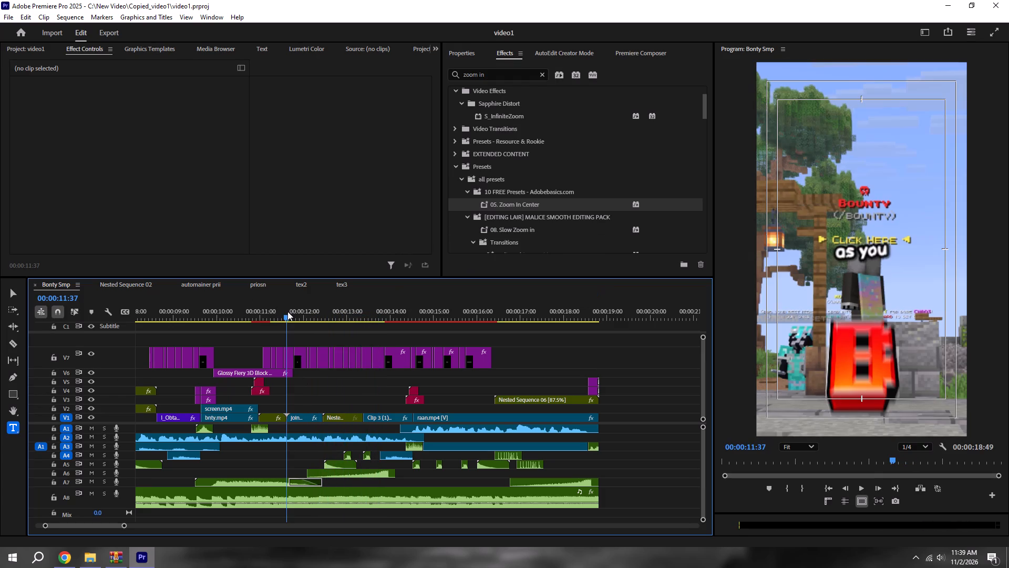
key("space")
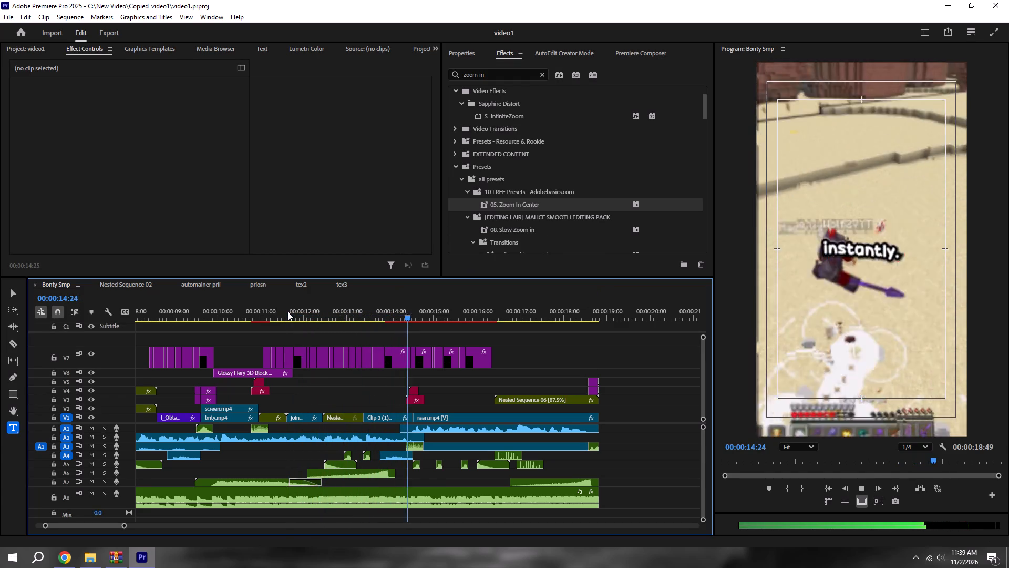
key("space")
key("ctrl+s")
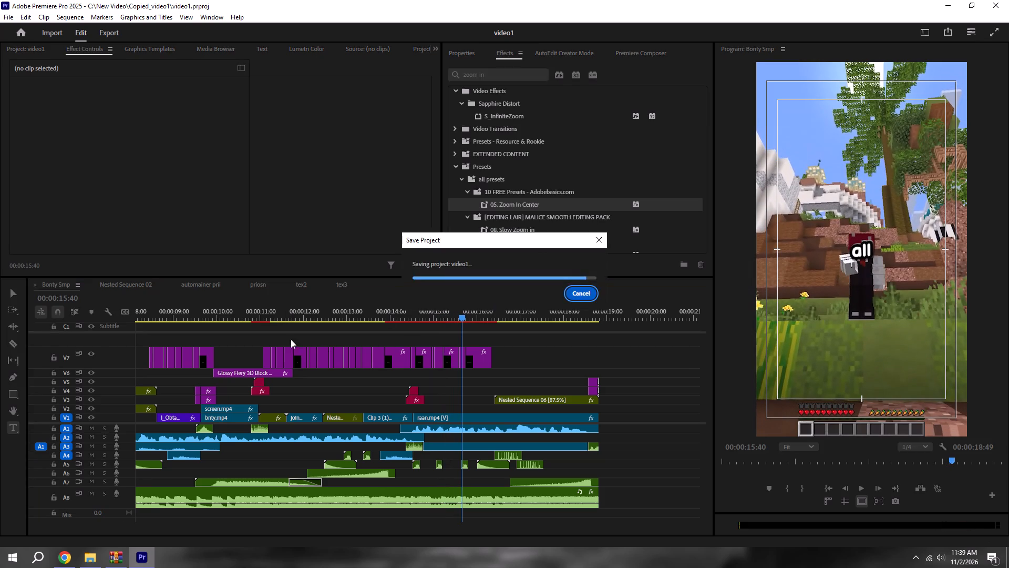
key("ctrl+s")
scroll(273, 320, "down", 7, "alt")
key("ctrl+s")
Play Bonty Smp repeatedly from the beginning to review captions, effects and sound, saving the project between playbacks.
left_click(827, 485)
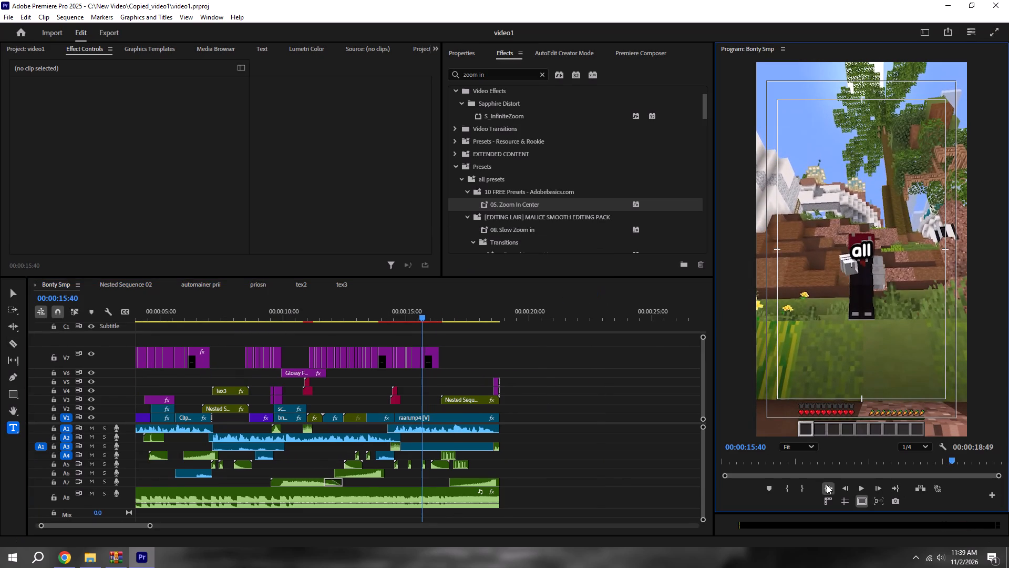
key("space")
scroll(512, 475, "down", 5, "alt")
left_click(504, 389)
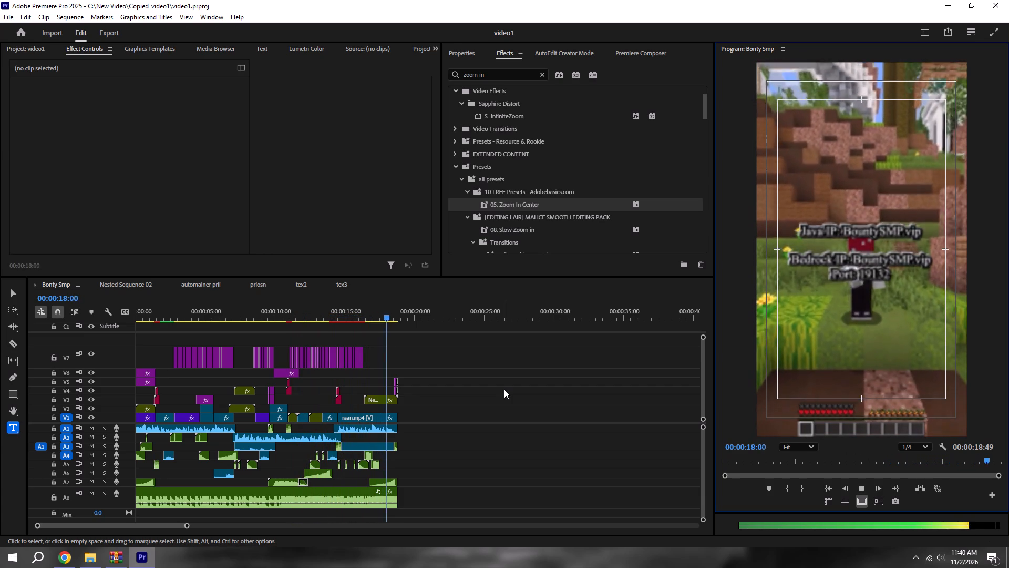
key("space")
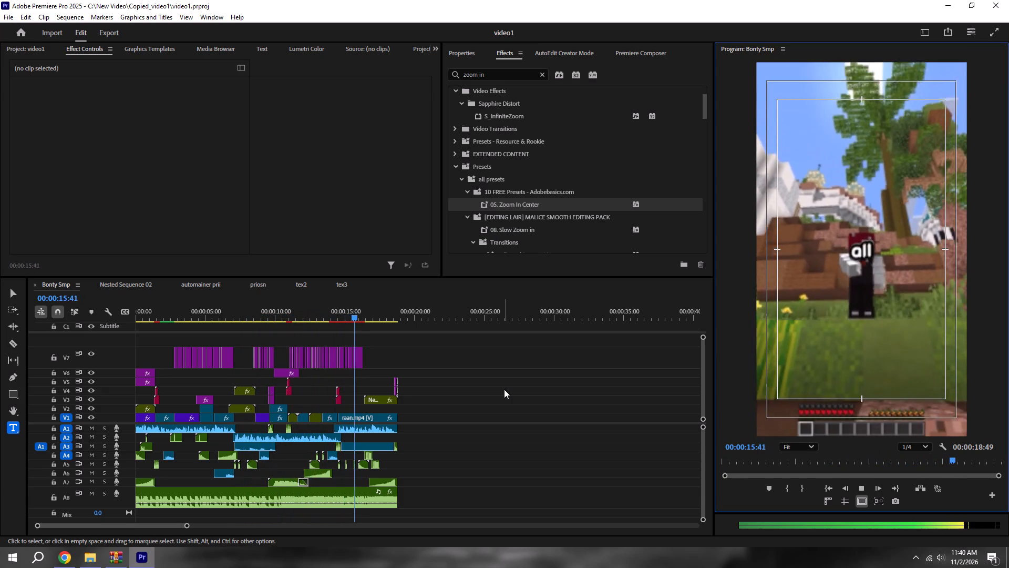
key("space")
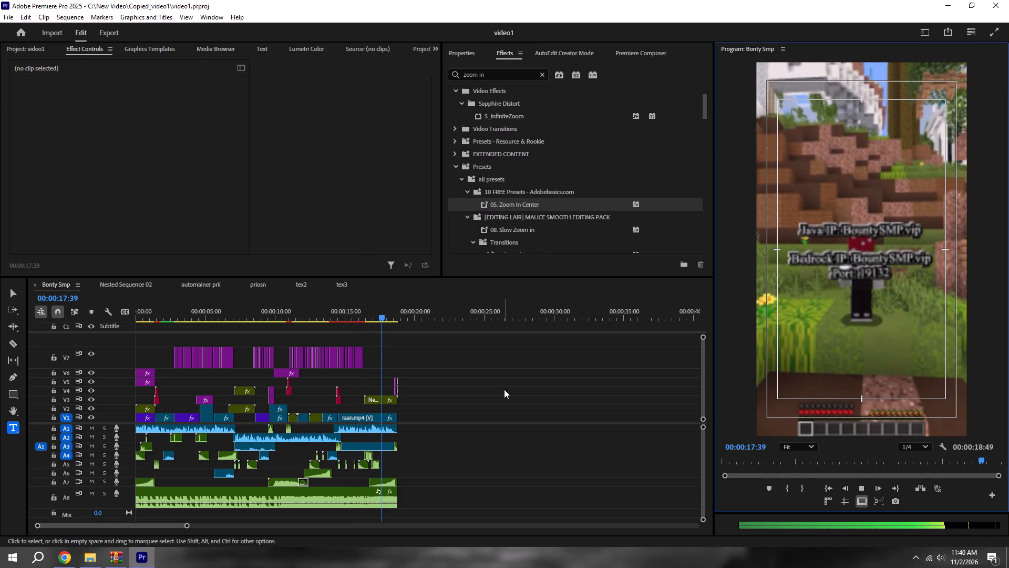
scroll(423, 475, "down", 7, "alt")
key("ctrl+s")
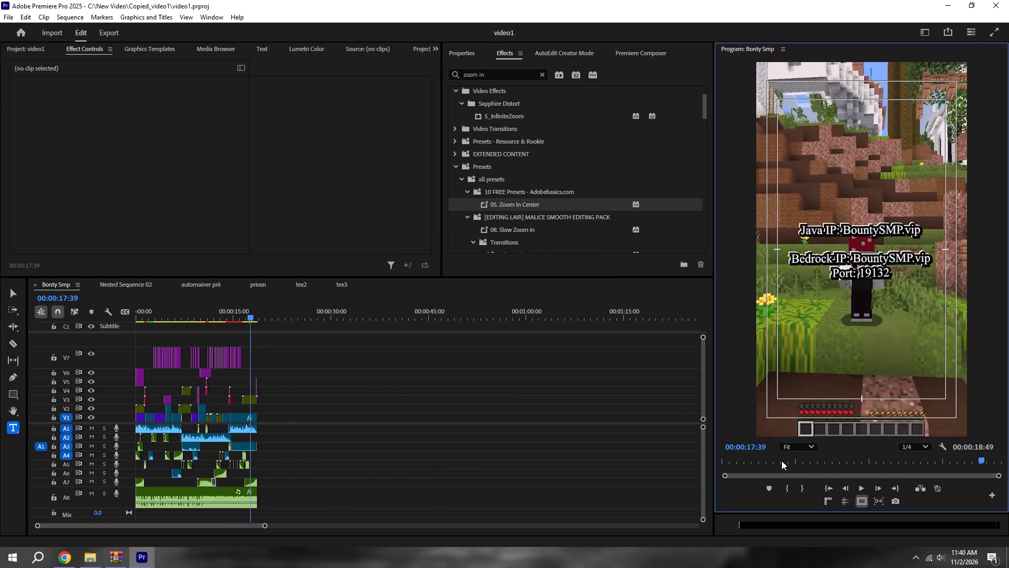
left_click(833, 486)
key("space")
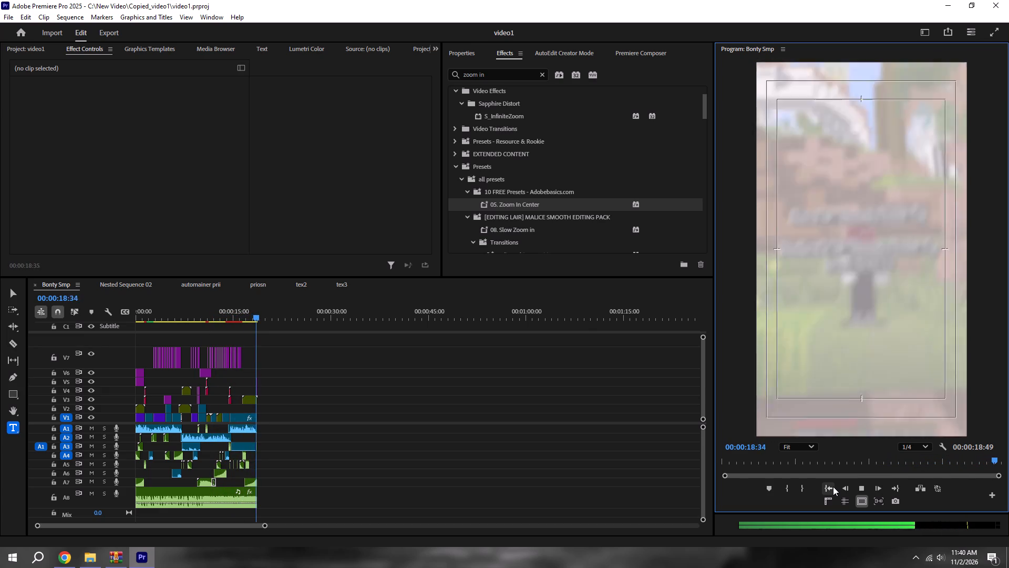
key("space")
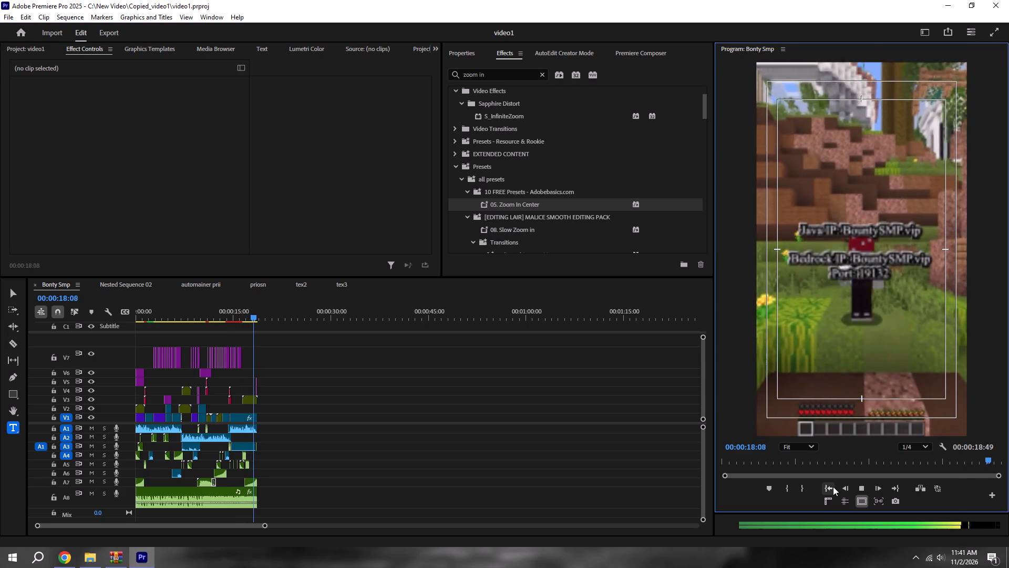
key("space")
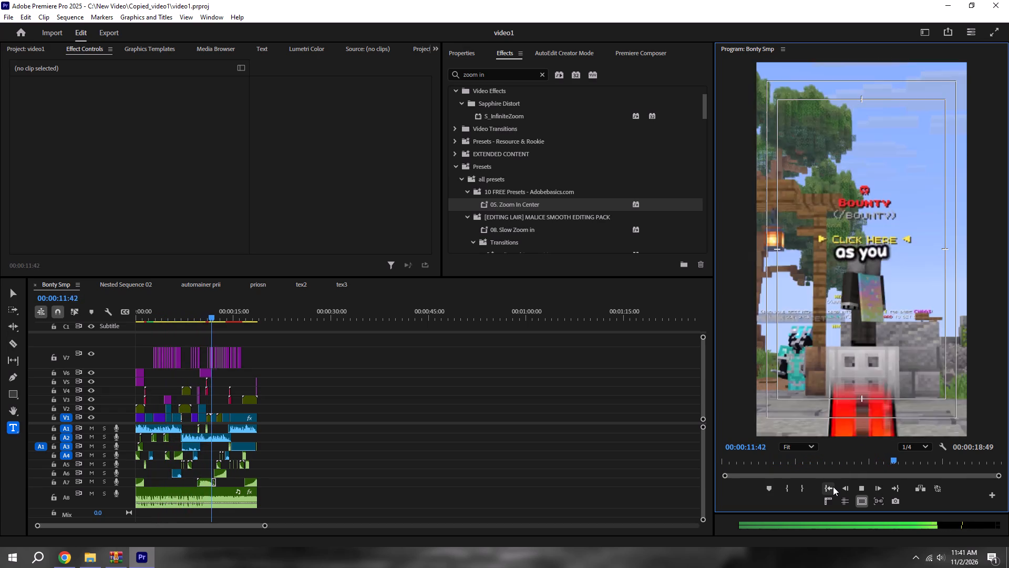
key("space")
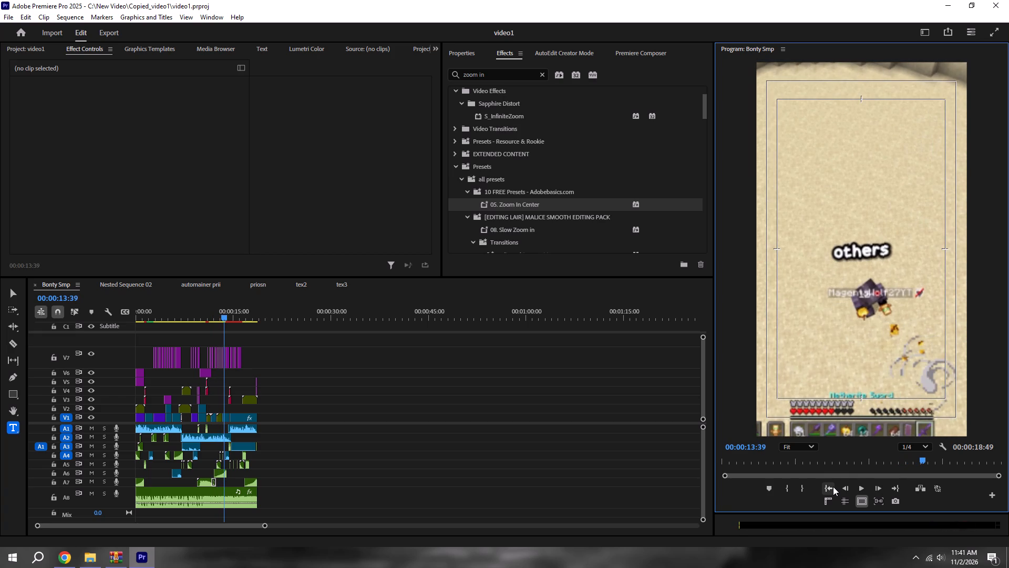
Replay the transition into the screen.mp4 and bnty.mp4 clips, between about 00:00:09:04 and 00:00:10:52, and save the project.
scroll(270, 451, "up", 20, "alt")
scroll(270, 451, "up", 3, "alt")
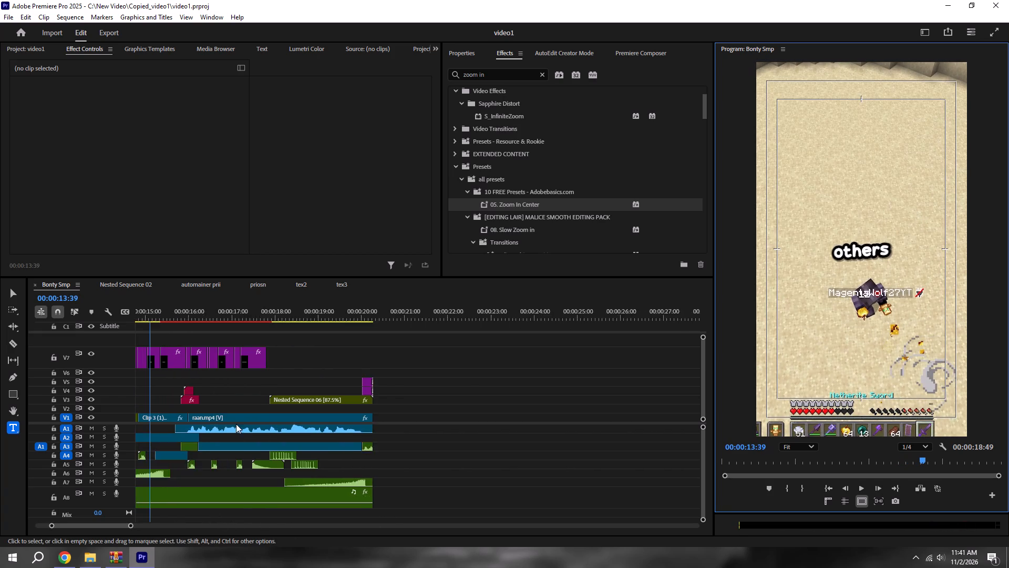
scroll(236, 424, "up", 12, "alt")
key("ctrl+s")
left_click(163, 309)
key("space")
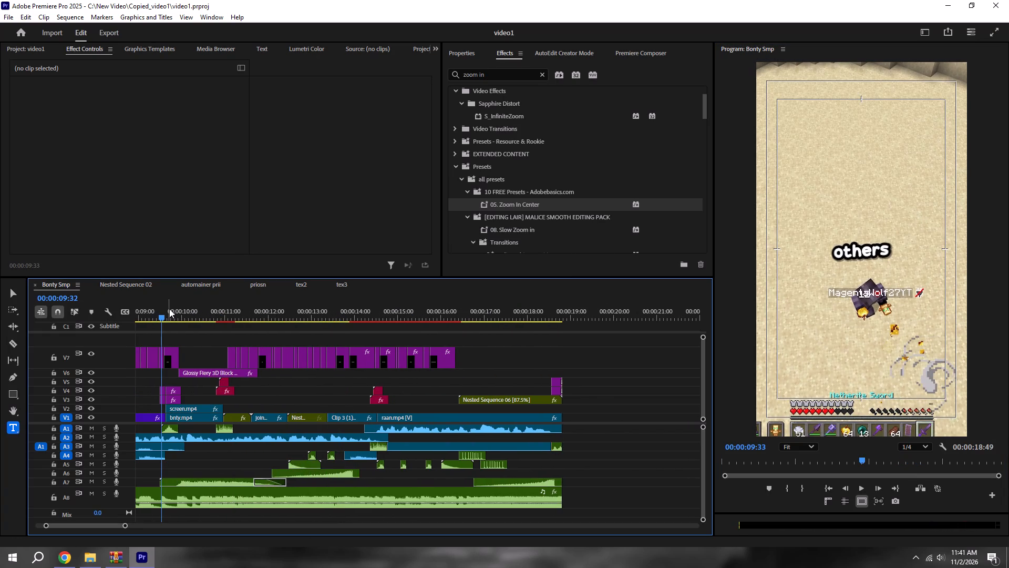
left_click(306, 394)
key("space")
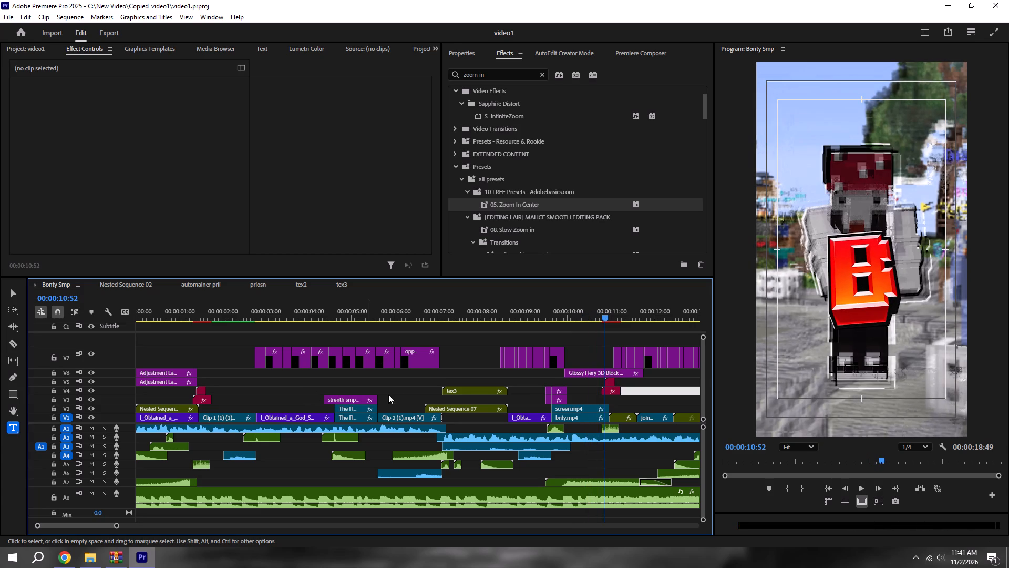
scroll(582, 405, "up", 4, "alt")
key("ctrl+s")
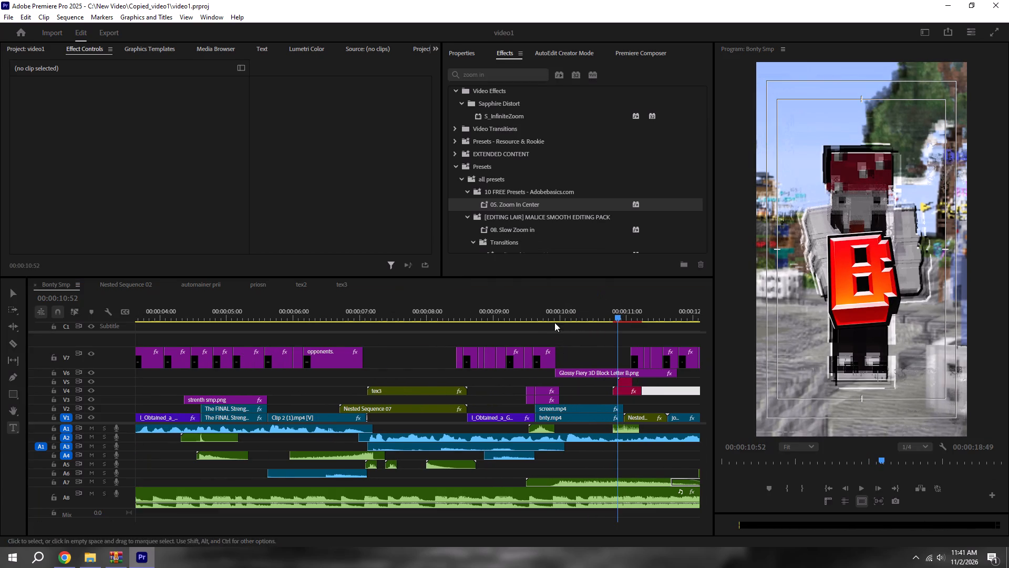
left_click(554, 318)
left_click_drag(549, 317, 511, 309)
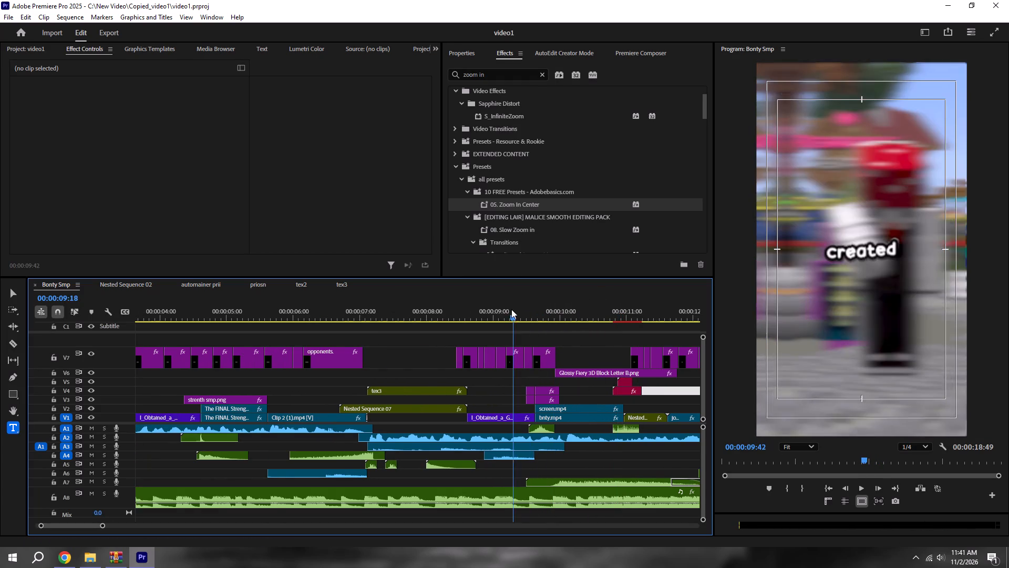
left_click_drag(511, 309, 499, 307)
key("space")
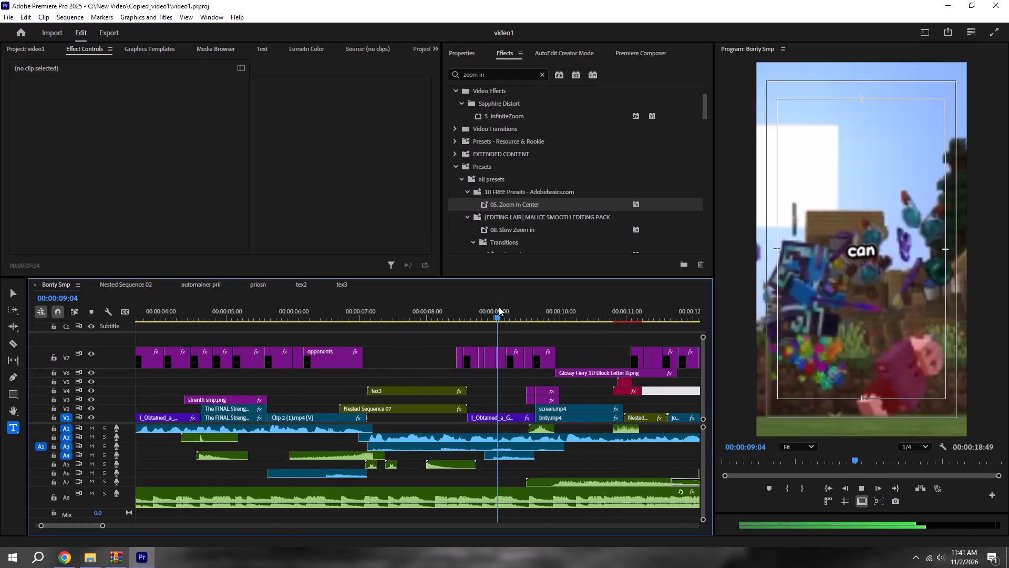
key("space")
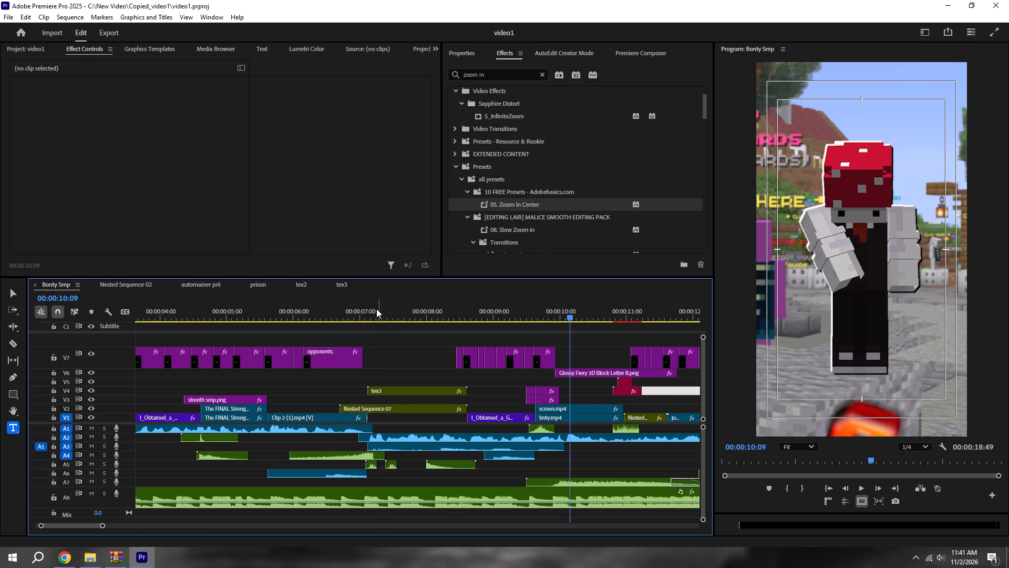
Find the zoom presets, apply 06. Zoom Out Center to the I_Obtained_a_God_Spear clip at about 00:00:08:57, and replay it.
left_click(376, 309, "shift")
key("space")
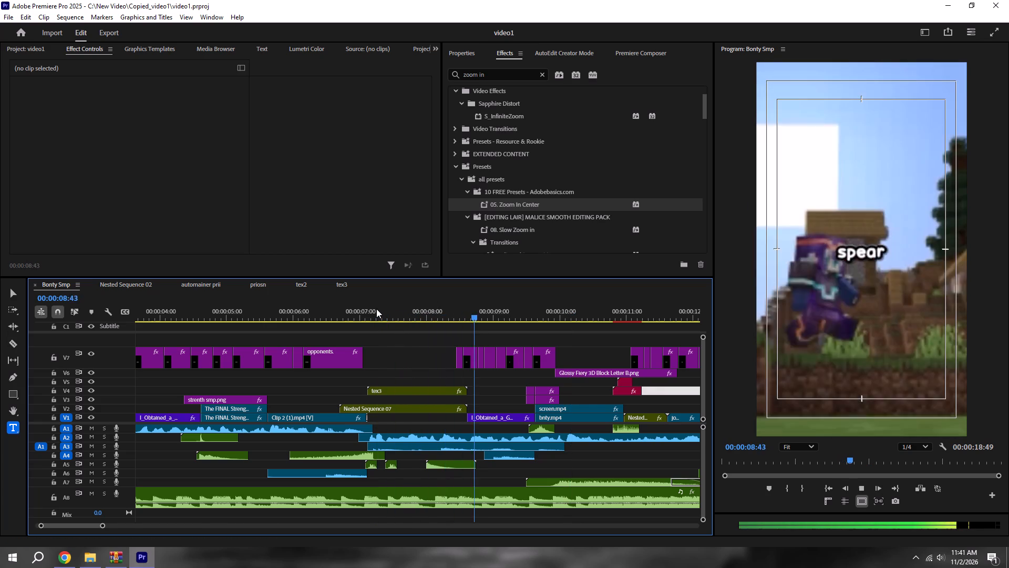
key("space")
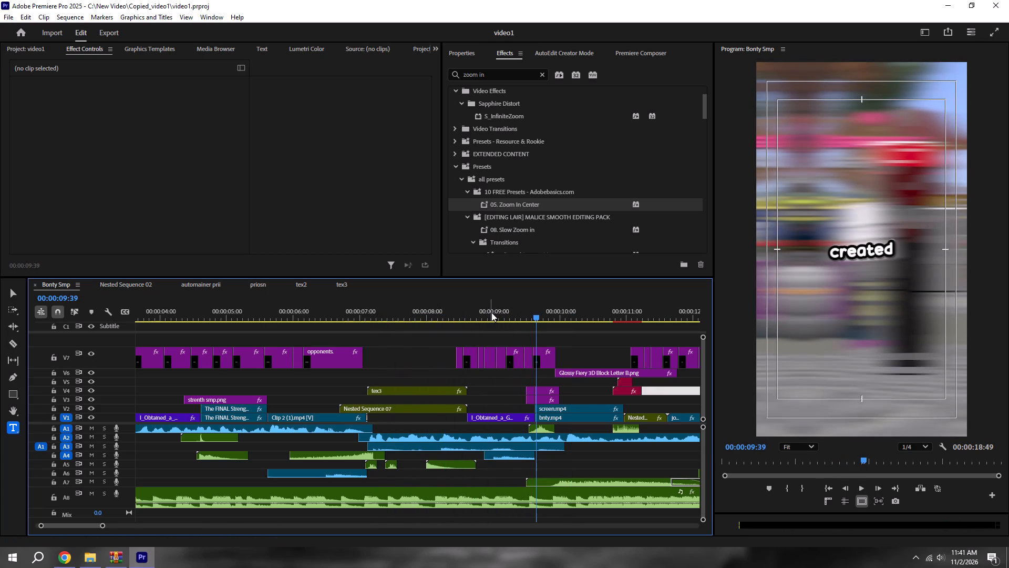
left_click(491, 312)
left_click(500, 73)
key("BackSpace")
key("BackSpace")
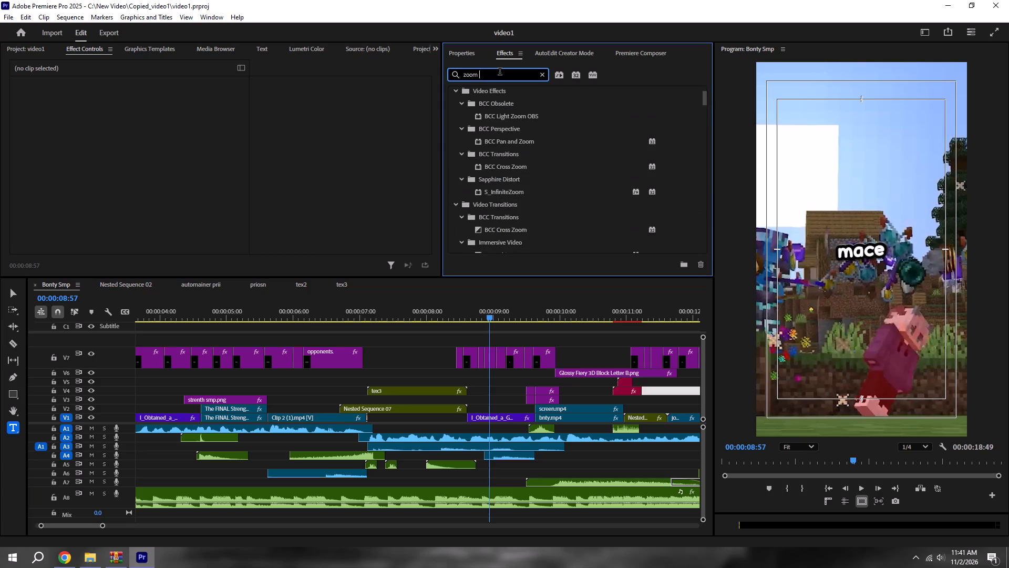
key("BackSpace")
key("ctrl+s")
scroll(527, 169, "down", 5)
scroll(498, 234, "down", 6)
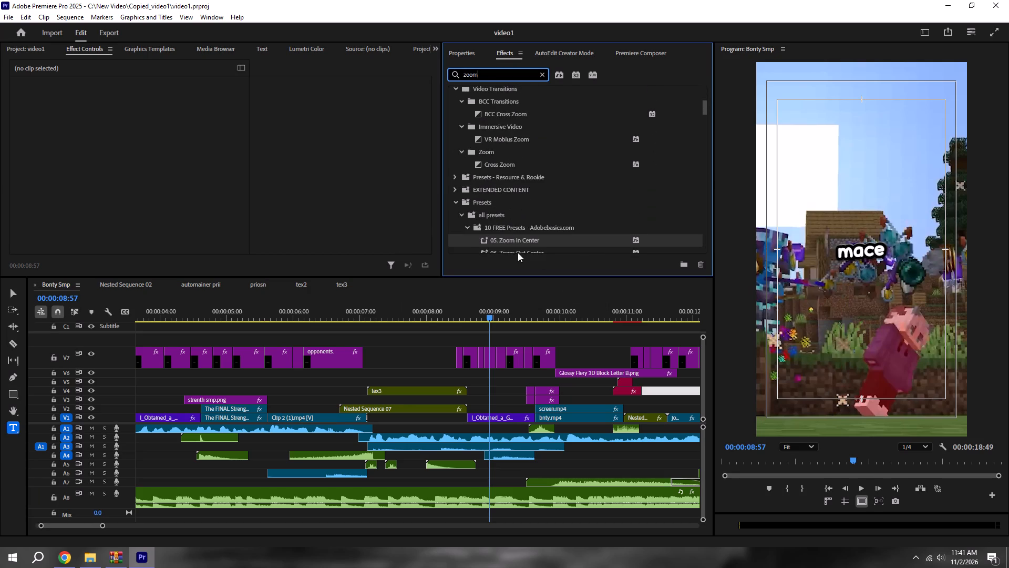
scroll(507, 241, "down", 5)
left_click_drag(519, 199, 499, 419)
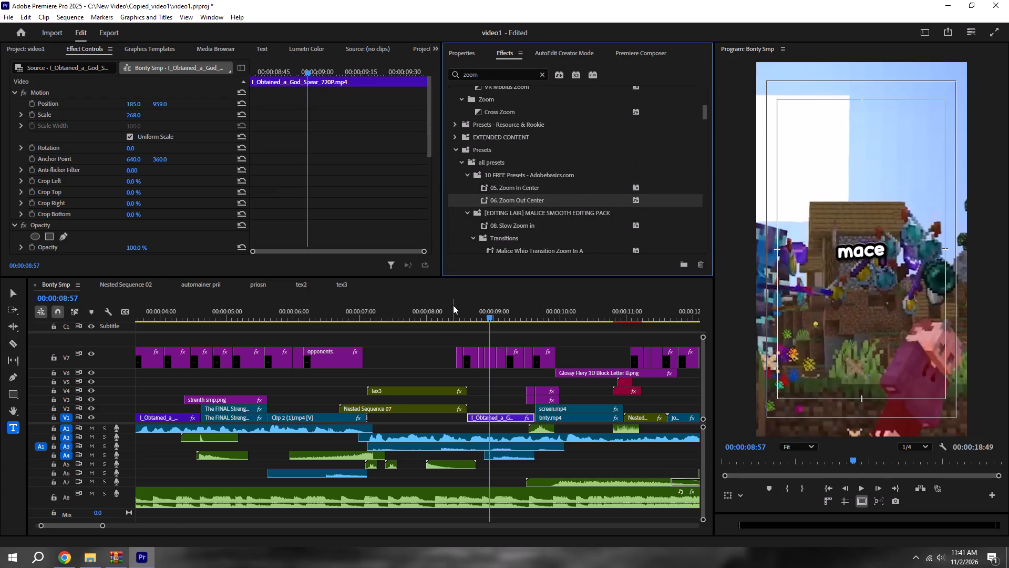
left_click(453, 305, "shift")
key("space")
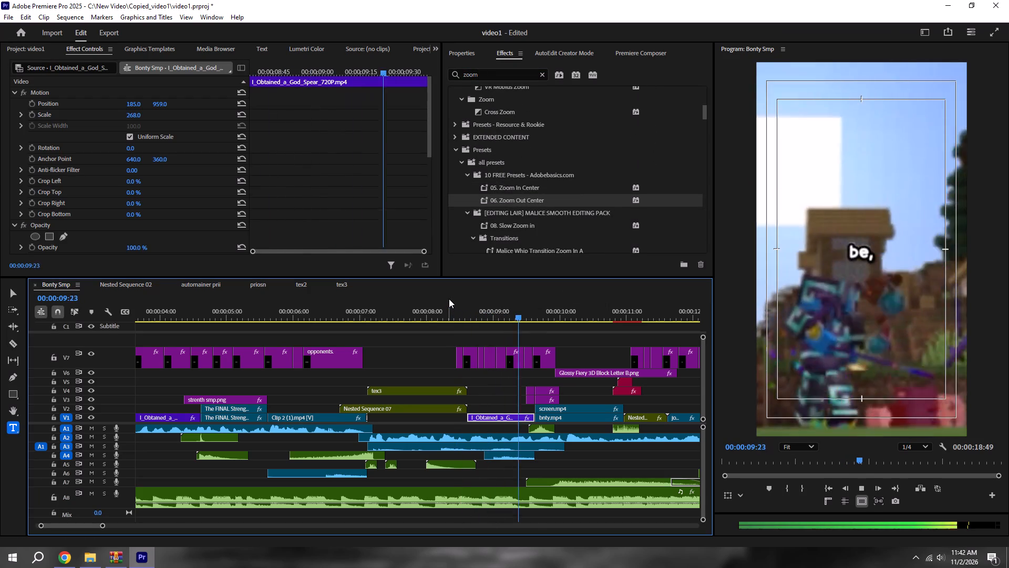
key("space")
Nest the screen.mp4, bnty.mp4 and Glossy Fiery 3D Block Letter clips together, place the nested sequence on track V2, and save.
left_click_drag(580, 387, 581, 417)
left_click_drag(580, 356, 587, 418)
right_click(585, 415)
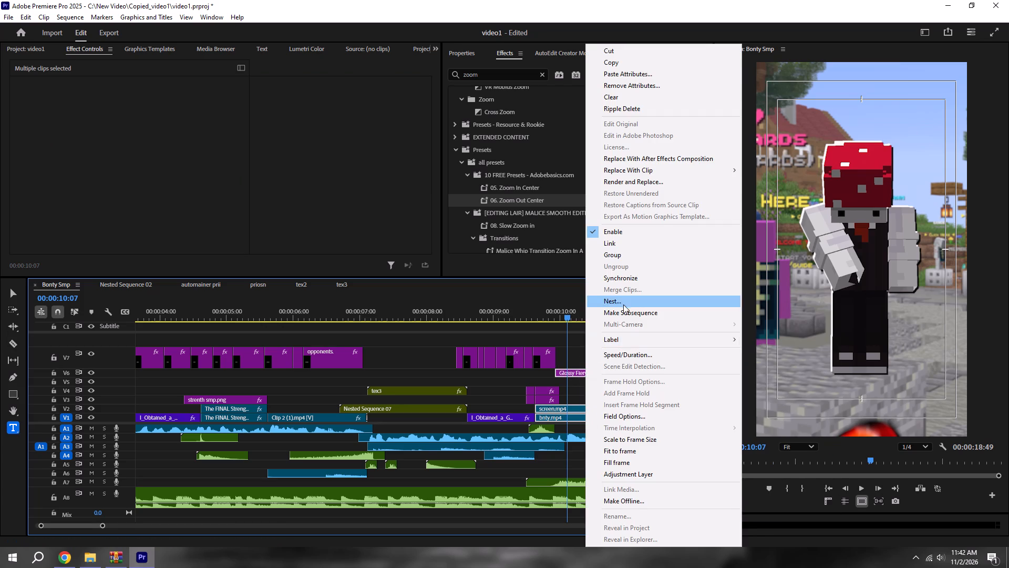
left_click(623, 303)
left_click(521, 287)
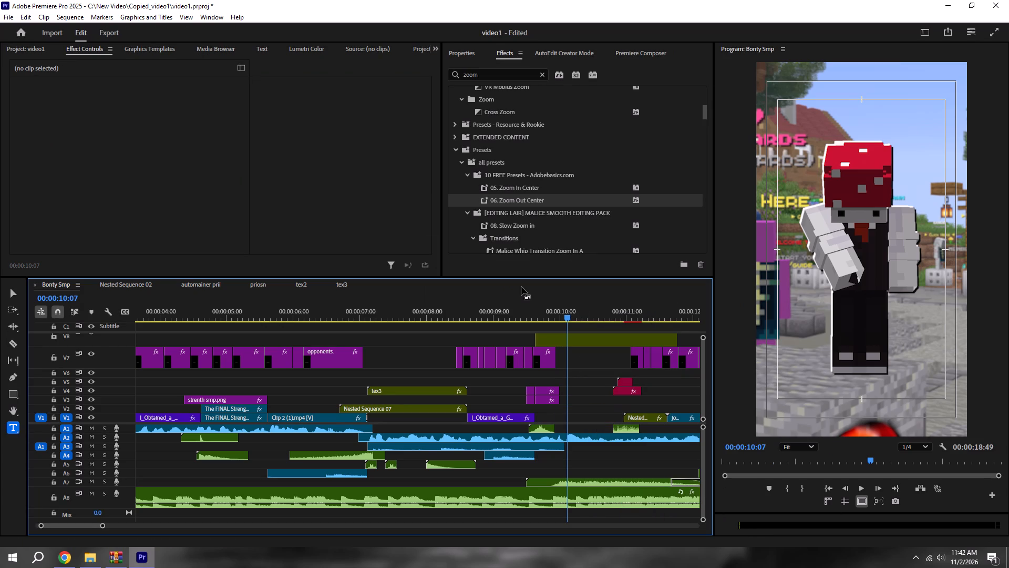
left_click_drag(603, 338, 602, 405)
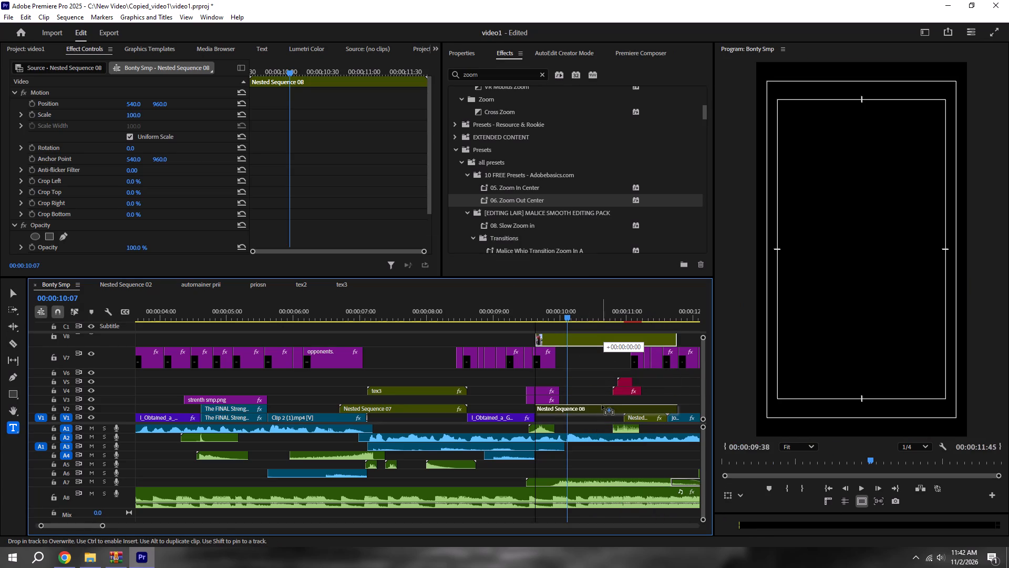
left_click_drag(602, 405, 602, 407)
key("ctrl+s")
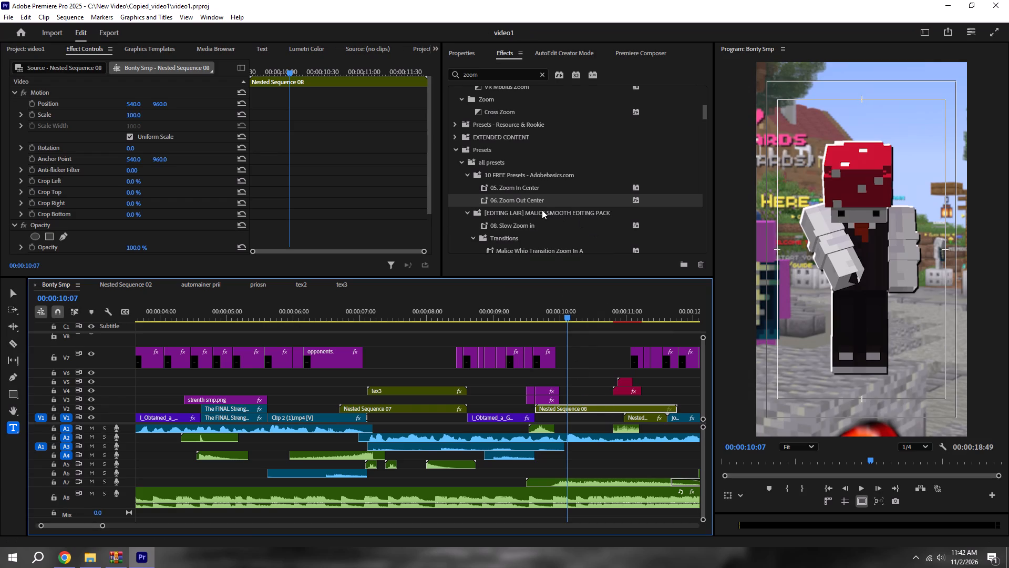
Apply the 05. Zoom In Center preset to the new nested sequence, play it back from about 00:00:09:32, and save.
left_click_drag(530, 186, 584, 407)
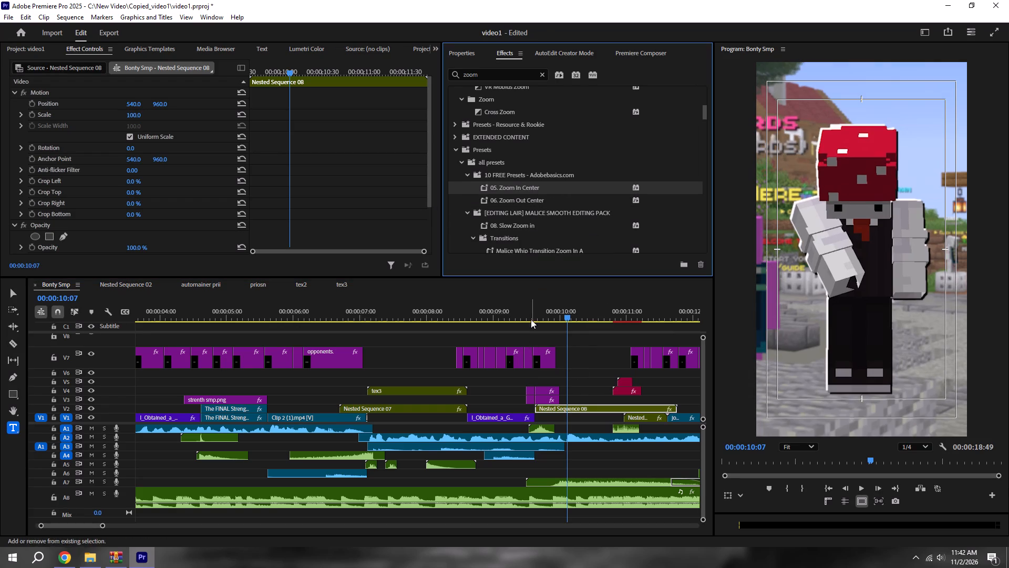
left_click(530, 308, "shift")
key("space")
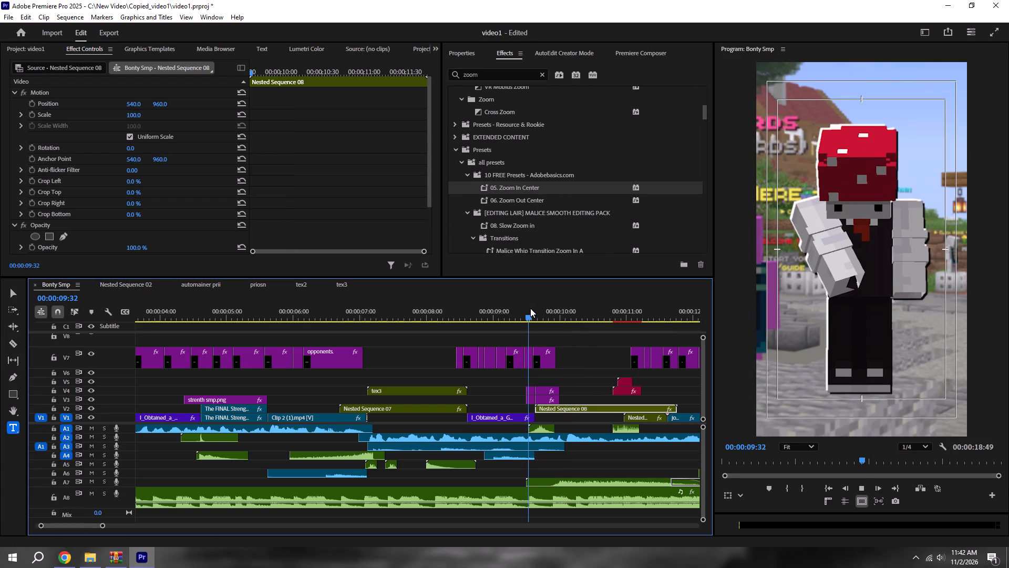
left_click(574, 388)
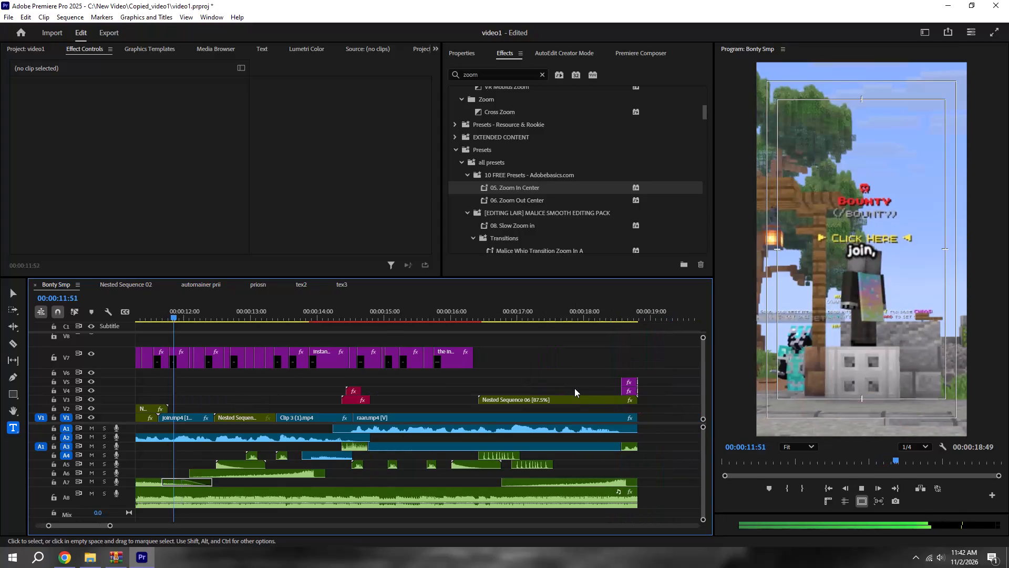
key("space")
scroll(574, 388, "down", 5, "alt")
key("ctrl+s")
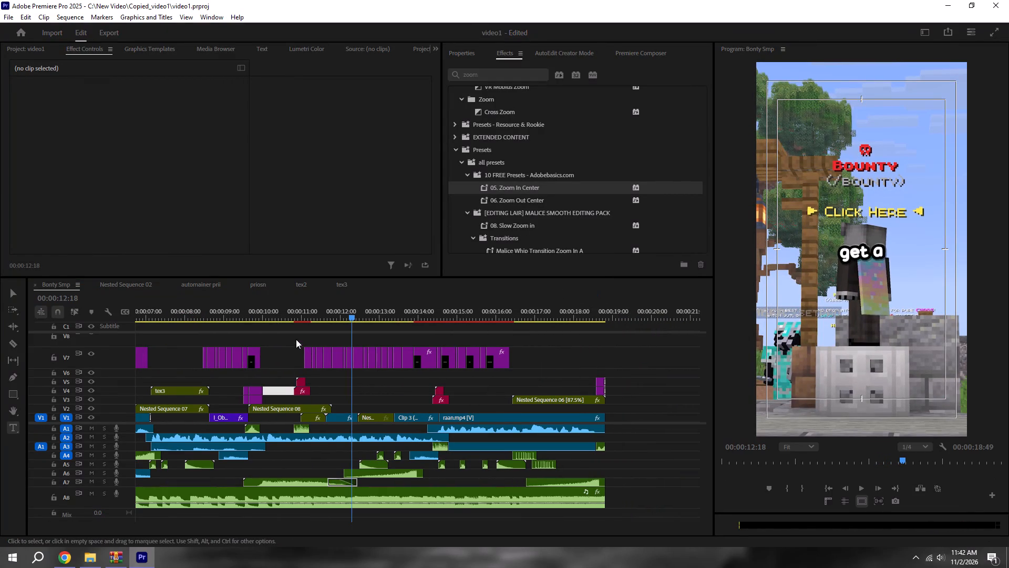
Replay Bonty Smp from about 00:00:10:00 to 00:00:14:53 to check the zooms, captions and sounds, saving the project between playbacks.
left_click(262, 314, "shift")
key("space")
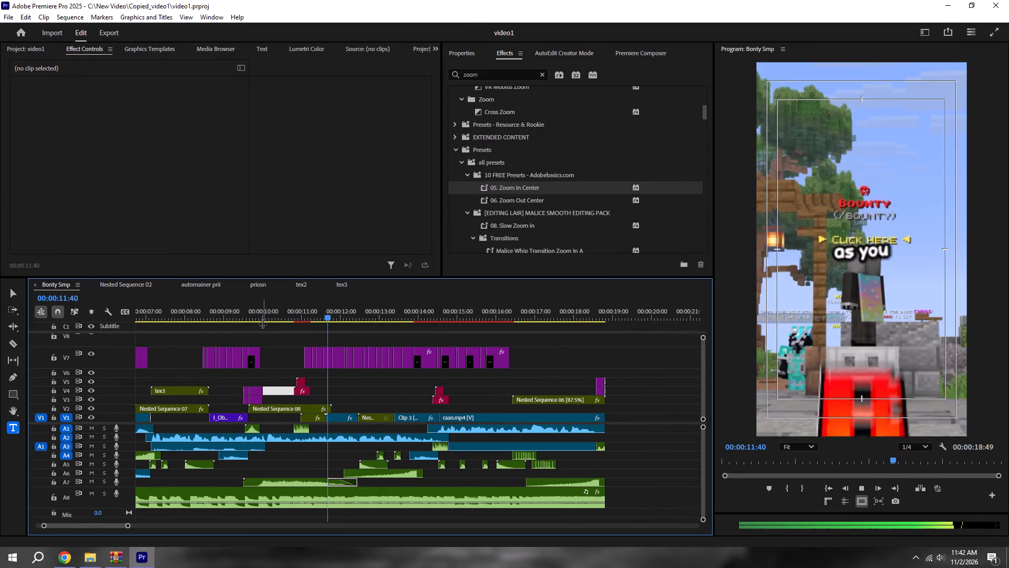
key("space")
scroll(402, 399, "down", 4, "alt")
key("ctrl+s")
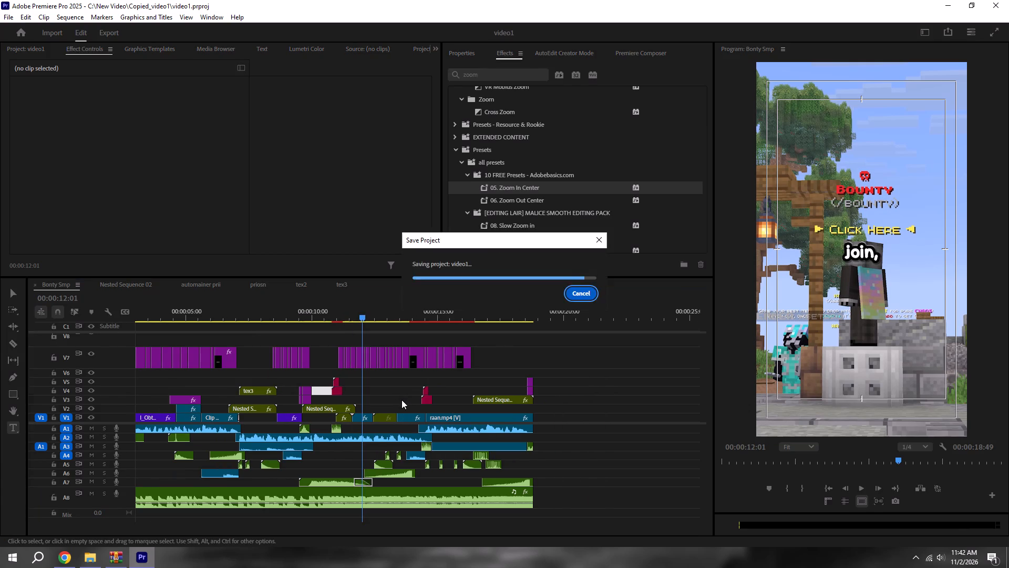
key("space")
scroll(397, 399, "down", 4, "alt")
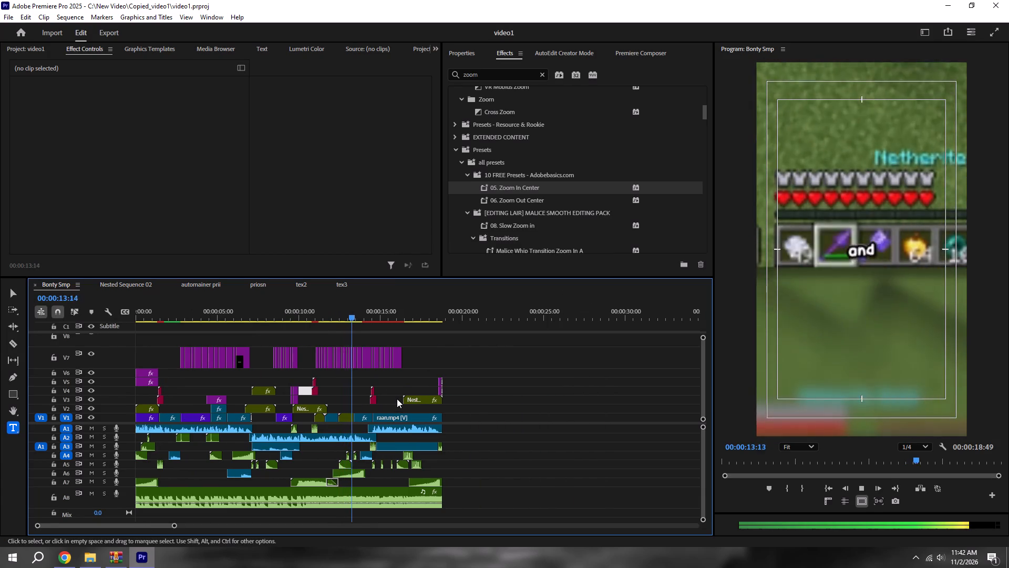
key("ctrl+s")
key("space")
scroll(397, 399, "down", 5, "alt")
key("ctrl+s")
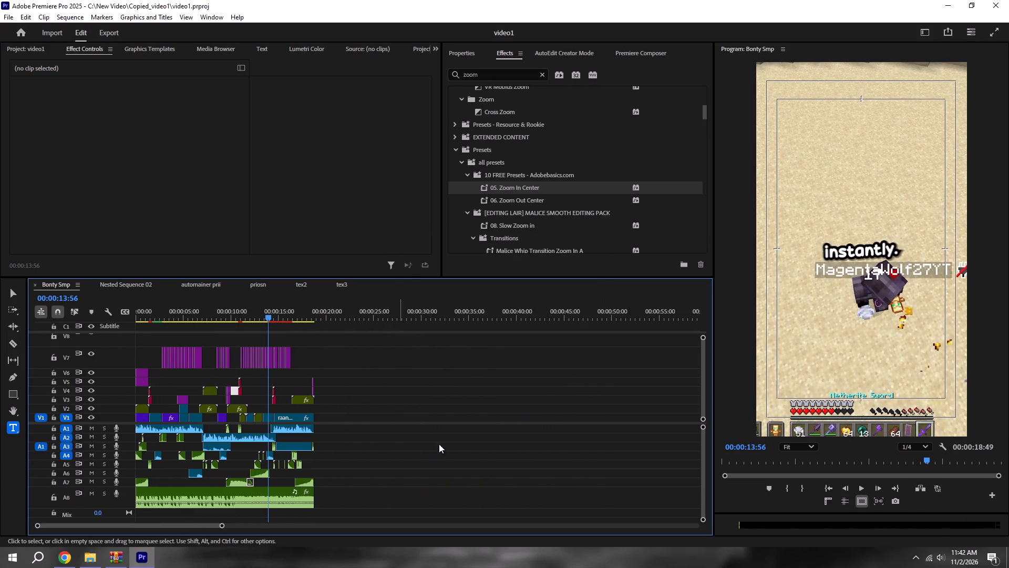
key("space")
left_click(400, 458)
scroll(400, 458, "down", 2, "alt")
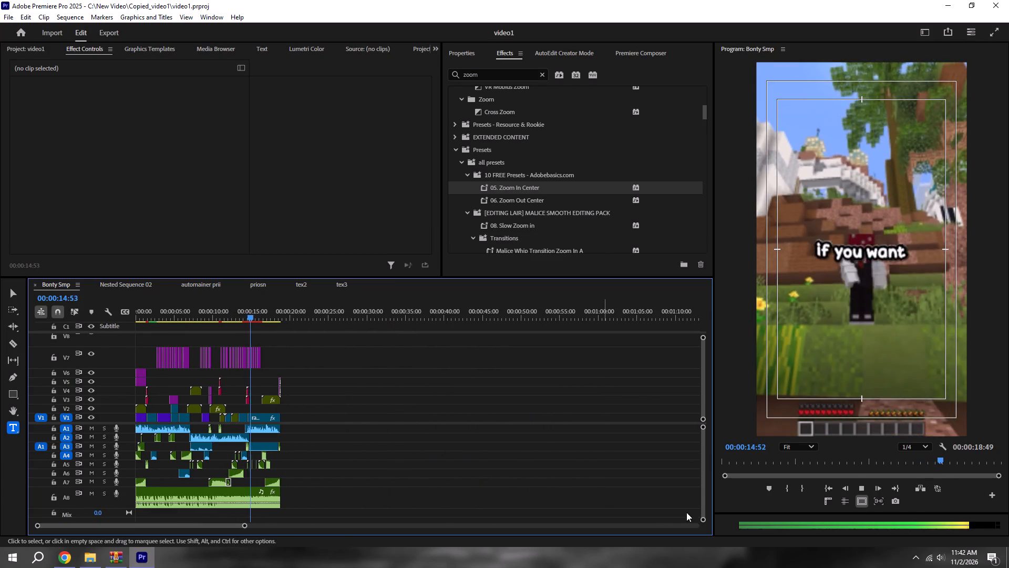
Play Bonty Smp from the beginning to about 00:00:17:37 to review the whole edit, and save the project.
left_click(827, 490)
left_click(470, 443)
key("space")
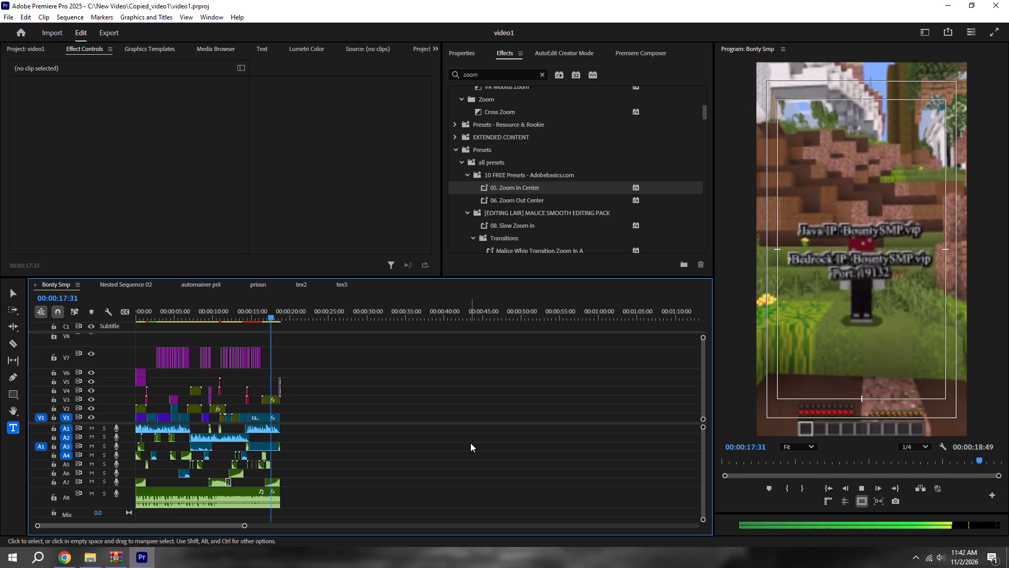
key("space")
scroll(252, 467, "up", 20, "alt")
scroll(252, 467, "up", 11, "alt")
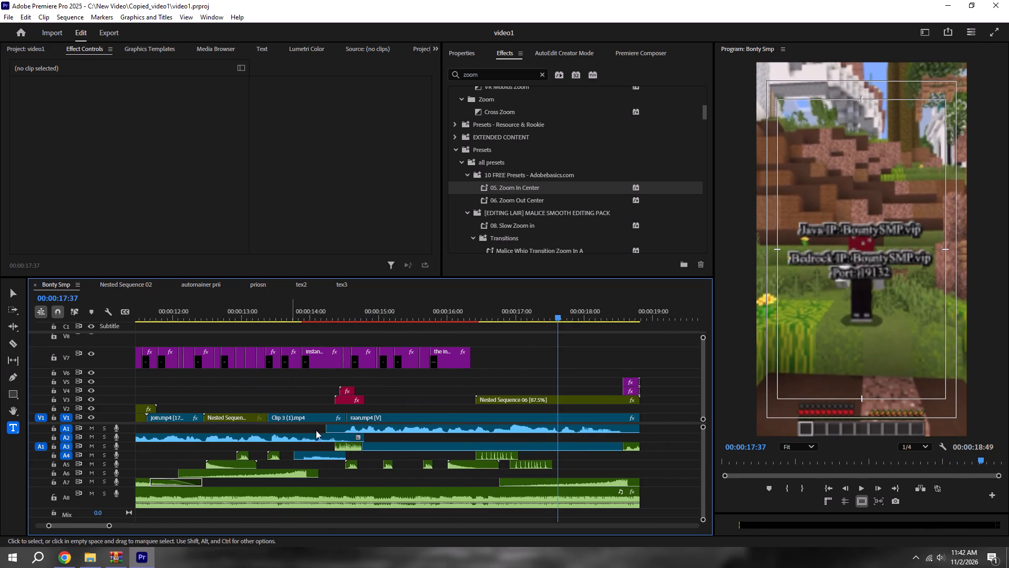
key("ctrl+s")
Review the transition after 00:00:14:00, shift the EVO GAAAAAA.mp3 sound on A5 to start with the raan.mp4 clip, and save.
left_click_drag(331, 306, 306, 302, "shift")
key("space")
scroll(402, 436, "up", 6, "alt")
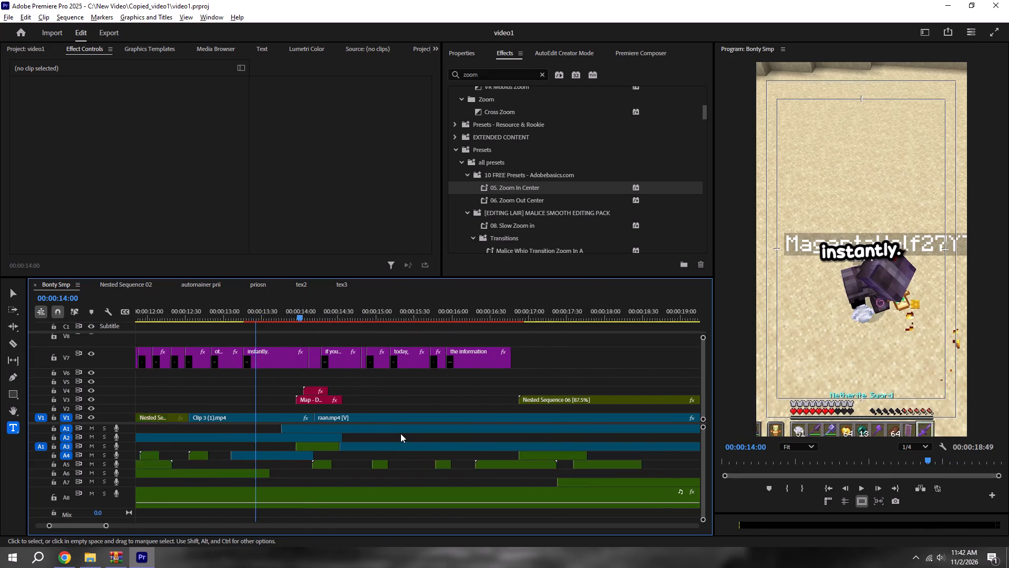
scroll(400, 433, "up", 1, "alt")
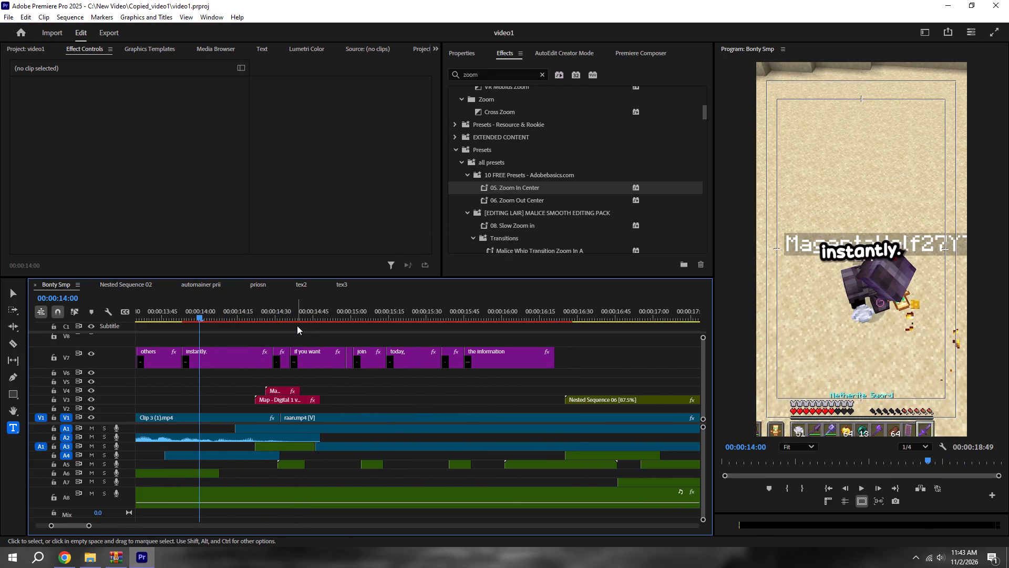
left_click(335, 466)
key("space")
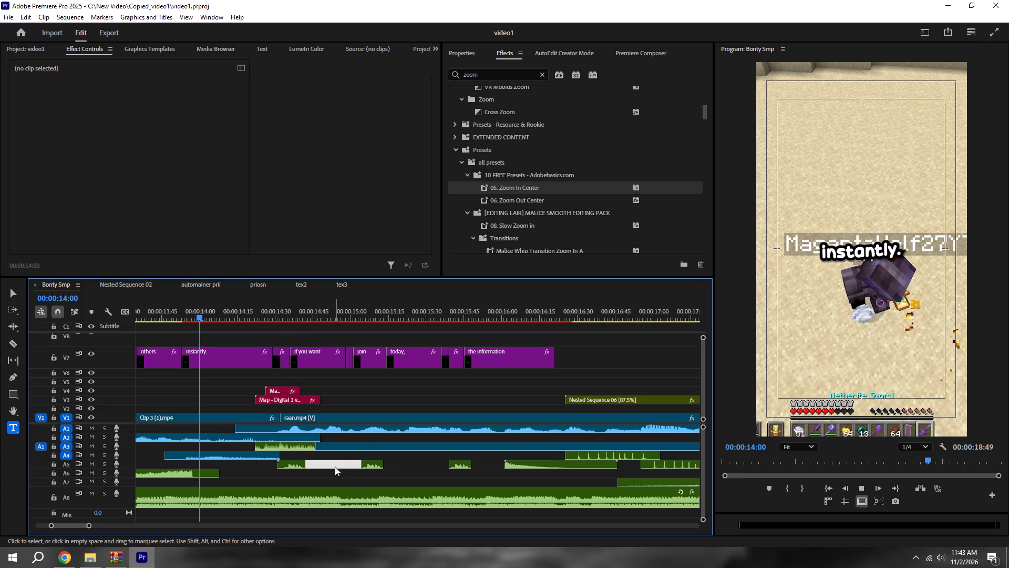
scroll(349, 471, "down", 6, "alt")
scroll(341, 473, "up", 5, "alt")
key("space")
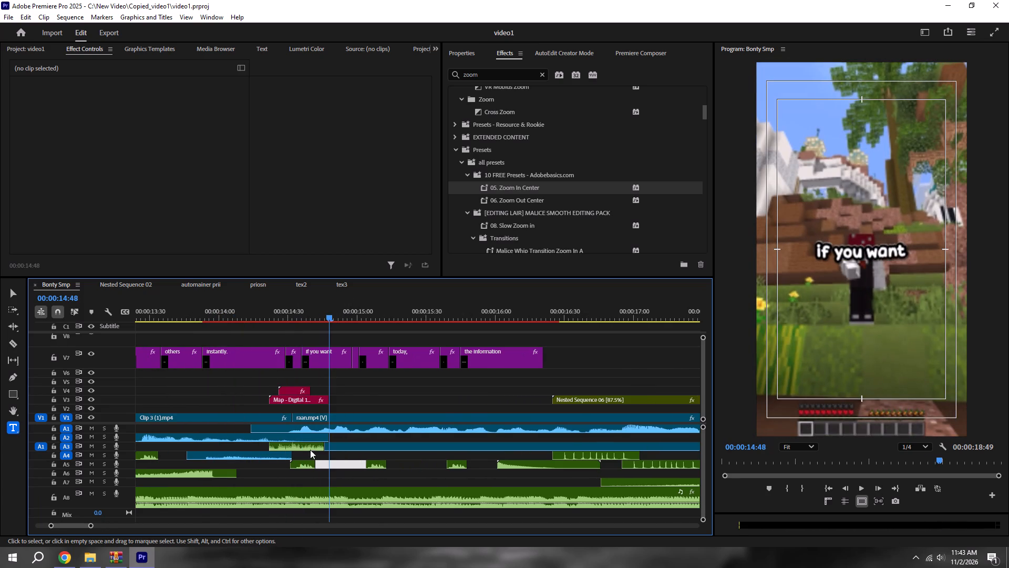
left_click(290, 313, "shift")
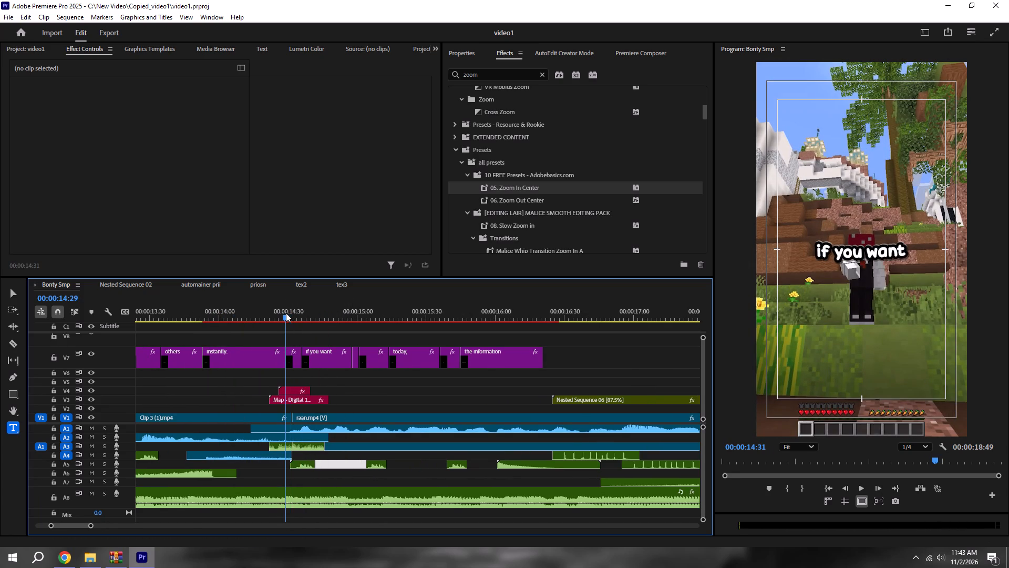
scroll(312, 466, "up", 10, "alt")
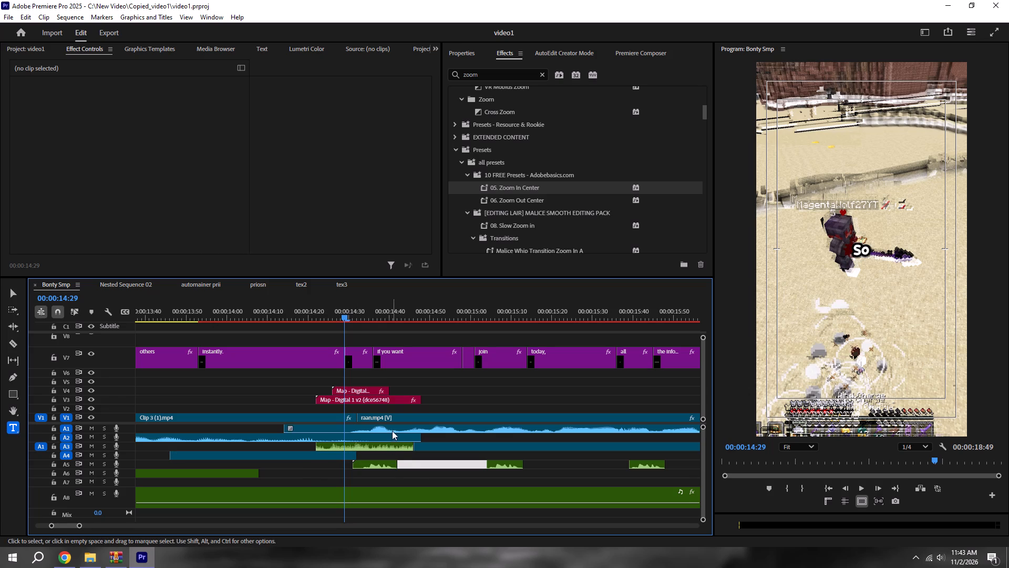
left_click_drag(379, 465, 386, 465)
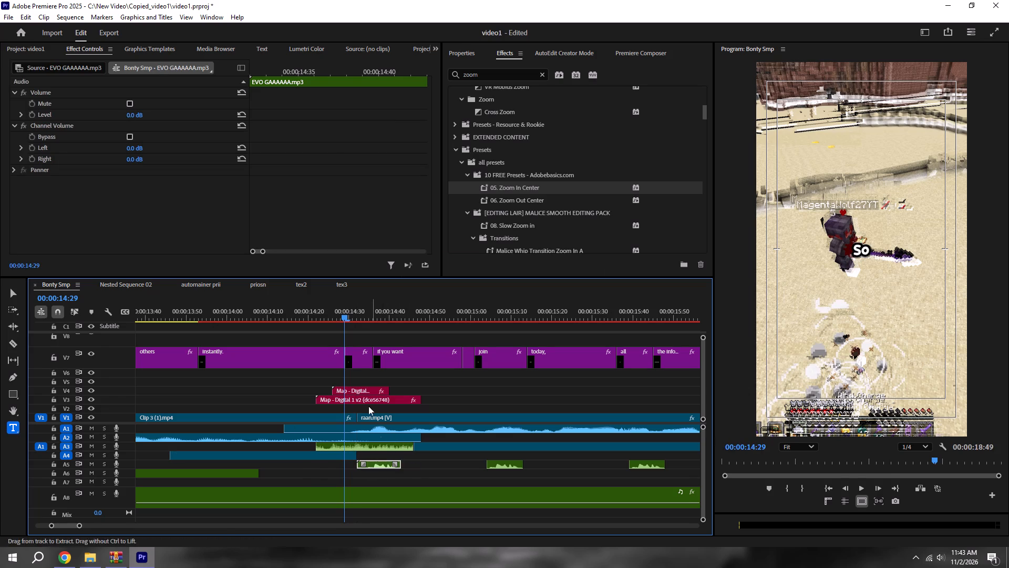
key("ctrl+s")
Play Bonty Smp from about 00:00:14:36 to 00:00:16:15 to check the transition and sound effects after raan.mp4 starts, saving along the way.
left_click_drag(364, 317, 376, 315, "shift")
scroll(411, 488, "up", 5, "alt")
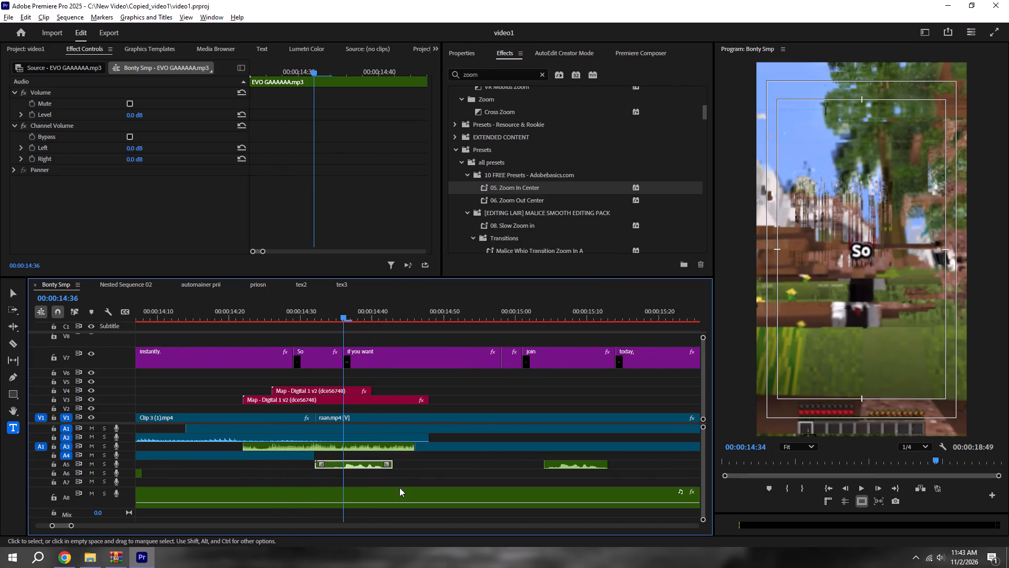
key("space")
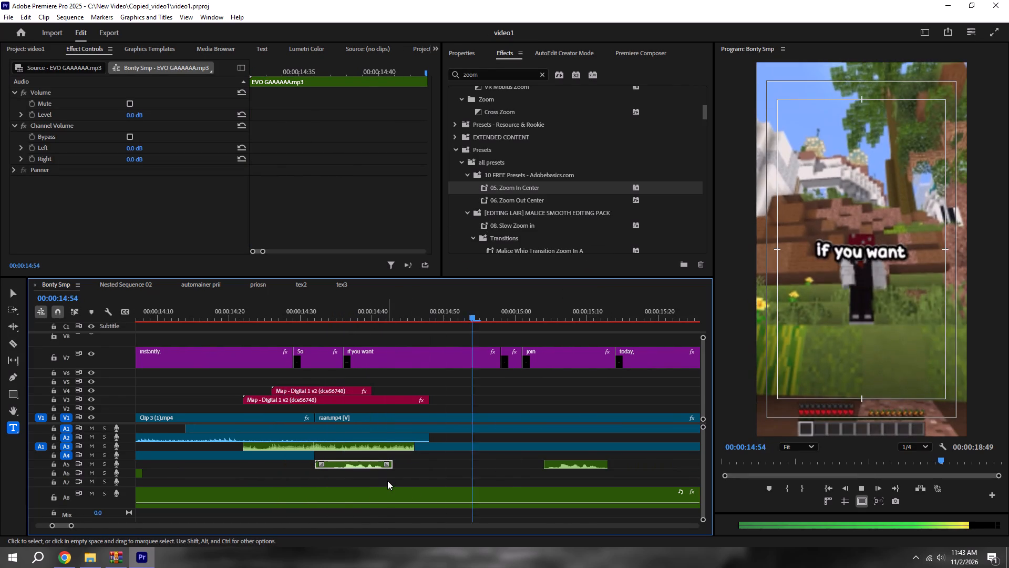
key("space")
scroll(572, 463, "down", 11, "alt")
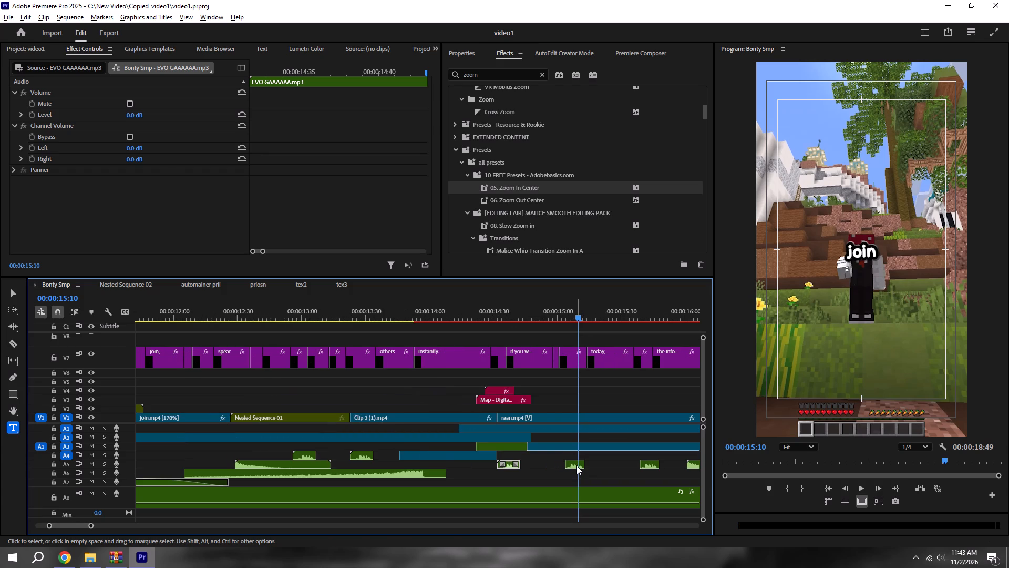
key("ctrl+s")
key("space")
scroll(574, 466, "down", 5, "alt")
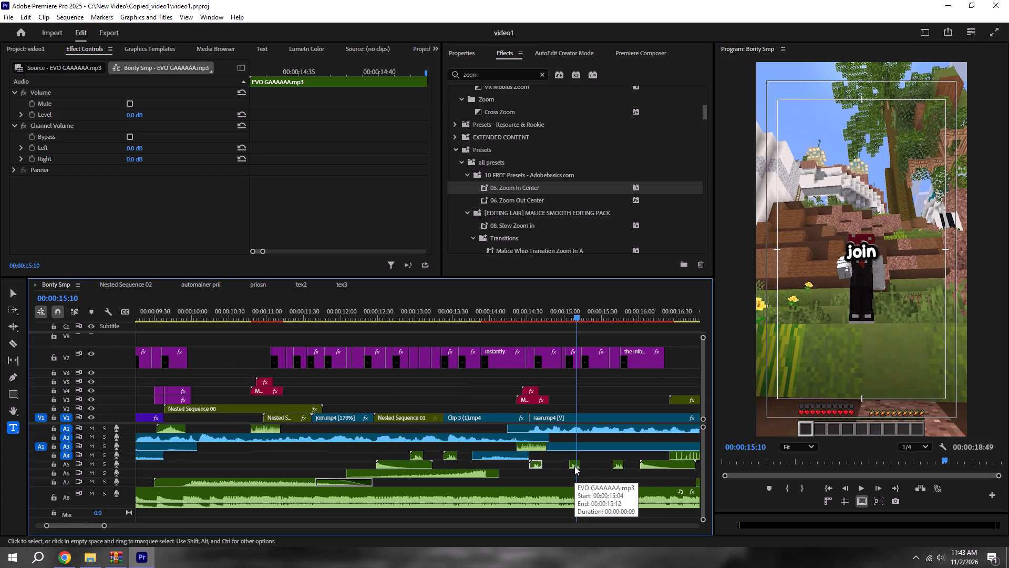
left_click(594, 464)
key("space")
scroll(595, 464, "down", 4, "alt")
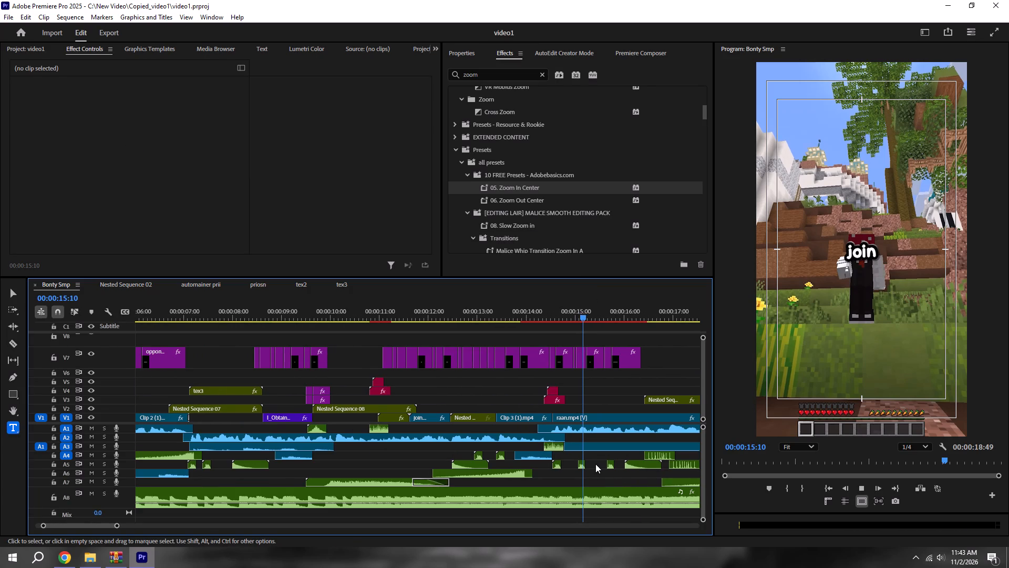
key("space")
scroll(554, 476, "up", 10, "alt")
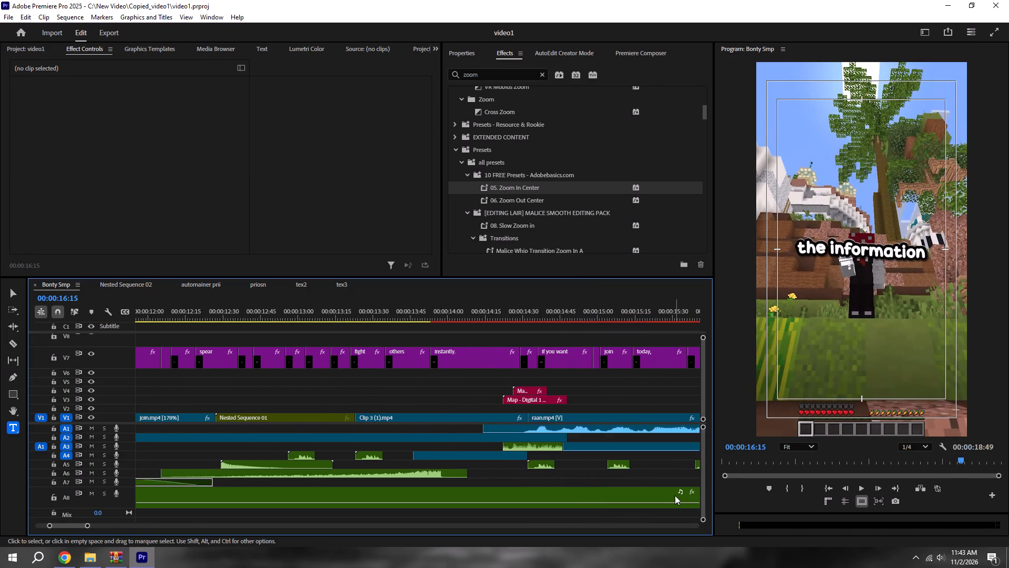
scroll(674, 495, "down", 11)
Shift the EVO GAAAAAA.mp3 sound on A5 earlier to start with the "all" caption at about 00:00:15:35, play it back, and save.
left_click(517, 318, "shift")
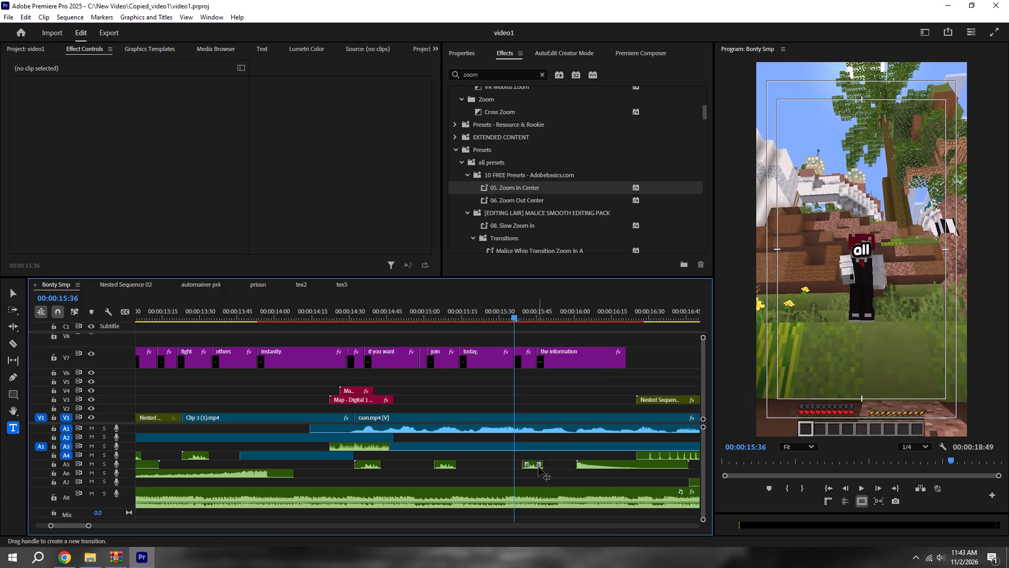
scroll(538, 469, "up", 5, "alt")
left_click_drag(532, 462, 519, 465)
scroll(517, 465, "up", 5, "alt")
left_click_drag(514, 466, 505, 466)
left_click_drag(506, 464, 498, 465)
key("ctrl+s")
scroll(498, 465, "down", 6, "alt")
key("space")
scroll(497, 463, "down", 3)
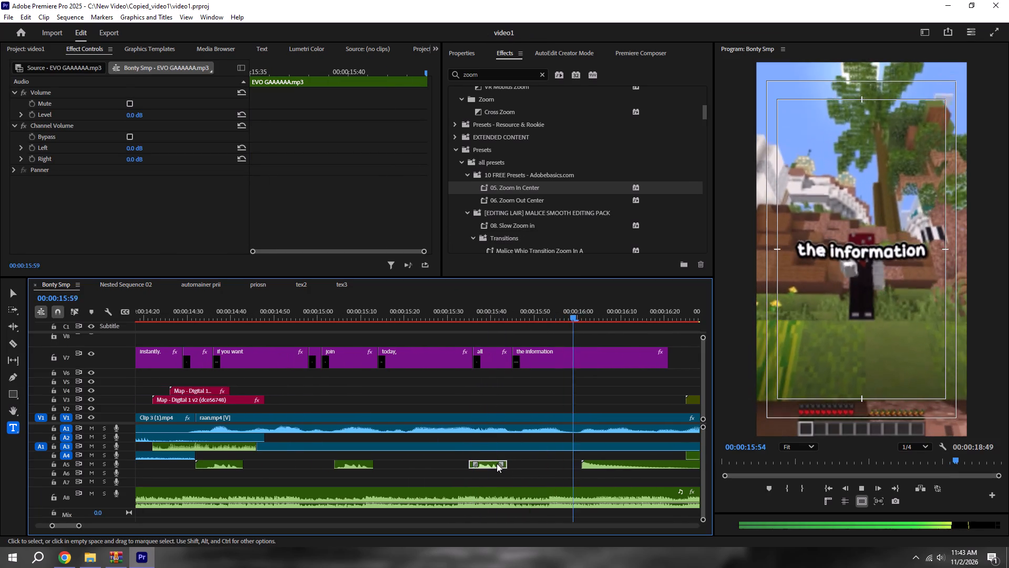
scroll(497, 463, "down", 7)
key("ctrl+s")
scroll(549, 479, "down", 6, "alt")
key("ctrl+s")
Play Bonty Smp from the beginning to about 00:00:13:50 to review the picture, captions and sound mix.
left_click(829, 484)
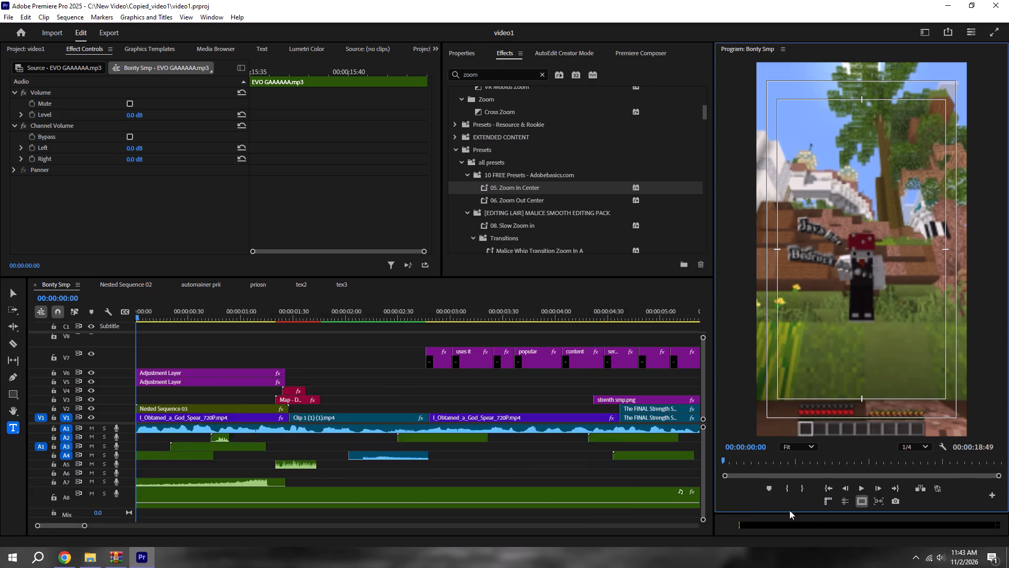
scroll(664, 506, "down", 14, "alt")
left_click(596, 457)
key("space")
left_click(589, 457)
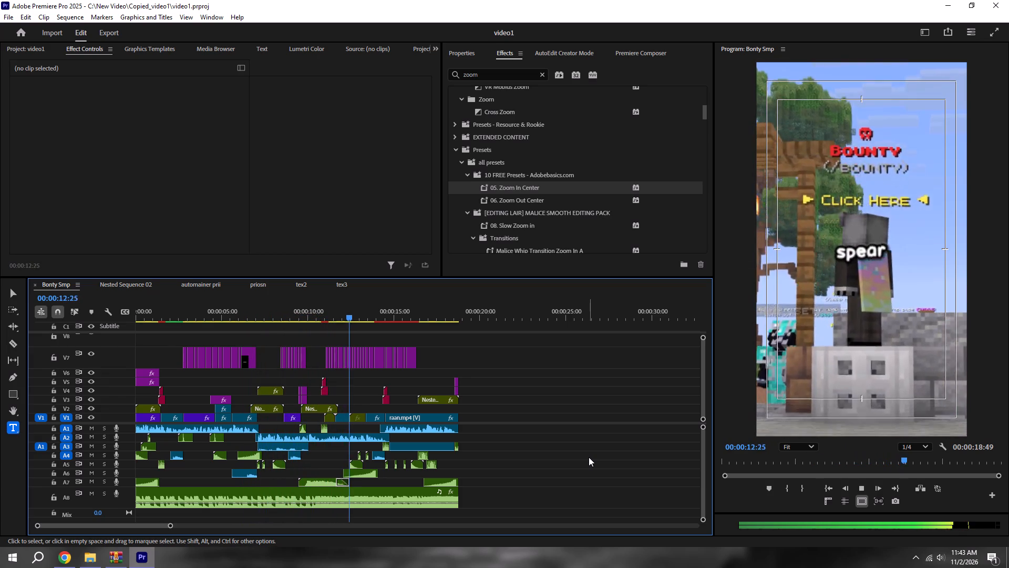
key("space")
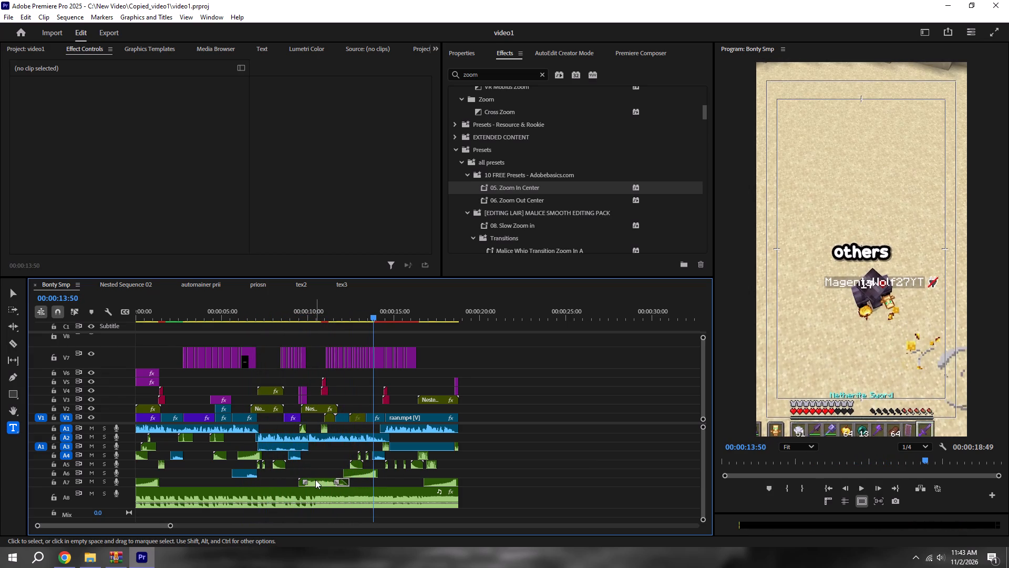
Set the volume of the Minecraft Ender Dragon Growl sound on A7 to -13 dB and save the project.
left_click(315, 480)
left_click(456, 39)
left_click(456, 57)
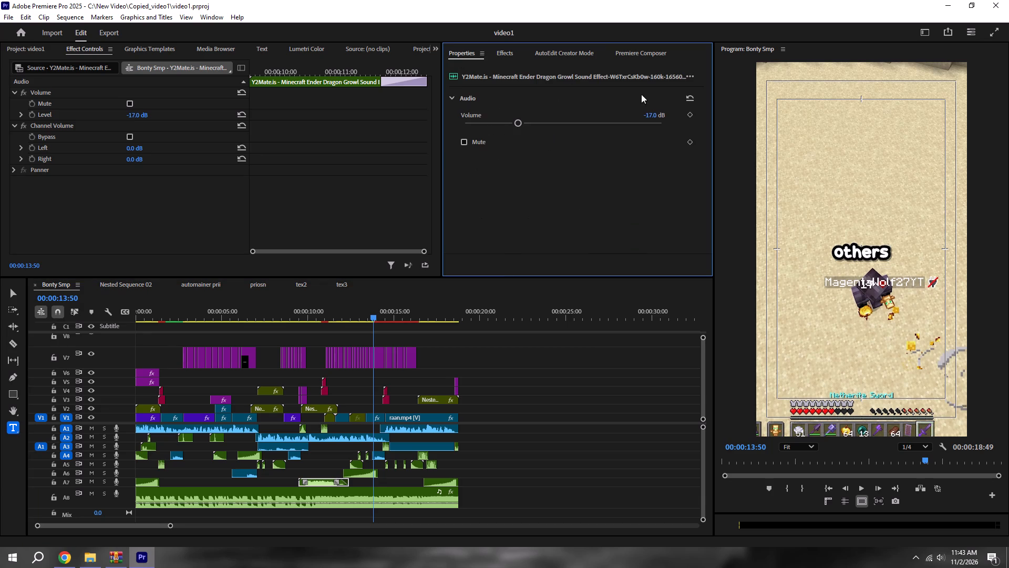
left_click(653, 116)
key("BackSpace")
type("-1")
key("3")
key("Return")
key("ctrl+s")
Play Bonty Smp from about 8 seconds to the end, and replay the opening up to about 00:00:04:20.
left_click_drag(261, 298, 263, 303)
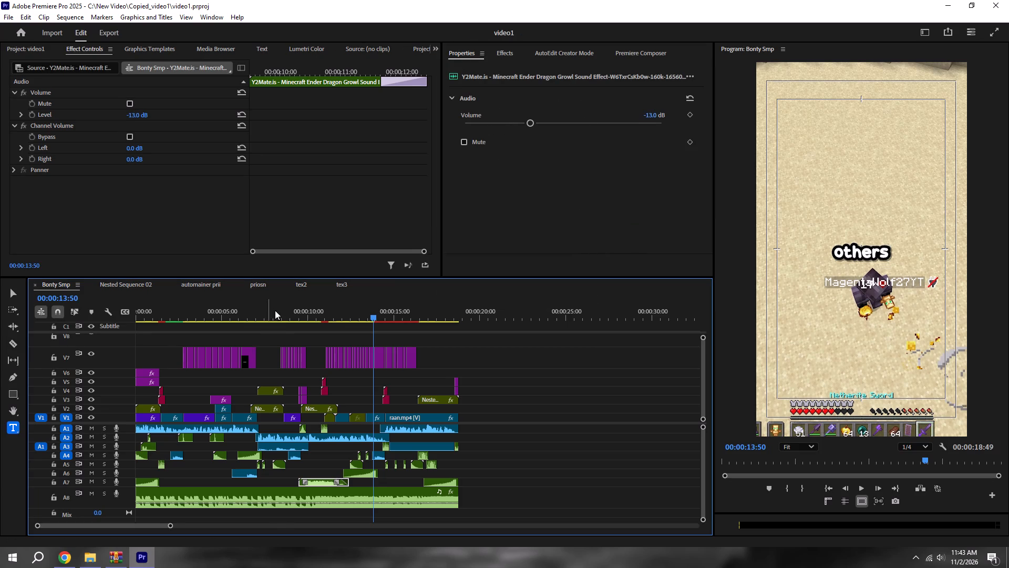
left_click(281, 314)
key("space")
left_click(536, 373)
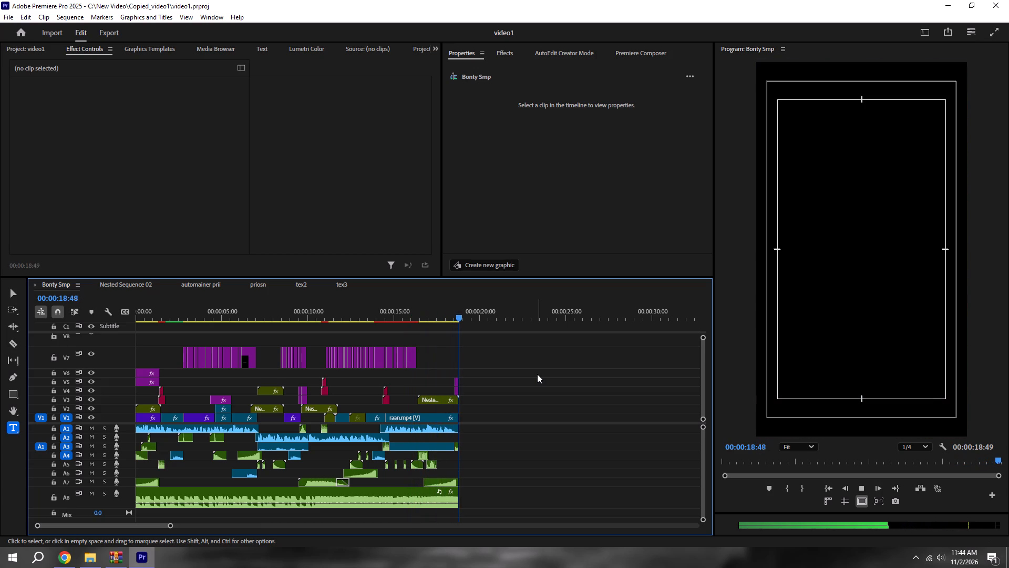
key("space")
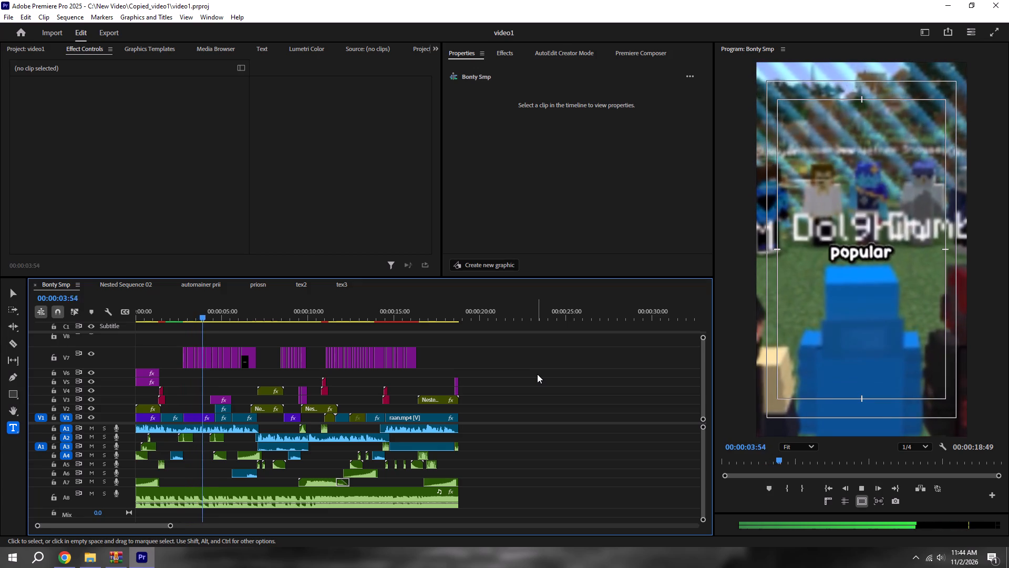
key("space")
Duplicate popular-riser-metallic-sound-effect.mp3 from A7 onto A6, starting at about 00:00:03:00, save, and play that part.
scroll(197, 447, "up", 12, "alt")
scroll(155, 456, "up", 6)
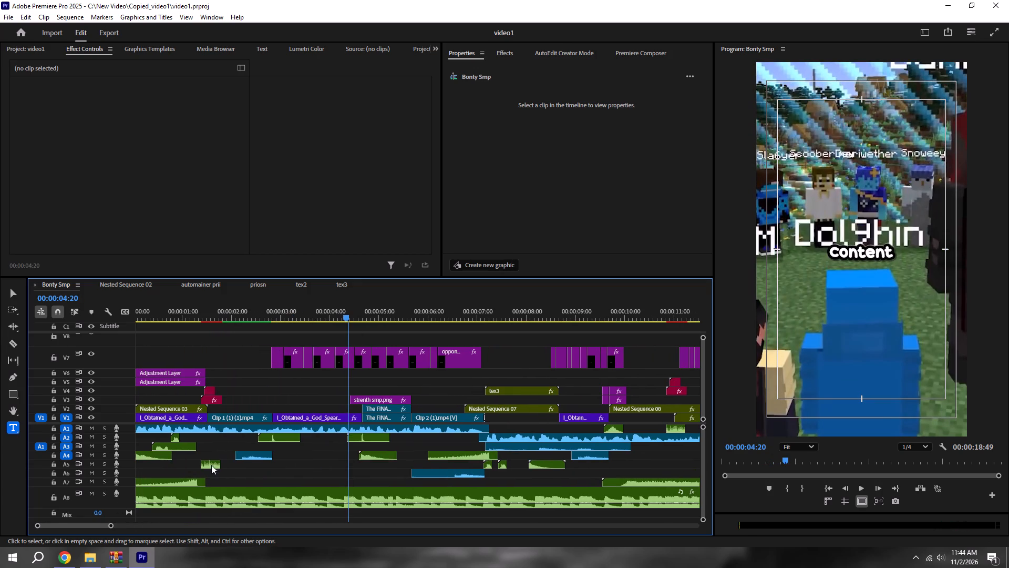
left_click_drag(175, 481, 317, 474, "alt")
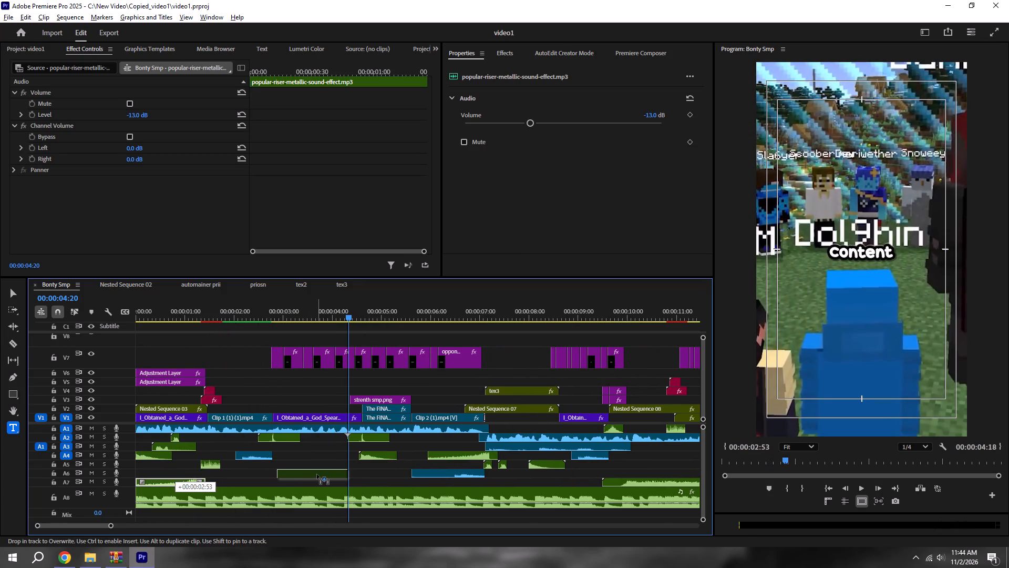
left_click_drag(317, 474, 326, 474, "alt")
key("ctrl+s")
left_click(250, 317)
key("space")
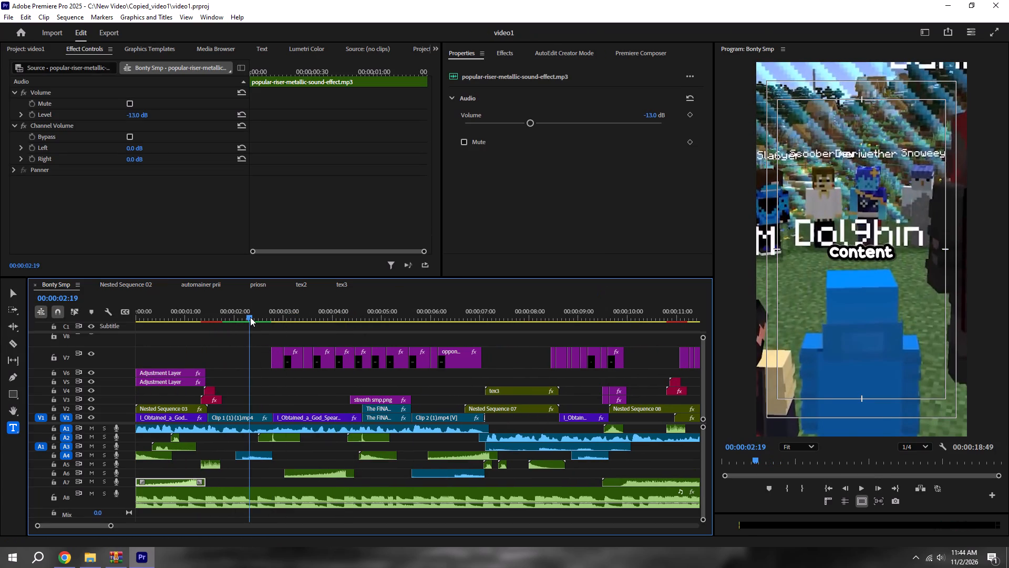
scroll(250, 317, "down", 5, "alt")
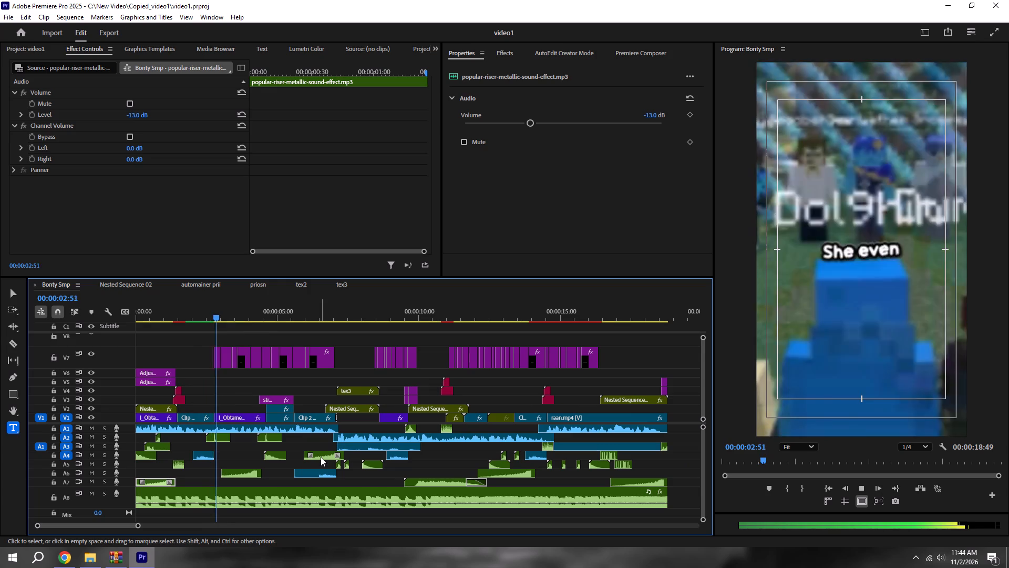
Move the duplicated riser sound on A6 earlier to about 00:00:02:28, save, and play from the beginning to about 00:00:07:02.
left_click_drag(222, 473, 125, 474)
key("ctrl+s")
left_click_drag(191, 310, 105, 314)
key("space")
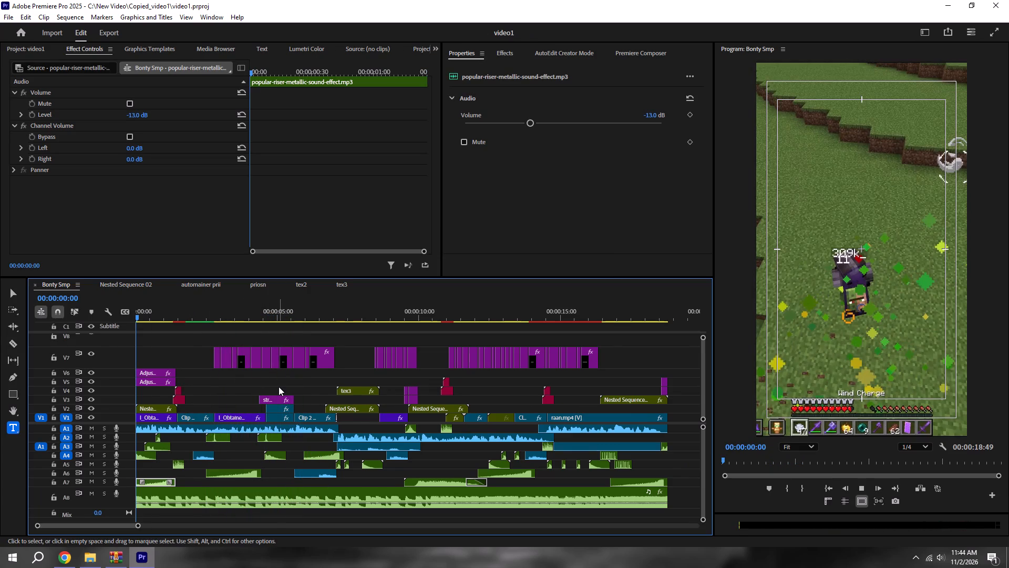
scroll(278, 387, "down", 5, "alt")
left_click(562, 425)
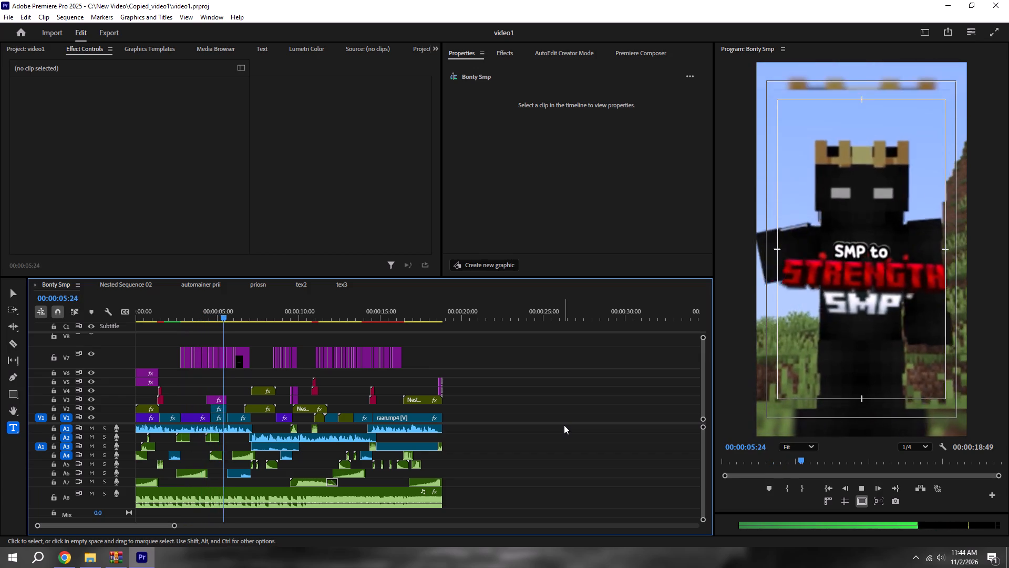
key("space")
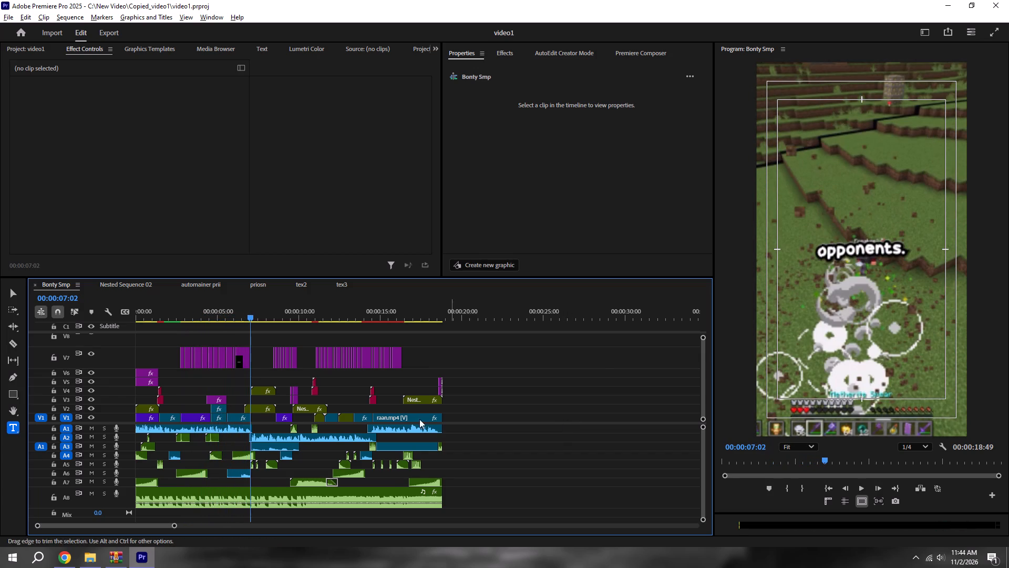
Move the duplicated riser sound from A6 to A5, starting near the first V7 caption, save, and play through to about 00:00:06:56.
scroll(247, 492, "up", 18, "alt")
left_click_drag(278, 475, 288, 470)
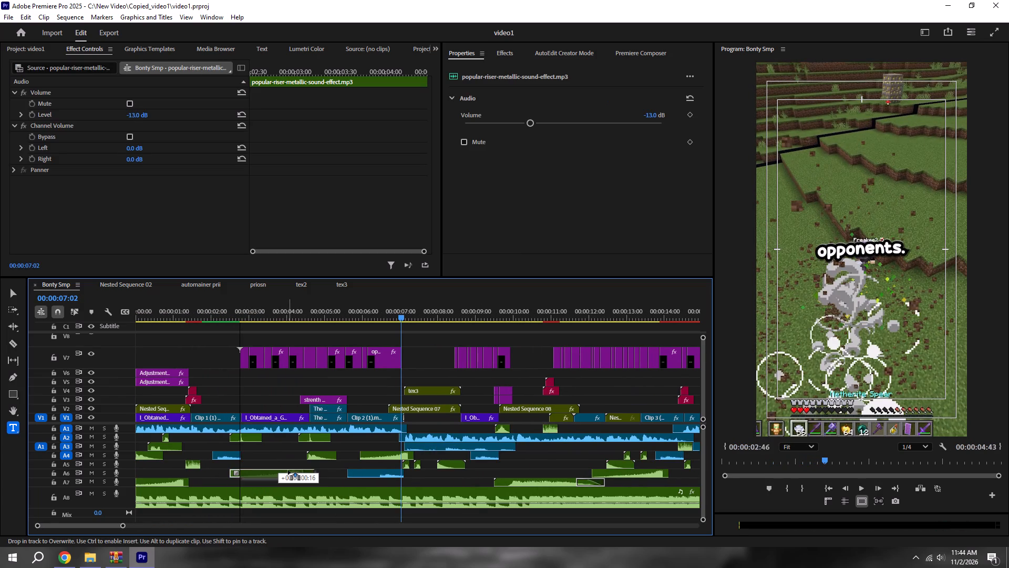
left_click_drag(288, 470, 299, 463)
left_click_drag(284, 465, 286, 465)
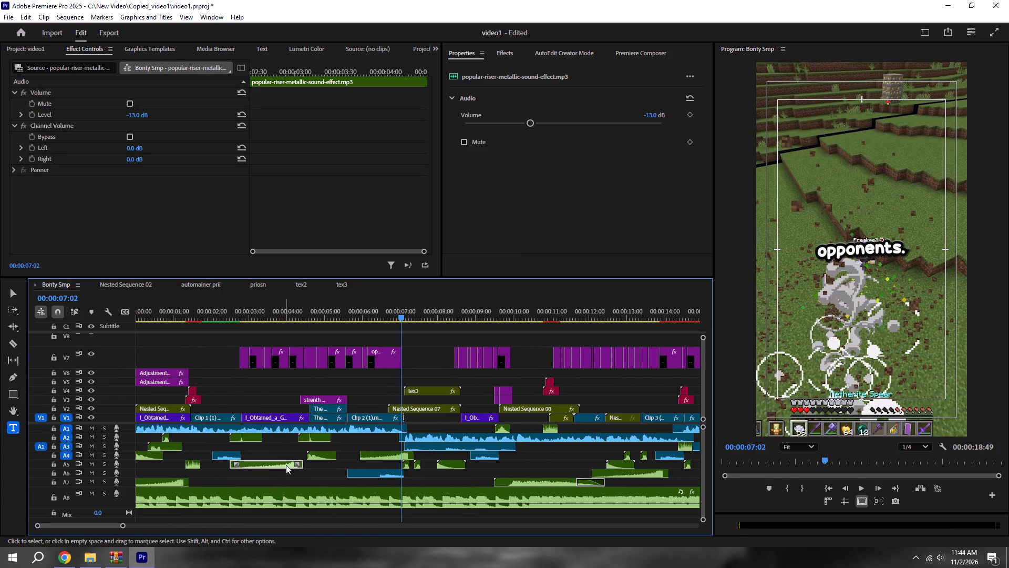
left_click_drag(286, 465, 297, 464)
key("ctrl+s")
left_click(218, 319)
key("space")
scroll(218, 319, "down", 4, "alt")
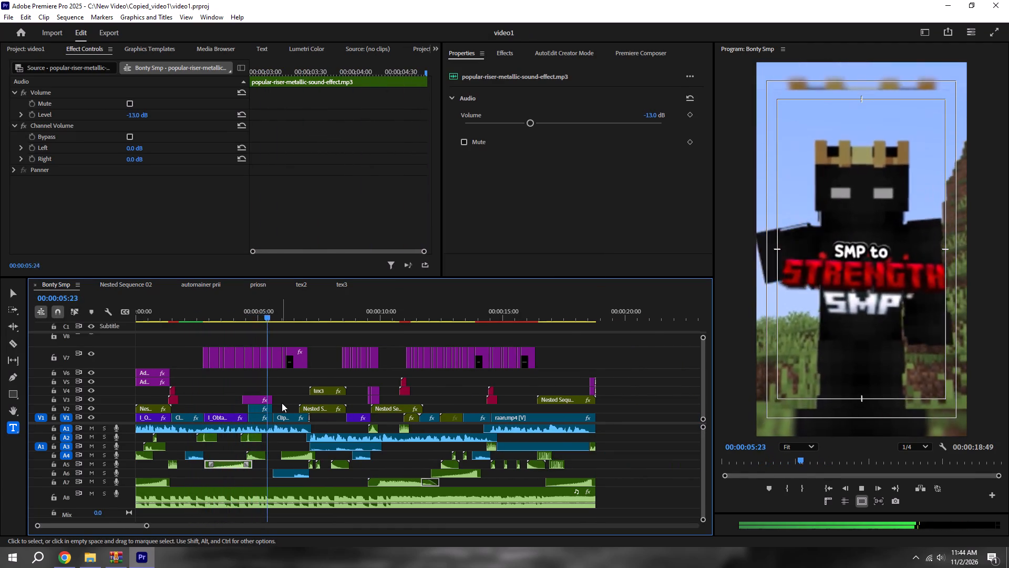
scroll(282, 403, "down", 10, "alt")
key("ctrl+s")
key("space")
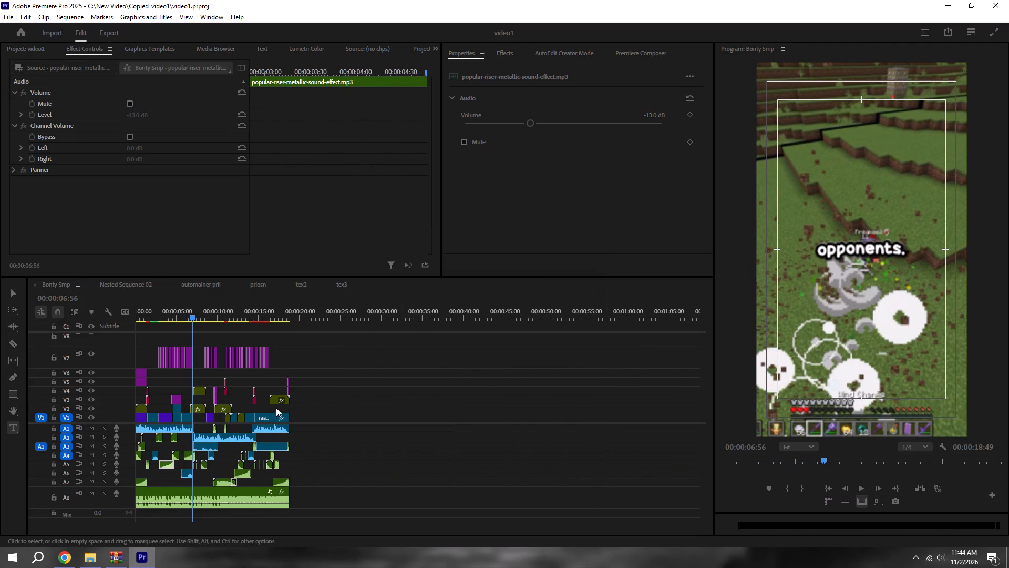
Play Bonty Smp from the beginning past 00:00:11:48 to review the sound effects.
scroll(295, 440, "down", 5, "alt")
left_click(830, 484)
key("space")
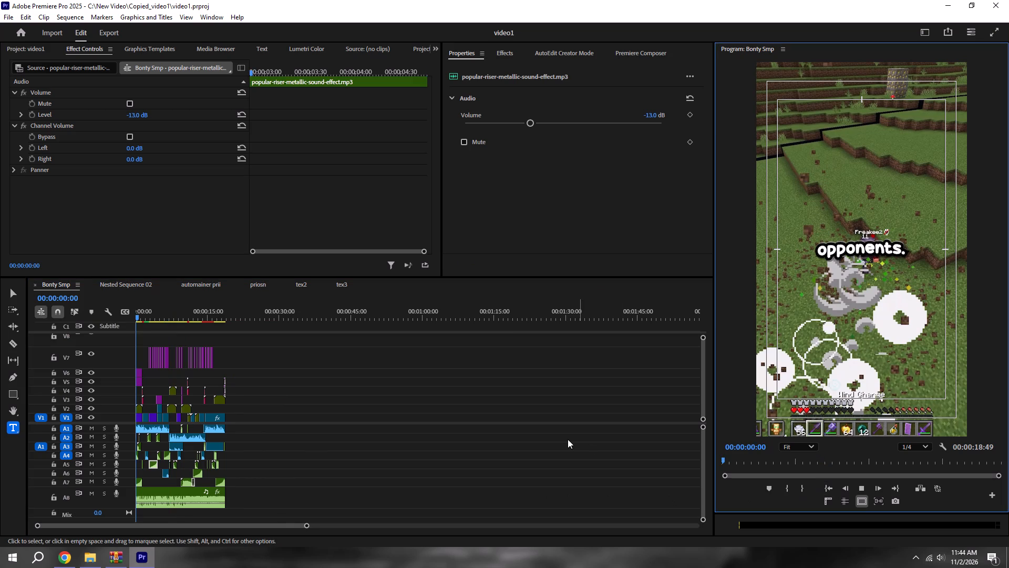
left_click(565, 439)
scroll(402, 438, "up", 11, "alt")
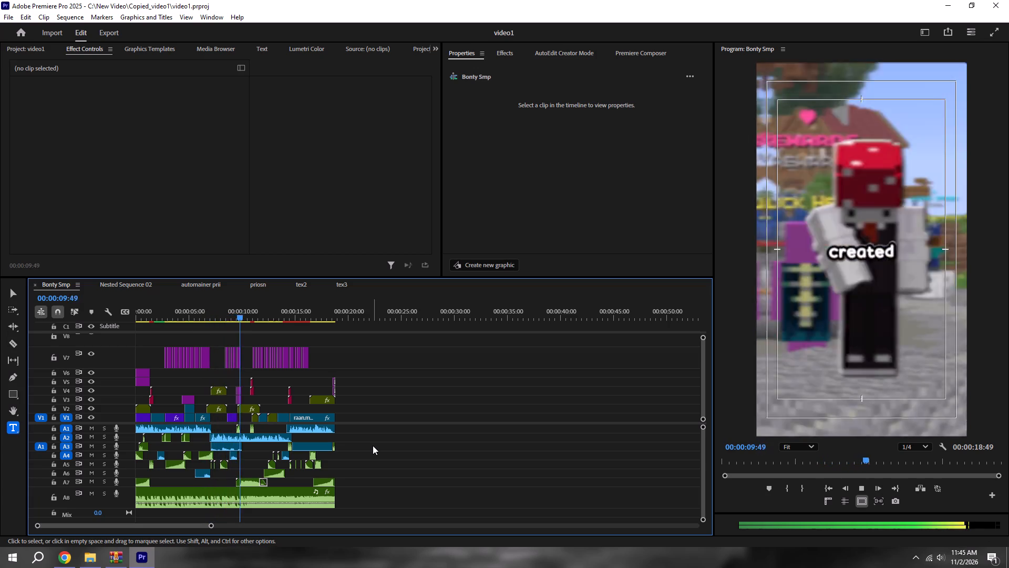
scroll(197, 462, "up", 18, "alt")
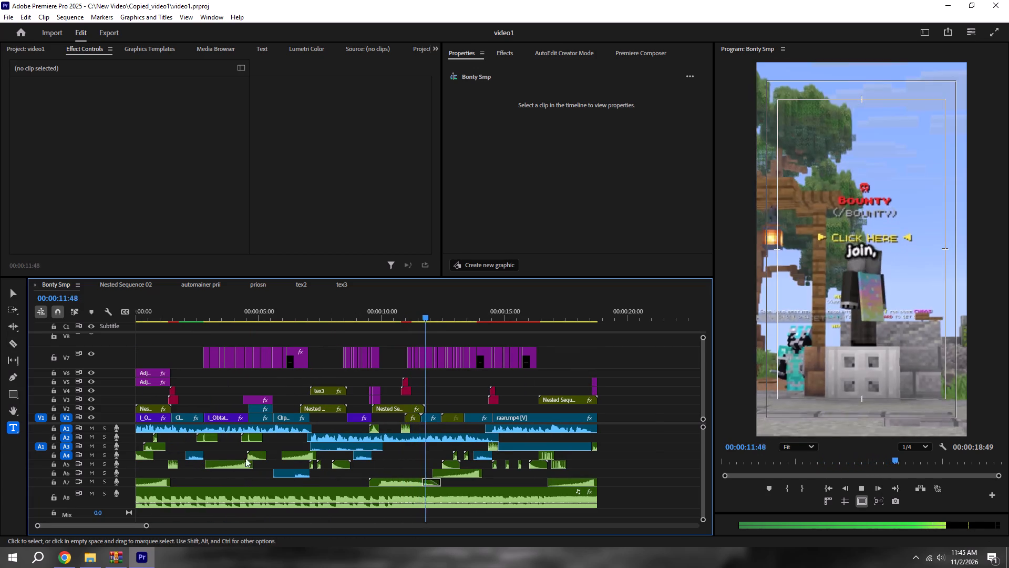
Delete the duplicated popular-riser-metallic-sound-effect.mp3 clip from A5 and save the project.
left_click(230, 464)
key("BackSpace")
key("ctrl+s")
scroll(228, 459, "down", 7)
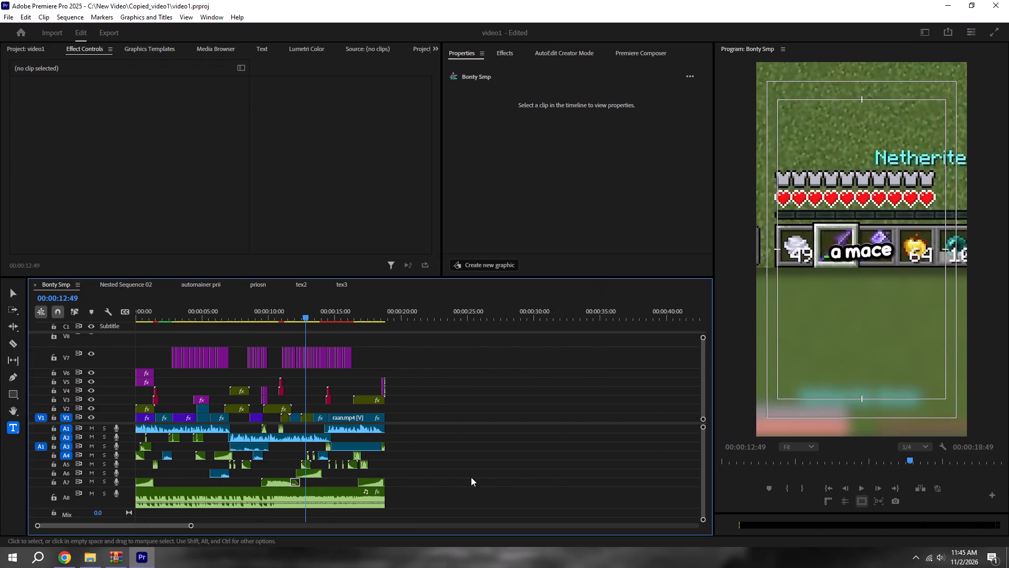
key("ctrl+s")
Play Bonty Smp from the beginning to about 00:00:03:43 to check the opening audio, and save.
left_click(828, 484)
key("space")
left_click(562, 461)
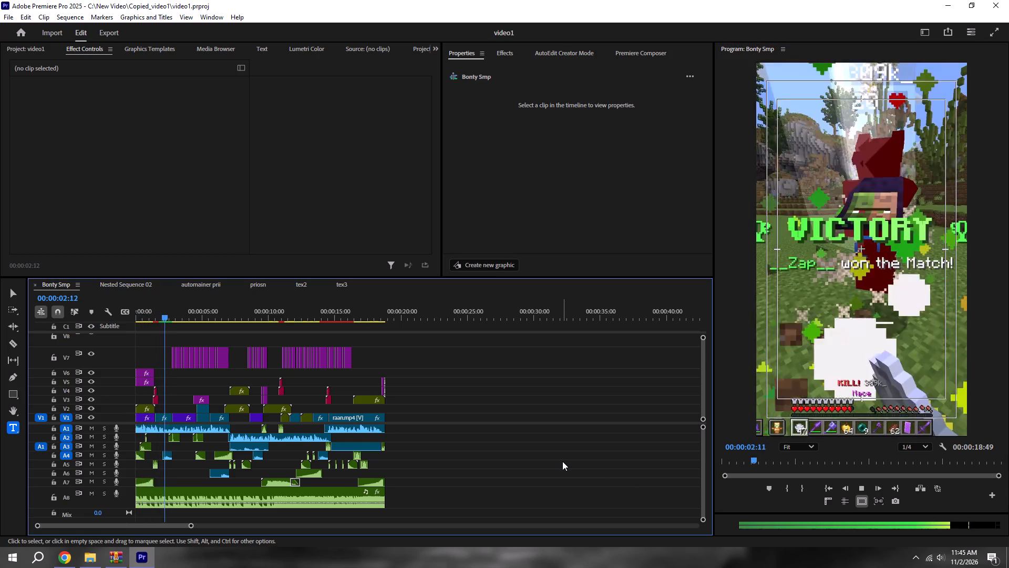
key("space")
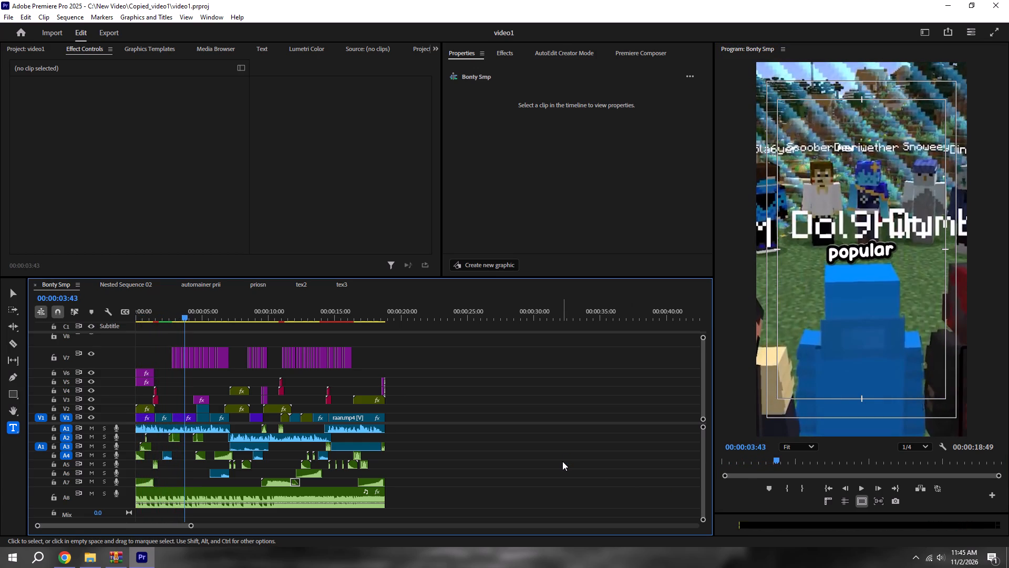
key("ctrl+s")
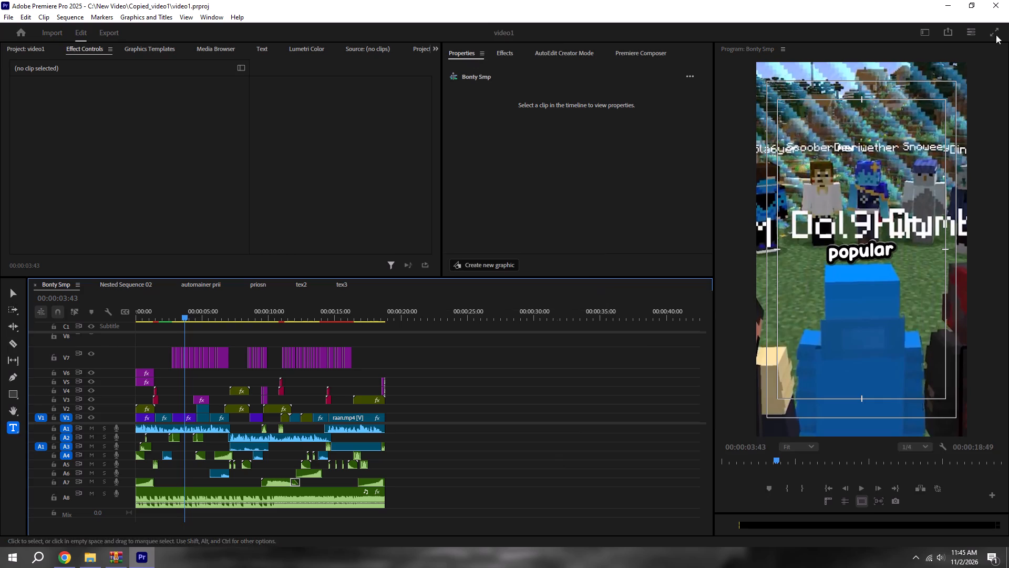
Minimize Premiere Pro to the desktop and launch another program from the installed applications list.
left_click(961, 0)
left_click(1008, 0)
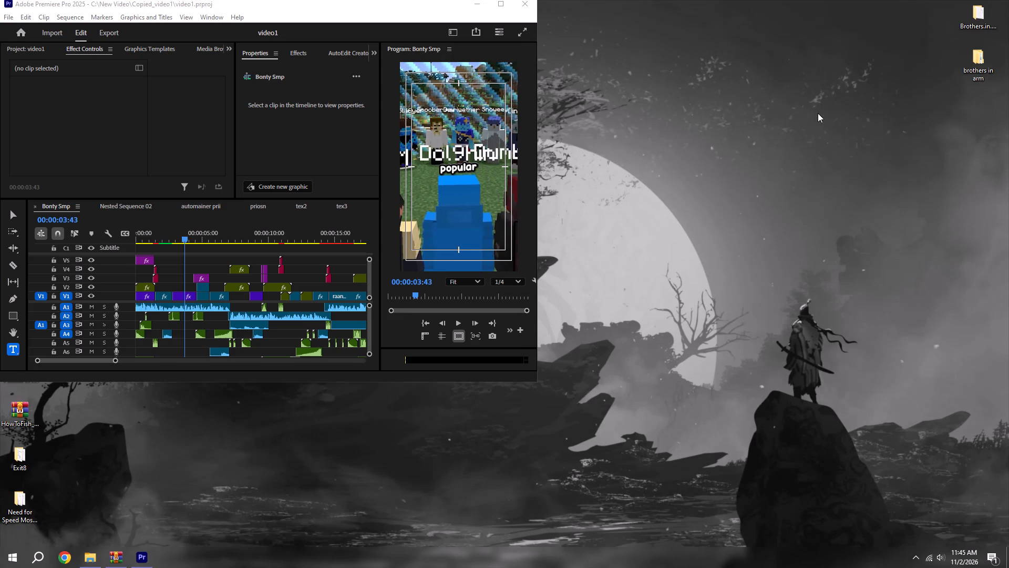
left_click(495, 2)
left_click(951, 0)
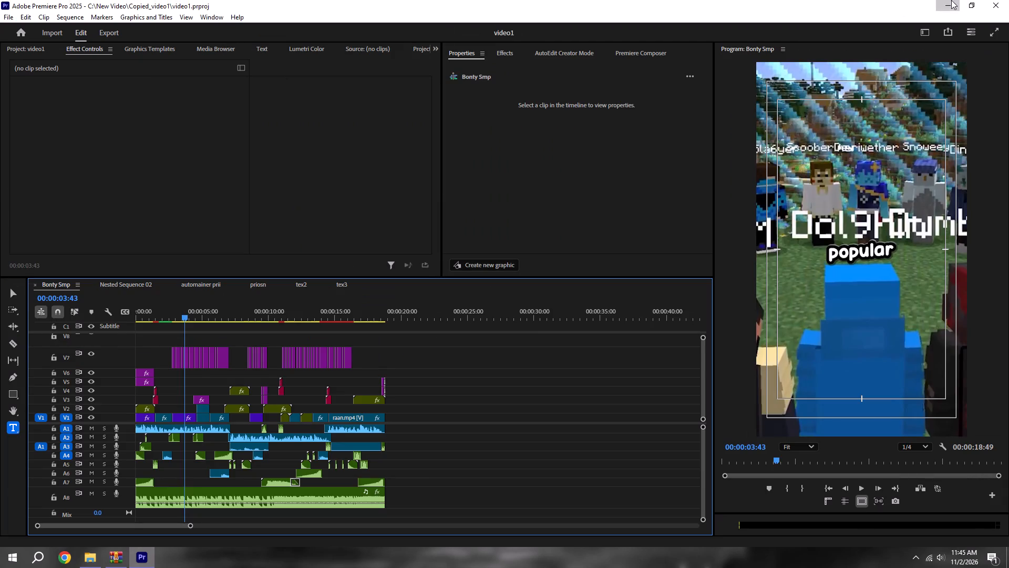
left_click(0, 567)
scroll(115, 410, "down", 6)
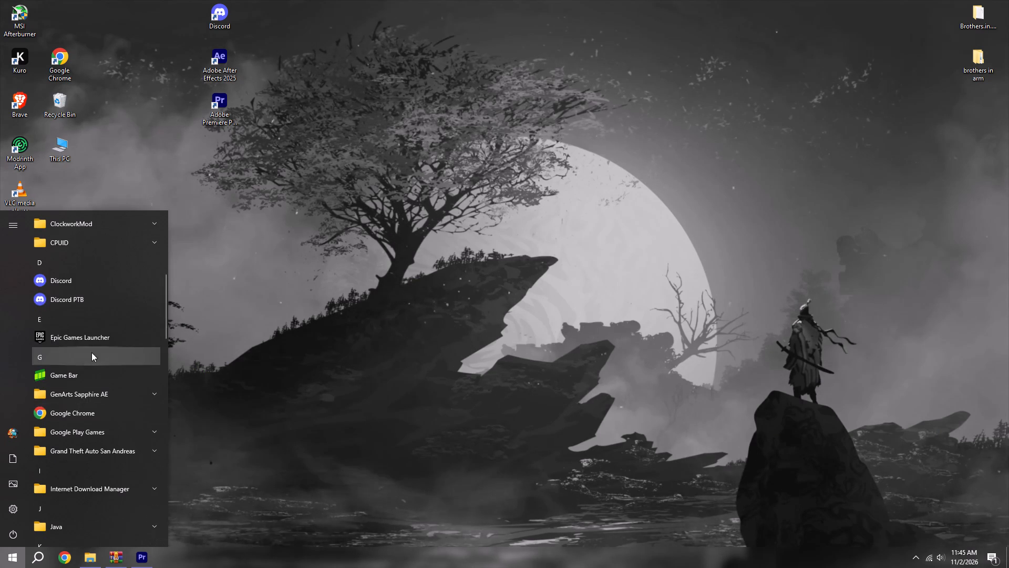
scroll(77, 394, "down", 6)
left_click(79, 509)
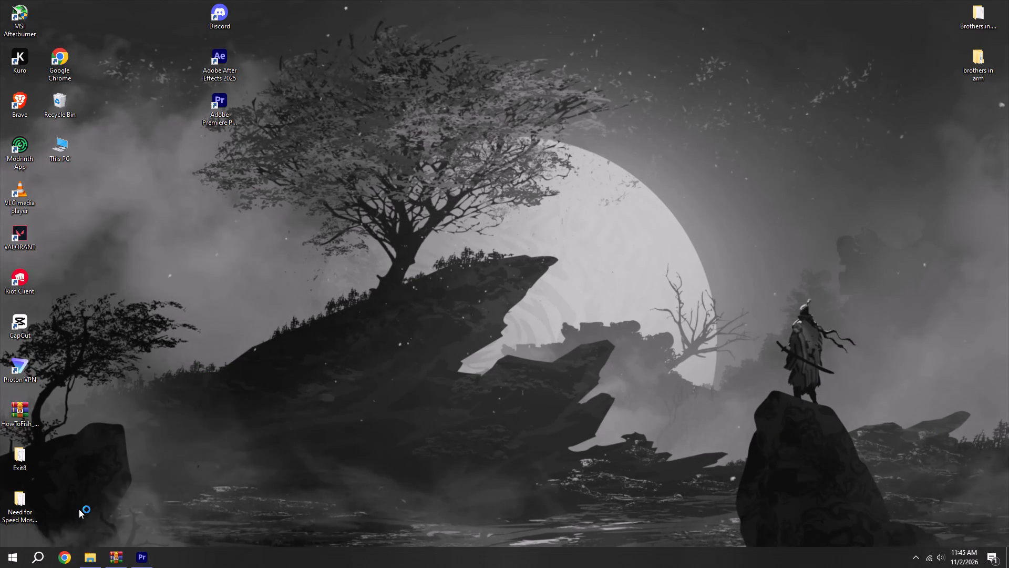
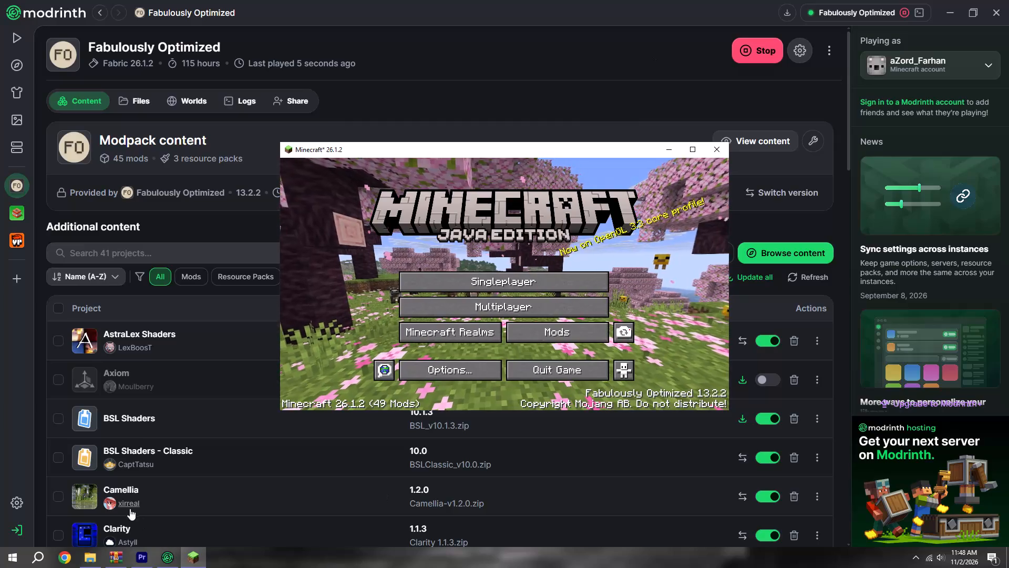
Check the server address shown near the end of the Bonty Smp sequence in Premiere Pro, around 00:00:17:59, and minimize it.
left_click(143, 554)
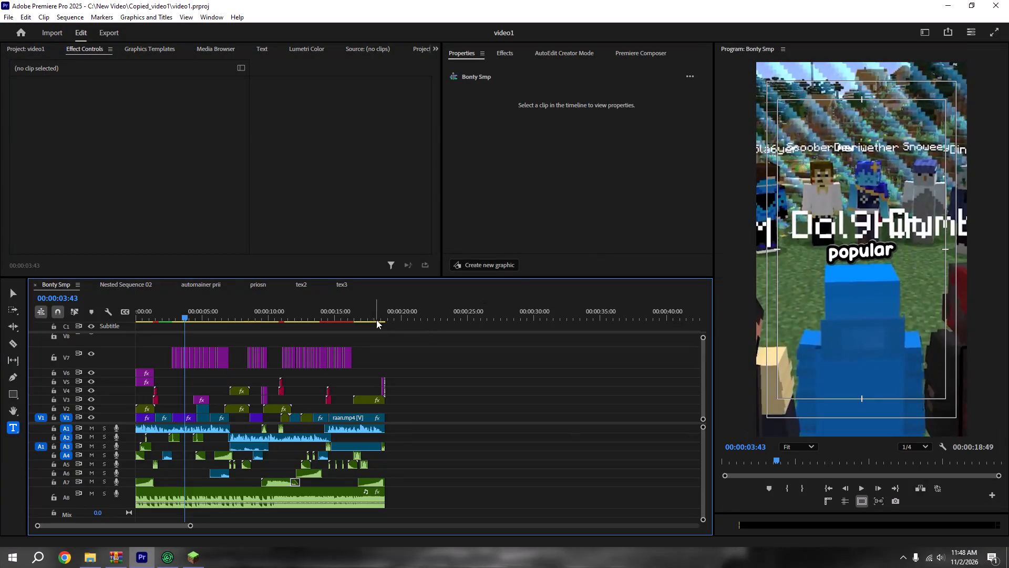
left_click(376, 314)
scroll(375, 323, "up", 14)
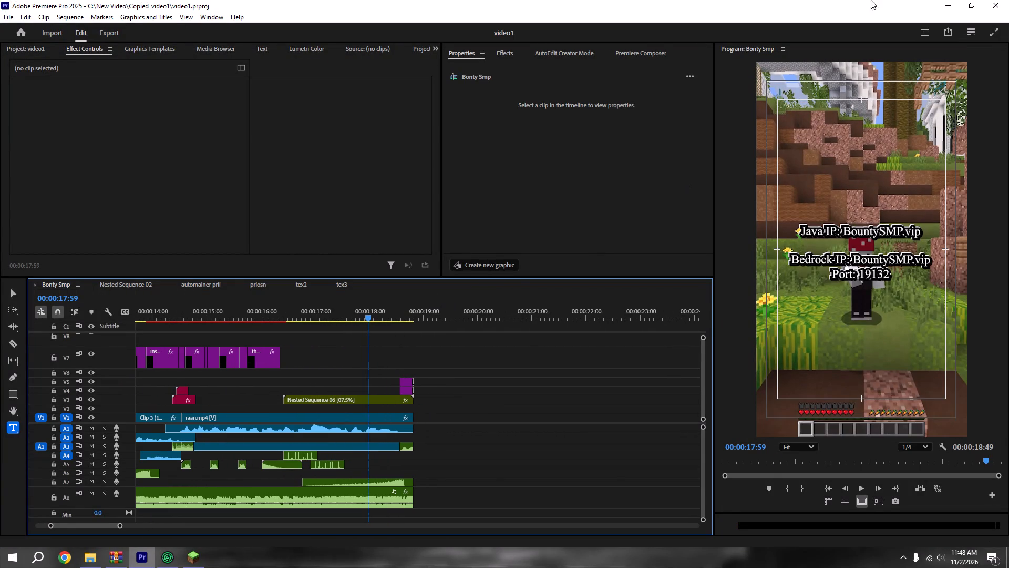
left_click(950, 3)
Maximize Minecraft and add a multiplayer server with the address bountysmp.vip.
left_click(539, 300)
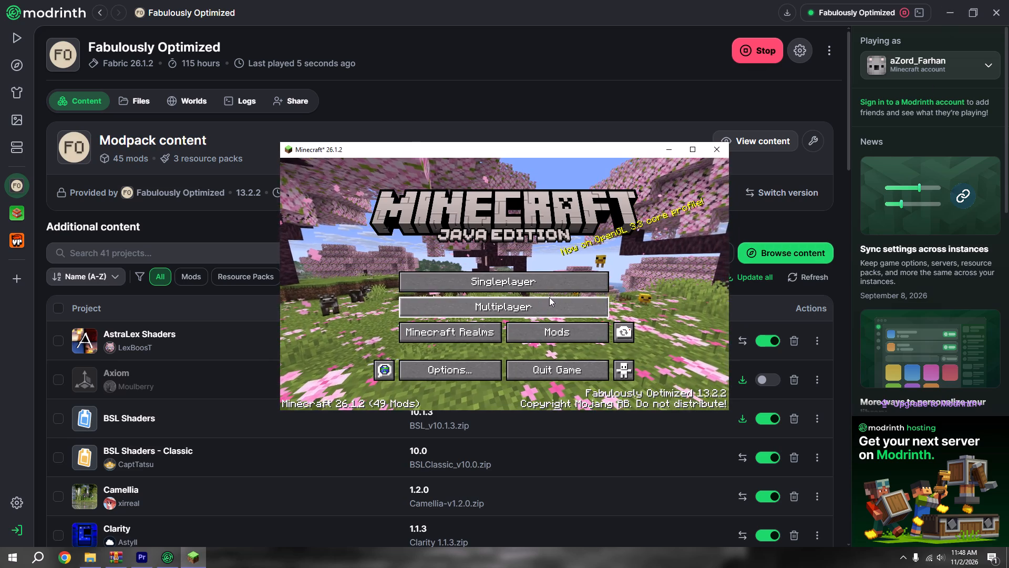
left_click(696, 154)
left_click(617, 496)
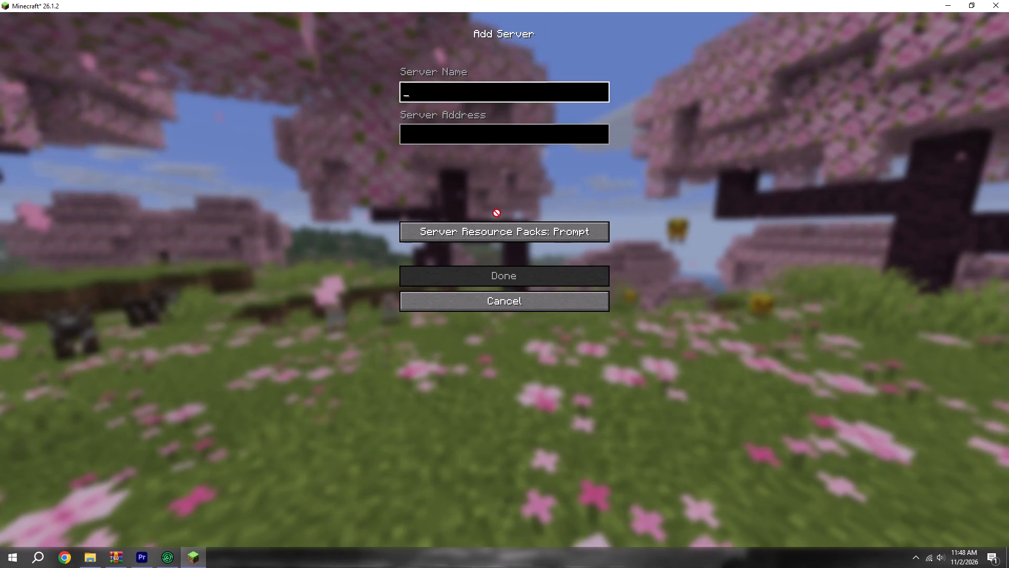
left_click(466, 91)
left_click(446, 133)
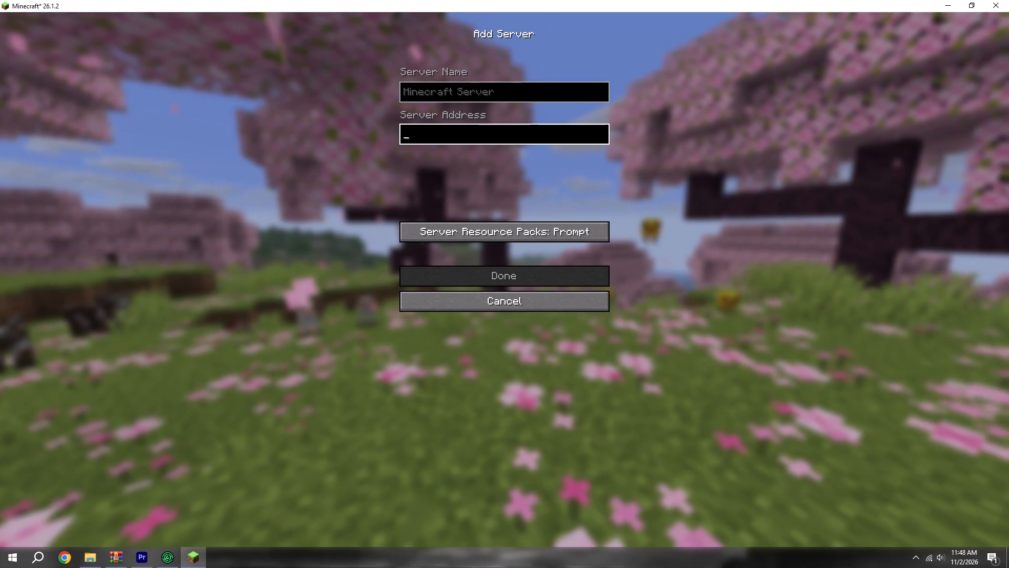
type("bountysmp.vp")
key("BackSpace")
type("ip")
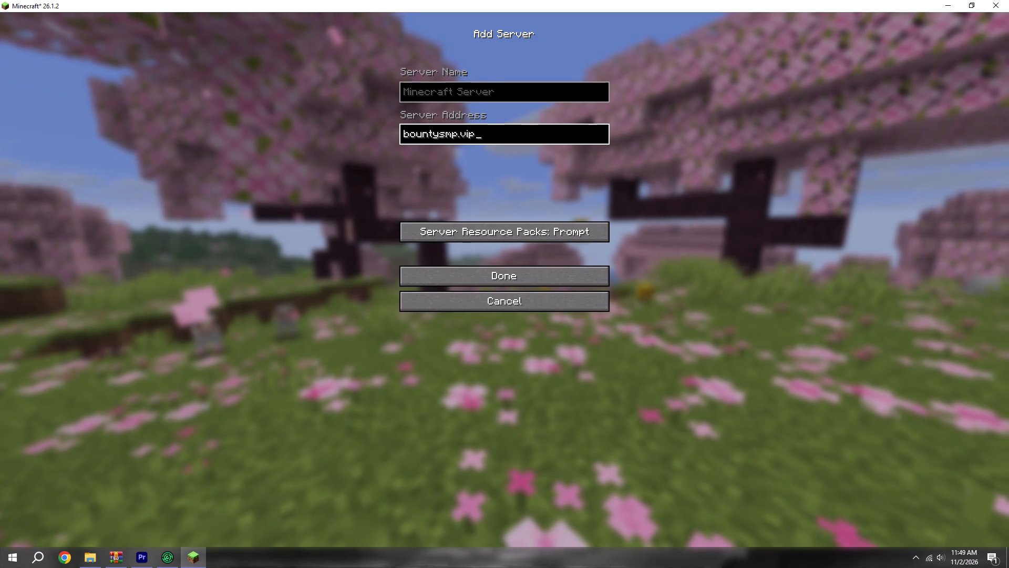
left_click(450, 271)
Join the newly added server at the end of the multiplayer server list.
scroll(435, 235, "down", 15)
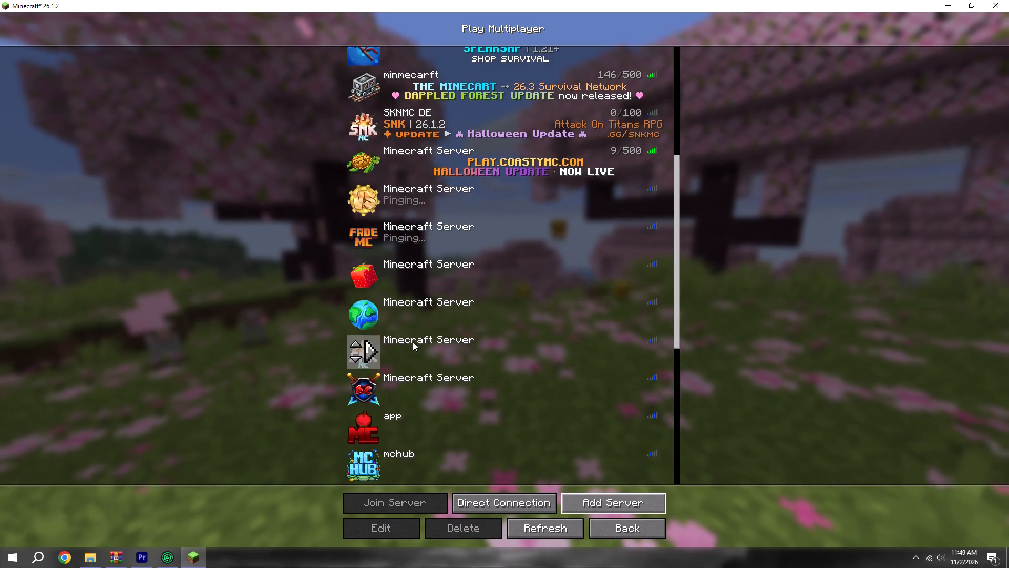
scroll(413, 342, "down", 20)
scroll(413, 342, "down", 4)
left_click(415, 411)
left_click(376, 508)
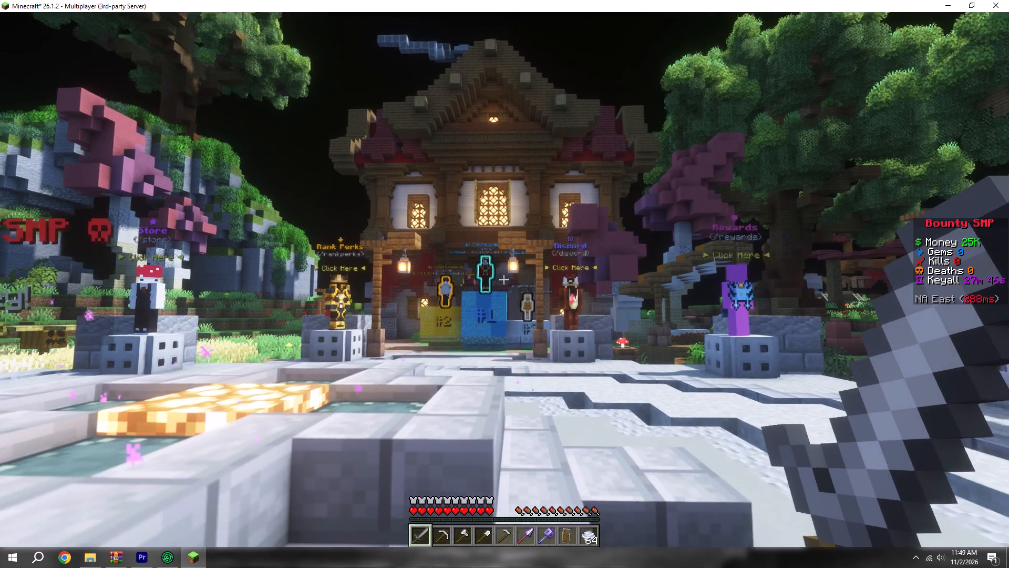
Move the character forward at the server spawn and disable the shaders.
key("w")
key("space")
scroll(504, 279, "down", 5, "ctrl")
key("space")
key("k")
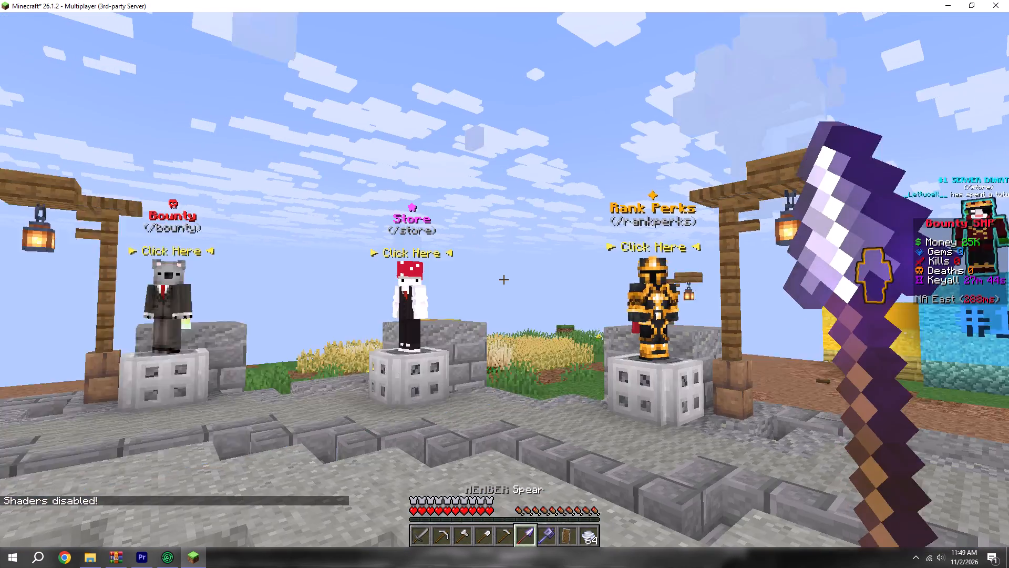
Look through the character's inventory and take off the equipped MEMBER Helmet.
scroll(500, 280, "down", 1)
key("s")
scroll(503, 279, "up", 3)
key("e")
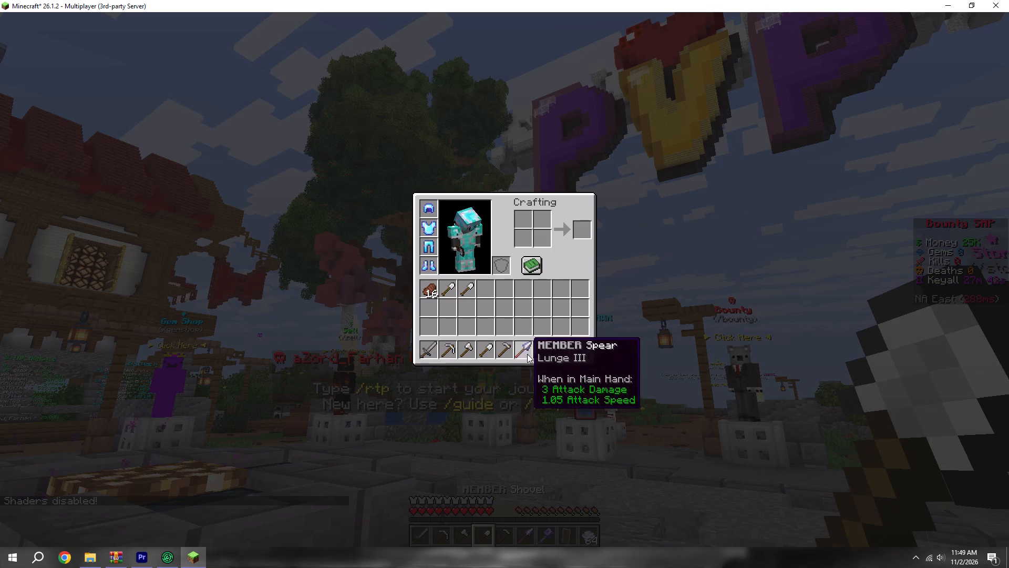
left_click(521, 354, "shift")
left_click(489, 296, "shift")
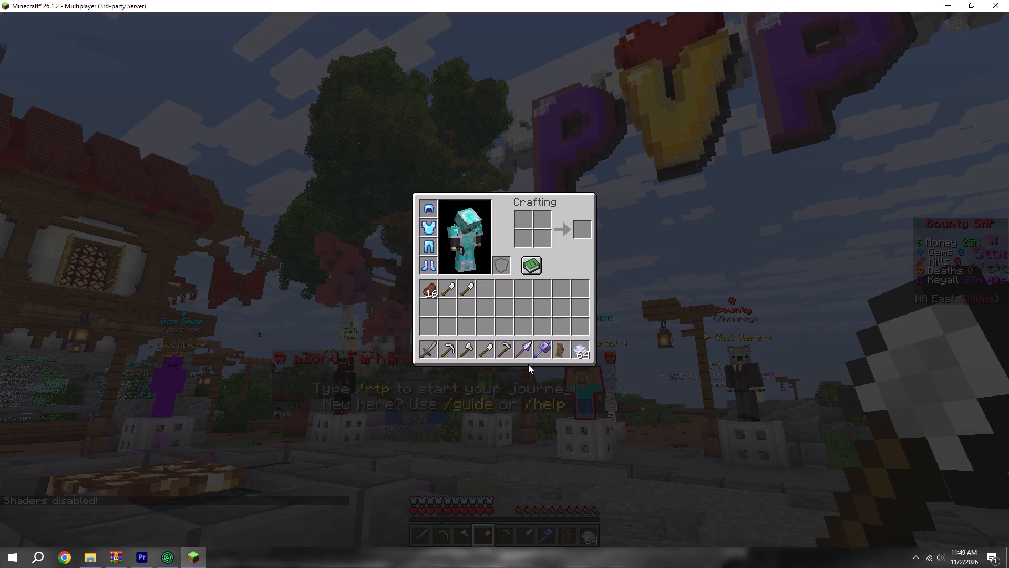
key("e")
key("w")
scroll(504, 279, "down", 2)
key("e")
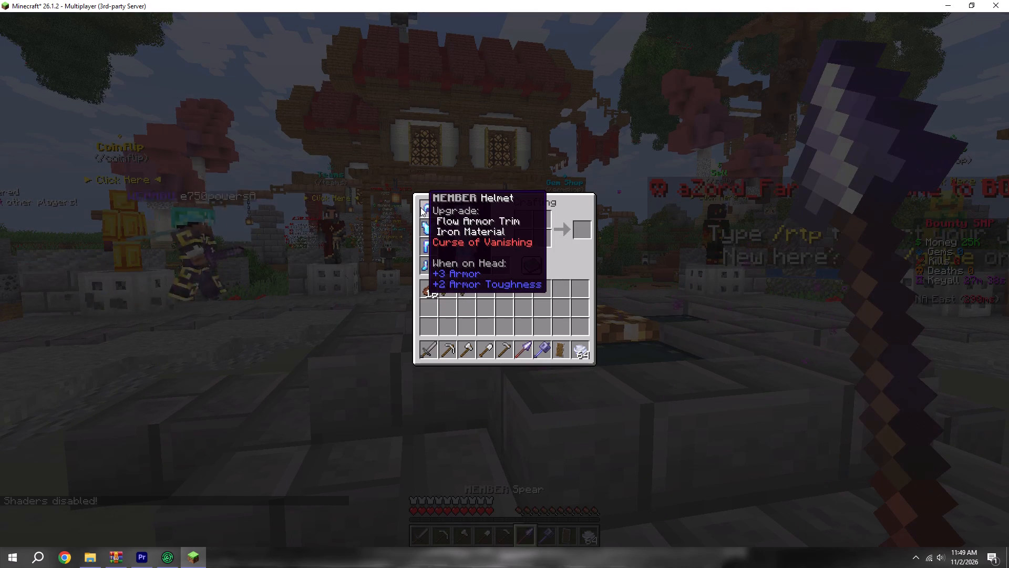
left_click(421, 207, "shift")
key("e")
Equip the weapon beside the spear in the off hand and ready the MEMBER Spear in the main hand.
key("w")
scroll(500, 281, "up", 1)
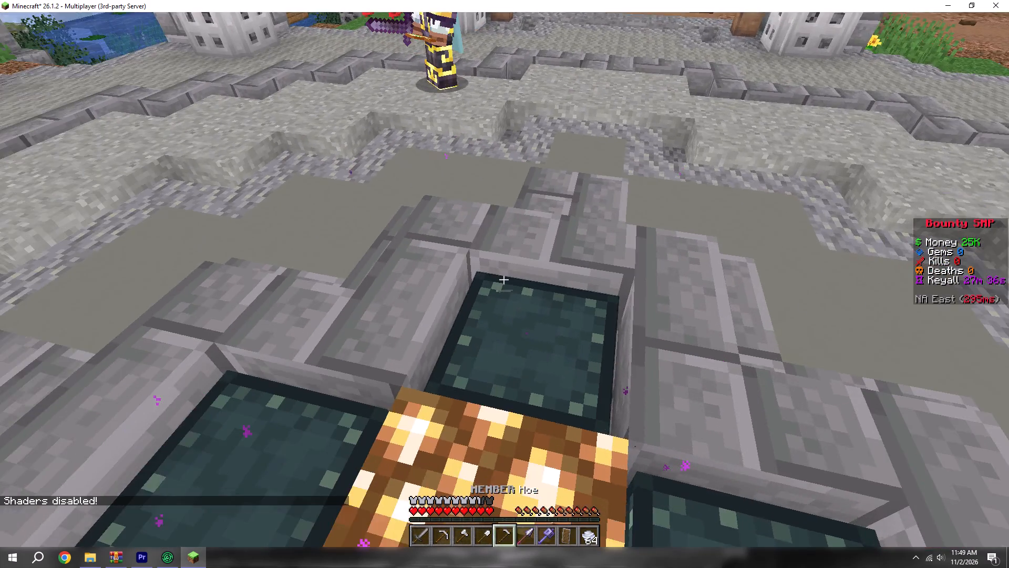
scroll(502, 280, "down", 2)
key("f")
scroll(504, 279, "up", 1)
key("d")
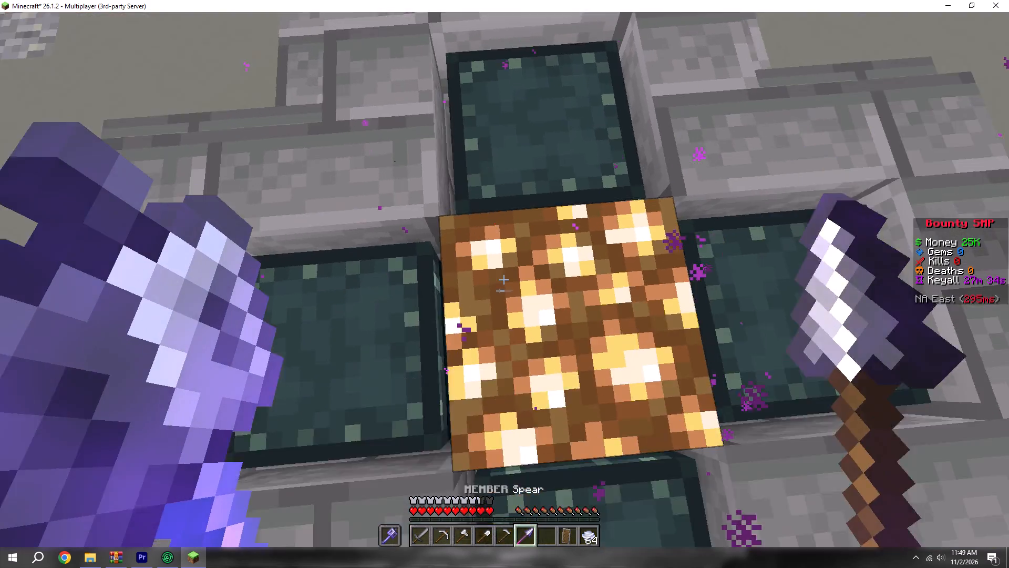
right_click(504, 279)
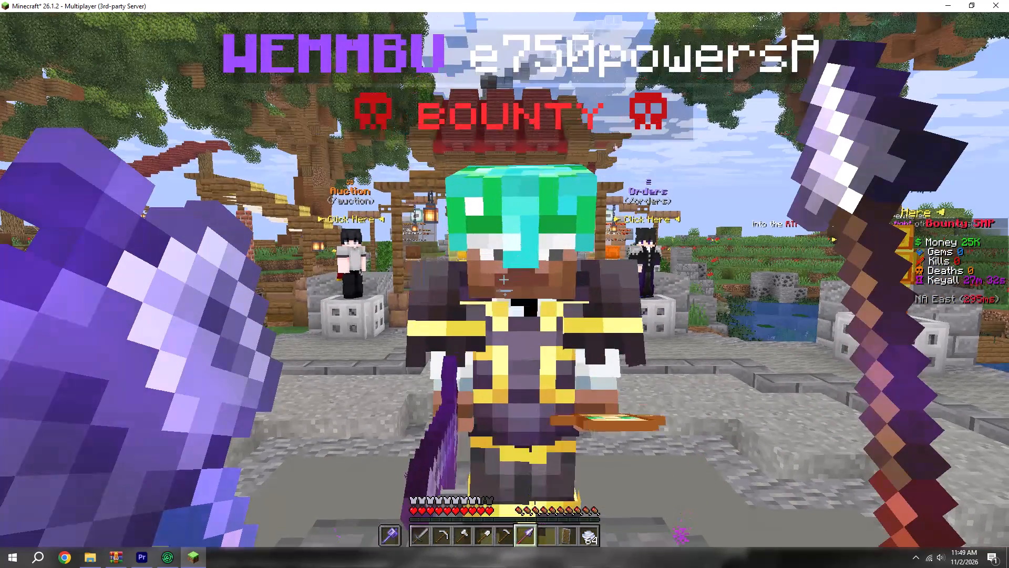
Start a Flashback recording of the game session.
key("Escape")
left_click_drag(633, 206, 504, 279)
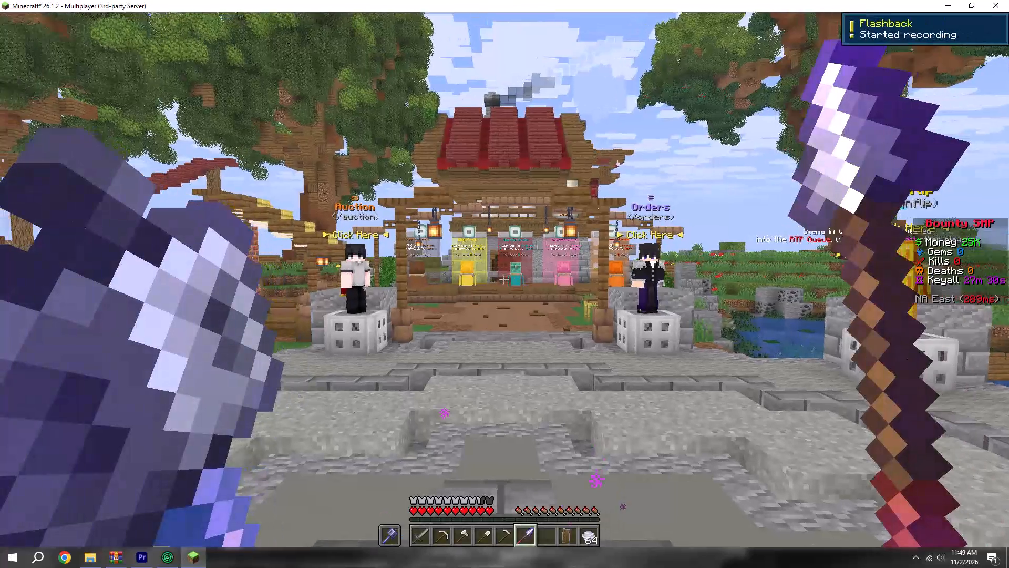
Record the character posing with the spear on the spawn's glowstone block, ending in the front-facing third-person view.
key("s")
key("w")
key("s")
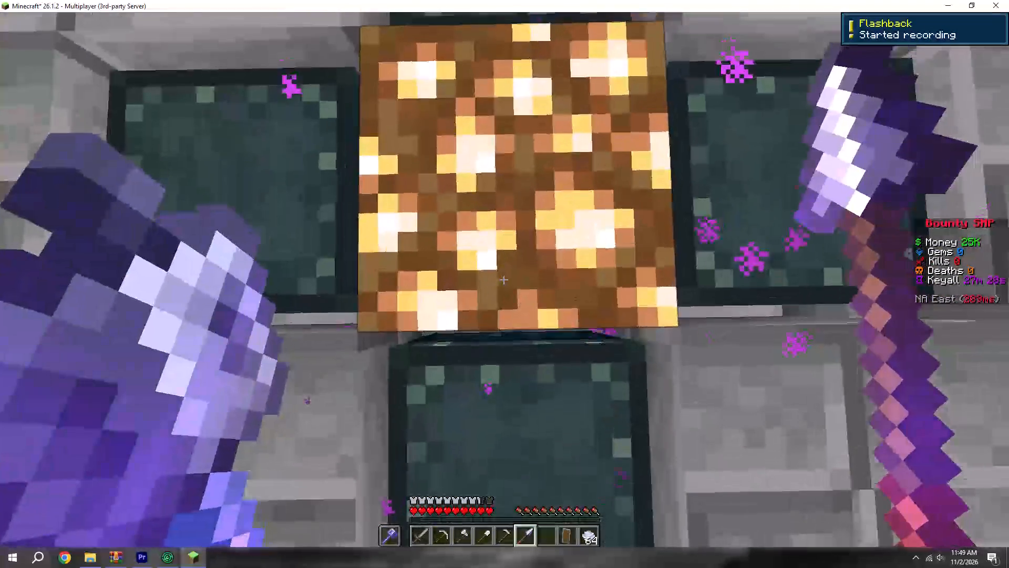
key("shift+w")
key("shift+w")
key("space")
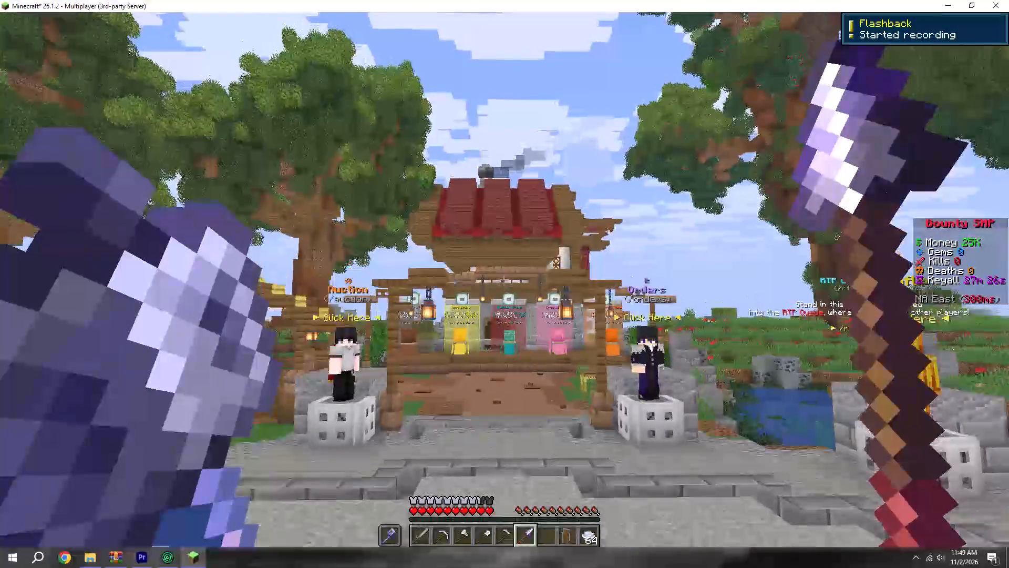
right_click(504, 279)
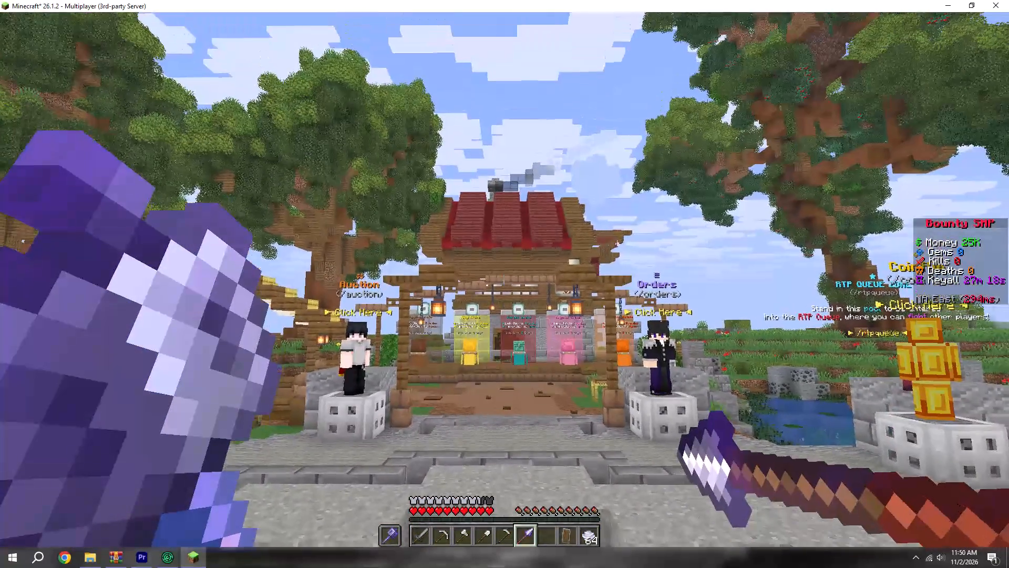
key("F5")
key("F5")
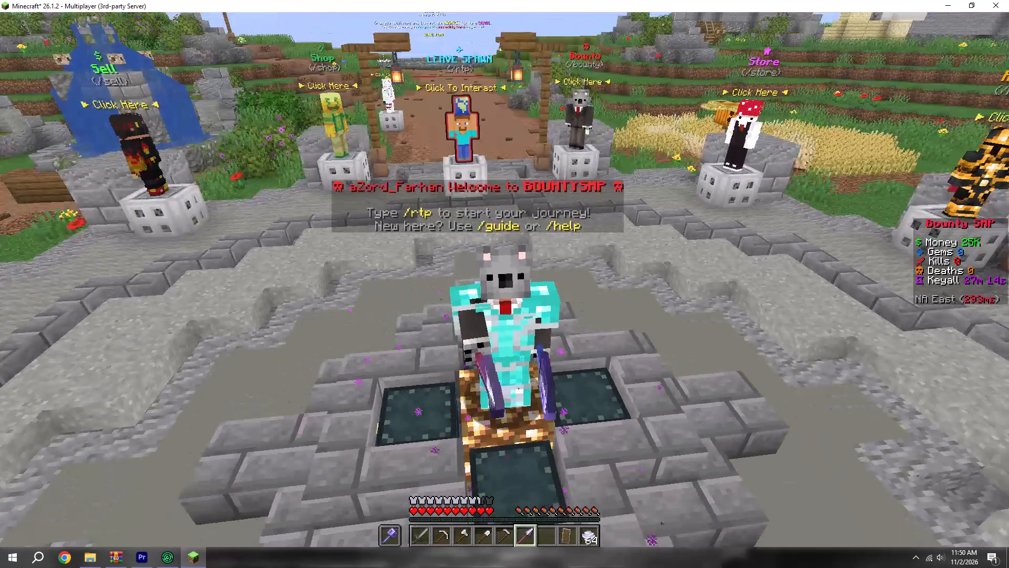
key("Escape")
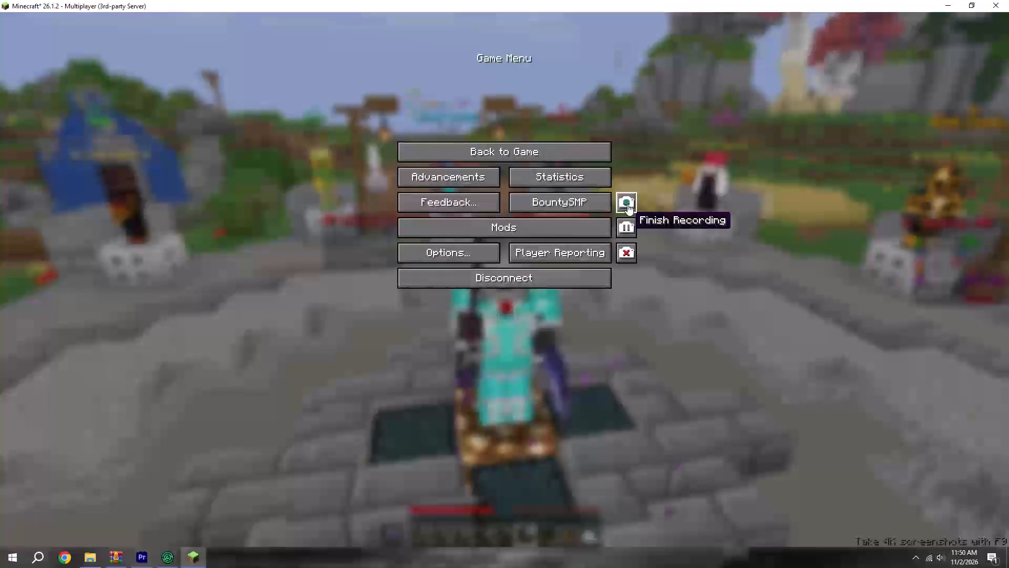
key("Escape")
right_click(504, 279)
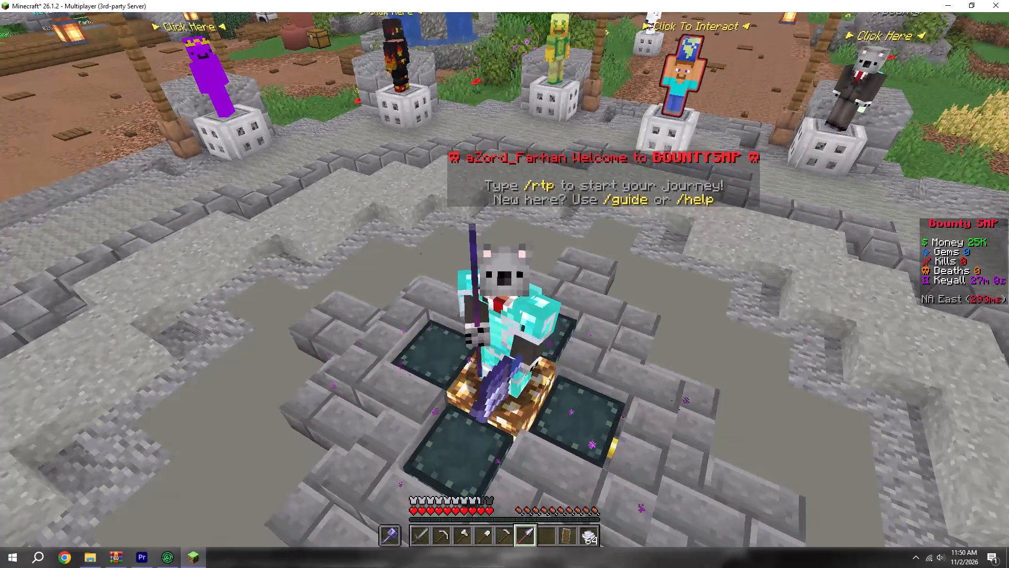
End the recording by disconnecting from the Bounty SMP server.
key("Escape")
left_click(522, 283)
left_click(419, 343)
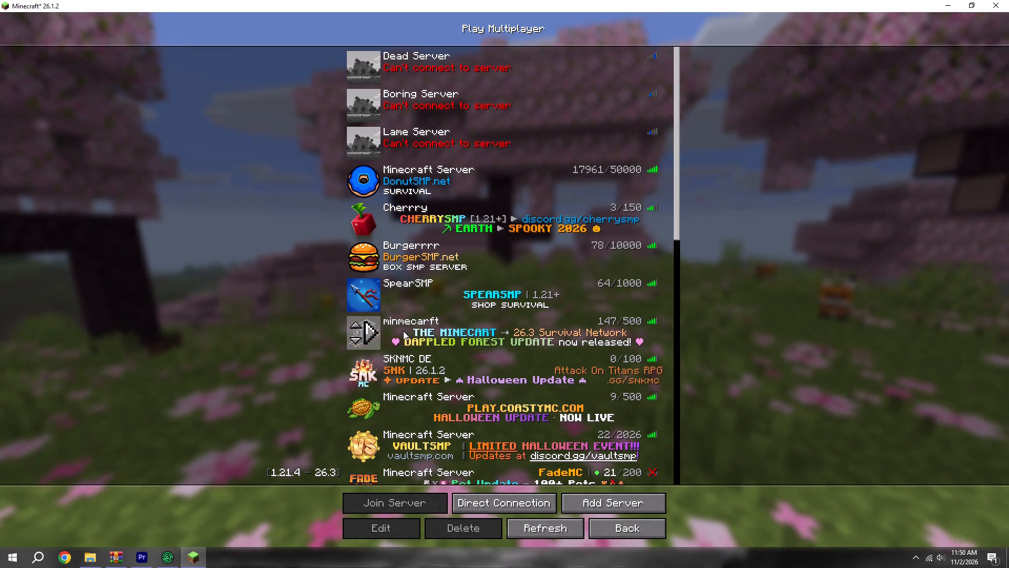
Open the newest Flashback replay, 2026-11-02T11:50:26, and bring up the entity options of the recorded player.
left_click(616, 515)
left_click(617, 521)
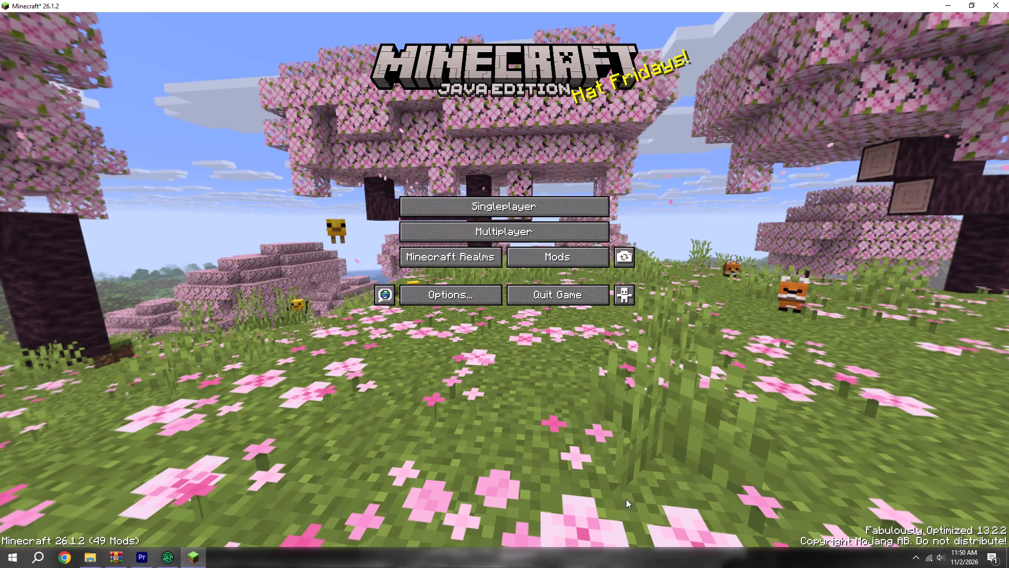
left_click(632, 258)
left_click(379, 123)
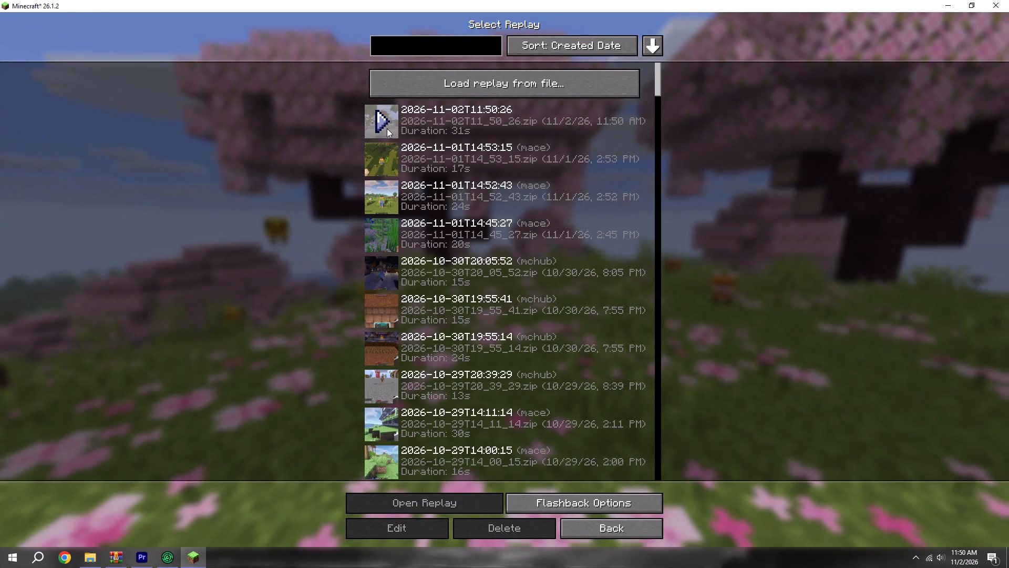
left_click(393, 109)
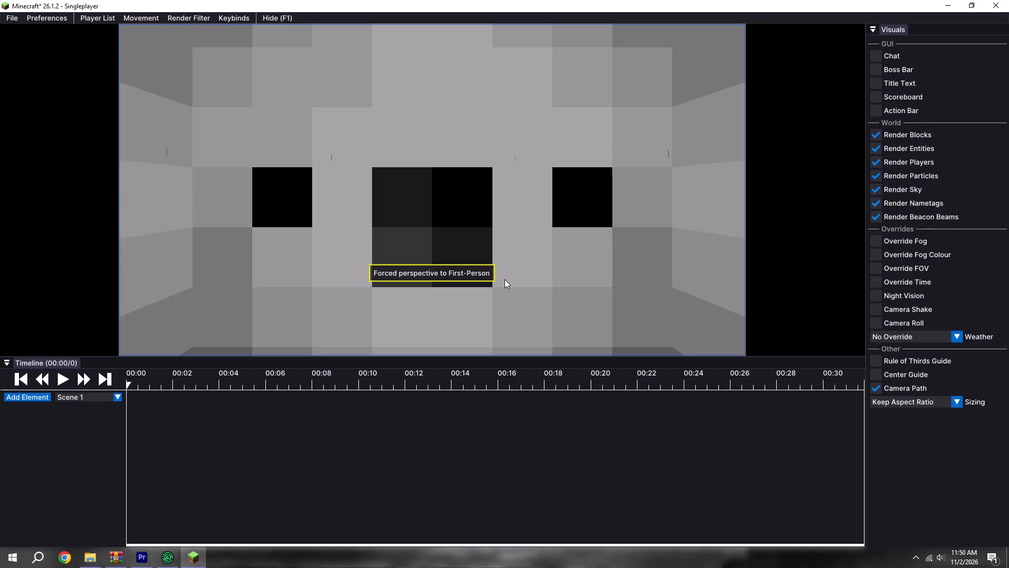
right_click(504, 279)
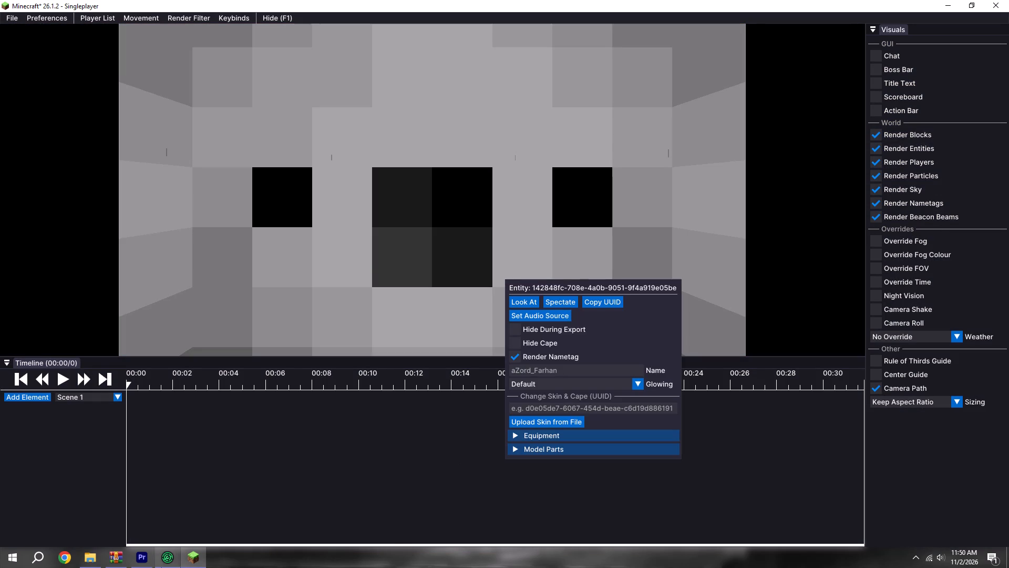
Switch to Chrome with the Zord profile and load namemc.com.
left_click(61, 556)
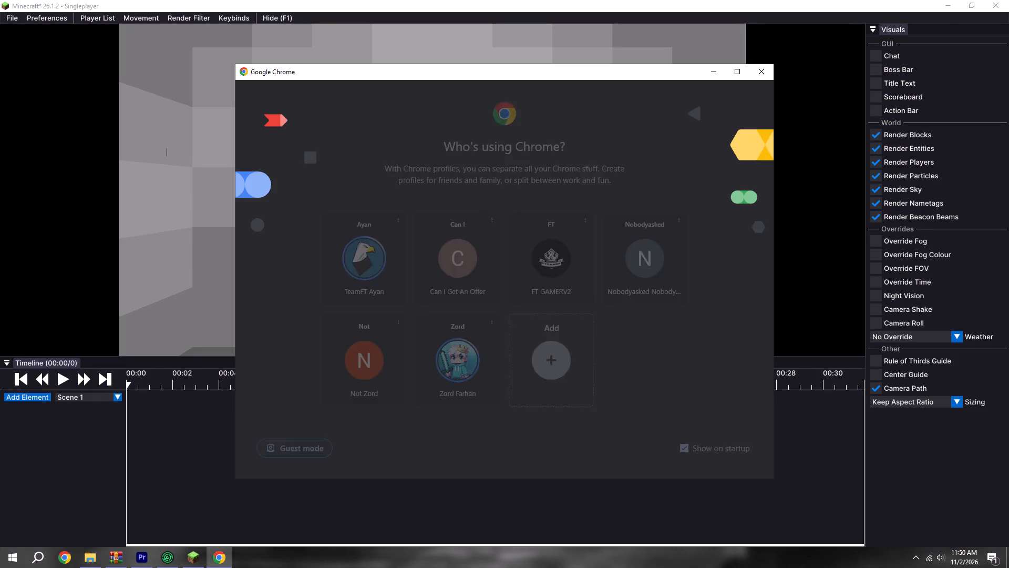
left_click(435, 384)
left_click(249, 34)
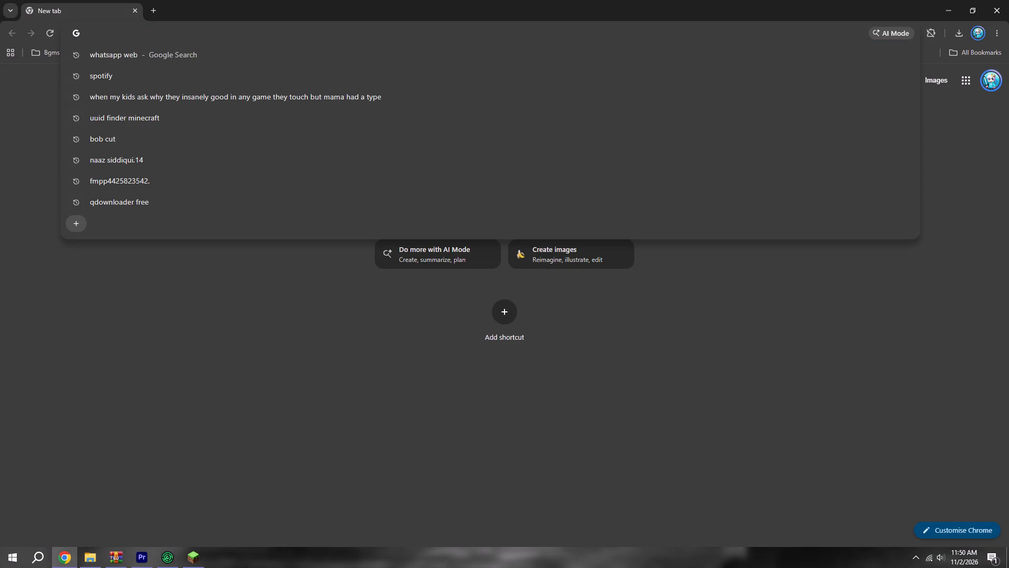
type("na")
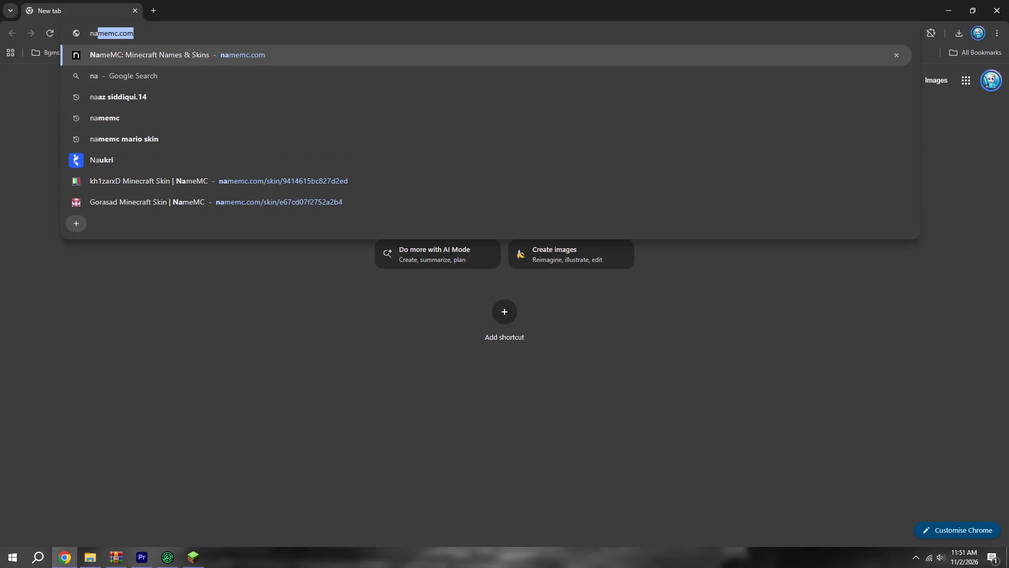
left_click_drag(332, 514, 348, 502)
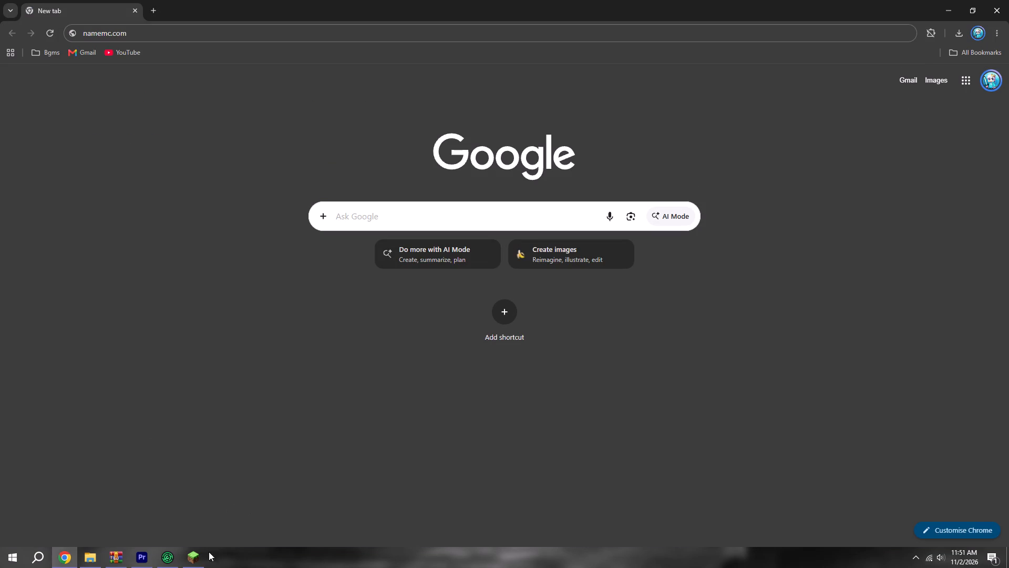
Check the hidden background programs and look for another program in the installed applications list.
left_click(914, 553)
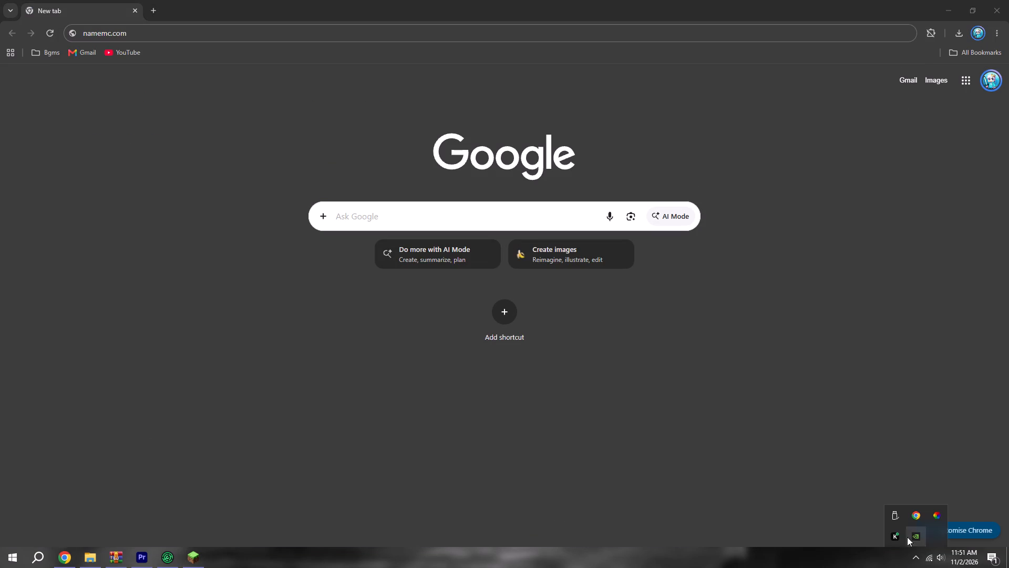
left_click(0, 567)
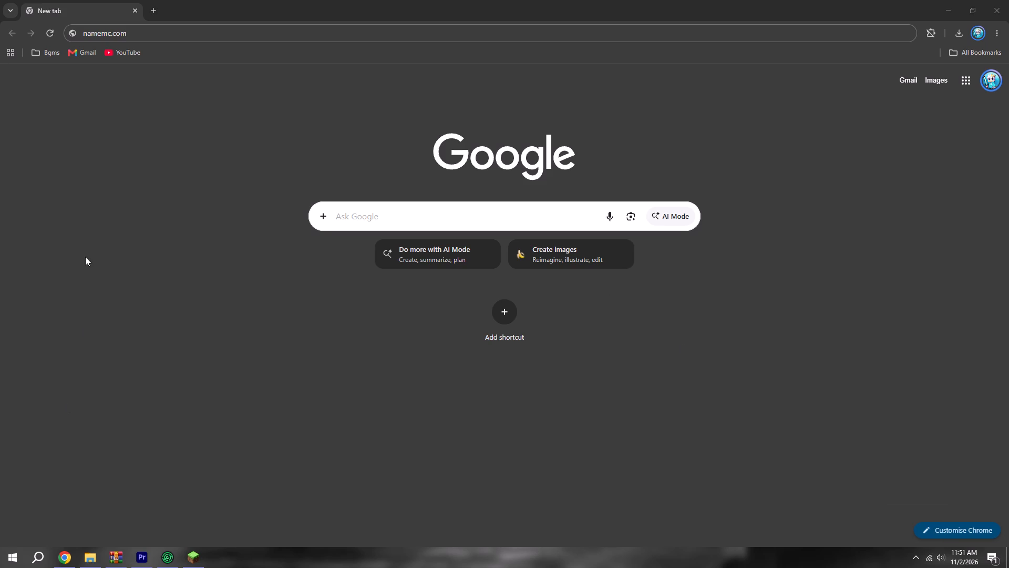
scroll(99, 315, "down", 3)
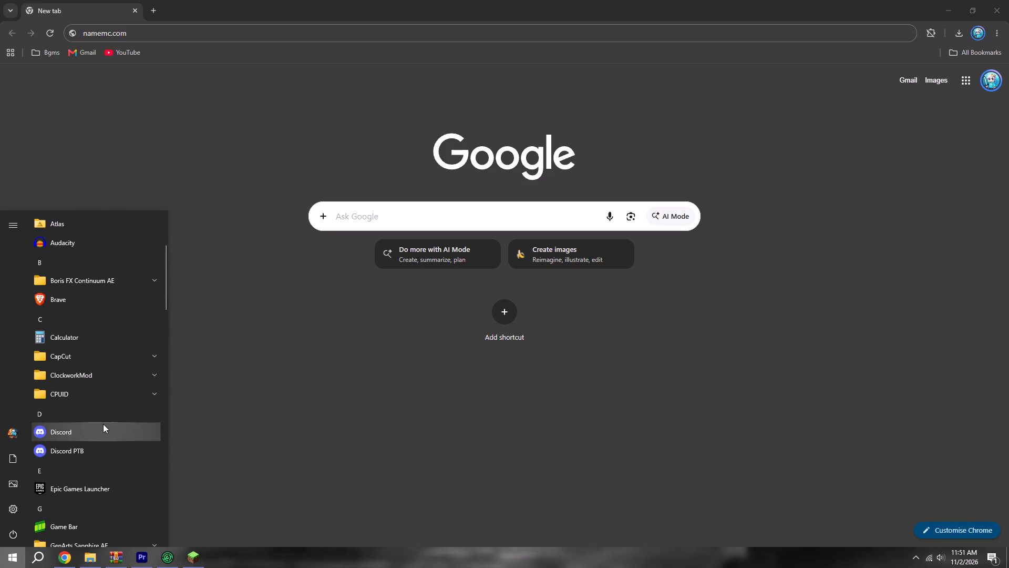
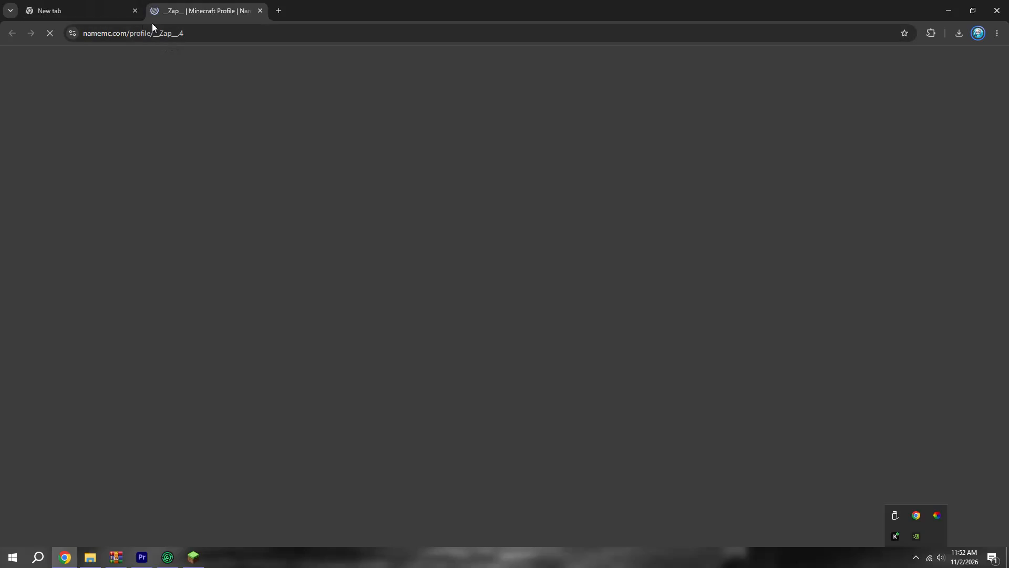
Close the empty New tab, the background app with the green icon, and WinRAR.
left_click(132, 11)
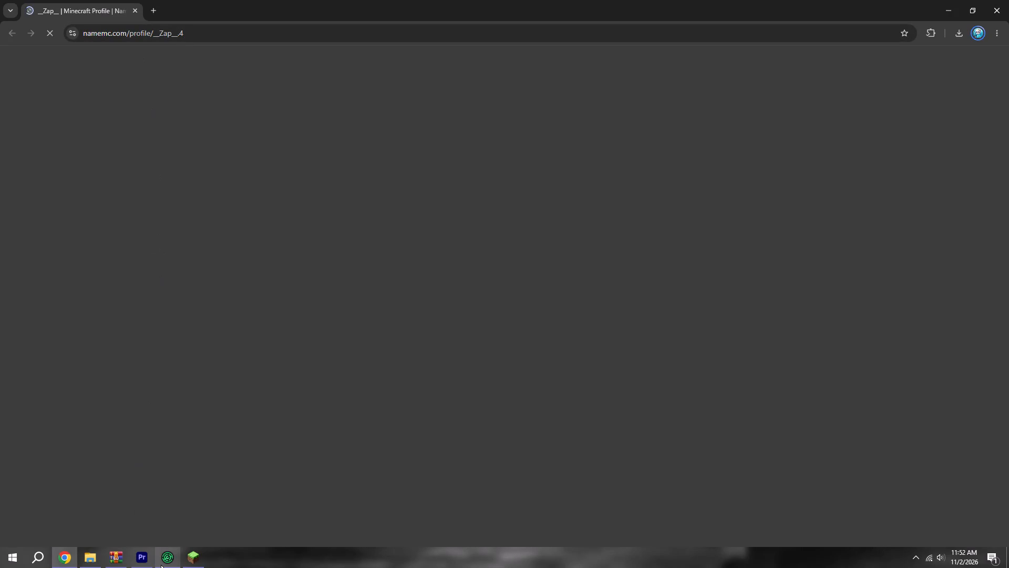
right_click(161, 565)
left_click(129, 532)
right_click(120, 564)
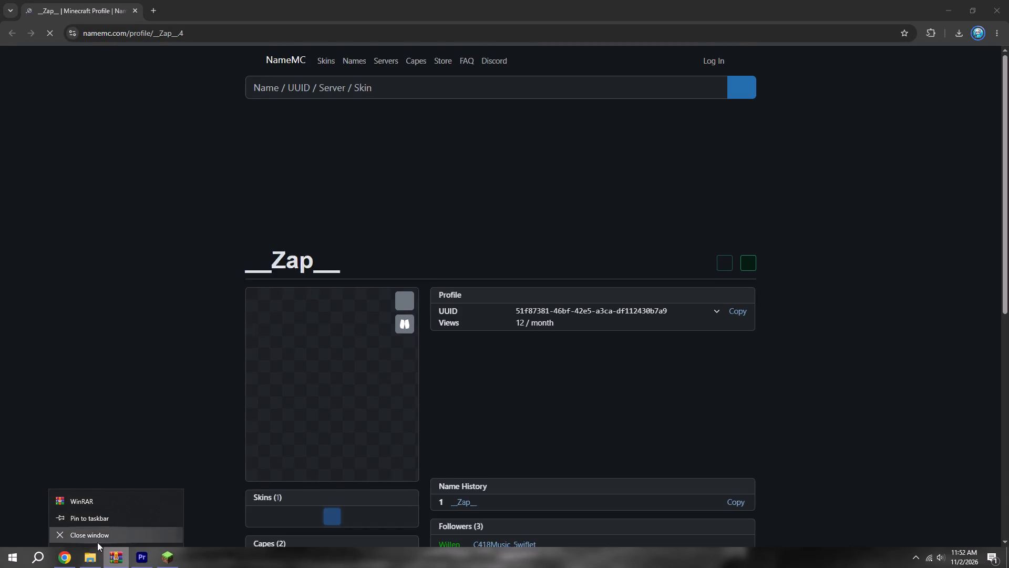
left_click(97, 540)
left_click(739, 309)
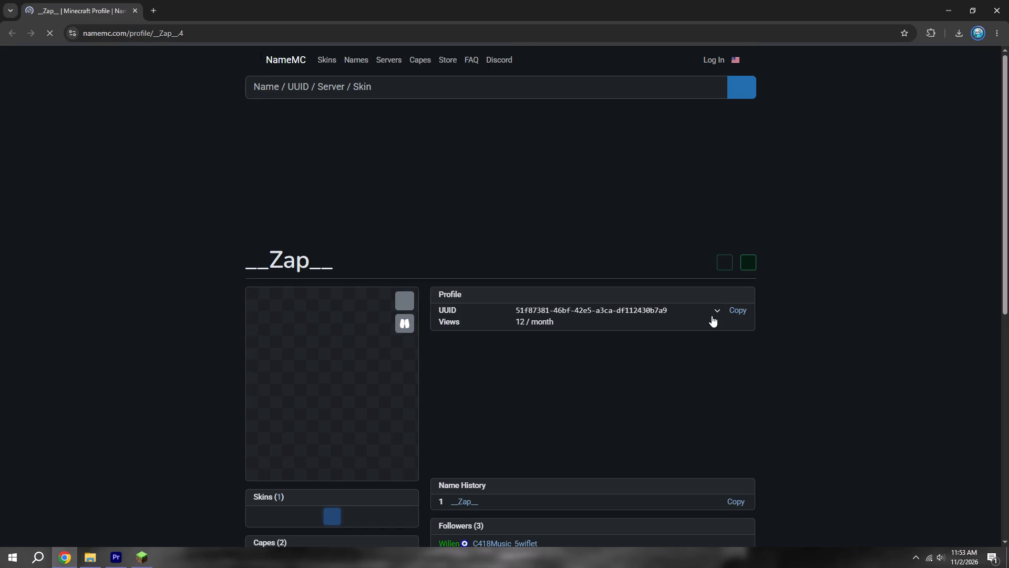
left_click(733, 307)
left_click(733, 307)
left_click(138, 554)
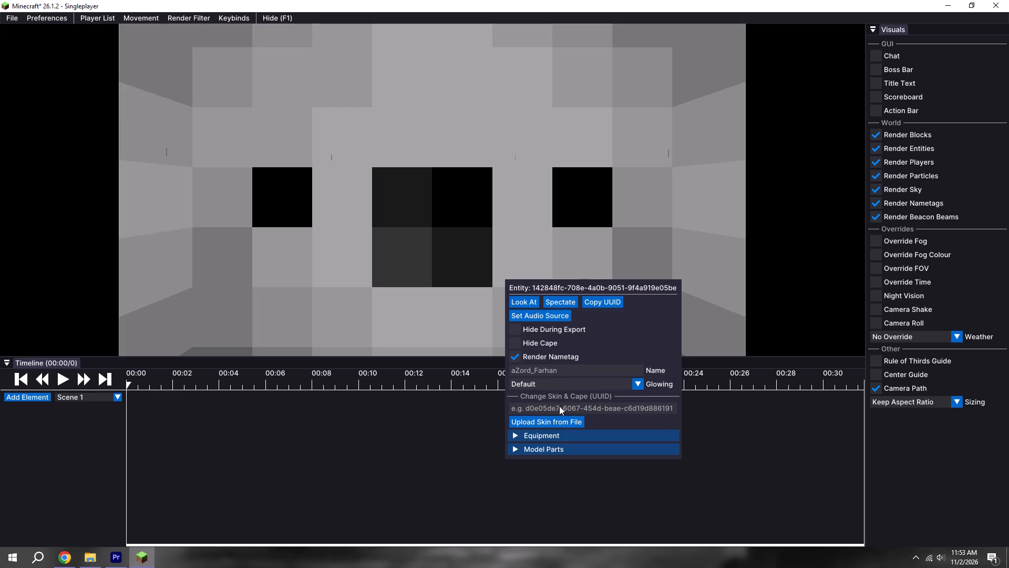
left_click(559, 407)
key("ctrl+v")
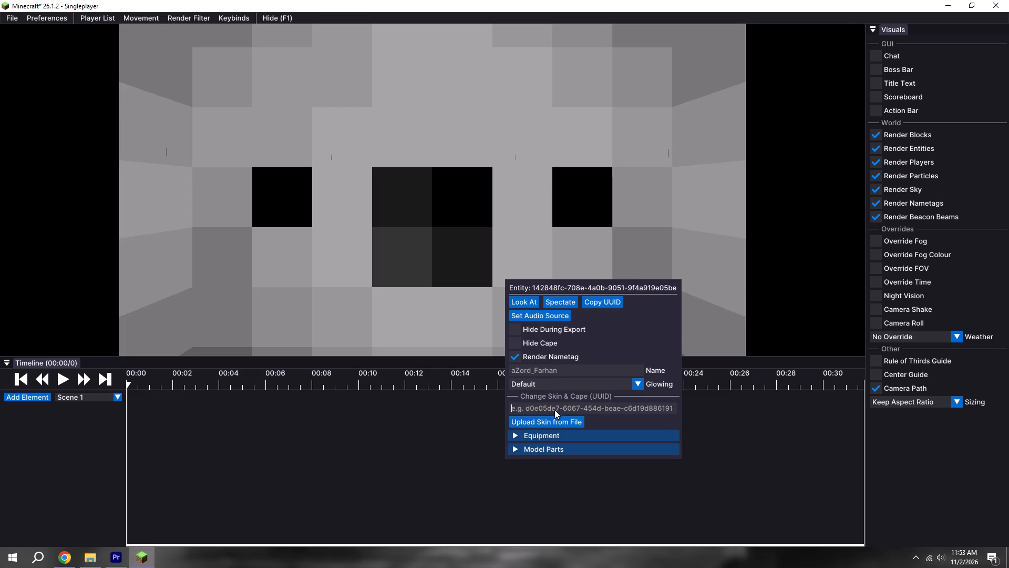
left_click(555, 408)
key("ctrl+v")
left_click(69, 560)
left_click(736, 306)
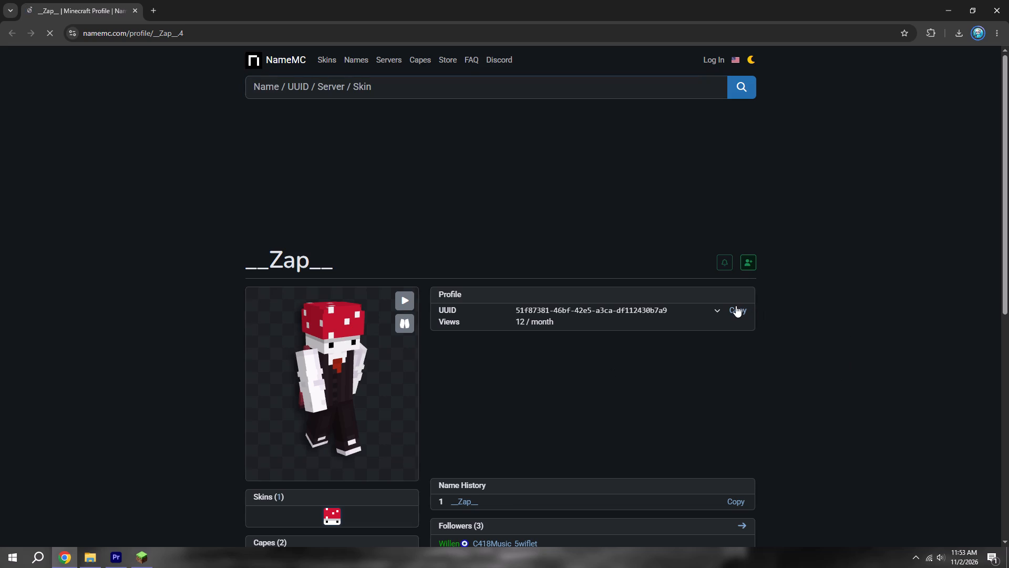
left_click(146, 558)
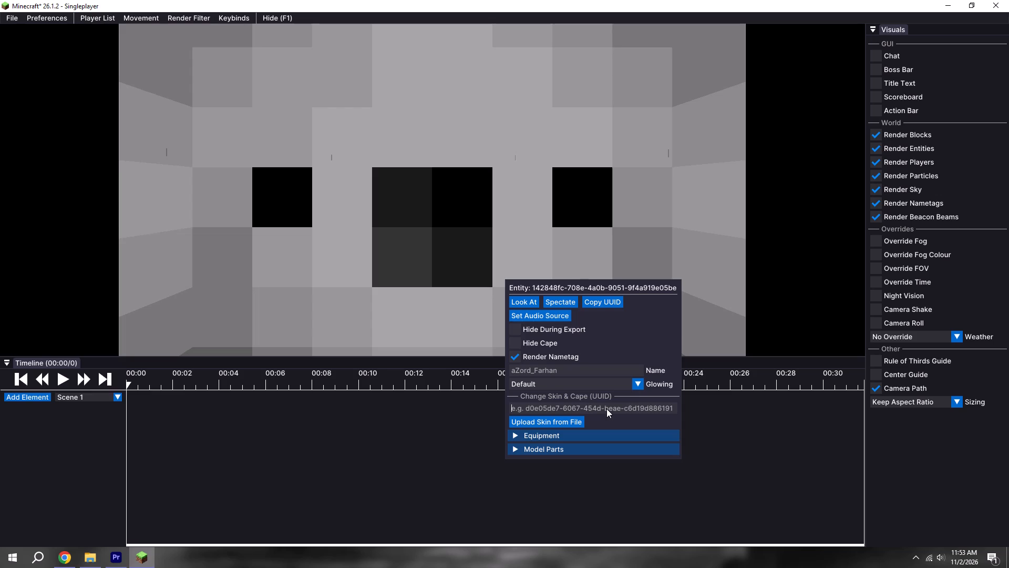
left_click(606, 409)
key("ctrl+v")
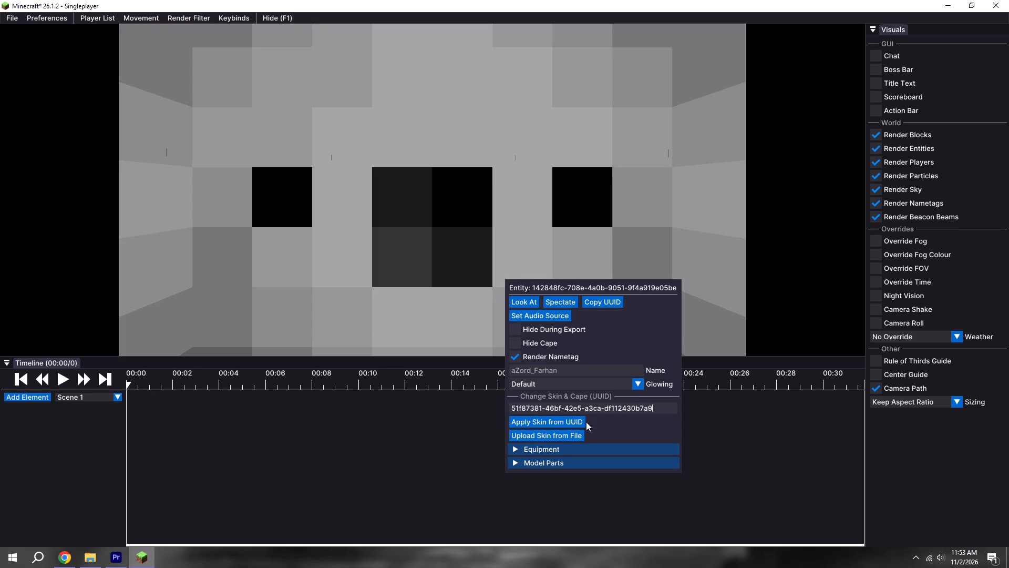
left_click(558, 418)
left_click(347, 307)
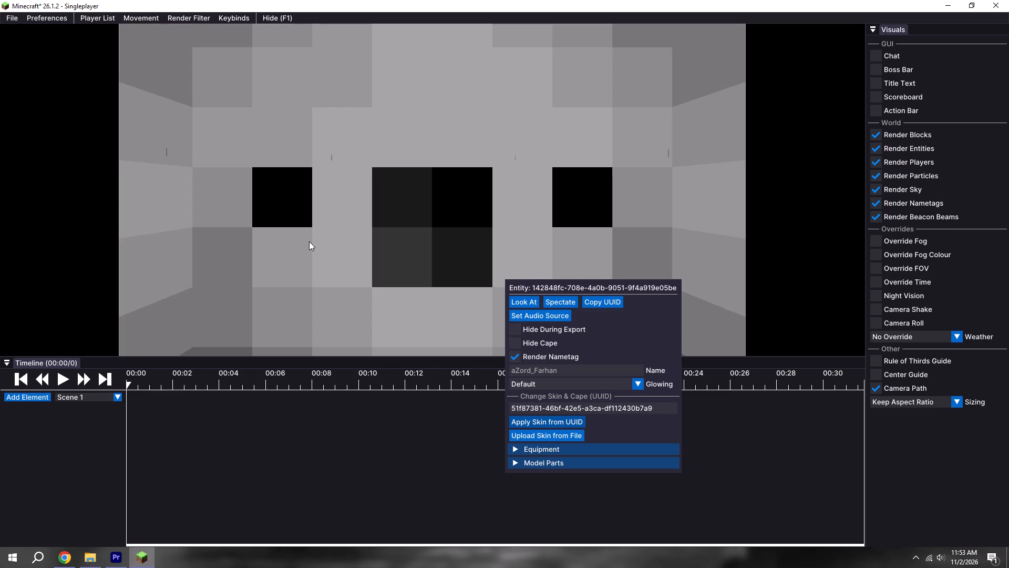
Turn off rendering of beacon beams and nametags, and enable the Rule of Thirds guide.
key("w")
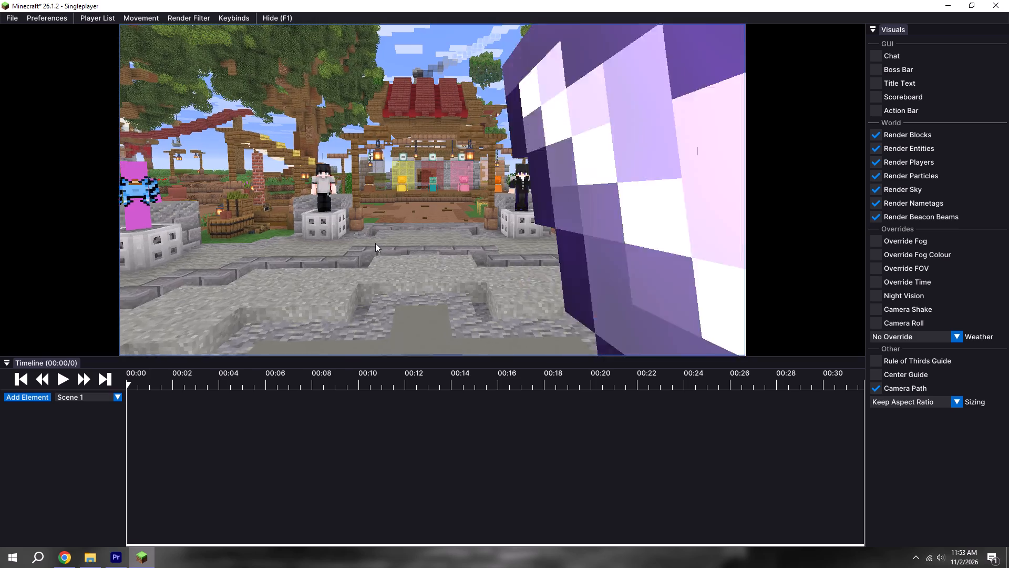
left_click_drag(377, 243, 504, 279)
key("d")
key("a")
left_click(875, 215)
left_click(879, 204)
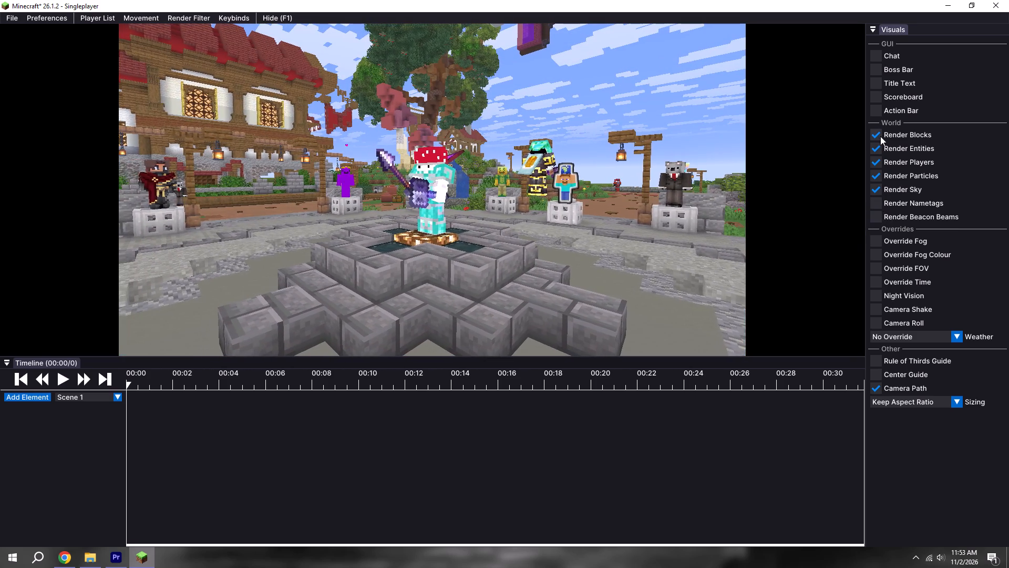
left_click(884, 147)
left_click(883, 147)
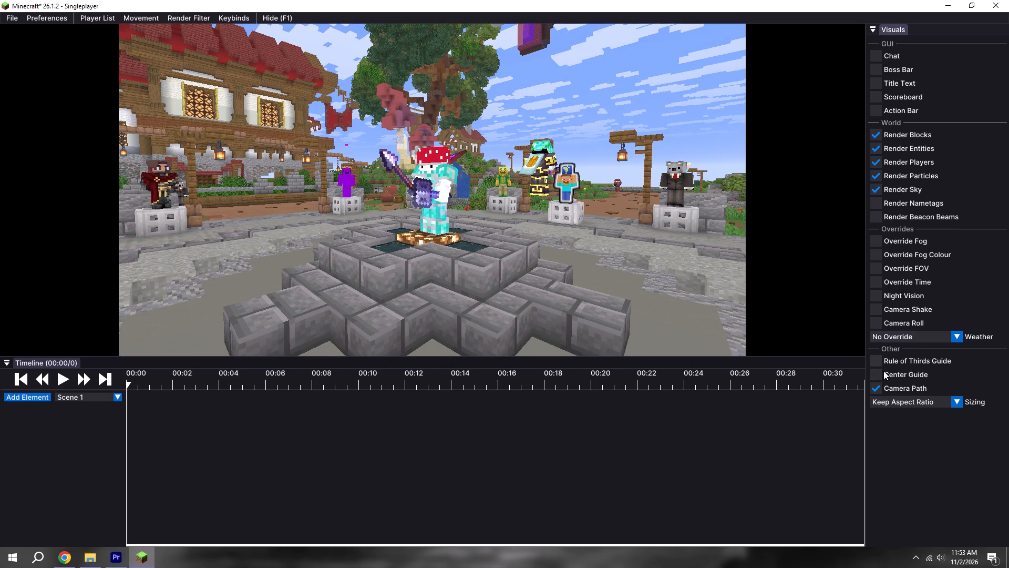
left_click(876, 365)
Lower the game's field of view to its minimum and return to the replay.
key("Escape")
left_click(361, 210)
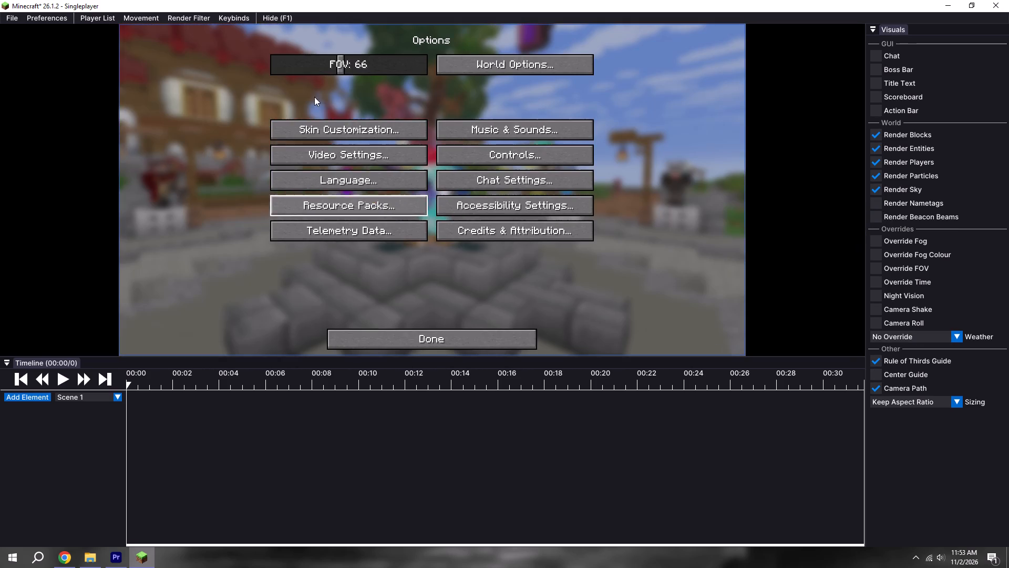
left_click_drag(318, 69, 134, 76)
key("Escape")
key("Escape")
key("F1")
key("F1")
Hide the feet, legs, chest and head equipment of the mushroom-hat player, keeping both hand items.
left_click_drag(534, 294, 504, 279)
key("s")
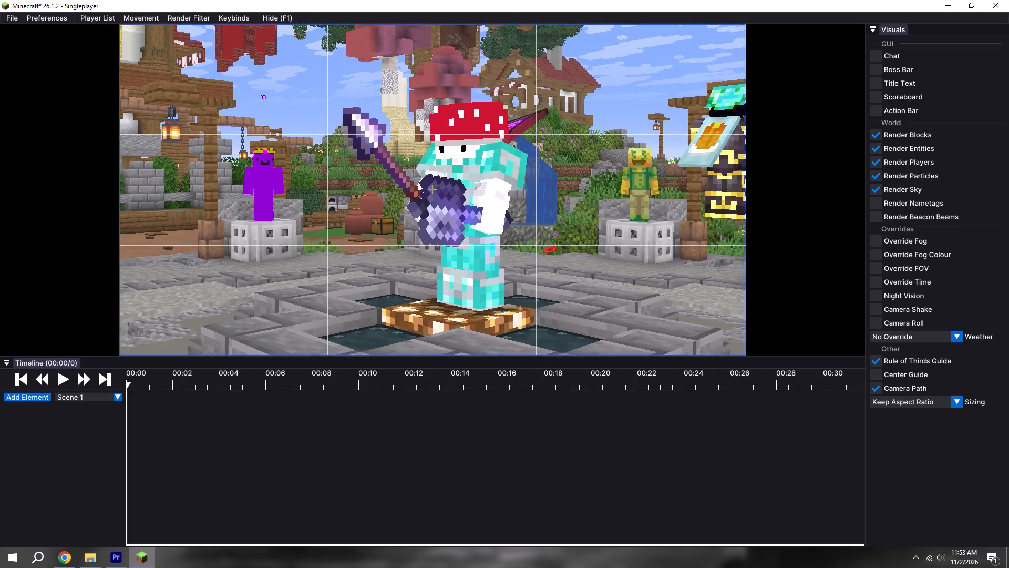
left_click_drag(504, 279, 504, 279)
key("s")
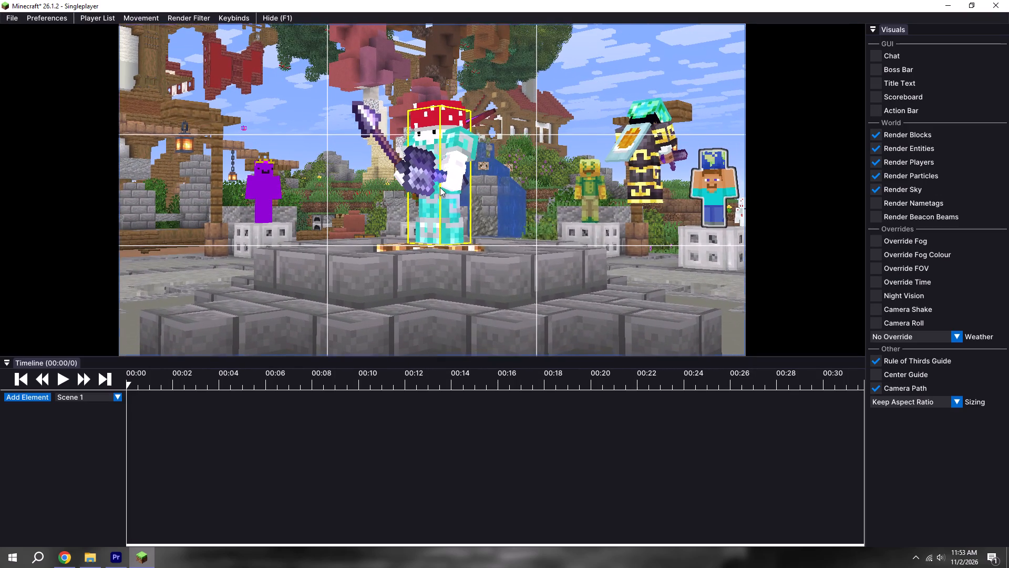
right_click(440, 187)
left_click(480, 369)
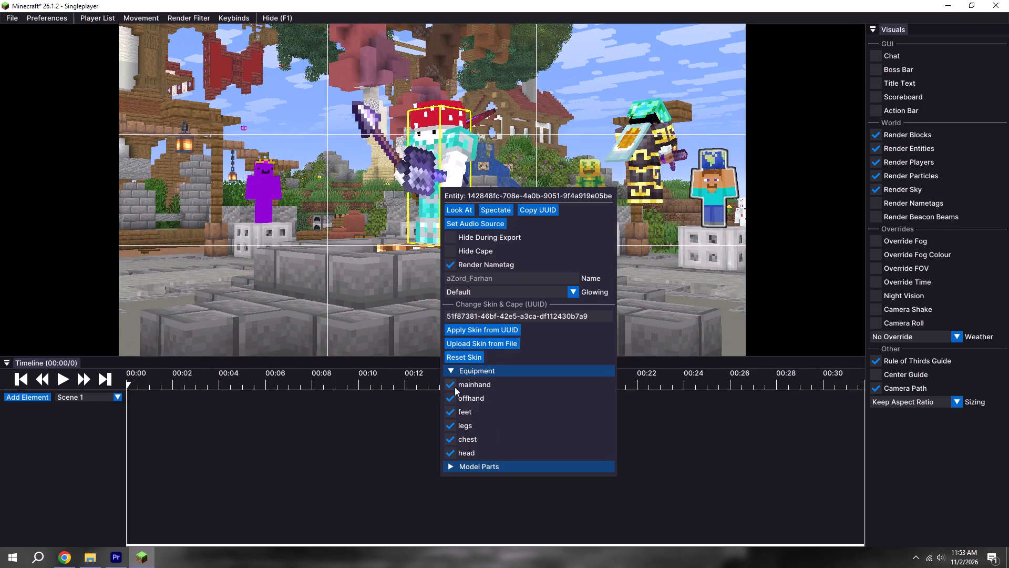
left_click(449, 415)
left_click(449, 423)
left_click(448, 434)
left_click(452, 449)
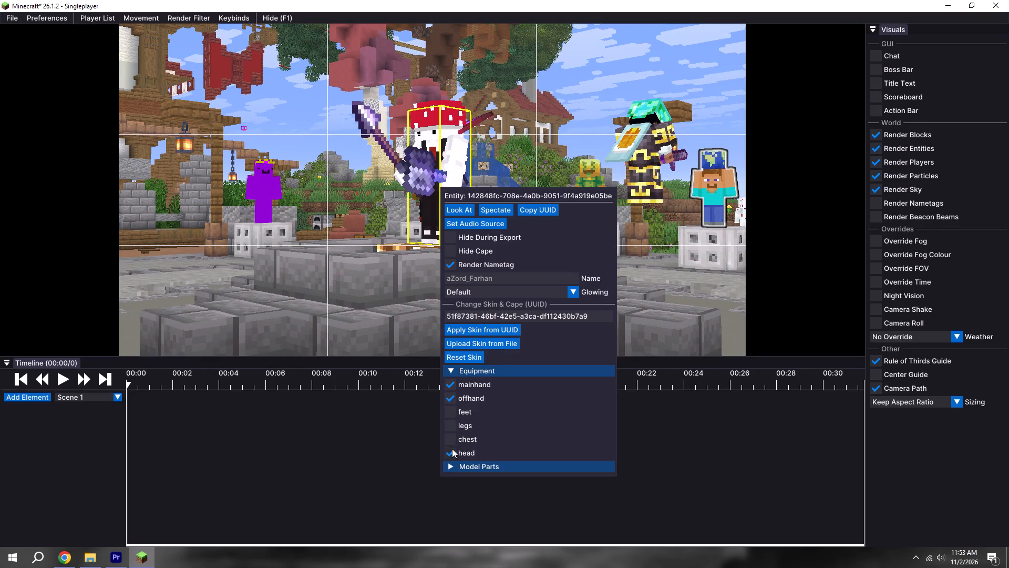
left_click(347, 335)
Frame the character centred on its stone platform from slightly above, and add a Camera element to the timeline.
left_click_drag(387, 332, 504, 279)
key("space")
key("s")
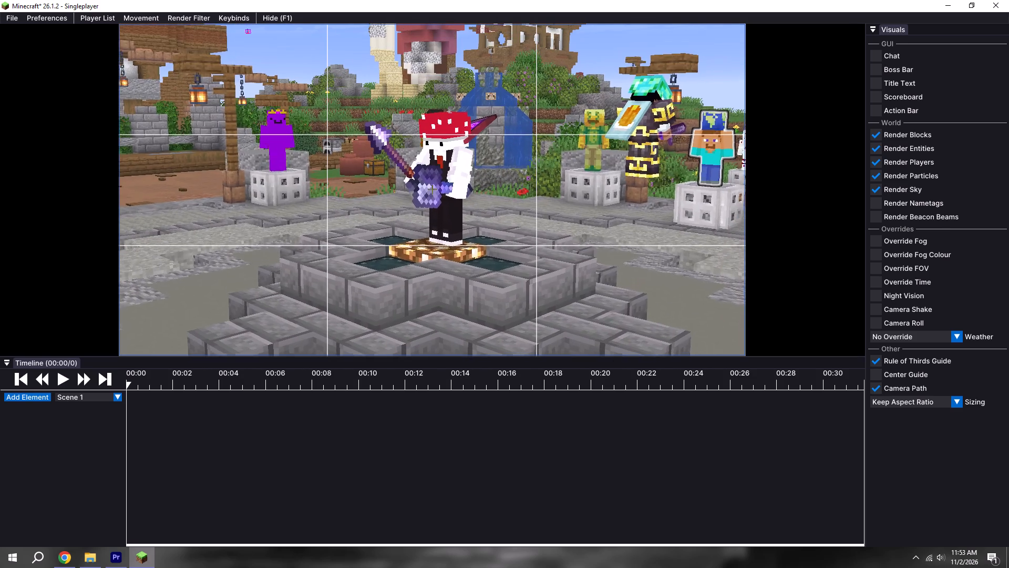
left_click_drag(504, 279, 505, 279)
key("a")
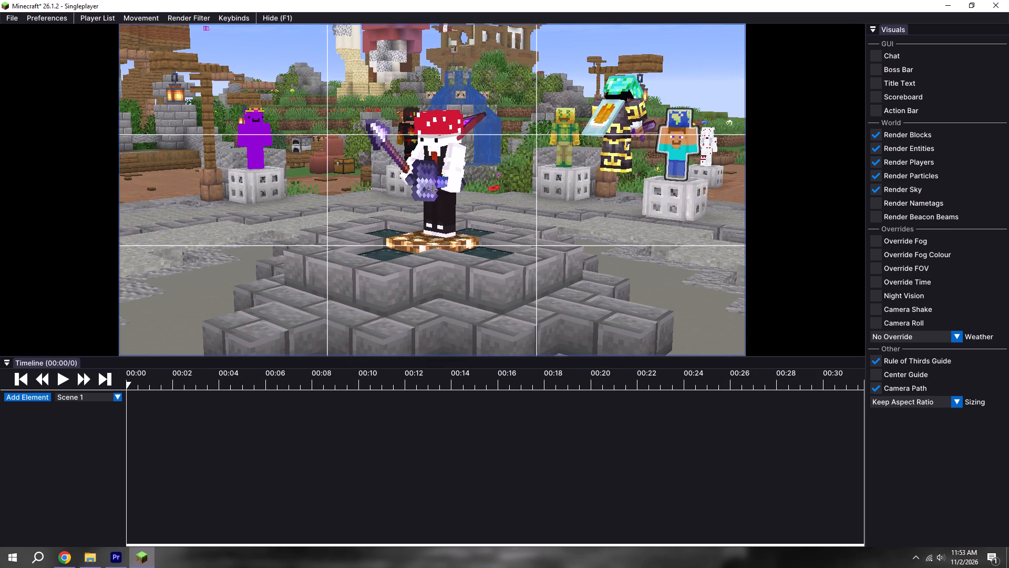
left_click_drag(505, 279, 504, 280)
type("ss")
key("space")
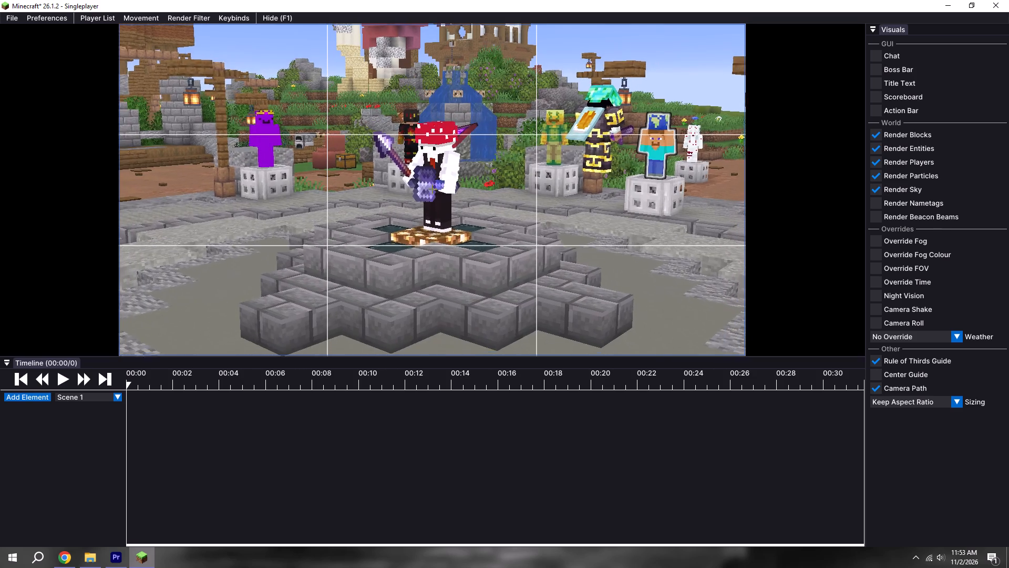
left_click_drag(504, 280, 504, 279)
key("space")
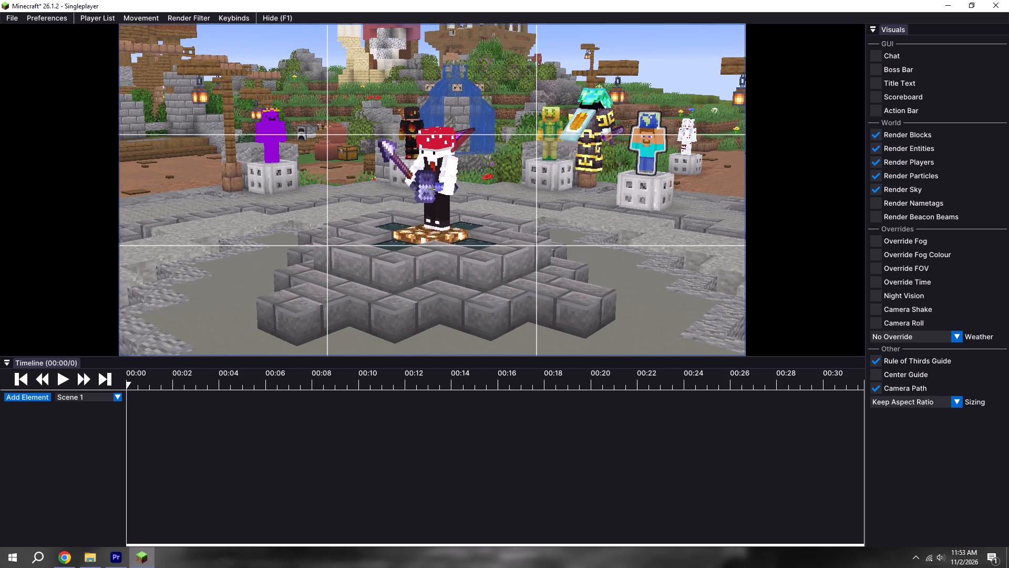
left_click_drag(504, 279, 504, 279)
left_click(28, 398)
left_click(56, 402)
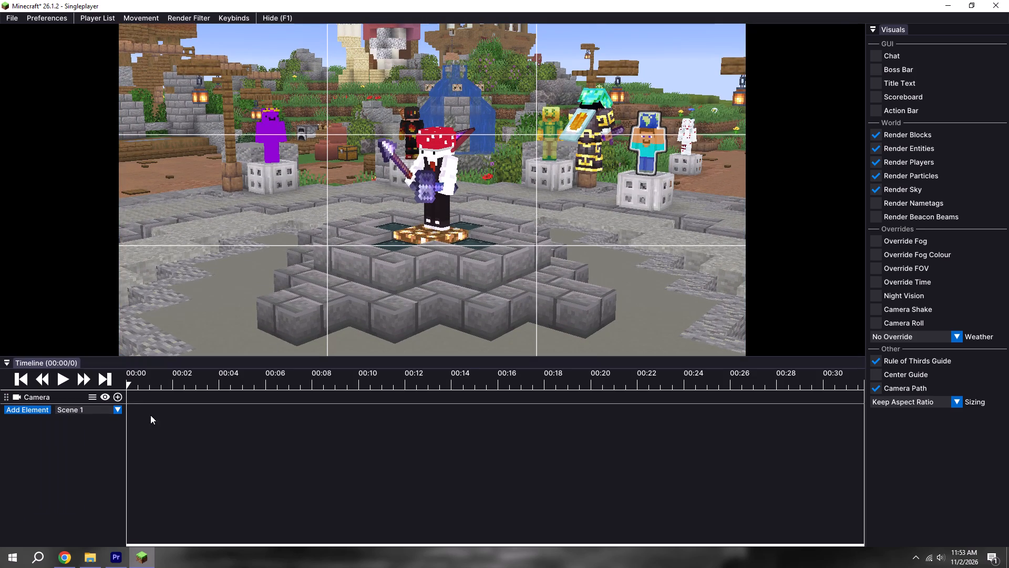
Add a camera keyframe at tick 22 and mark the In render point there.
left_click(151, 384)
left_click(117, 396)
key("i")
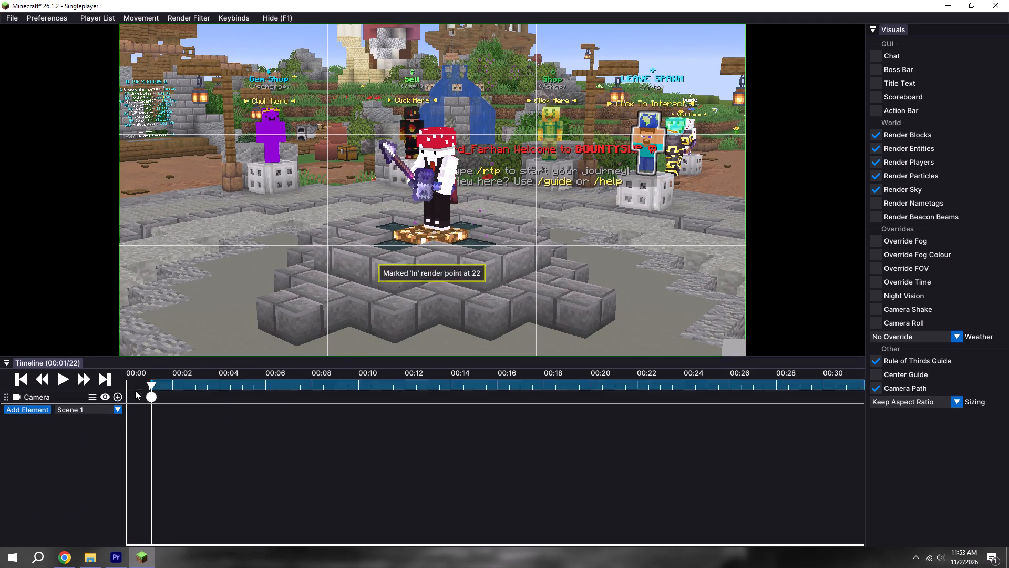
Move the playhead to tick 216, slightly adjust the camera view of the character, and add a camera keyframe.
left_click_drag(197, 380, 211, 383)
left_click_drag(434, 302, 504, 279)
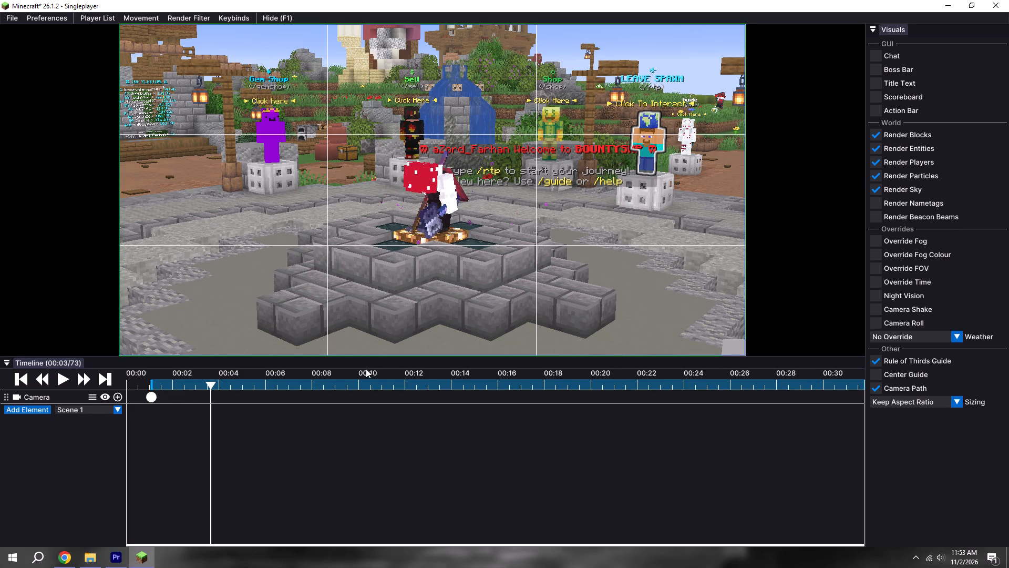
left_click(362, 379)
left_click(377, 384)
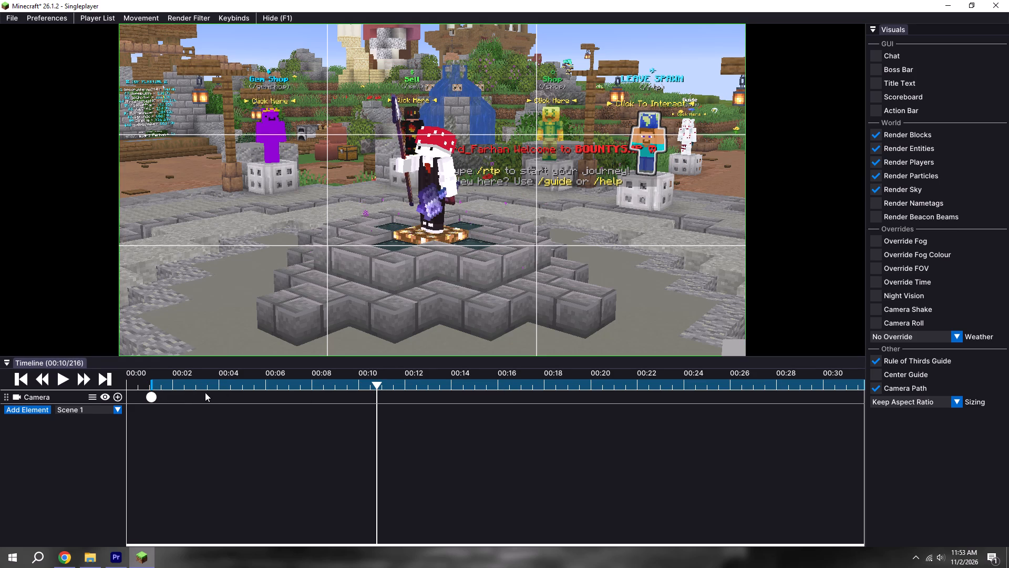
left_click_drag(369, 283, 504, 279)
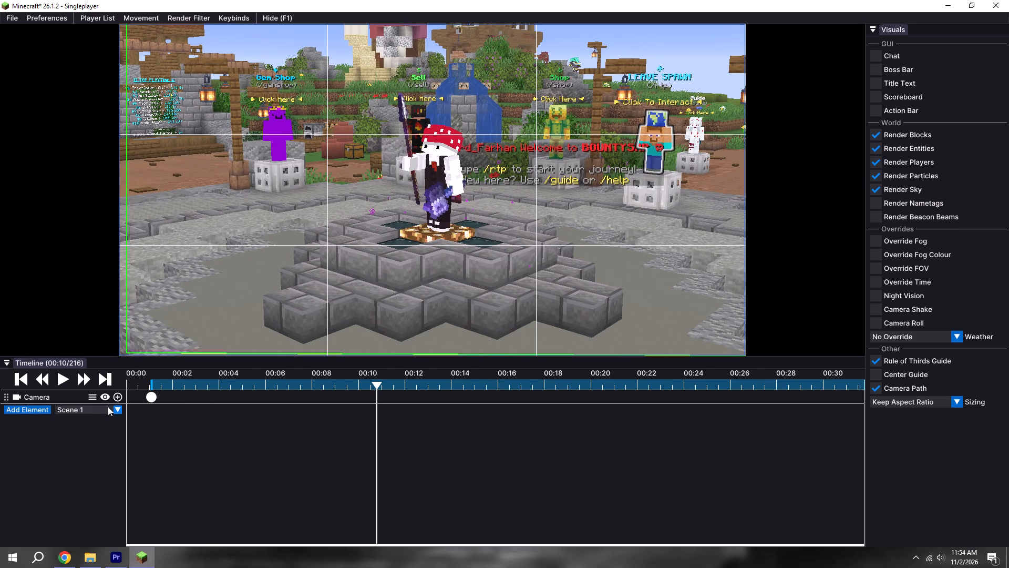
left_click(117, 395)
Delete the first camera keyframe, near 00:01, and mark the In render point at tick 216.
left_click_drag(218, 423, 132, 386)
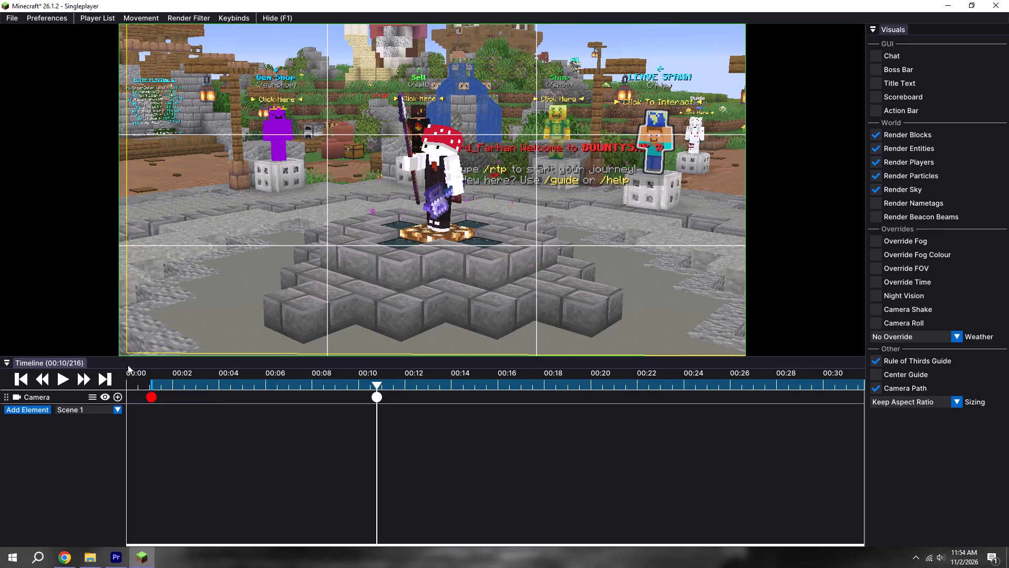
key("Return")
key("BackSpace")
key("i")
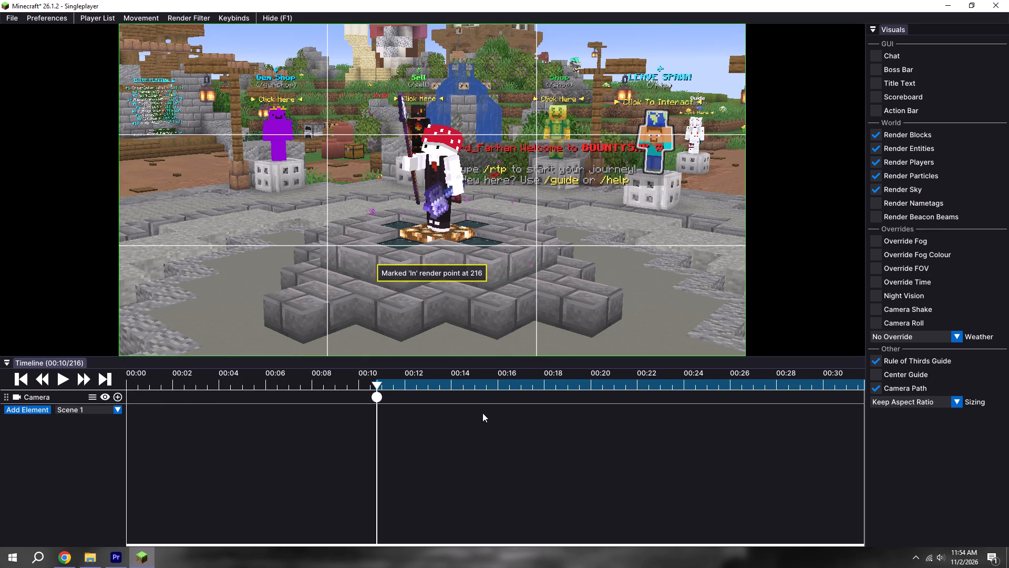
Move the playhead to tick 284, raise the camera to look down more closely on the character's platform, and add a camera keyframe.
left_click_drag(431, 384, 440, 383)
left_click_drag(470, 213, 504, 279)
key("d")
key("space")
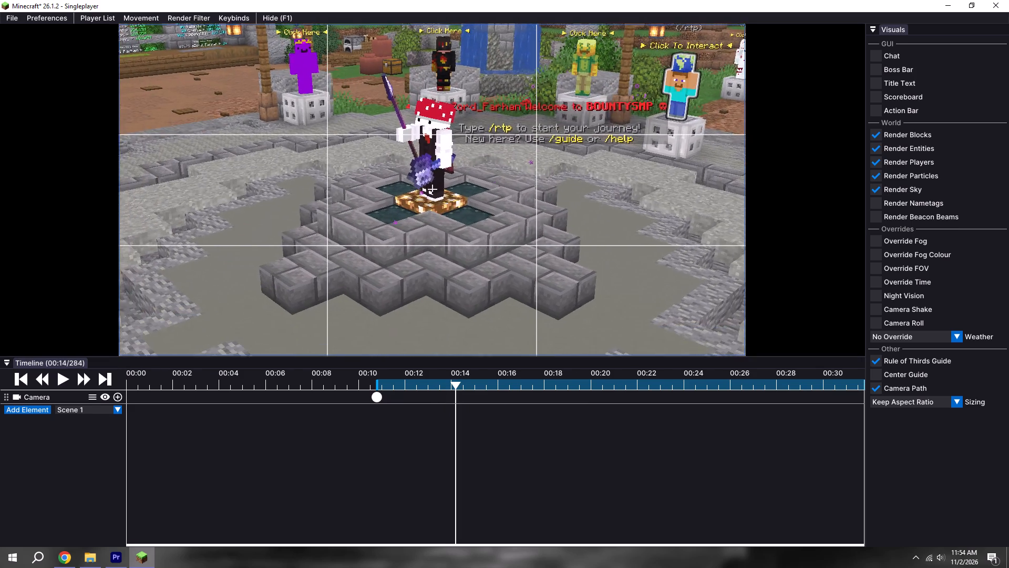
left_click_drag(504, 279, 504, 279)
key("space")
key("w")
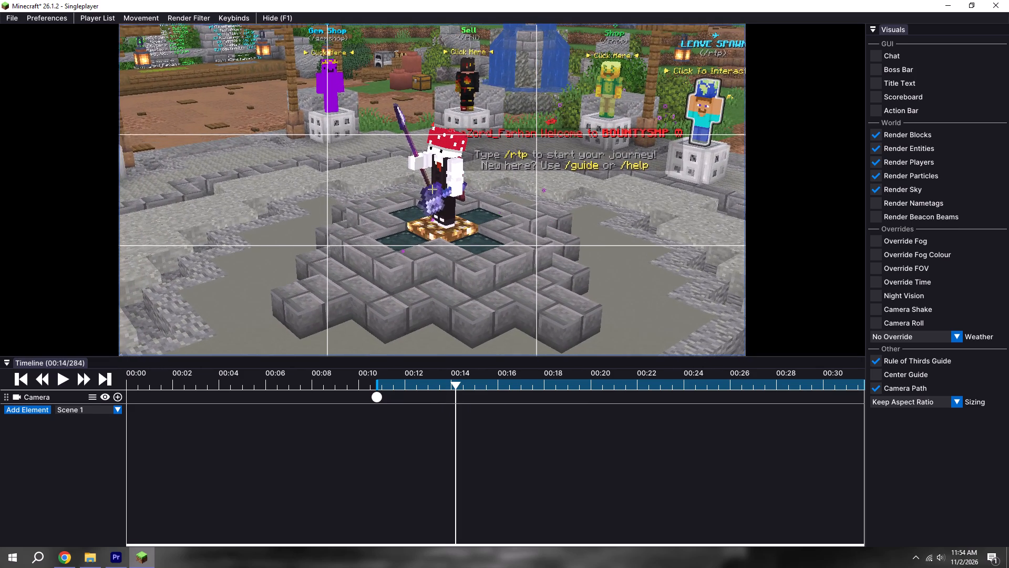
left_click_drag(504, 279, 504, 280)
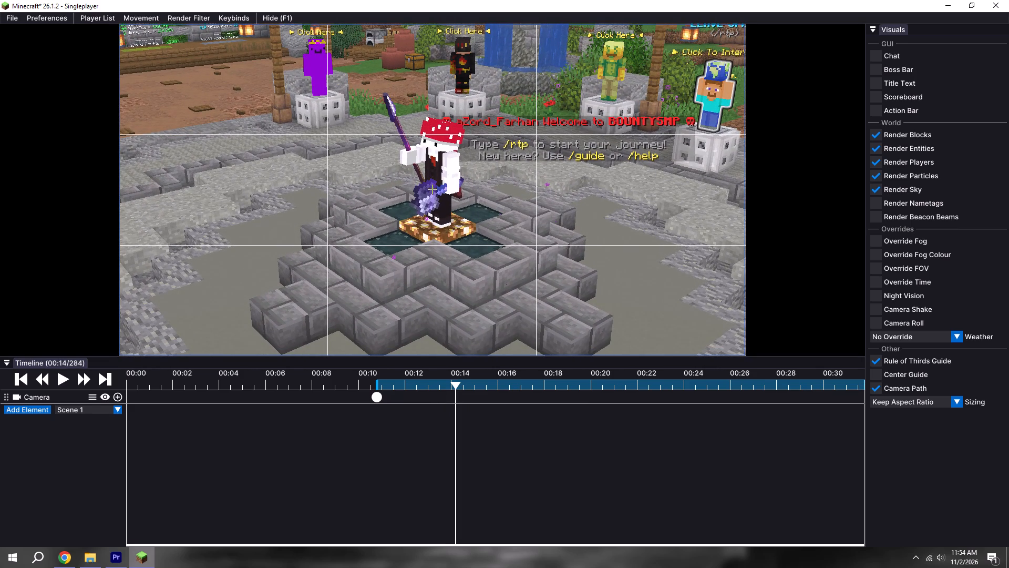
left_click_drag(504, 280, 504, 279)
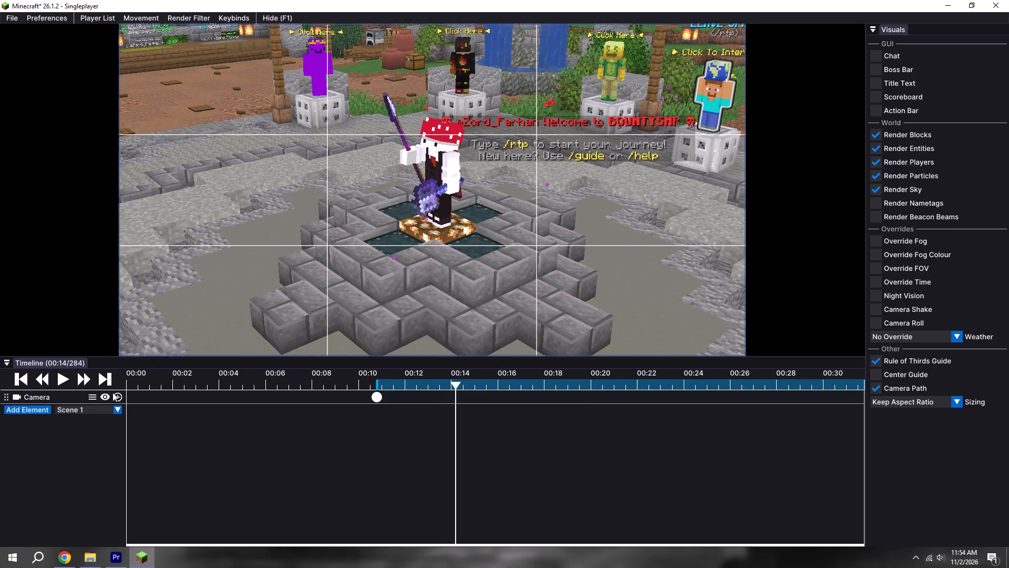
left_click(120, 397)
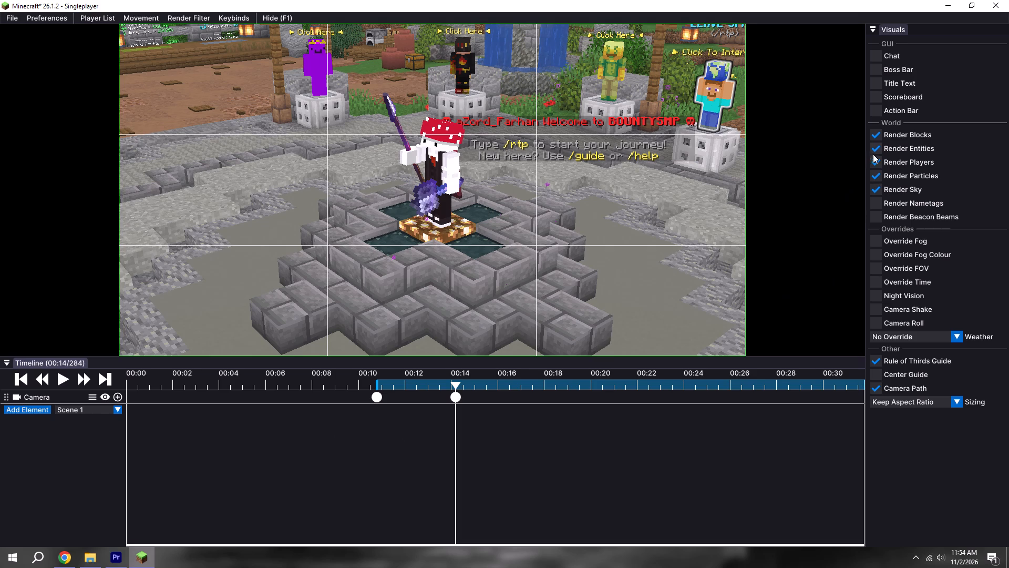
Turn off entity rendering in the replay visuals.
left_click(876, 150)
left_click(555, 444)
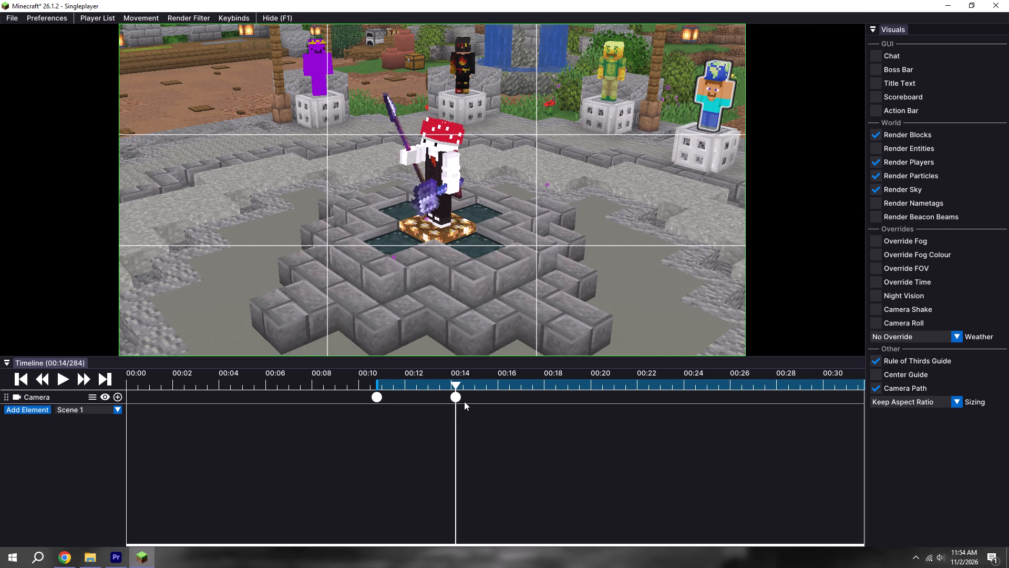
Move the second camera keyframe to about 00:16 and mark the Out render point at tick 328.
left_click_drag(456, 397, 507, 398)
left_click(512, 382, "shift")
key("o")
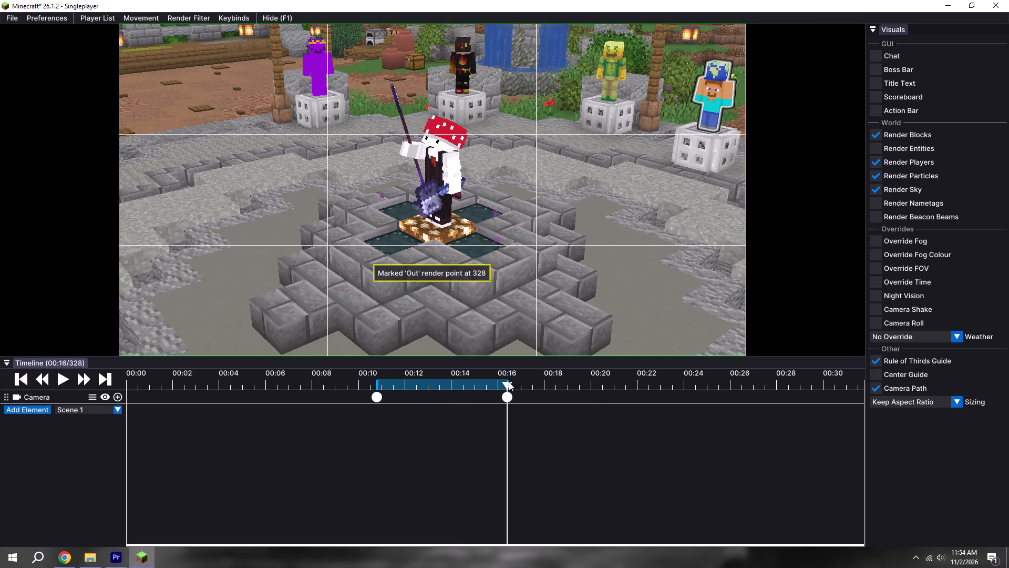
Play back the camera move from just before the first camera keyframe.
left_click_drag(392, 385, 380, 383, "shift")
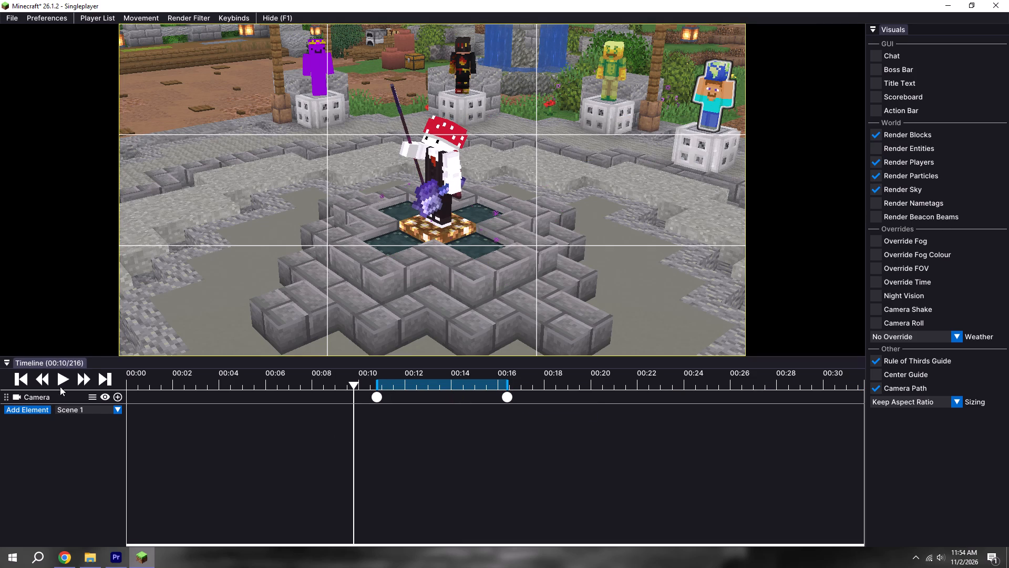
left_click(66, 374)
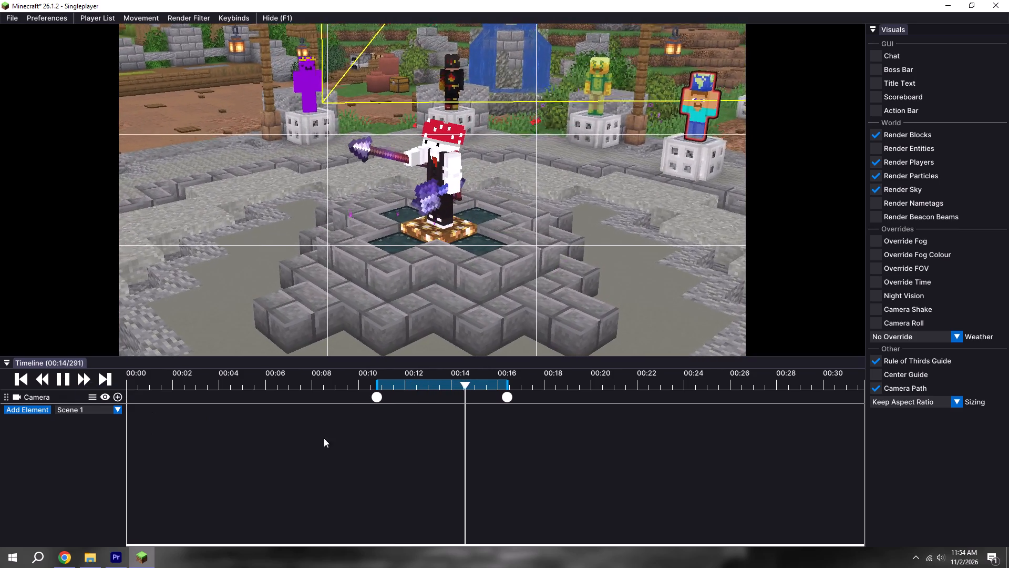
Move the second camera keyframe to about 00:18 and mark the Out render point at tick 372.
left_click_drag(502, 392, 553, 399)
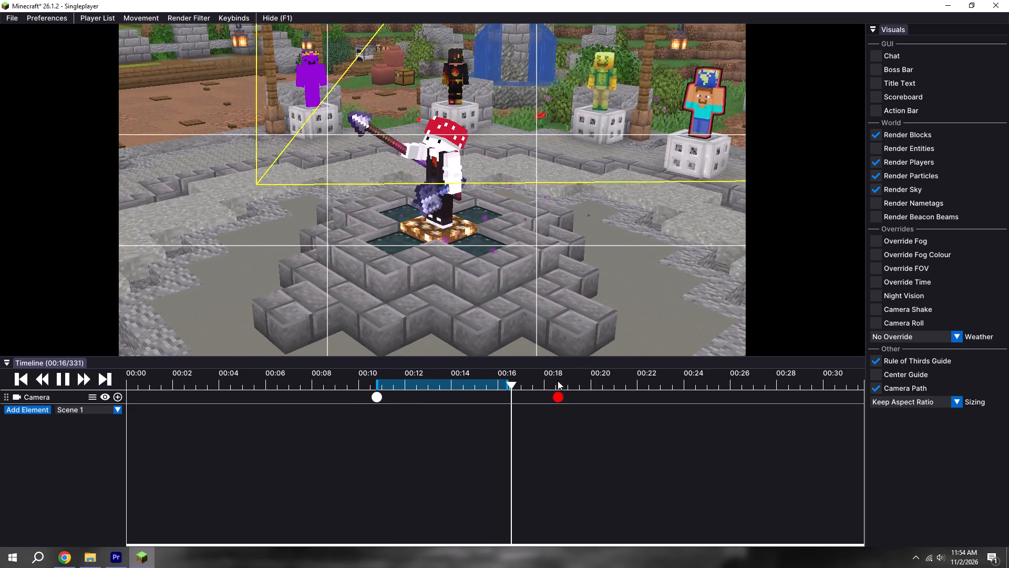
left_click(558, 381, "shift")
key("o")
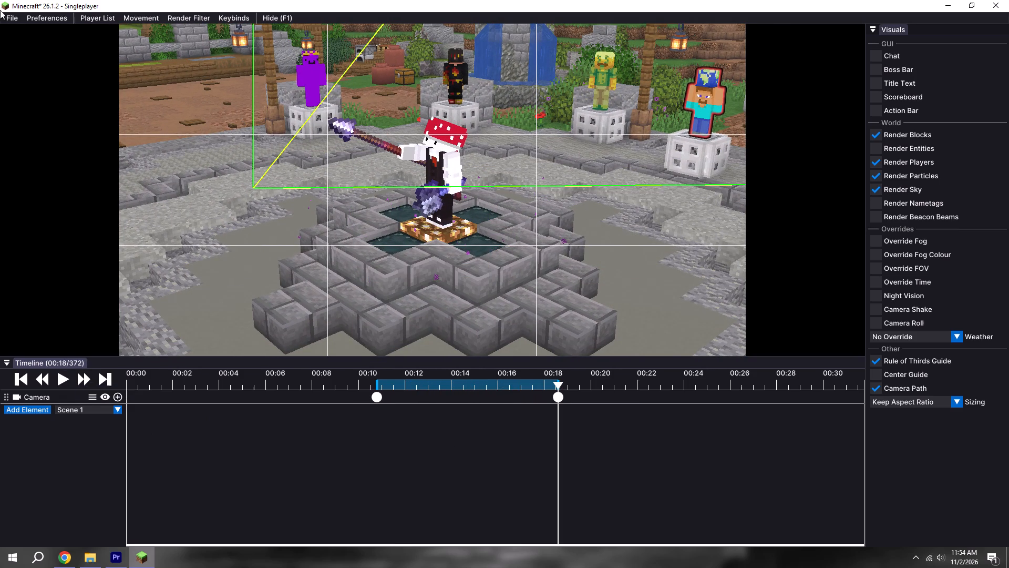
Open the video export settings for the marked render range.
left_click(8, 24)
left_click(7, 11)
left_click(7, 12)
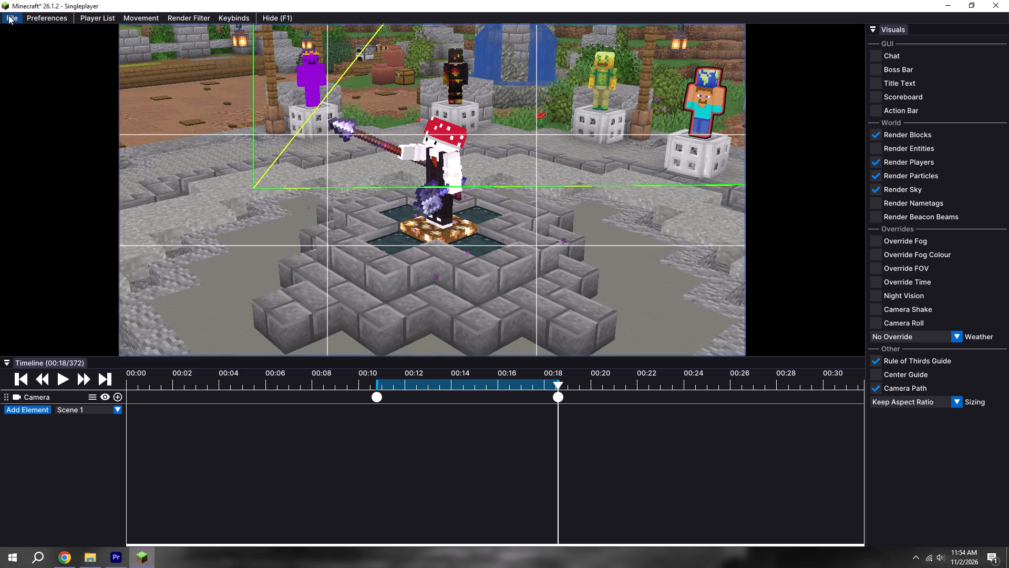
left_click(8, 16)
left_click(51, 35)
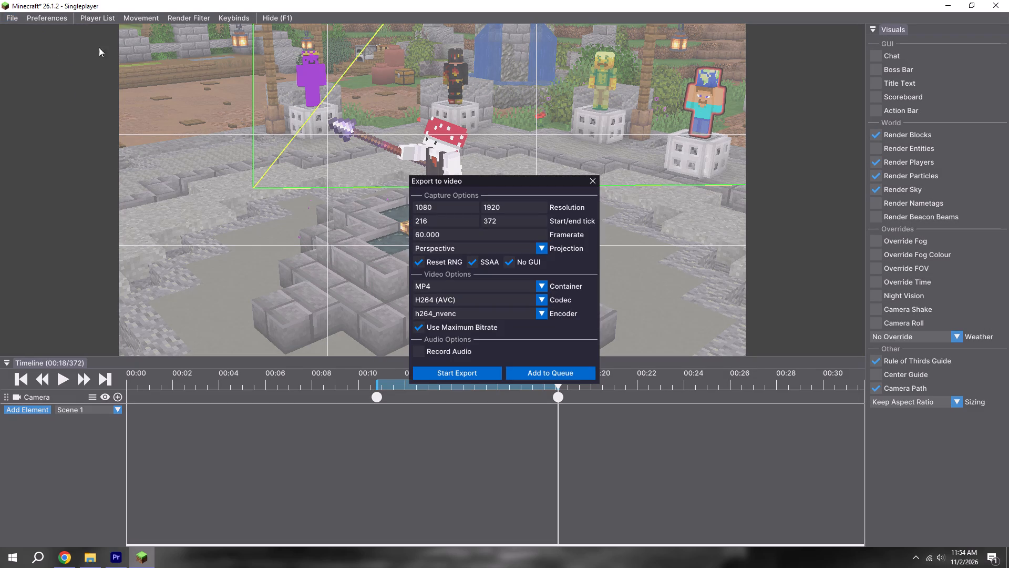
Start the video export, saving the MP4 as "spawn bounrty" in the "paid one" folder under New Video.
left_click(460, 376)
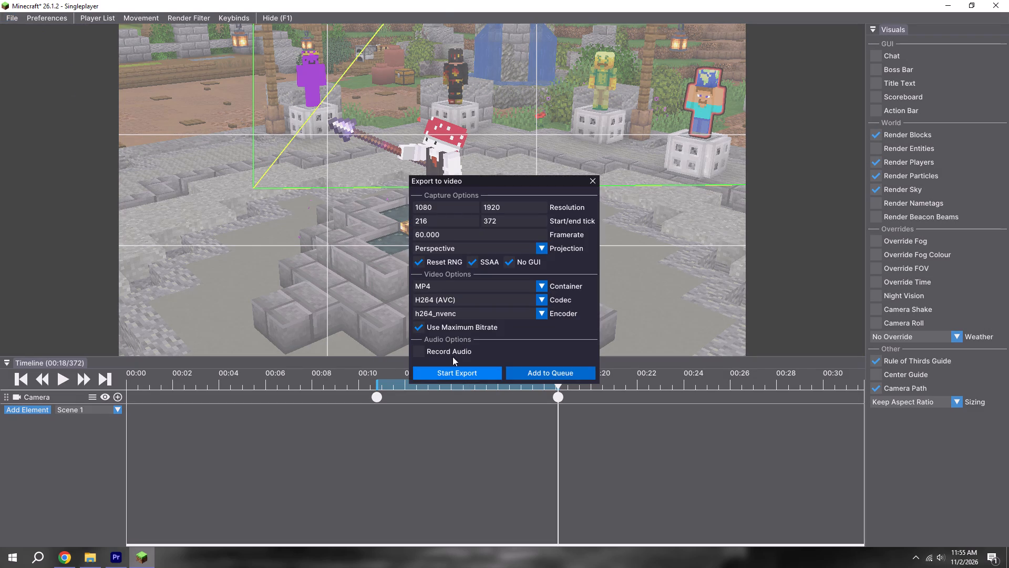
left_click(178, 46)
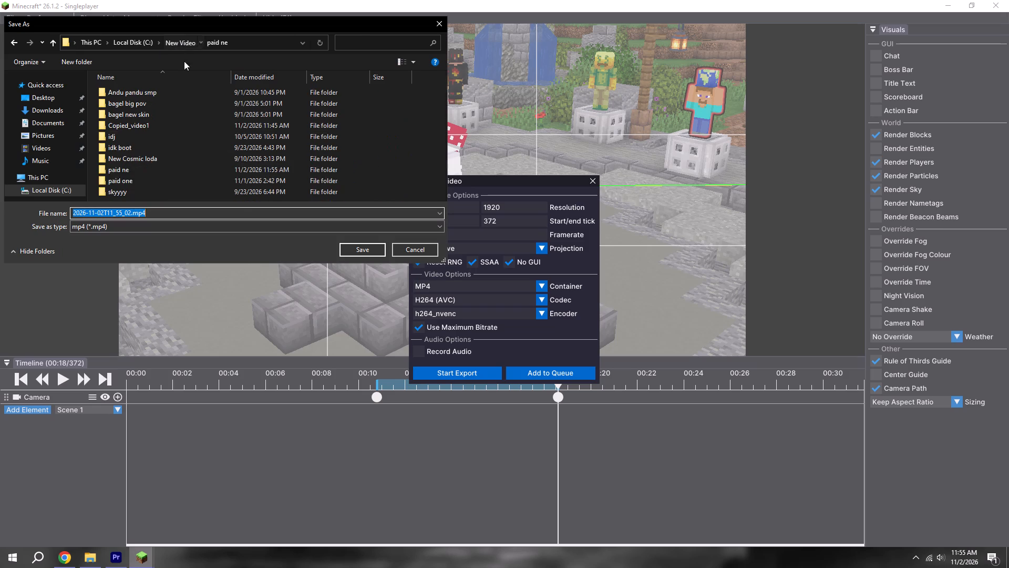
left_click(138, 173)
double_click(135, 181)
left_click(197, 212)
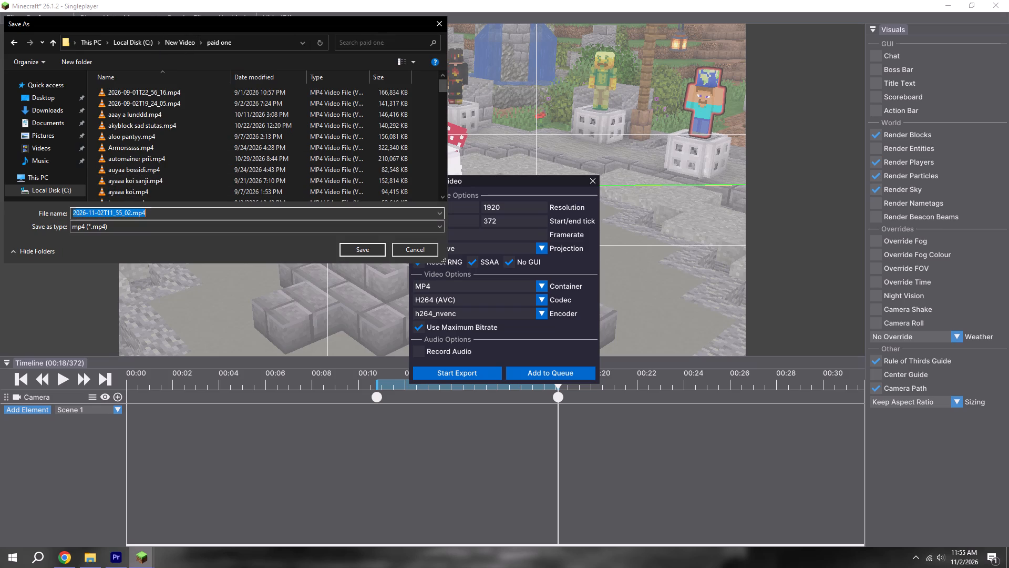
key("BackSpace")
type("spawn bounrty")
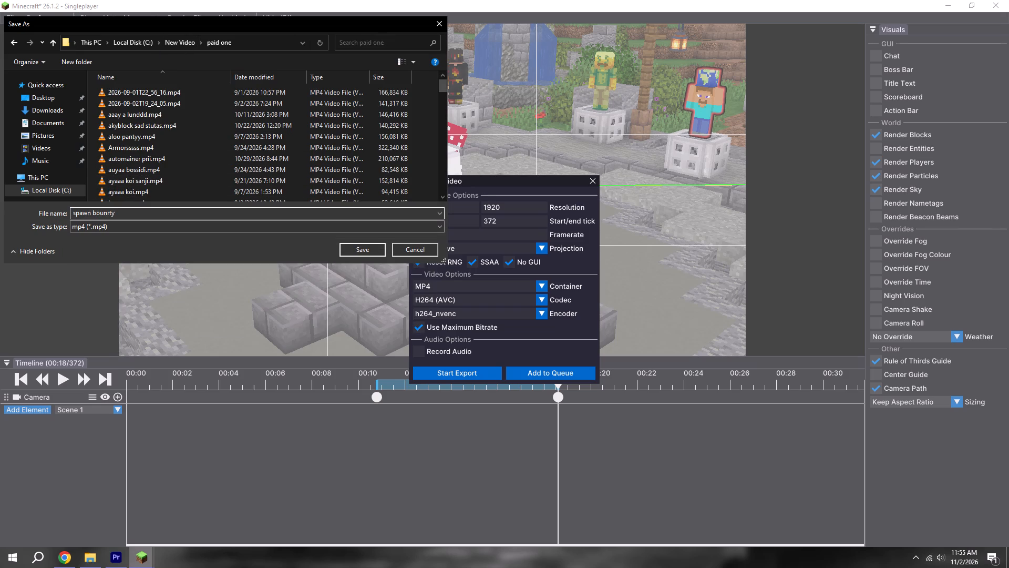
left_click(355, 251)
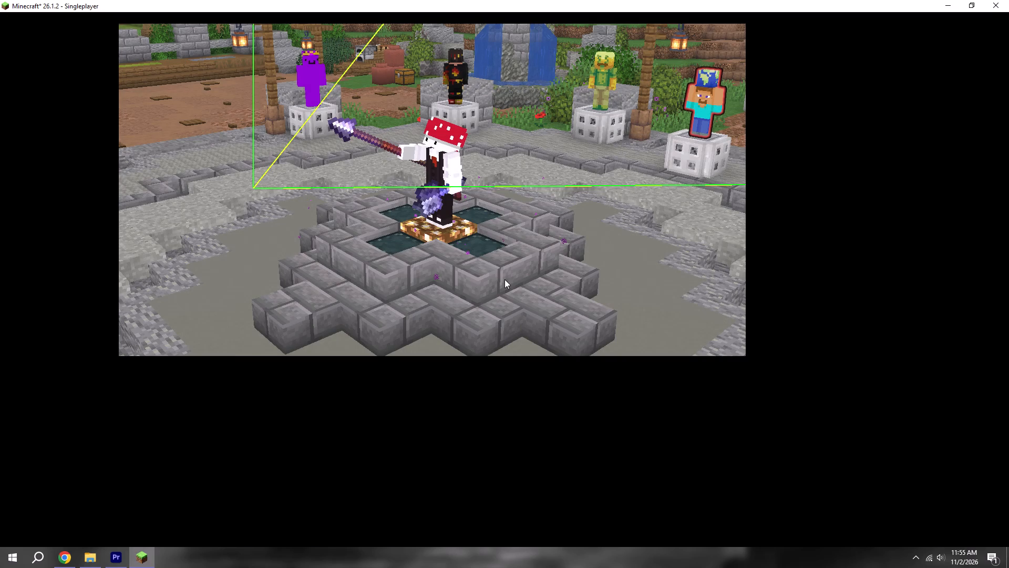
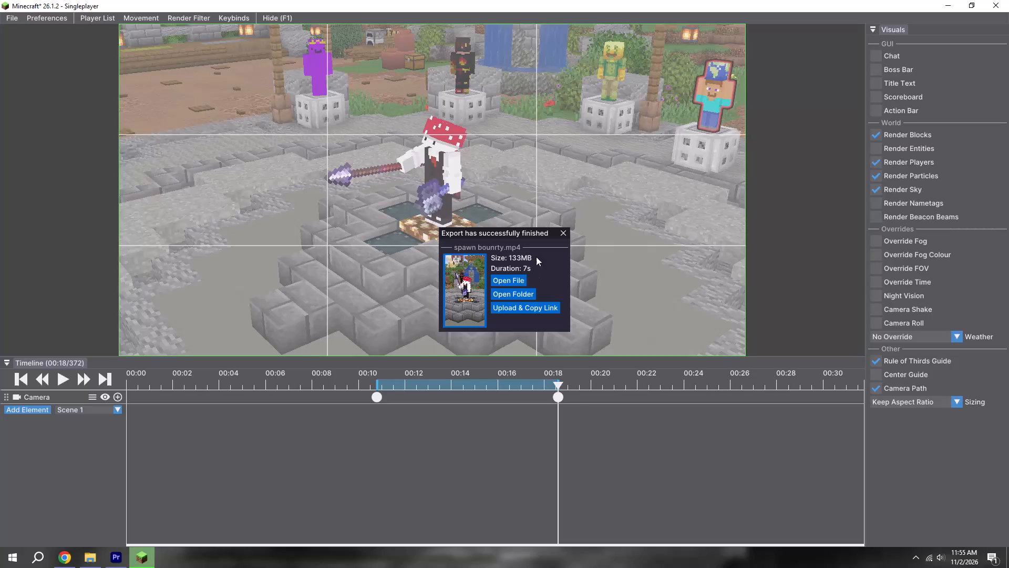
Open the exported video's folder, dismiss the export result and leave the replay for the title screen.
left_click(516, 296)
left_click(567, 234)
key("Escape")
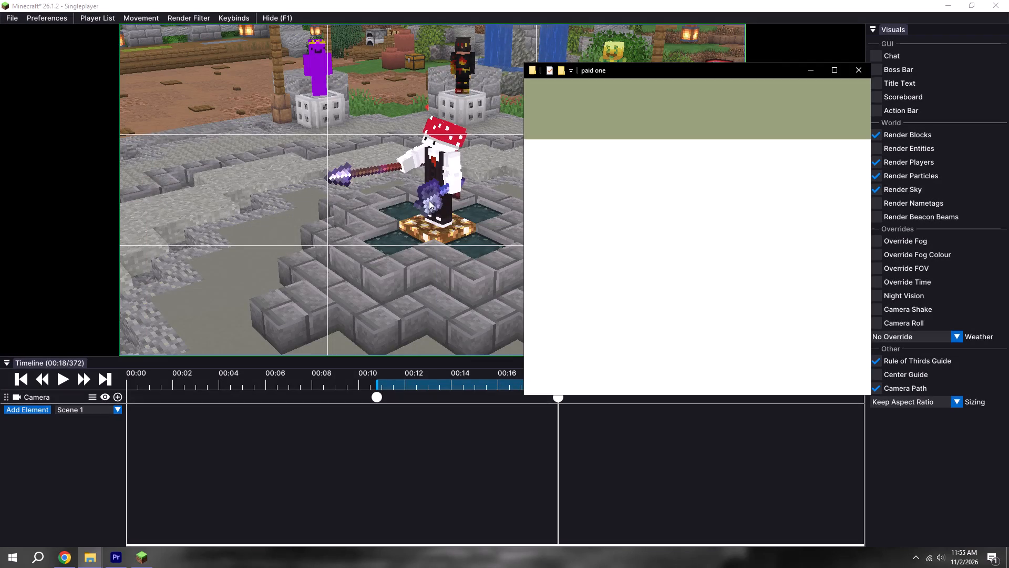
left_click_drag(397, 241, 504, 279)
key("Escape")
left_click(454, 238)
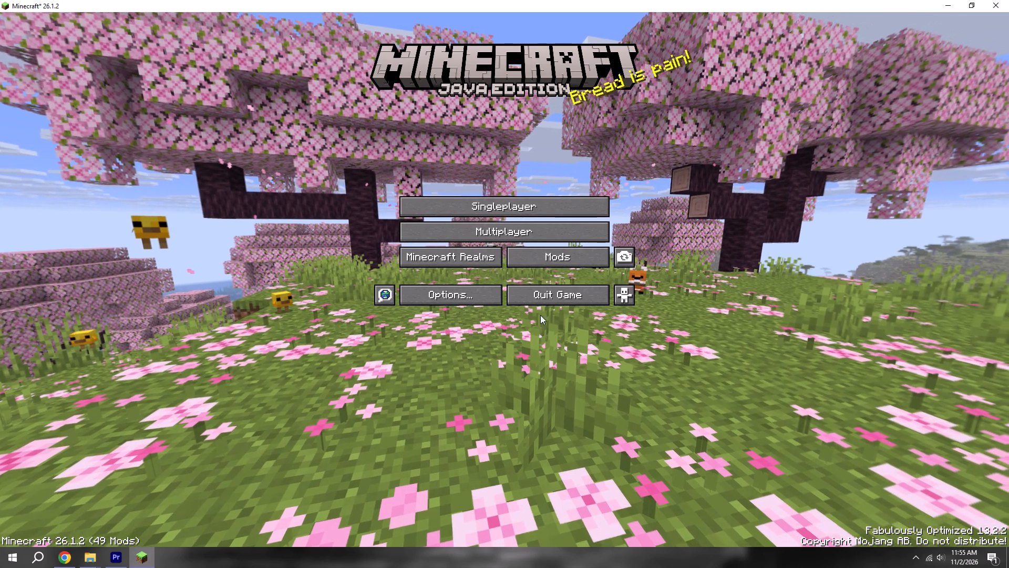
In Premiere Pro, review the Bonty Smp sequence from about 9 seconds through the join.mp4 section and save the project.
left_click(120, 567)
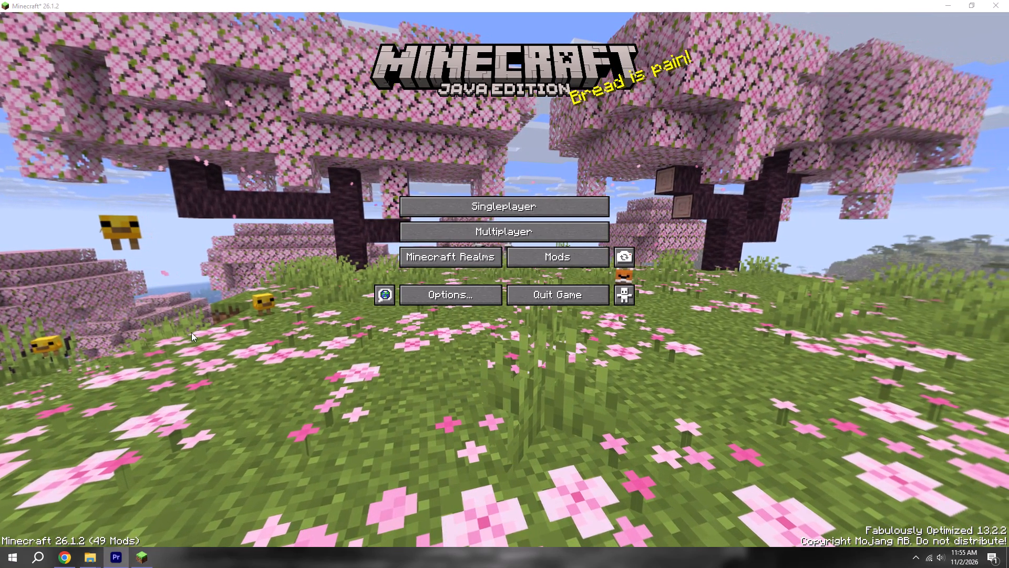
scroll(320, 393, "up", 9, "alt")
scroll(321, 408, "down", 20)
scroll(258, 380, "up", 4)
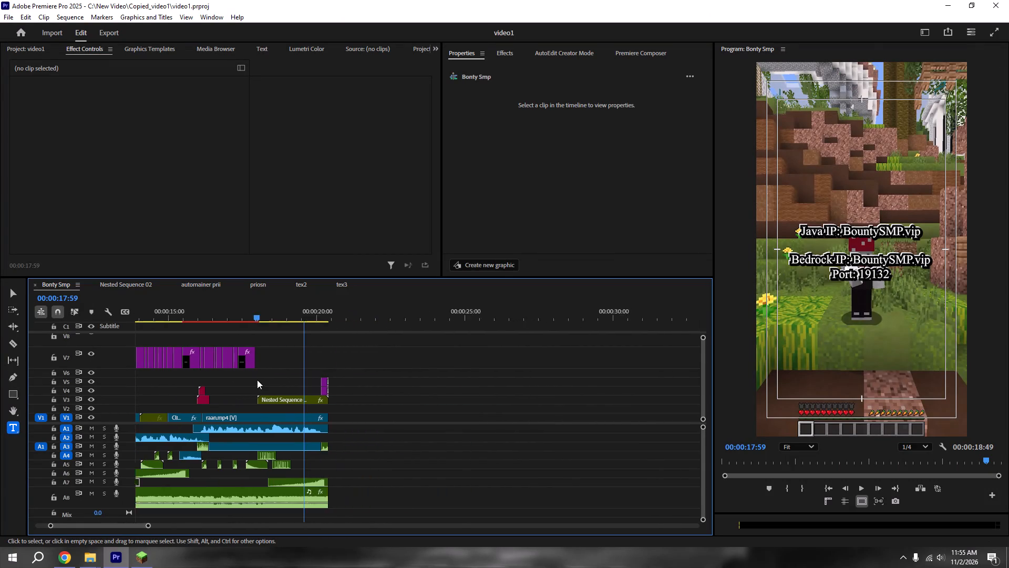
scroll(257, 380, "up", 9)
left_click_drag(243, 315, 206, 309)
key("space")
scroll(252, 348, "up", 3, "alt")
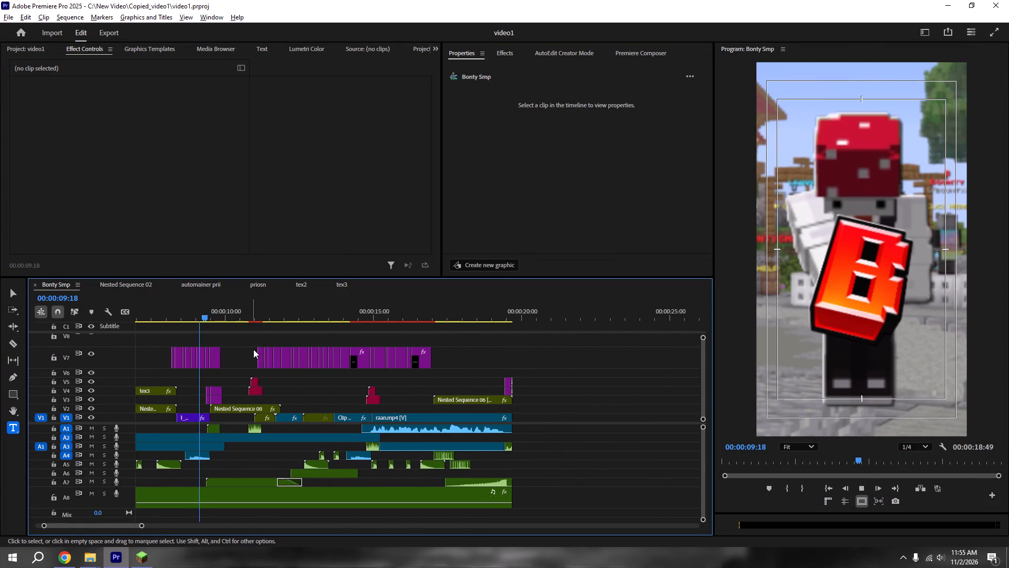
scroll(253, 349, "up", 7, "alt")
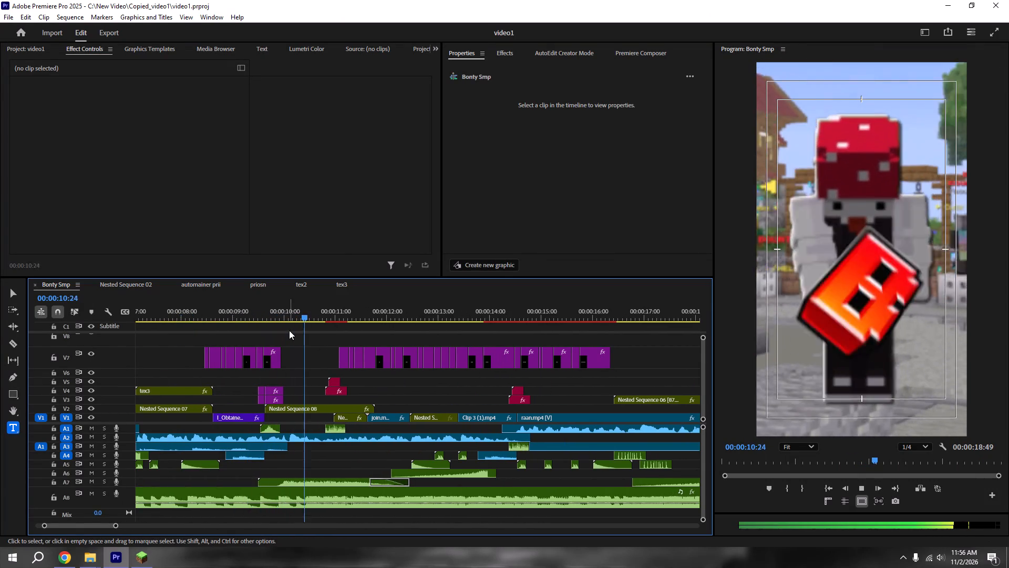
key("space")
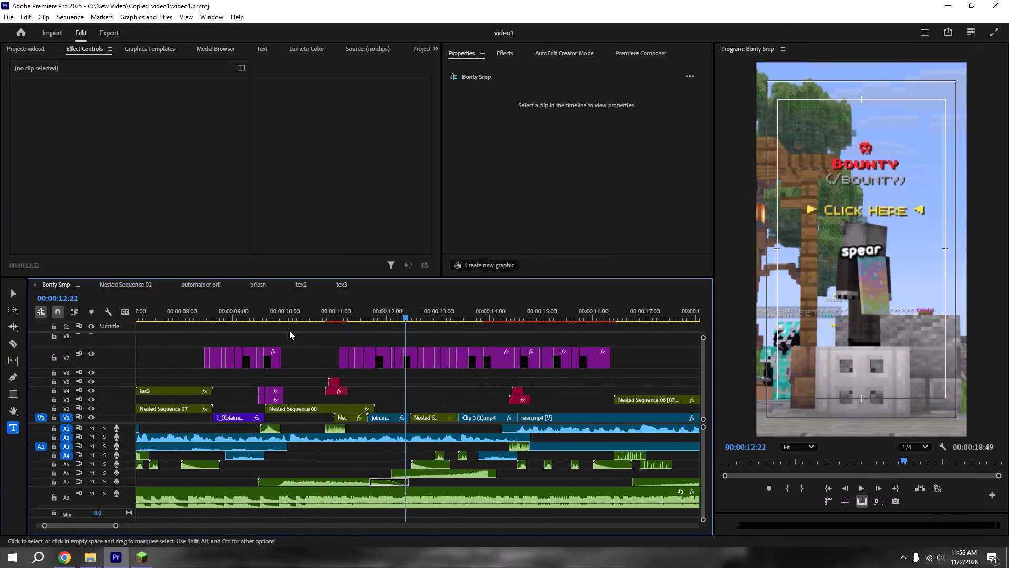
scroll(364, 409, "up", 5, "alt")
key("ctrl+s")
left_click_drag(367, 310, 345, 307, "shift")
scroll(341, 307, "down", 5, "alt")
key("ctrl+s")
Add spawn bounrty.mp4 from the "paid one" folder to track V6 of the Bonty Smp sequence, starting at about 00:00:07:13.
left_click(97, 566)
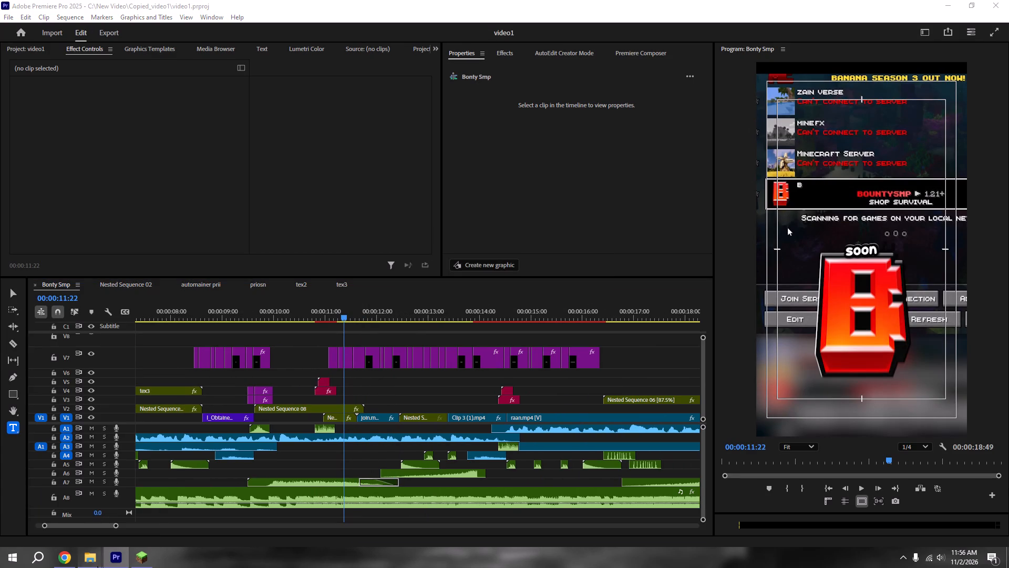
left_click(107, 519)
scroll(661, 207, "up", 4)
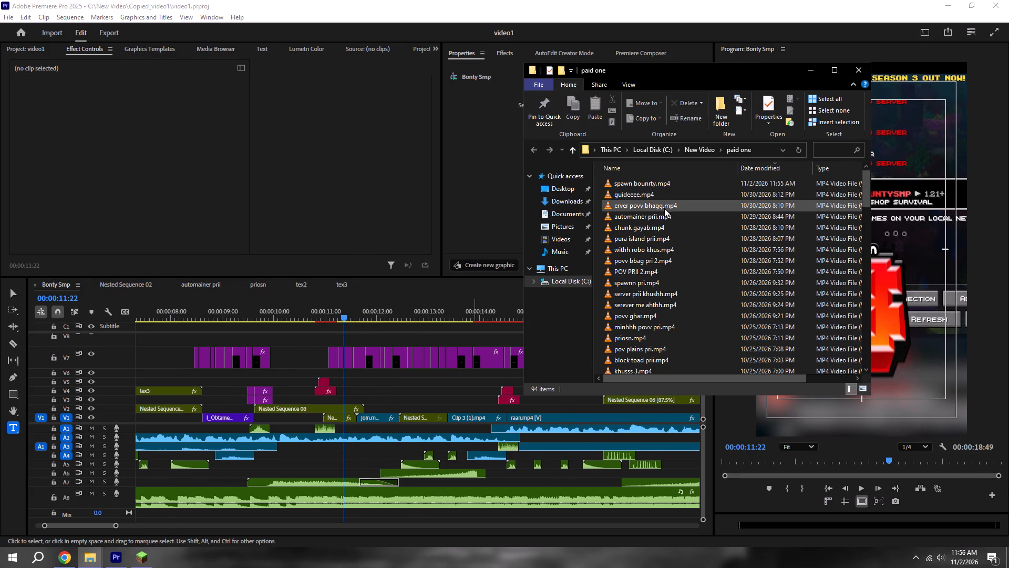
left_click_drag(637, 180, 325, 369)
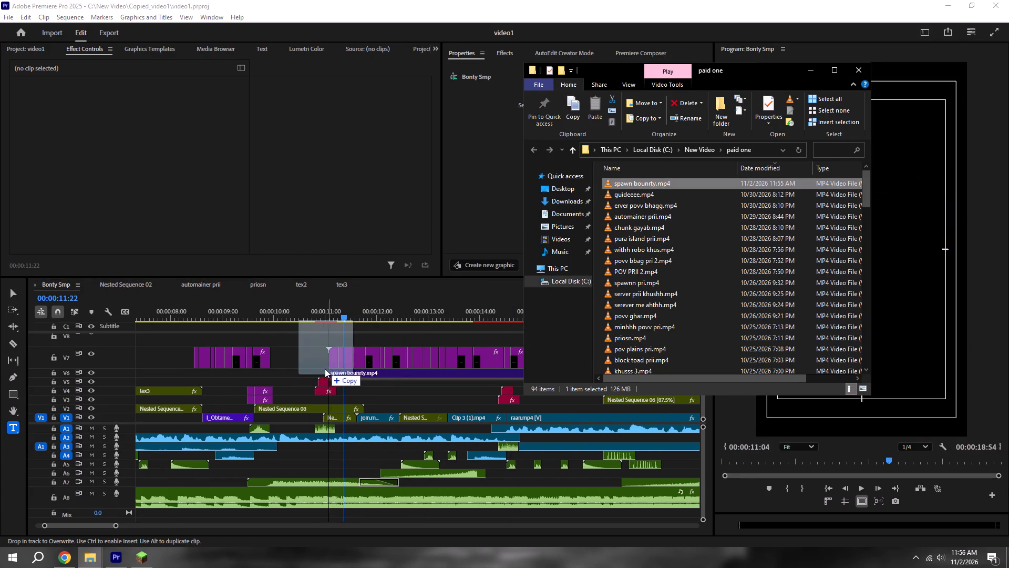
left_click_drag(325, 369, 217, 376)
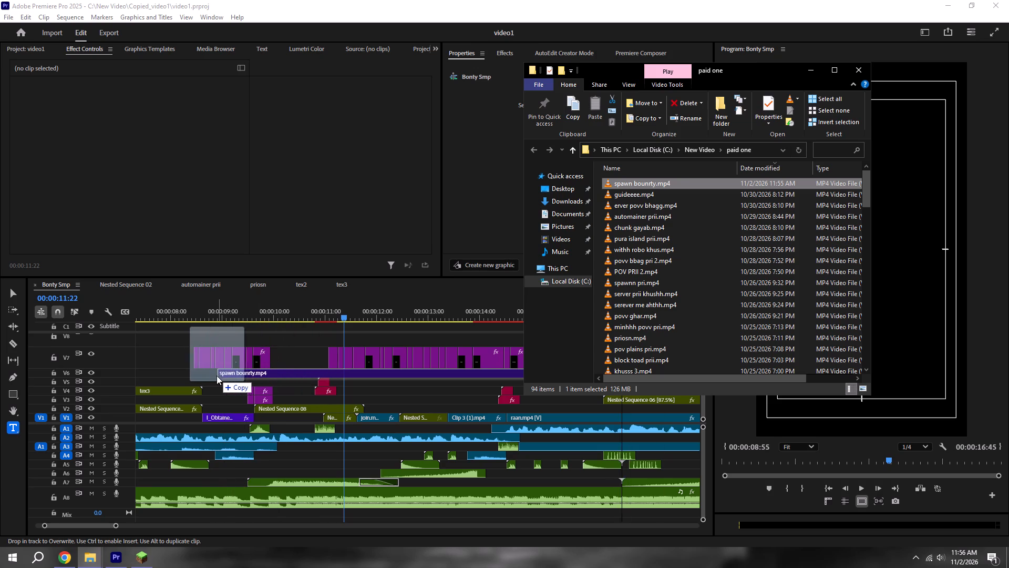
left_click_drag(217, 376, 173, 376)
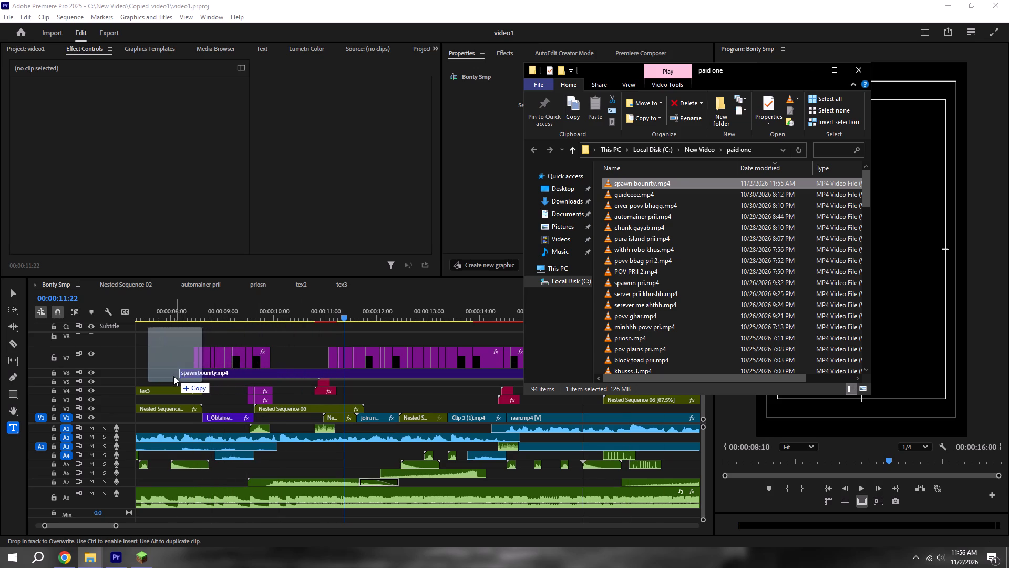
left_click_drag(173, 376, 151, 375)
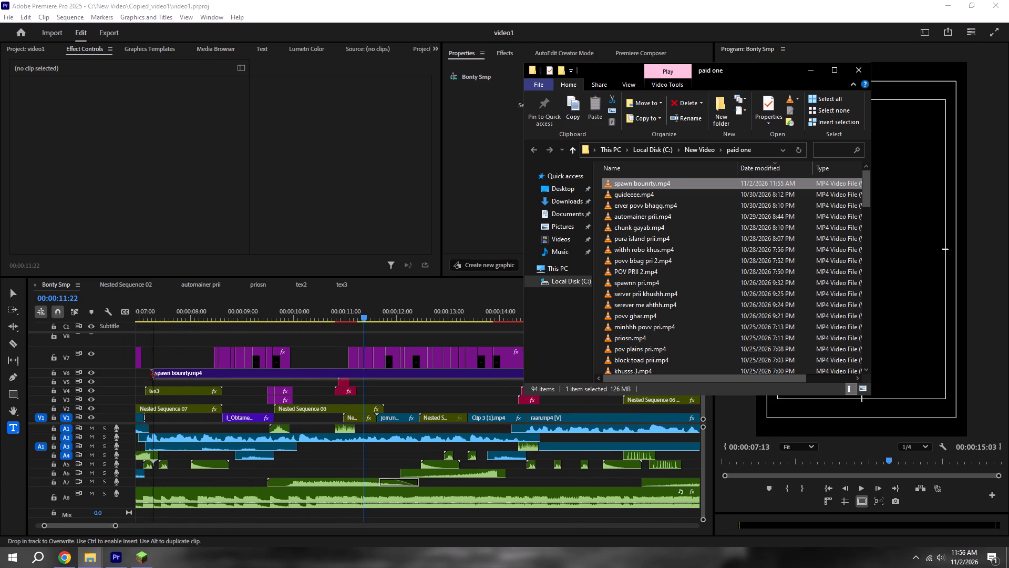
scroll(173, 381, "down", 5, "alt")
Preview spawn bounrty.mp4 on V6, trim its start forward to about 00:00:08:45, and save the project.
left_click_drag(160, 370, 163, 370)
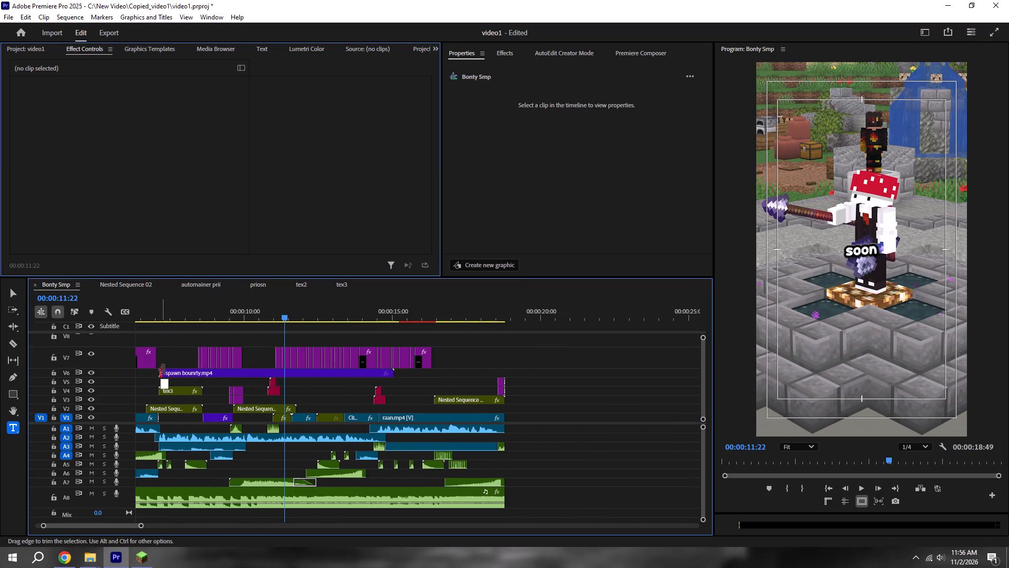
left_click_drag(163, 370, 186, 369)
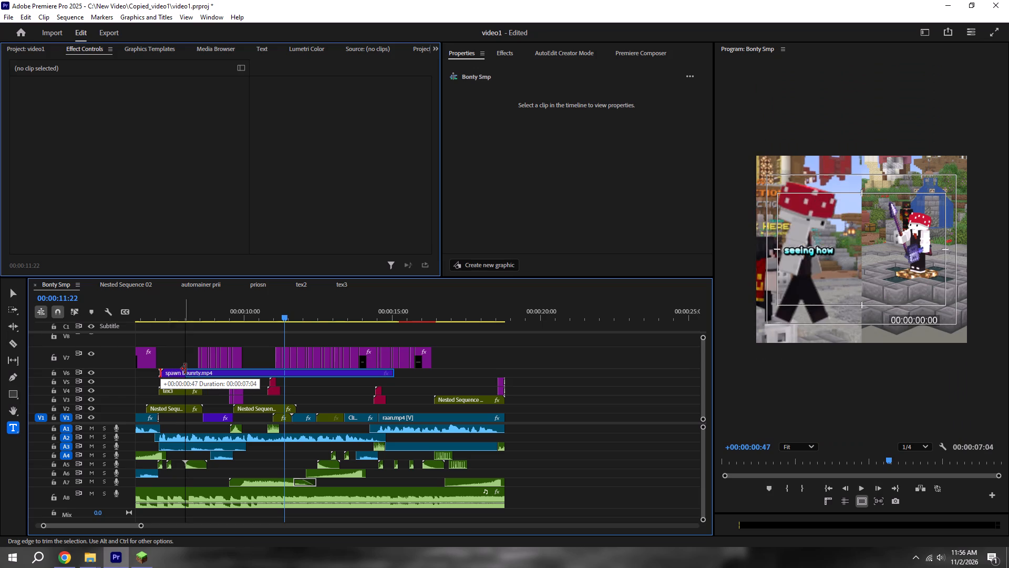
left_click_drag(186, 369, 187, 369)
left_click_drag(195, 314, 183, 313, "shift")
key("space")
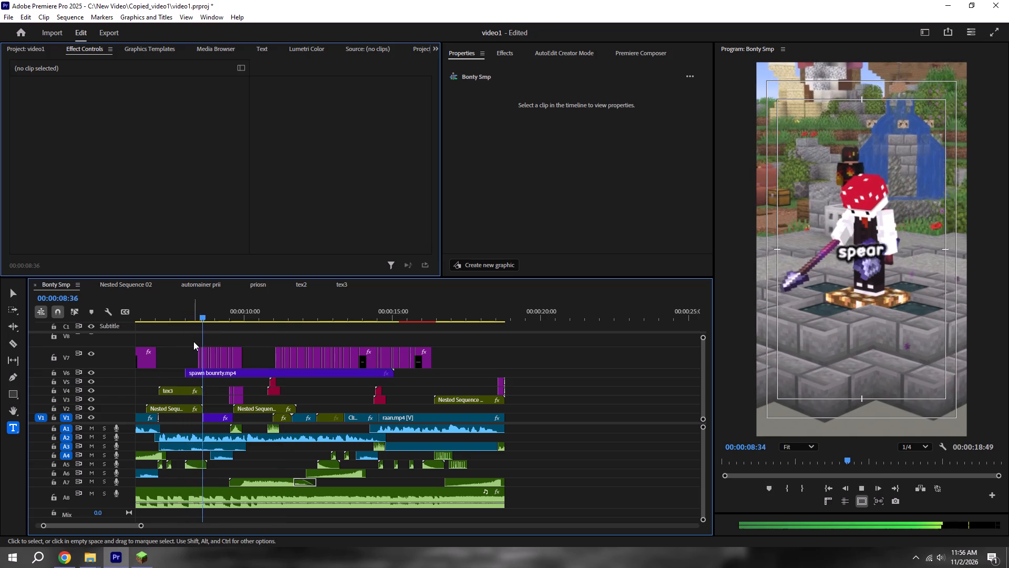
key("space")
left_click_drag(187, 373, 208, 372)
key("ctrl+s")
Trim the end of spawn bounrty.mp4 on V6 back to about 00:00:09:27.
left_click_drag(397, 372, 393, 372)
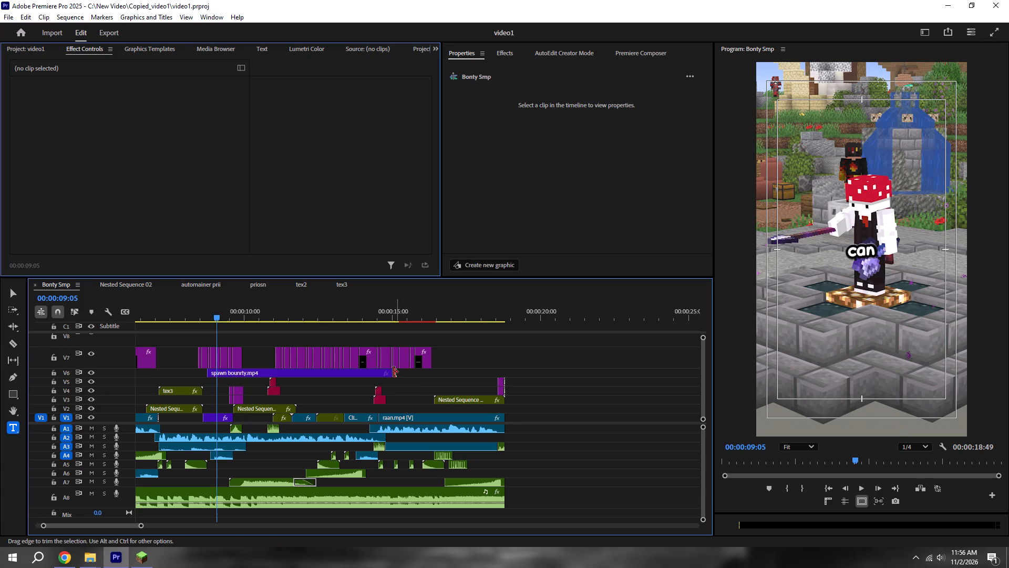
left_click_drag(393, 372, 231, 373)
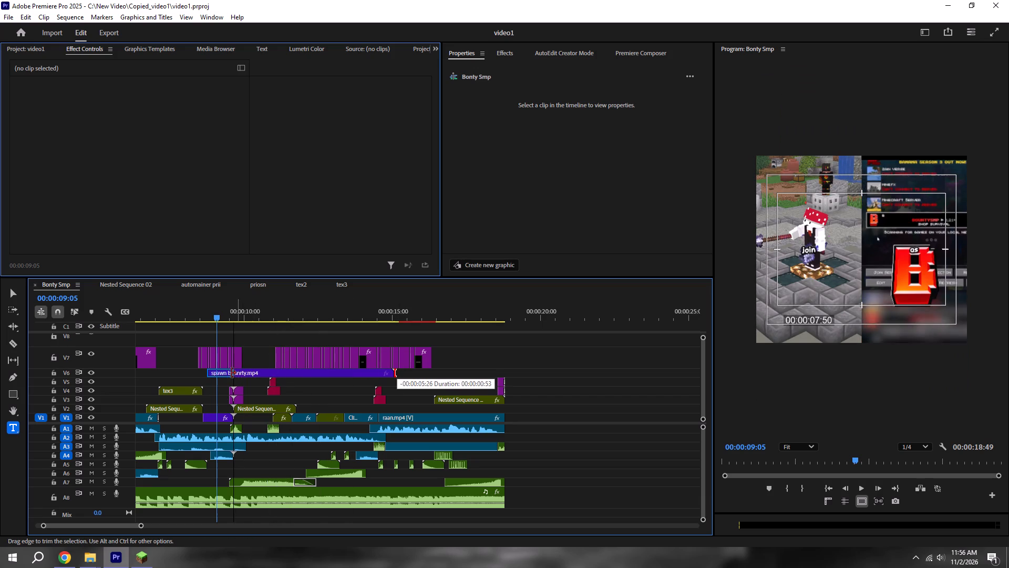
left_click_drag(231, 373, 231, 373)
Move the trimmed spawn bounrty.mp4 to V4 above join.mp4, extend its end to roughly cover that clip, and save the project.
left_click_drag(216, 372, 307, 384)
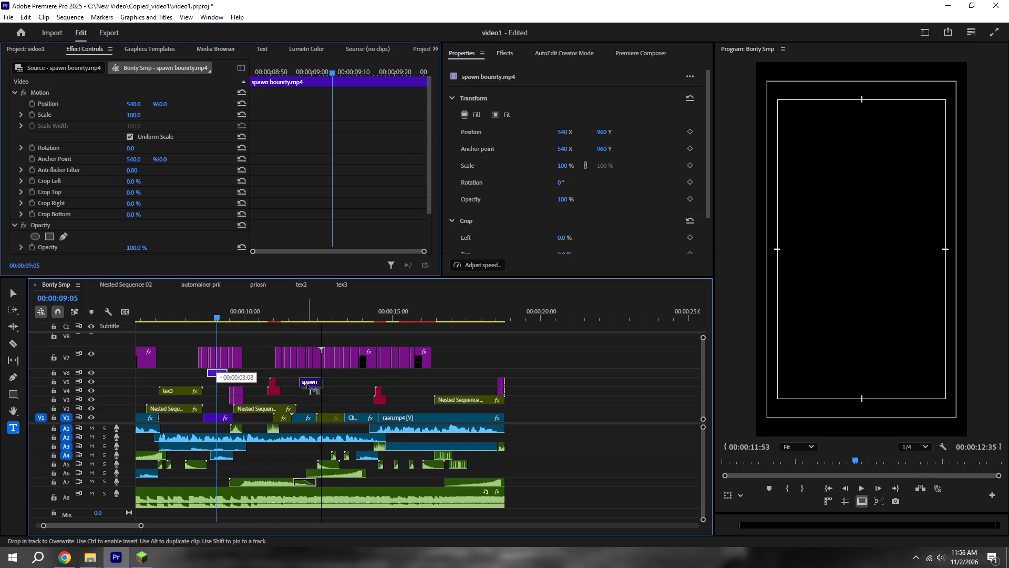
left_click_drag(307, 384, 298, 389)
scroll(298, 389, "up", 9, "alt")
left_click_drag(295, 387, 298, 387)
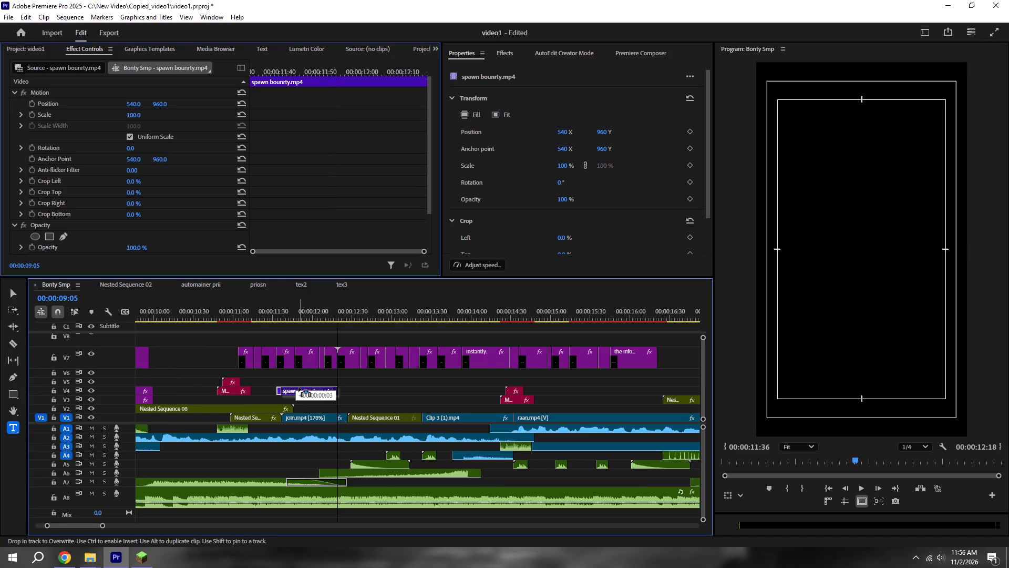
left_click_drag(298, 387, 302, 387)
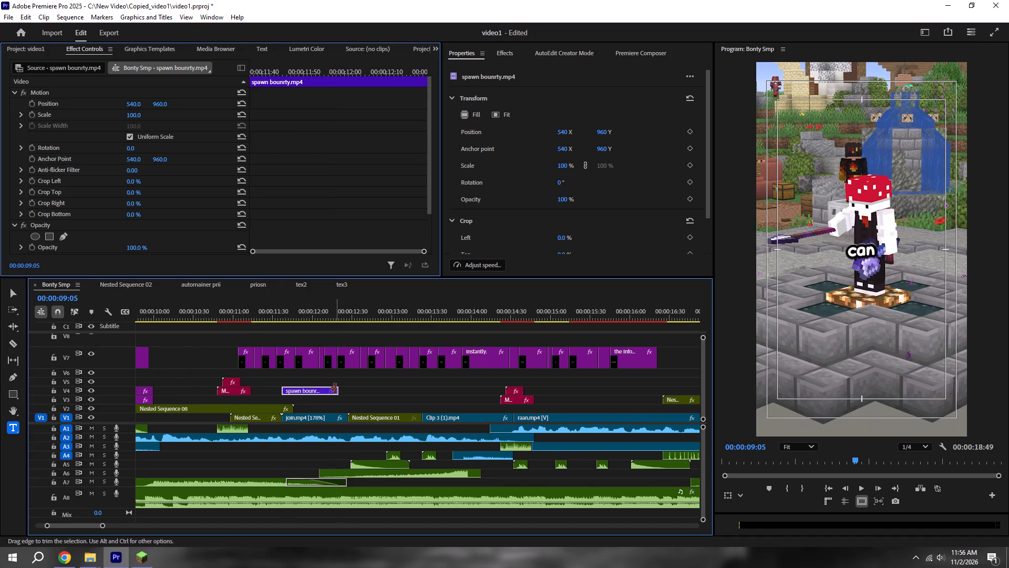
left_click_drag(335, 389, 343, 389)
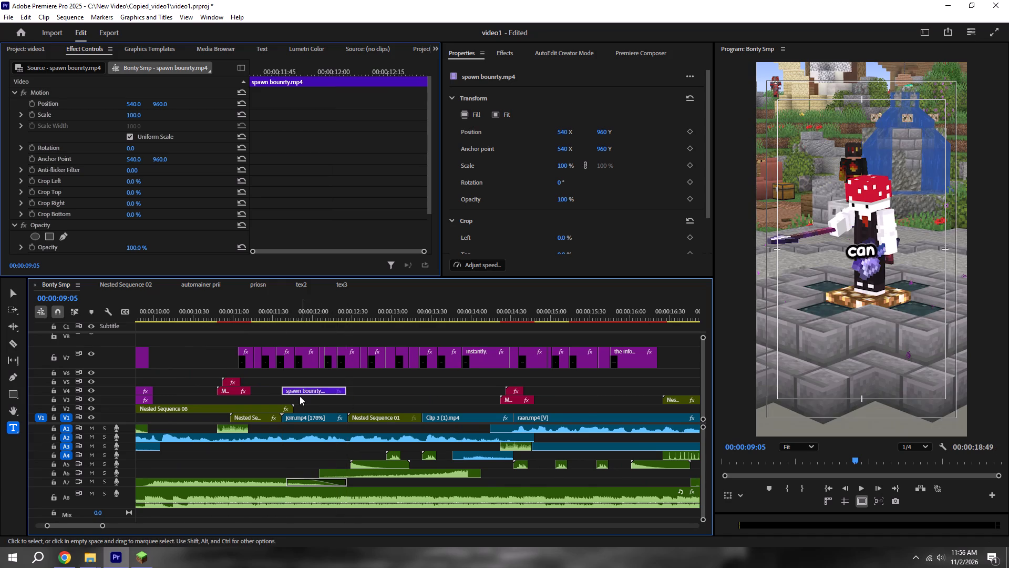
scroll(295, 389, "up", 5, "alt")
key("ctrl+s")
Fine-tune spawn bounrty.mp4 on V4 to span the join.mp4 clip, from 00:00:11:37 to about 00:00:12:27.
left_click(275, 316, "shift")
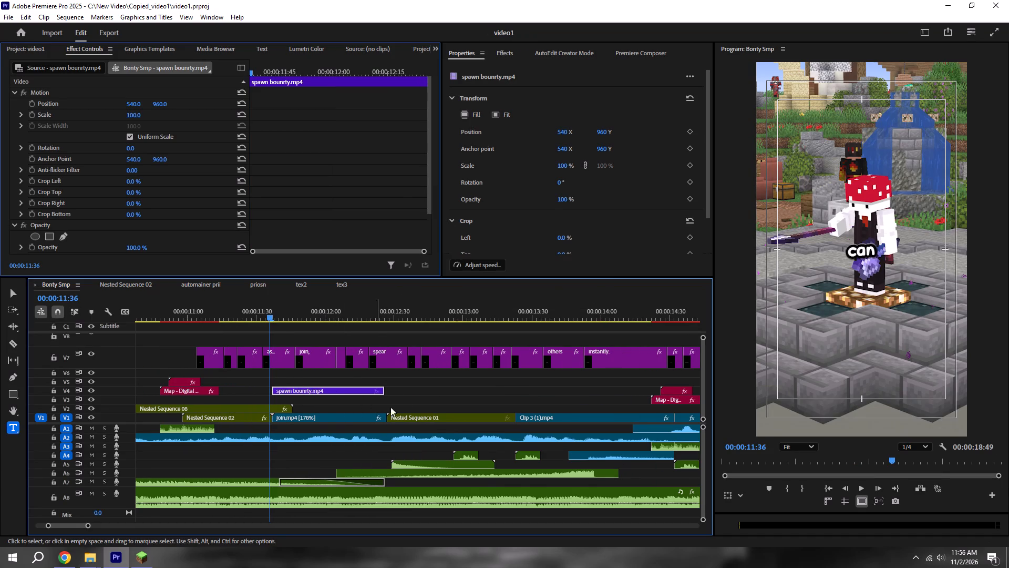
left_click_drag(374, 312, 386, 311, "shift")
scroll(399, 461, "up", 5, "alt")
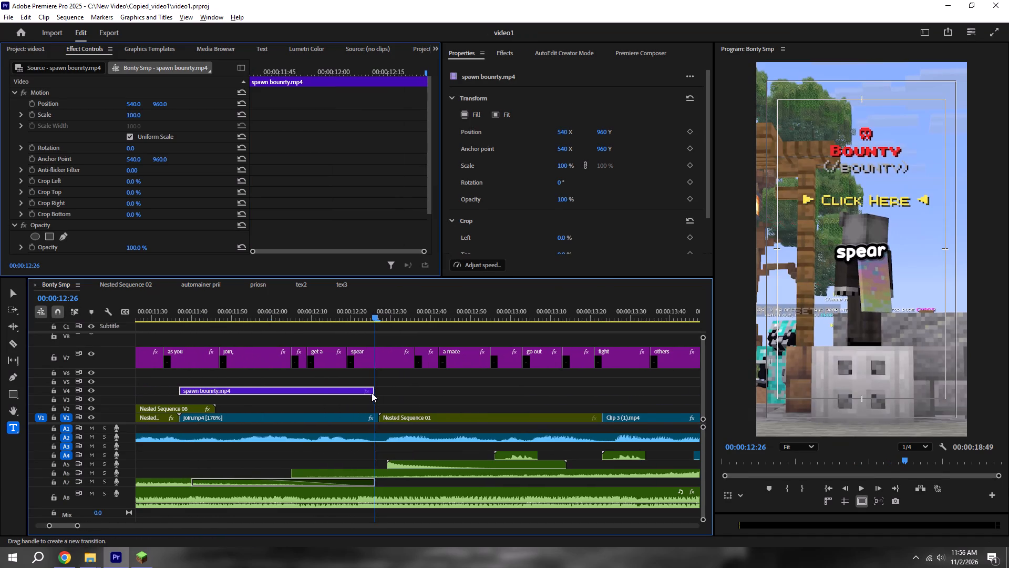
left_click_drag(376, 391, 381, 391)
left_click_drag(317, 391, 314, 394)
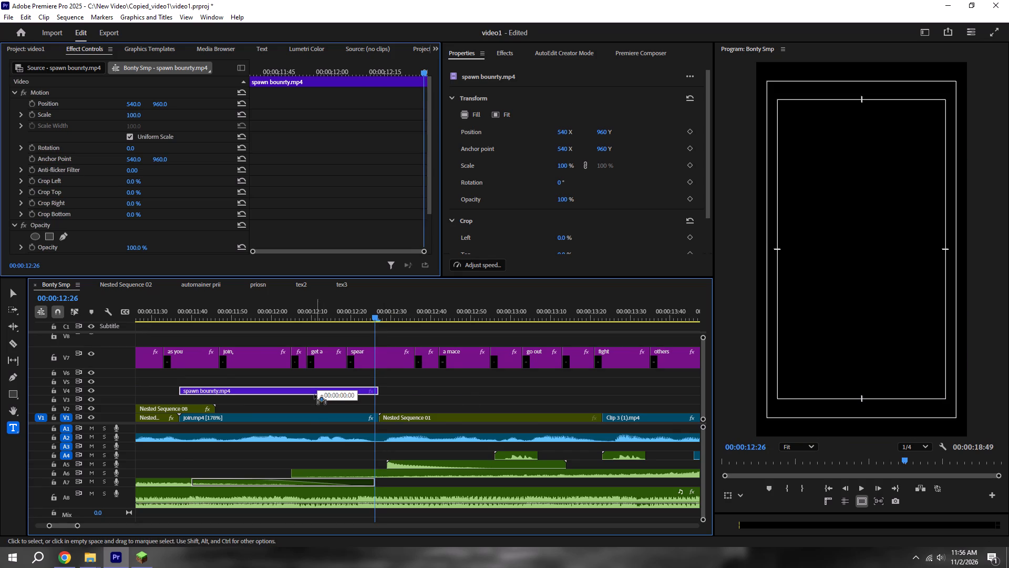
left_click_drag(314, 394, 311, 387)
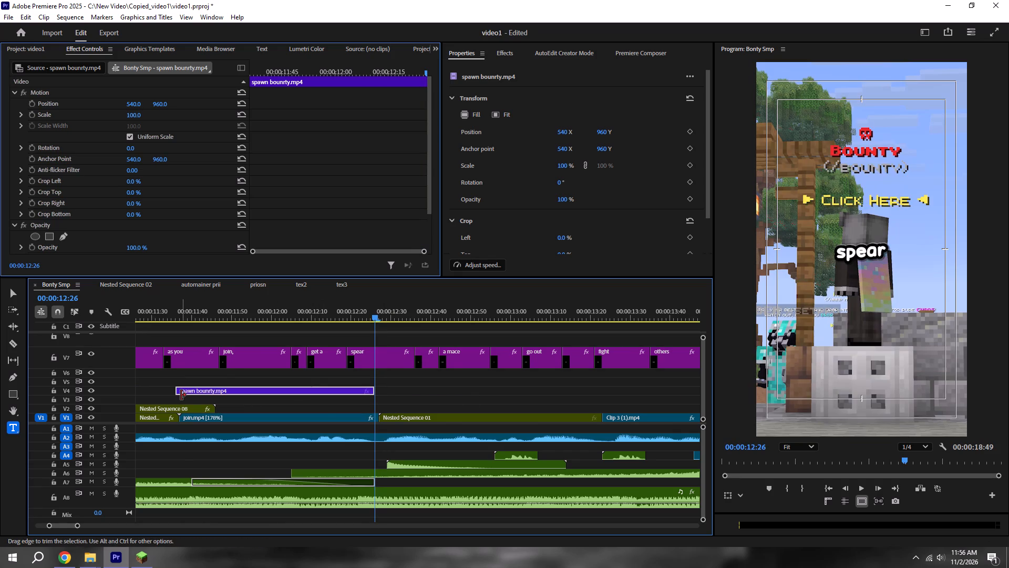
left_click(325, 389)
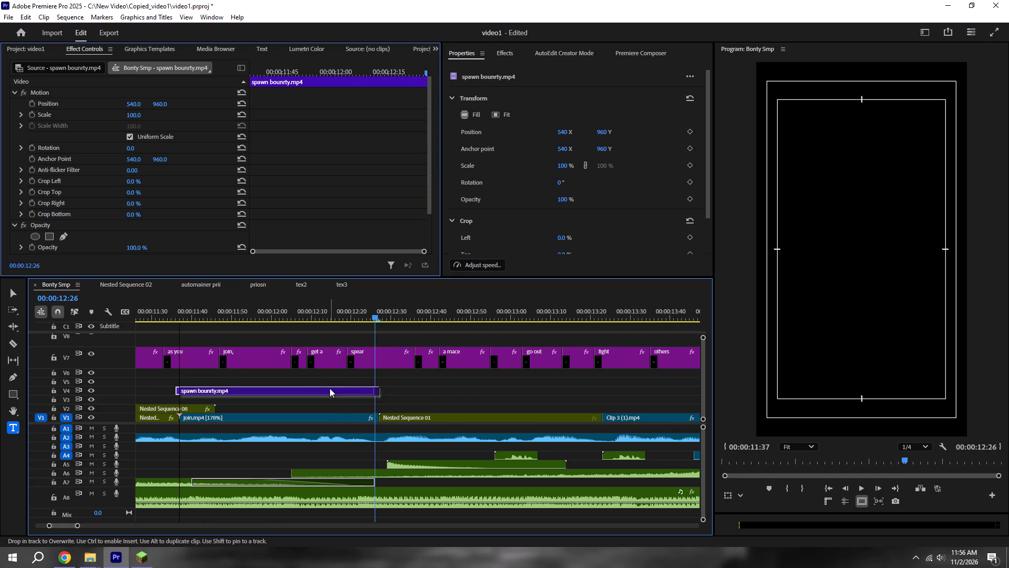
left_click(382, 316, "shift")
left_click(380, 312, "shift")
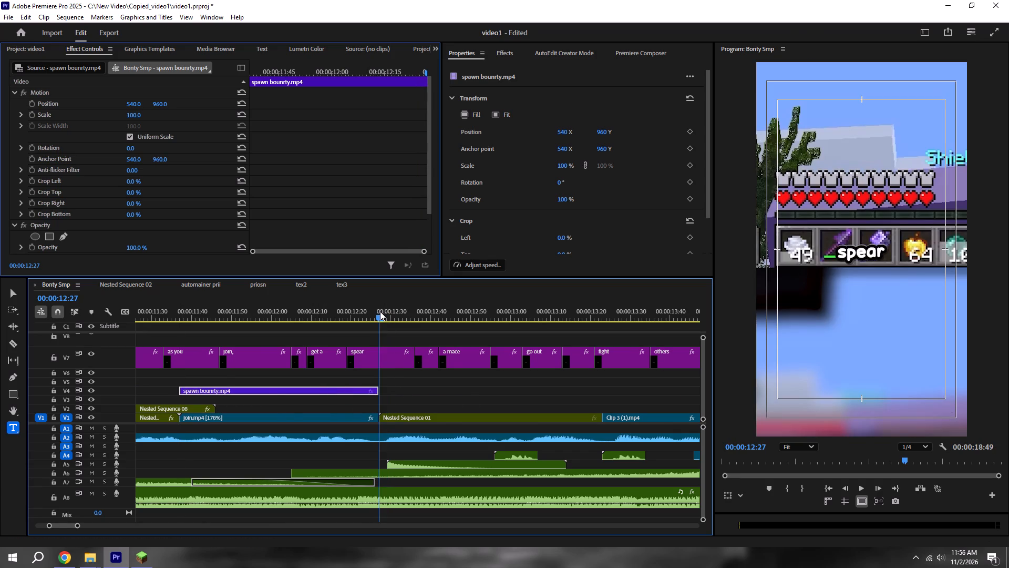
Move spawn bounrty.mp4 down to V1 in place of join.mp4 and save the project.
left_click_drag(276, 388, 271, 417)
key("ctrl+s")
Play back the replaced section from about 00:00:11:22 and save the project.
scroll(271, 417, "down", 5, "alt")
left_click_drag(197, 317, 191, 317, "shift")
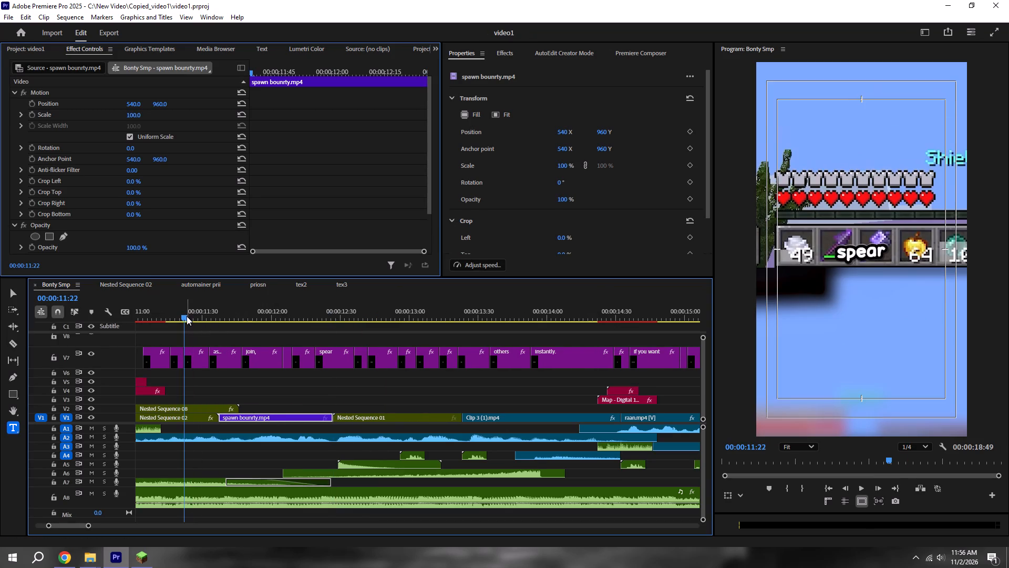
key("space")
scroll(185, 316, "down", 4)
scroll(185, 316, "down", 4, "alt")
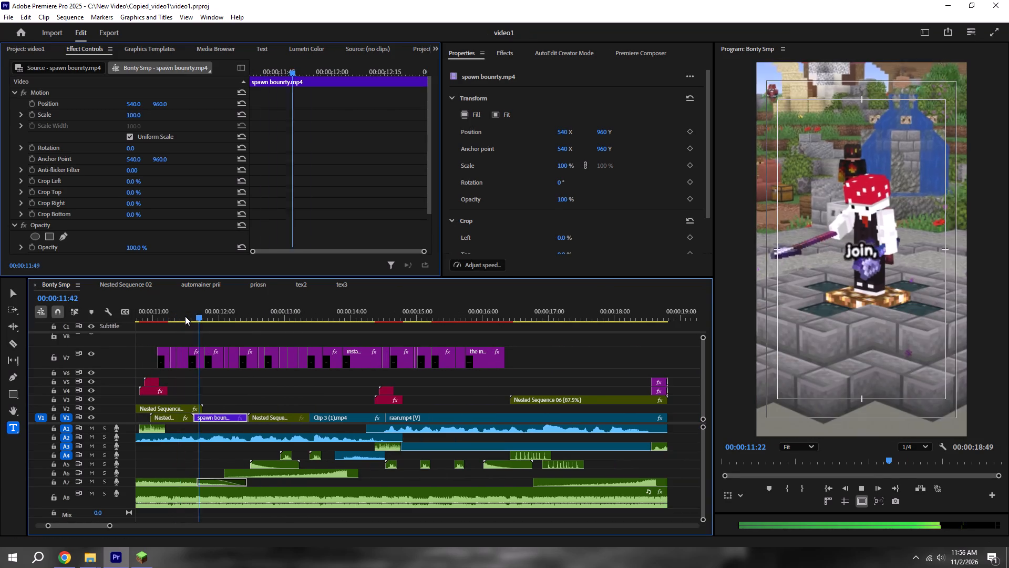
key("space")
scroll(252, 344, "down", 5, "alt")
key("ctrl+s")
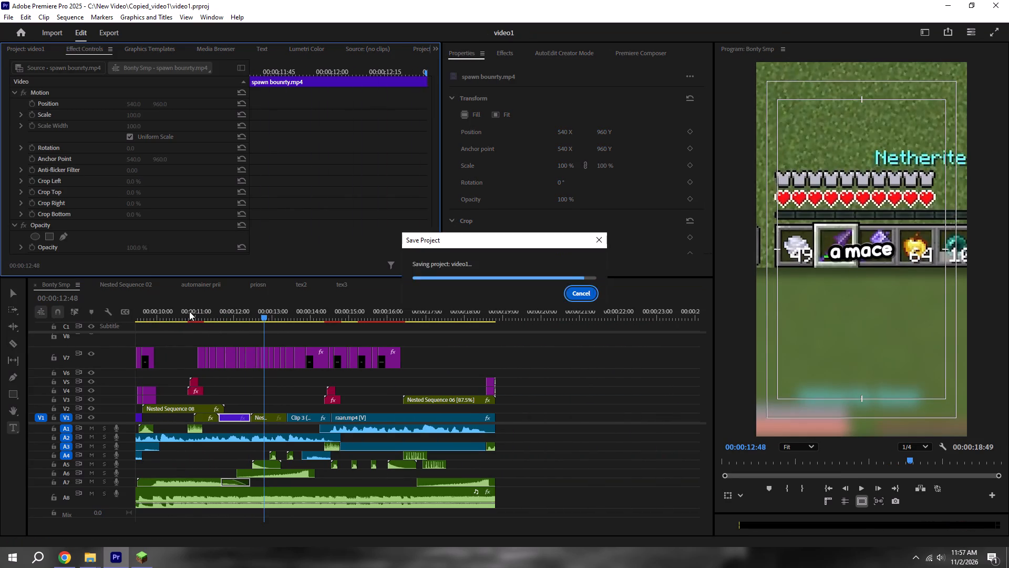
Replay the sequence from about 00:00:10:27 to check the spawn clip in context, with the effects browser open.
left_click(193, 309)
left_click_drag(201, 311, 176, 315)
key("space")
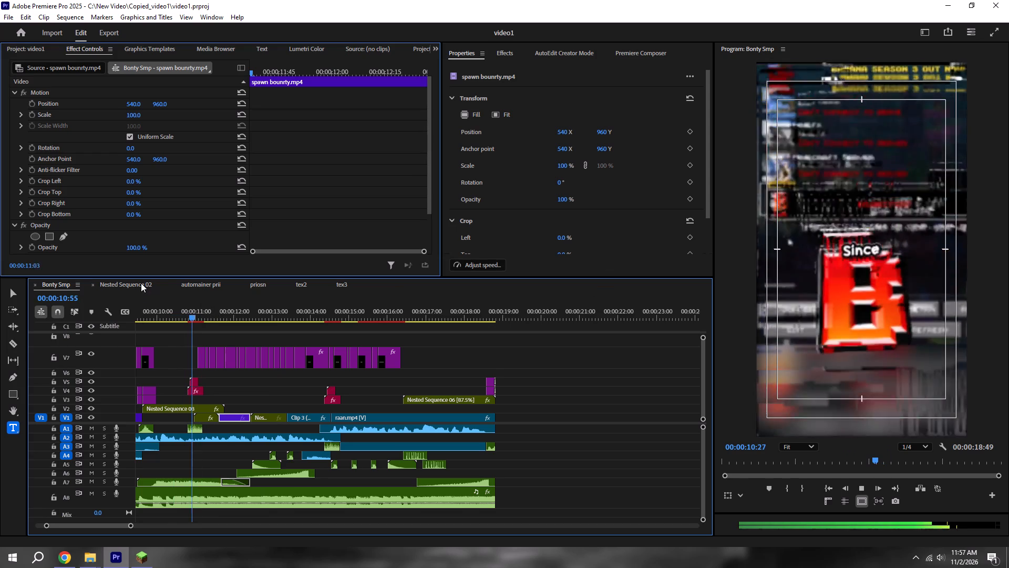
key("space")
left_click(500, 58)
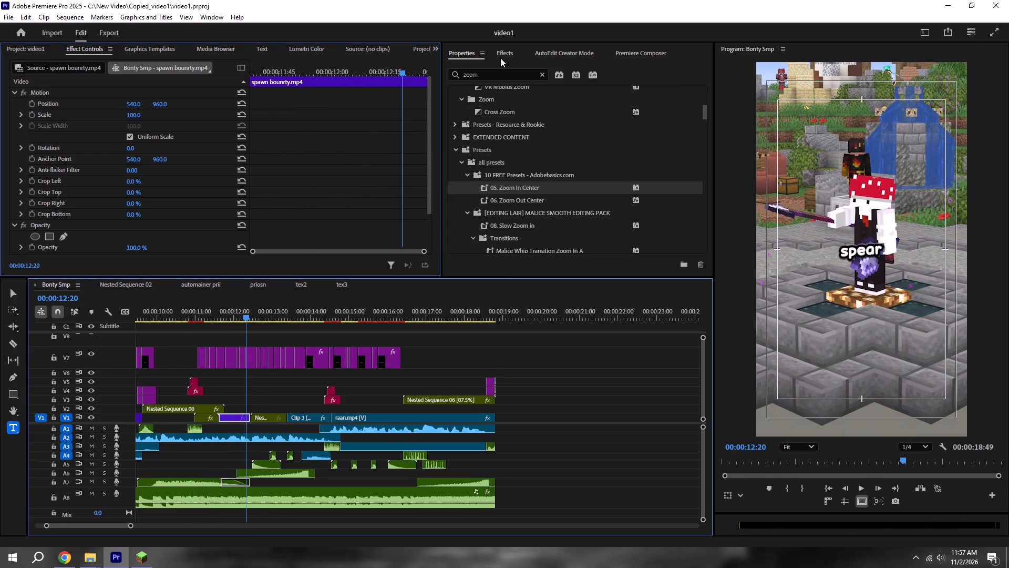
key("space")
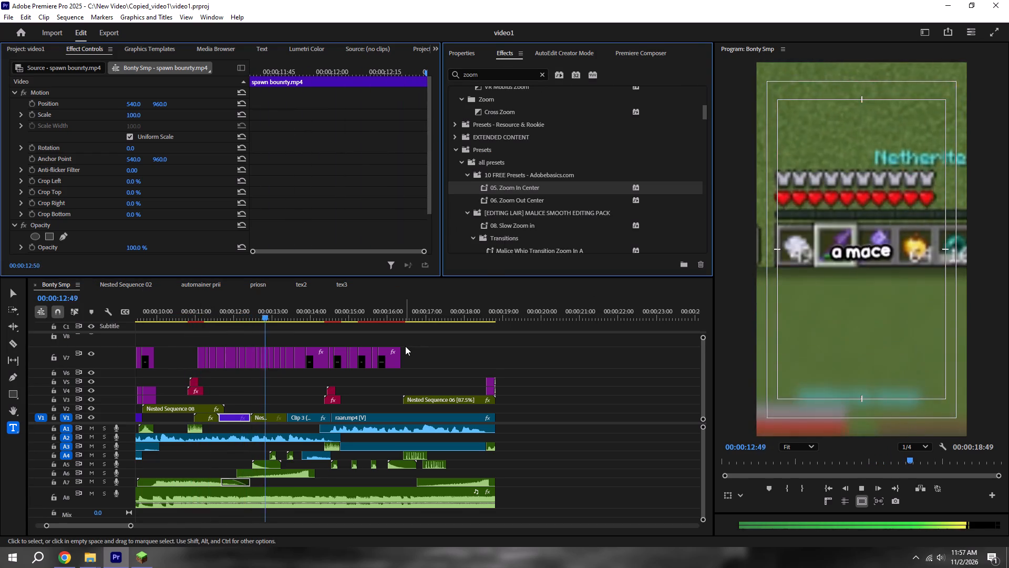
key("space")
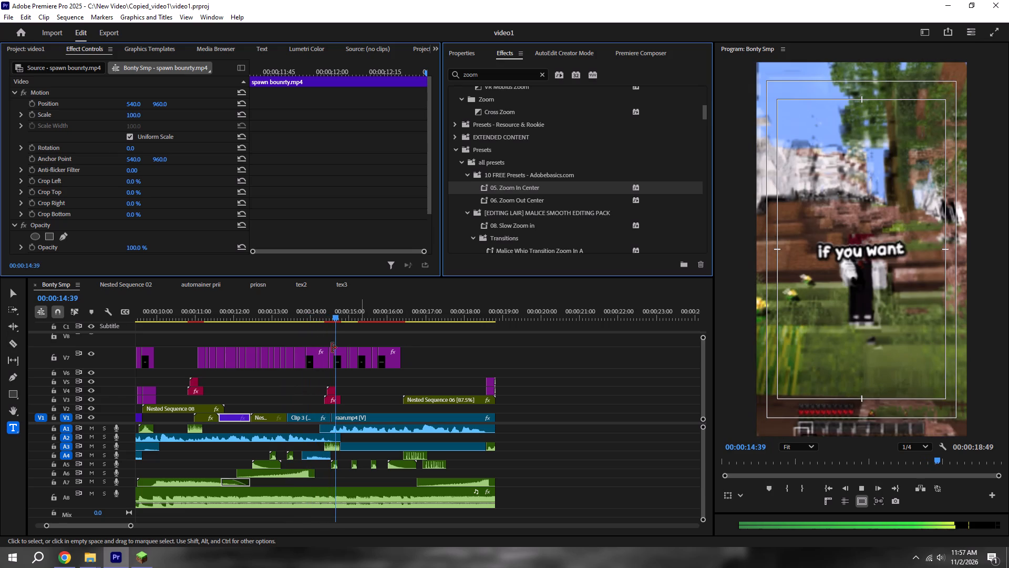
Save the project and replay the sequence from about 00:00:09:43 to the spawn clip at about 00:00:11:54.
key("ctrl+s")
scroll(157, 352, "up", 15)
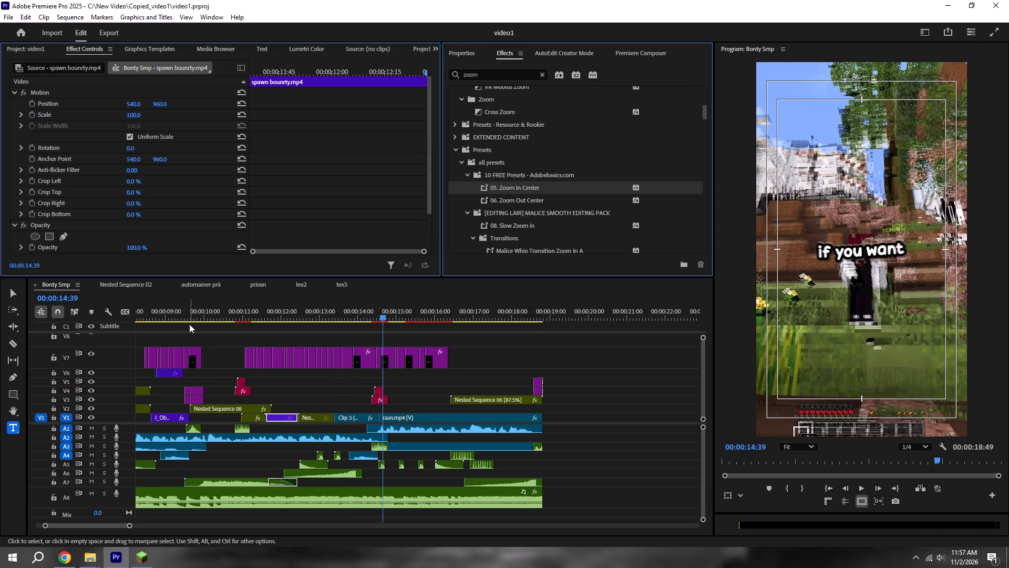
left_click(189, 324)
left_click(193, 312)
key("space")
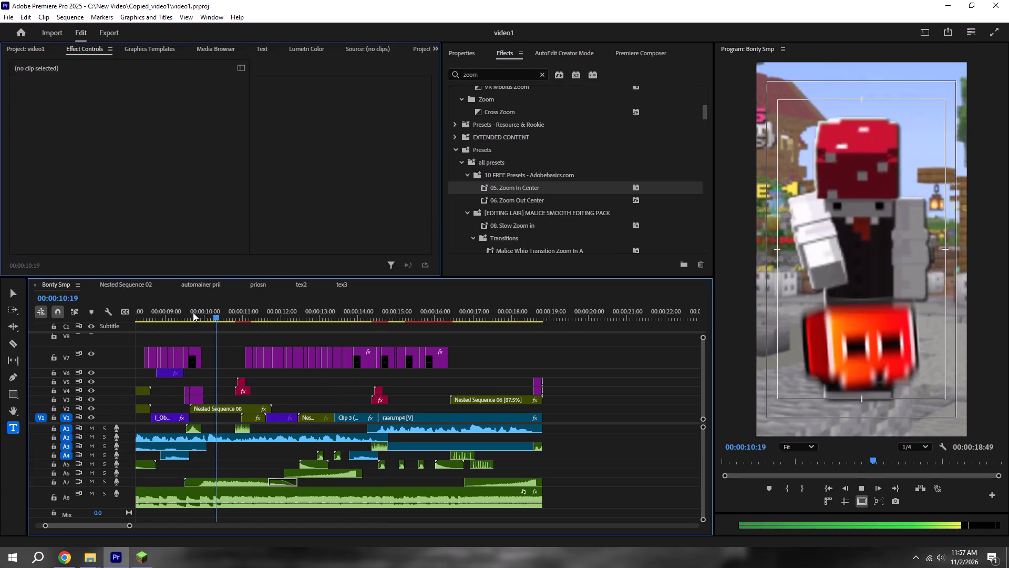
key("space")
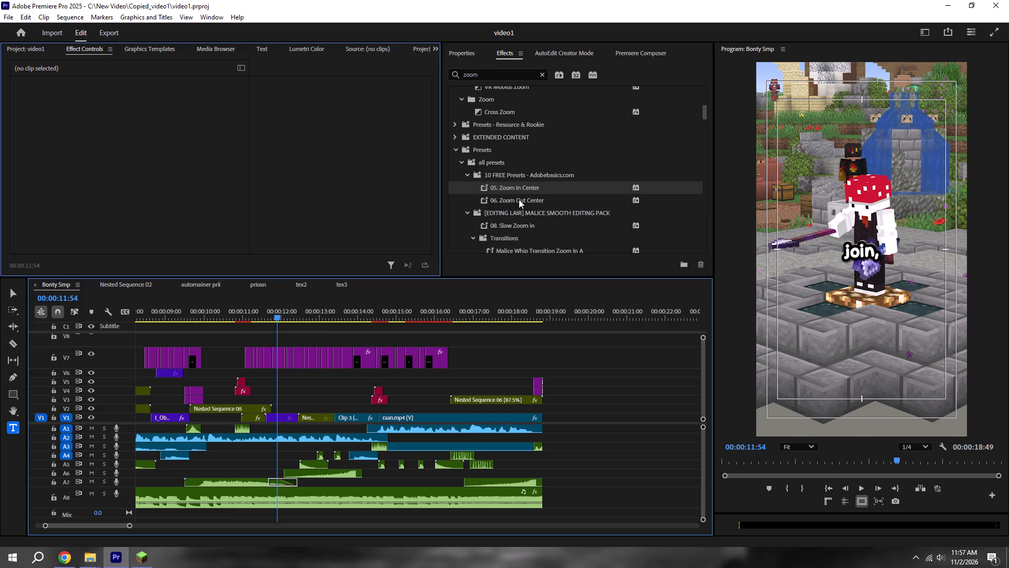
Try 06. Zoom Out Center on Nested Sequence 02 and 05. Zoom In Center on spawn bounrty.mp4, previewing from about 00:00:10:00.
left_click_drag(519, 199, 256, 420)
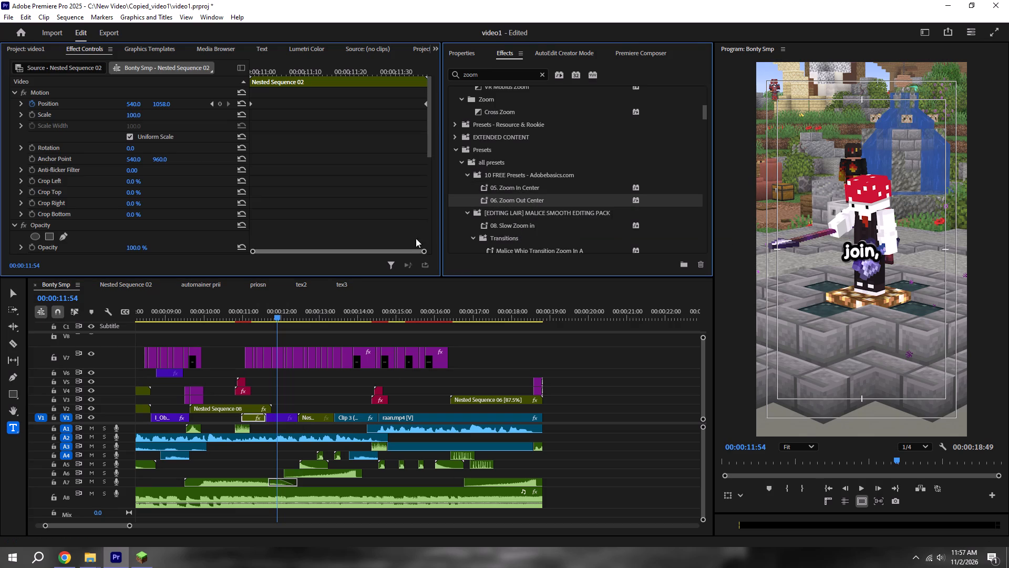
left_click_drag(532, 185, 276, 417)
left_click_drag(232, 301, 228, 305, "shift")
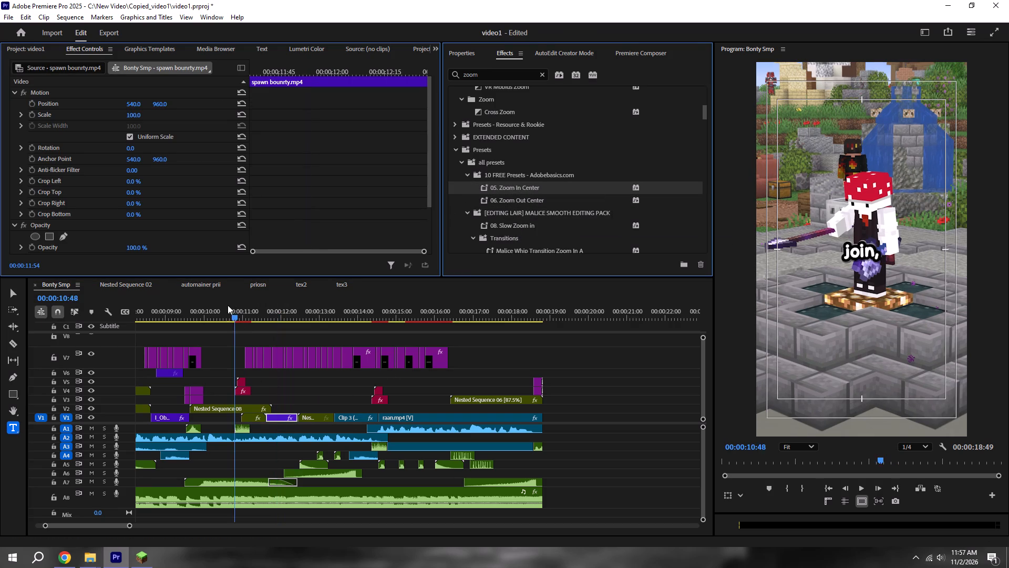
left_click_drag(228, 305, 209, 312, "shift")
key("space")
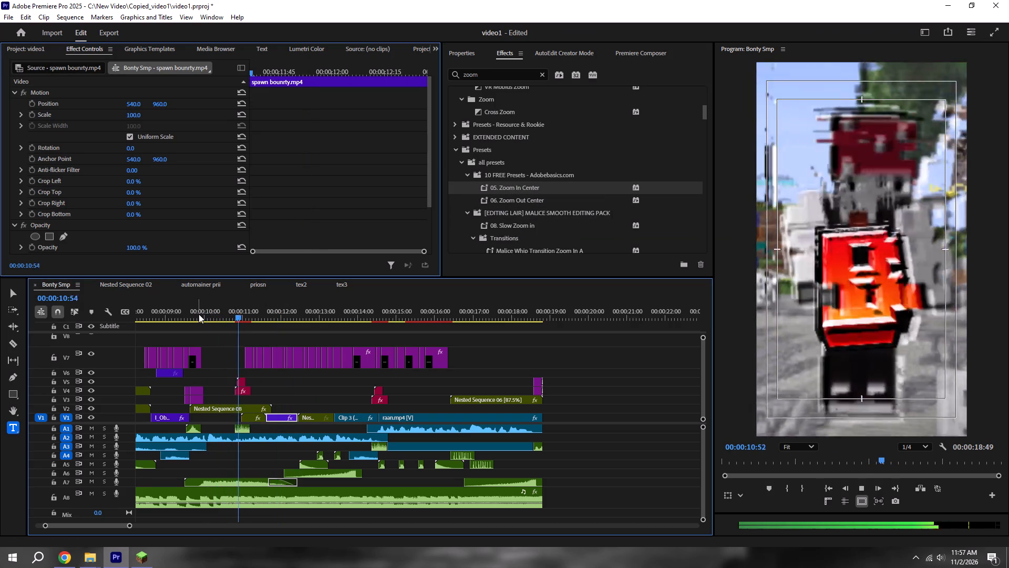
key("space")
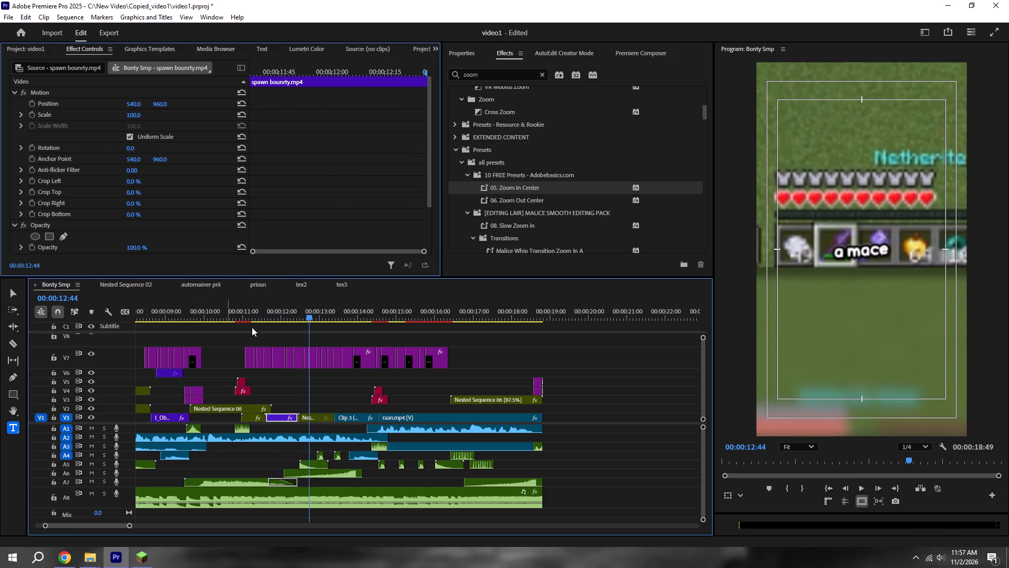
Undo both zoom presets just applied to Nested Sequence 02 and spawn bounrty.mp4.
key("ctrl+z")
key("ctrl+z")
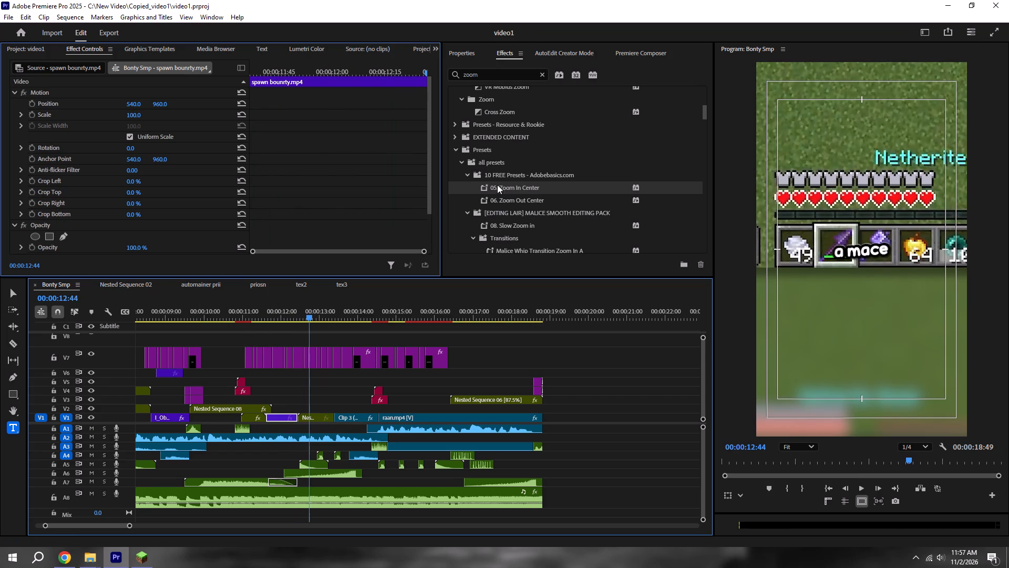
Apply the 05. Zoom In Center preset to spawn bounrty.mp4 on V1 and preview it from about 00:00:10:45.
left_click_drag(530, 190, 286, 418)
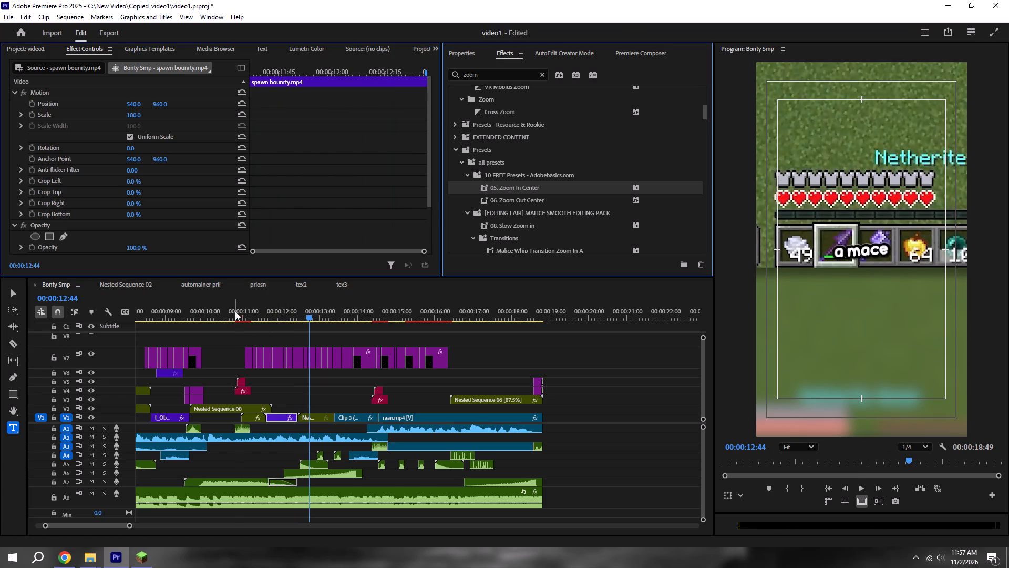
left_click(233, 308, "shift")
key("space")
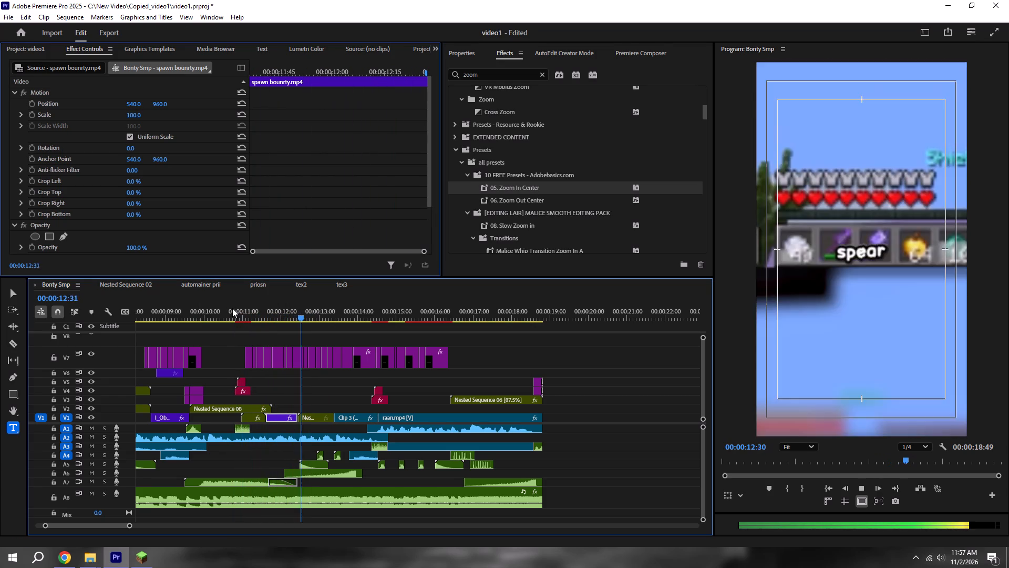
key("space")
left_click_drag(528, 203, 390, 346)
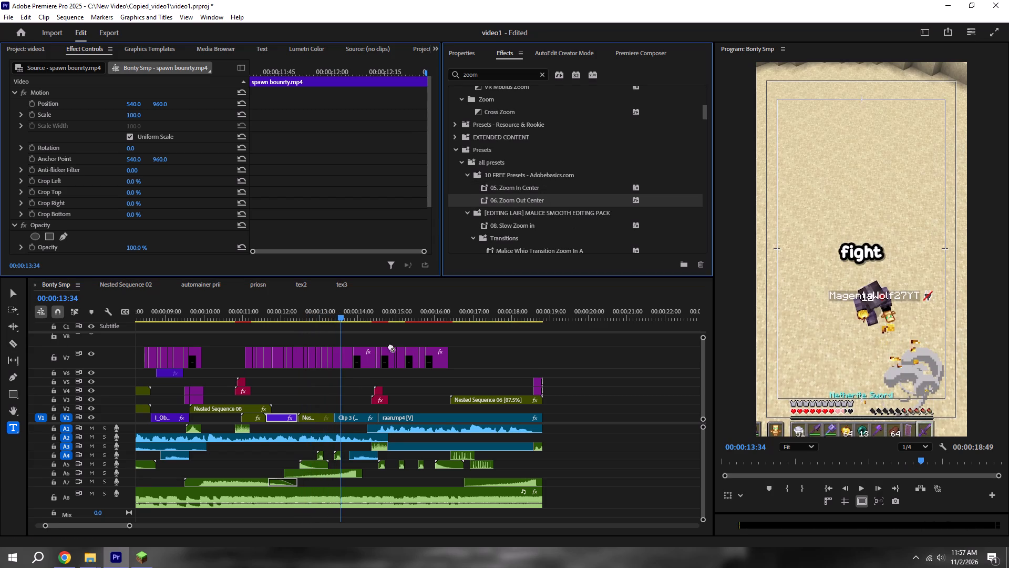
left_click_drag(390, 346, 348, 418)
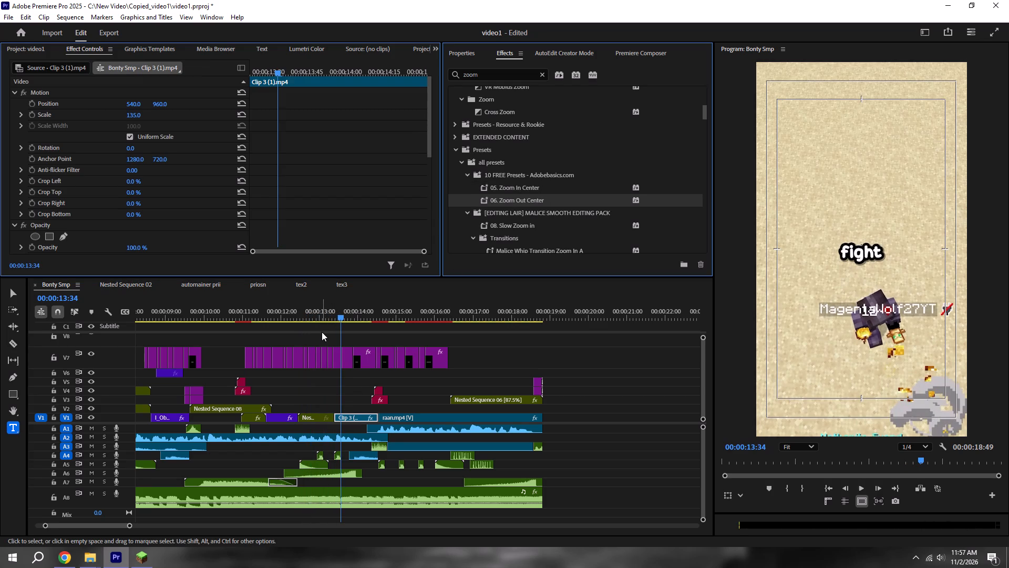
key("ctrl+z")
Apply the 06. Zoom Out Center preset to Nested Sequence 01 on V1, preview from about 00:00:10:45 and save the project.
left_click_drag(530, 200, 316, 418)
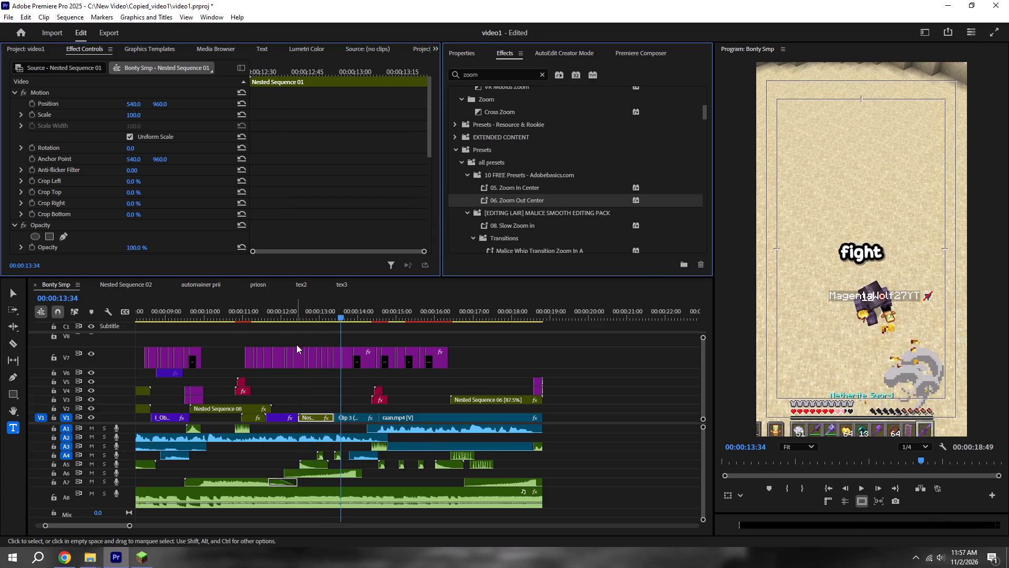
left_click_drag(276, 312, 234, 318, "shift")
key("space")
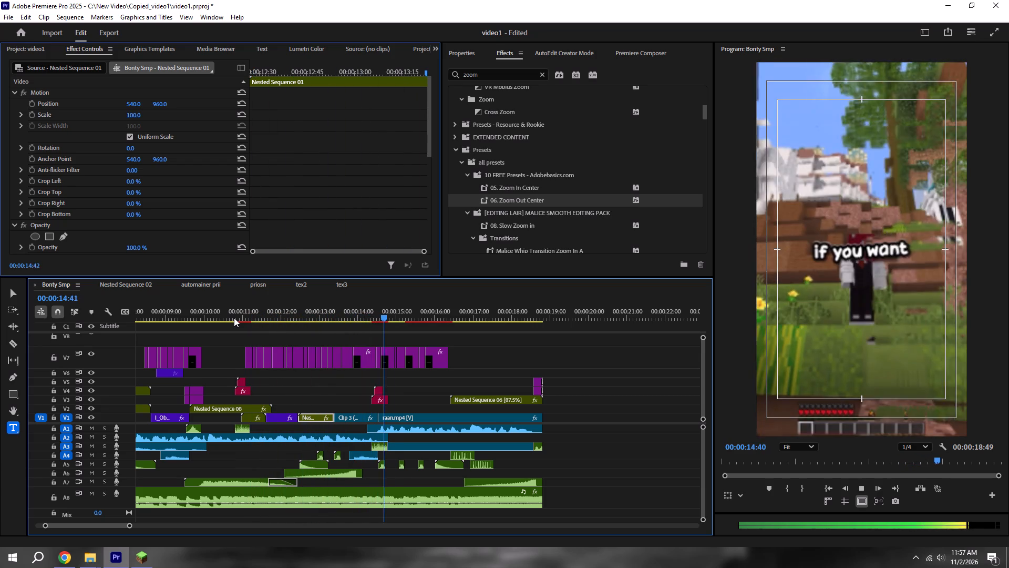
scroll(414, 398, "down", 4, "alt")
key("ctrl+s")
Apply the 05. Zoom In Center preset to raan.mp4 on V1, save the project and cue the sequence at 00:00:14:14.
left_click_drag(513, 188, 402, 418)
key("ctrl+s")
left_click(384, 312, "shift")
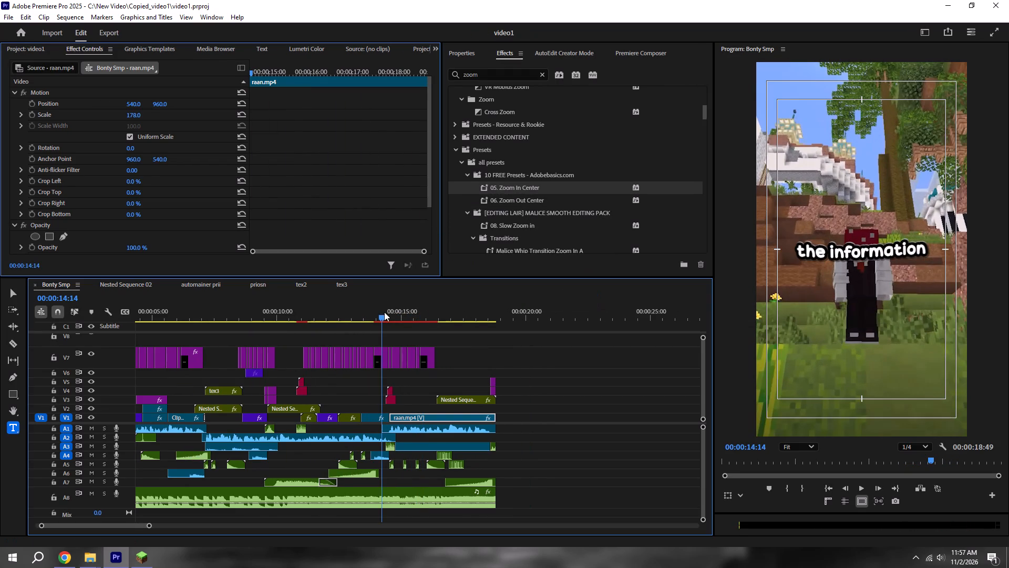
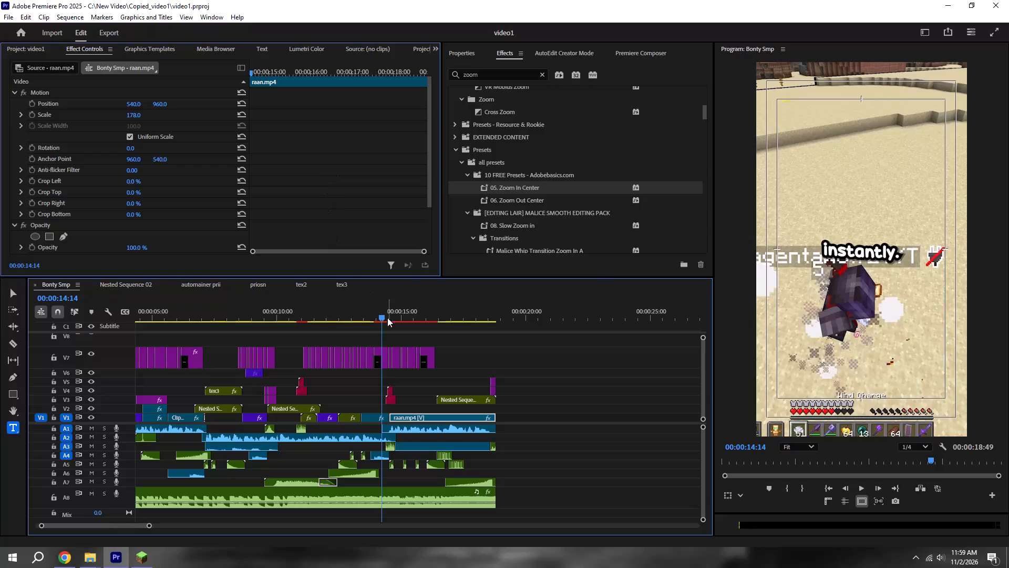
Save the project and preview the Bonty Smp sequence from about 00:00:10:30 to check the zooms on the V1 clips.
key("ctrl+s")
scroll(367, 362, "down", 6, "alt")
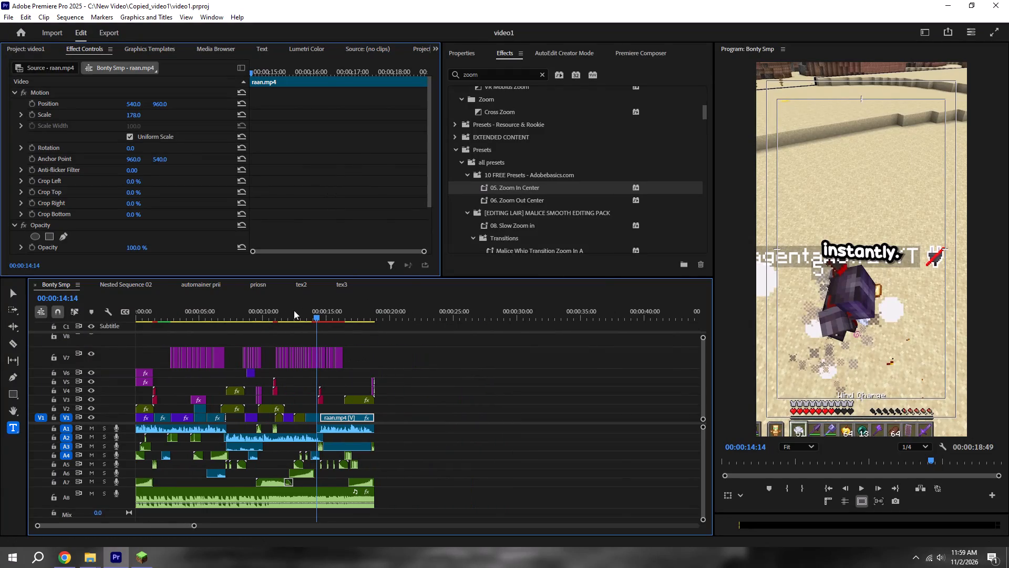
key("ctrl+s")
left_click(286, 312)
left_click_drag(281, 313, 270, 315)
key("space")
scroll(316, 336, "up", 5, "alt")
scroll(317, 336, "up", 4)
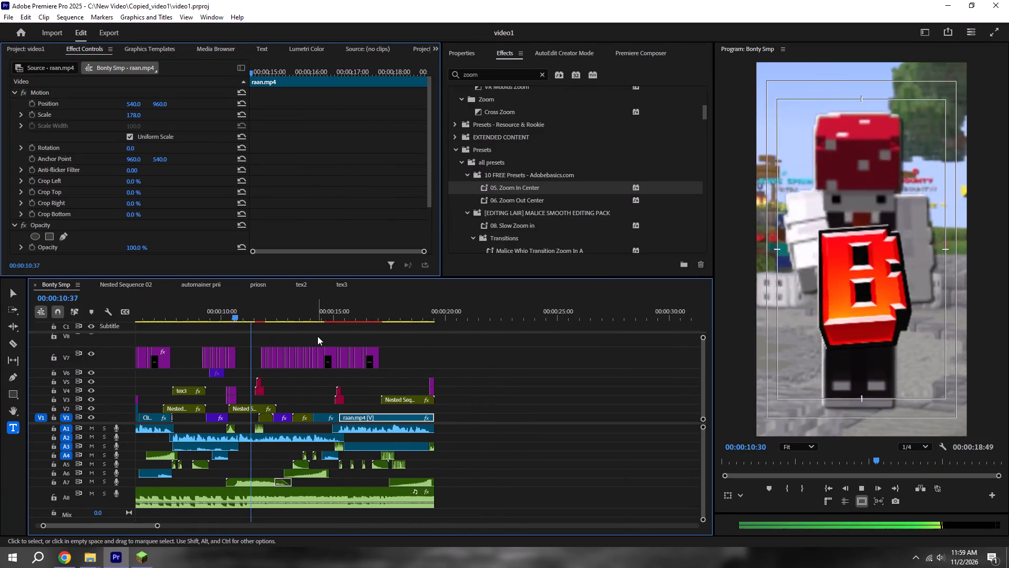
scroll(317, 336, "up", 1)
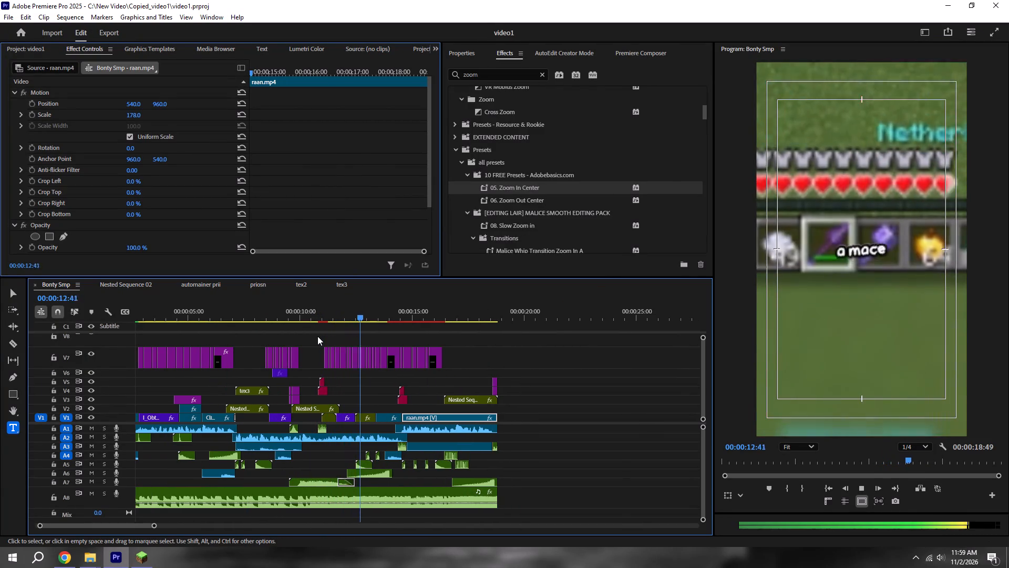
scroll(317, 336, "down", 4, "alt")
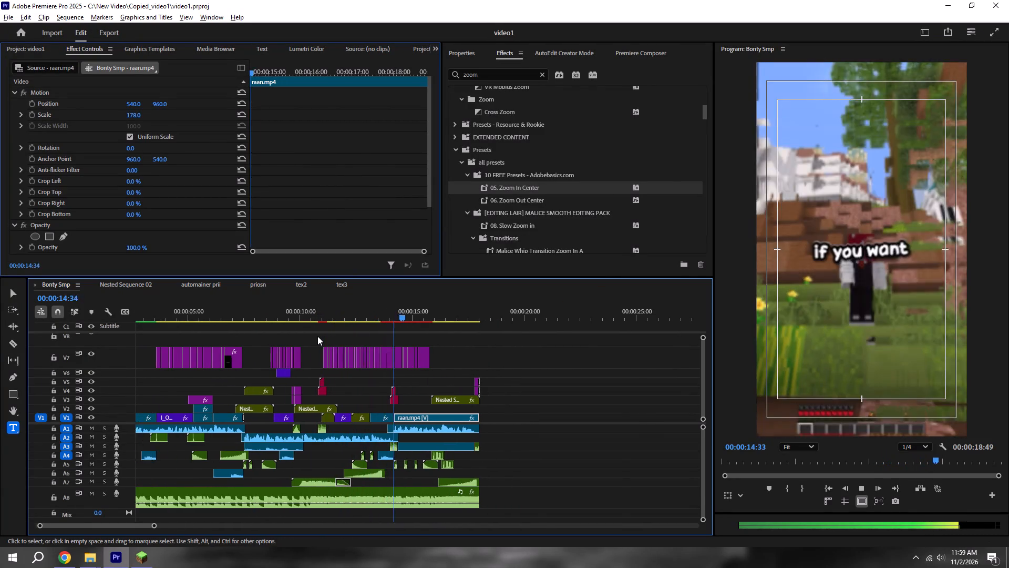
key("ctrl+s")
scroll(296, 404, "up", 10, "alt")
key("ctrl+s")
Preview the sequence again from 00:00:12:26, move to 00:00:14:49 and save the project.
left_click(312, 309, "shift")
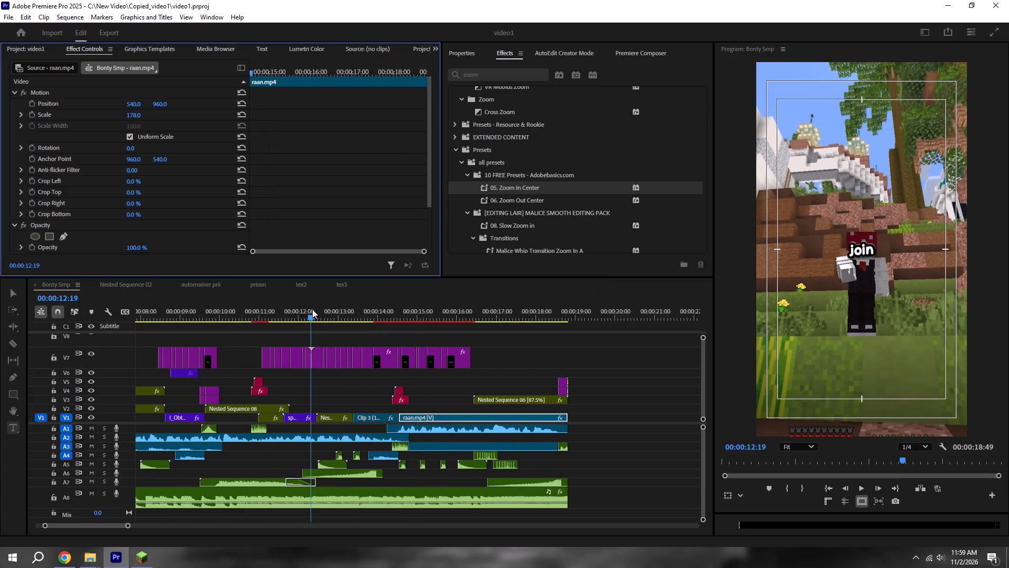
left_click_drag(331, 315, 321, 314, "shift")
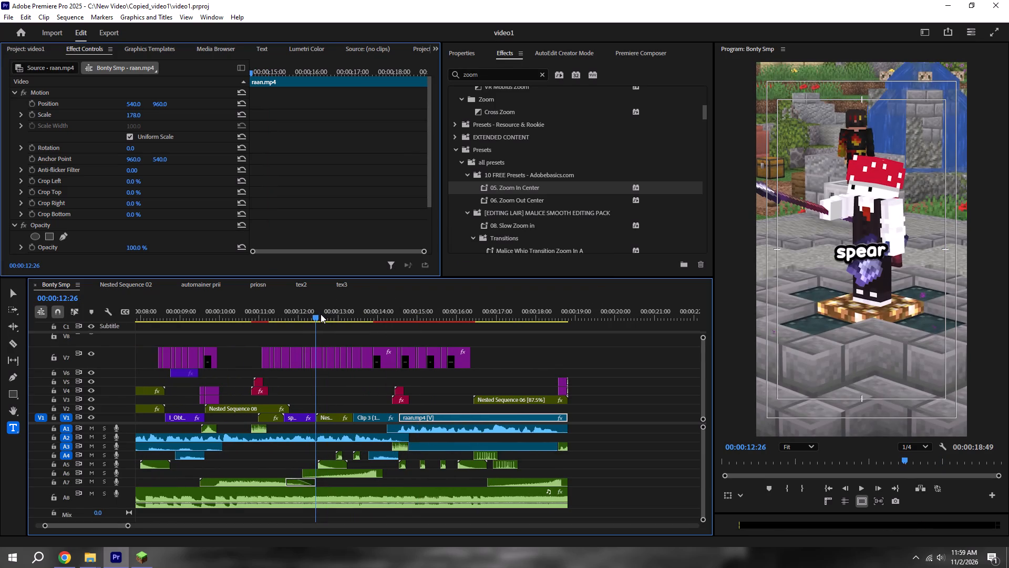
left_click(321, 314, "shift")
scroll(326, 316, "up", 11, "alt")
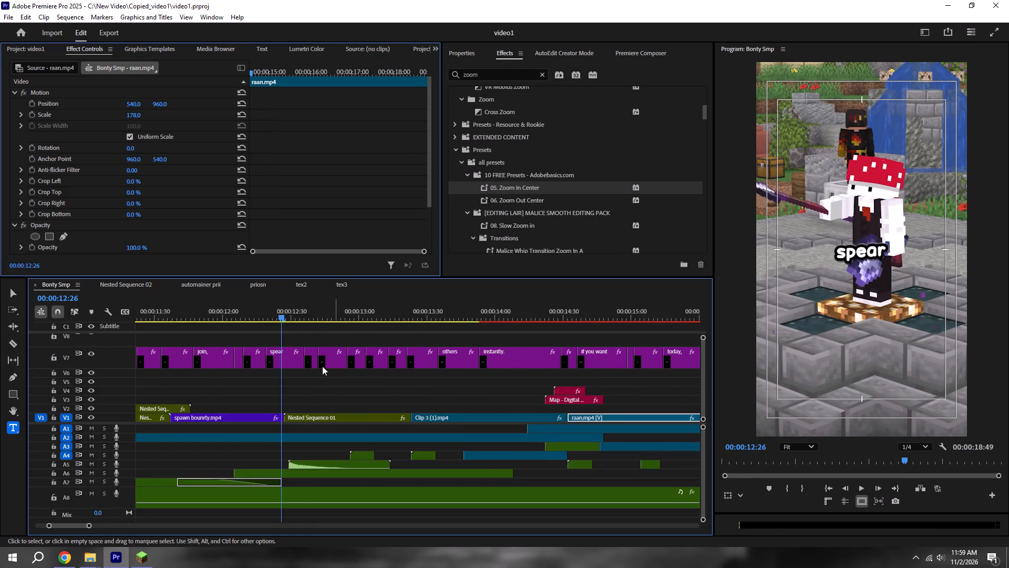
scroll(293, 349, "up", 5)
key("space")
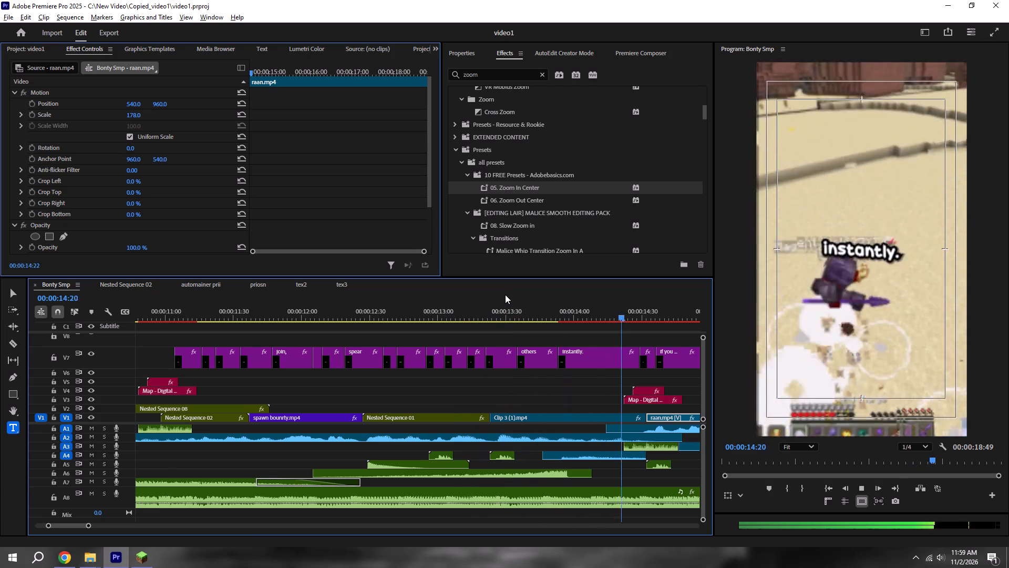
left_click_drag(470, 313, 184, 309, "shift")
scroll(183, 312, "down", 6, "alt")
key("ctrl+s")
scroll(207, 328, "up", 4)
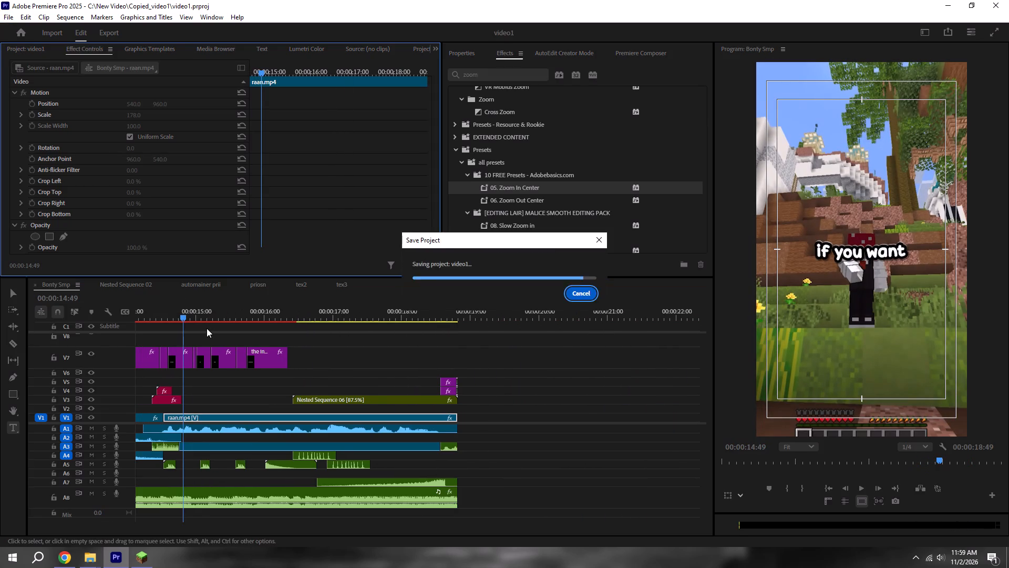
scroll(207, 328, "up", 12)
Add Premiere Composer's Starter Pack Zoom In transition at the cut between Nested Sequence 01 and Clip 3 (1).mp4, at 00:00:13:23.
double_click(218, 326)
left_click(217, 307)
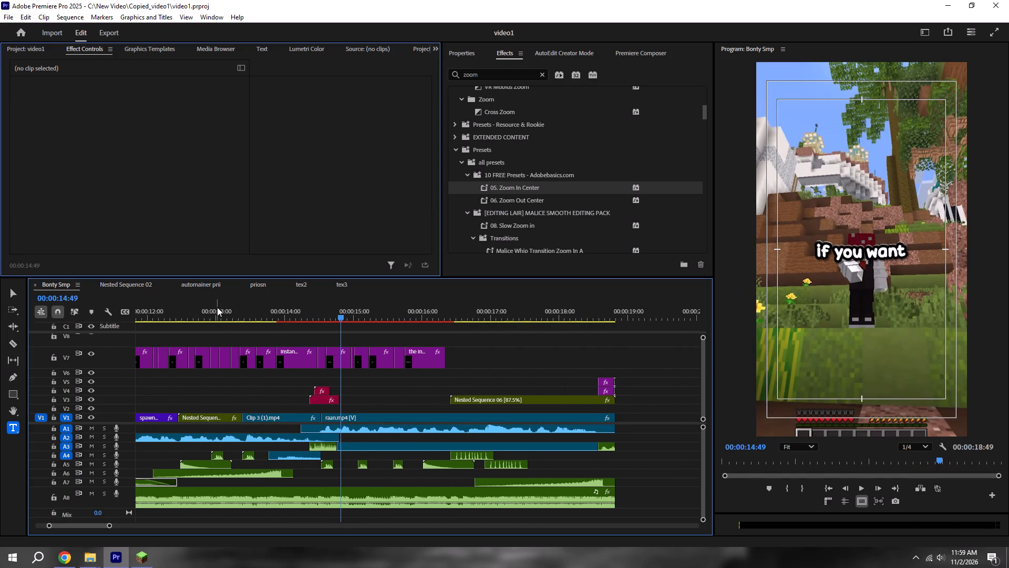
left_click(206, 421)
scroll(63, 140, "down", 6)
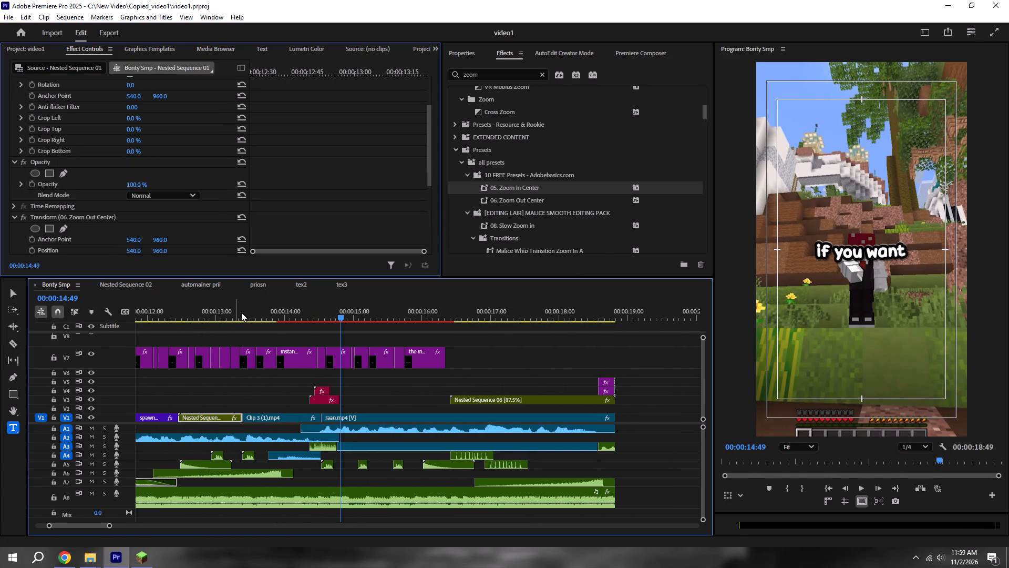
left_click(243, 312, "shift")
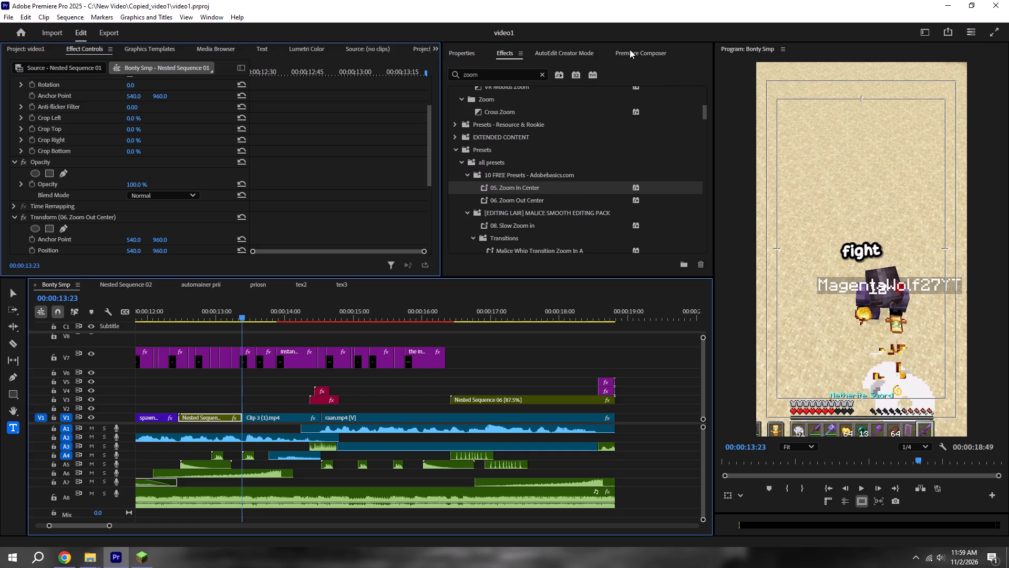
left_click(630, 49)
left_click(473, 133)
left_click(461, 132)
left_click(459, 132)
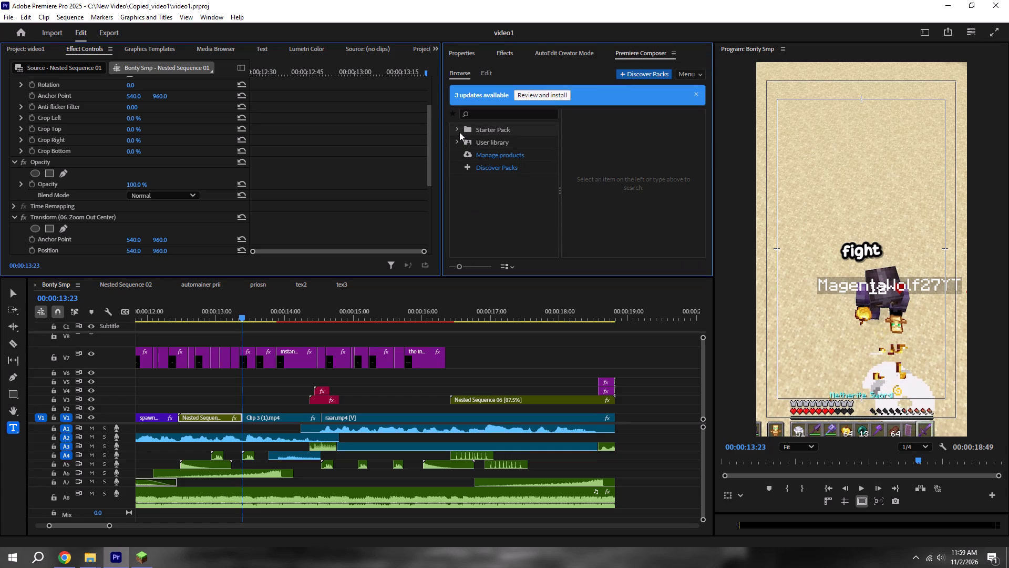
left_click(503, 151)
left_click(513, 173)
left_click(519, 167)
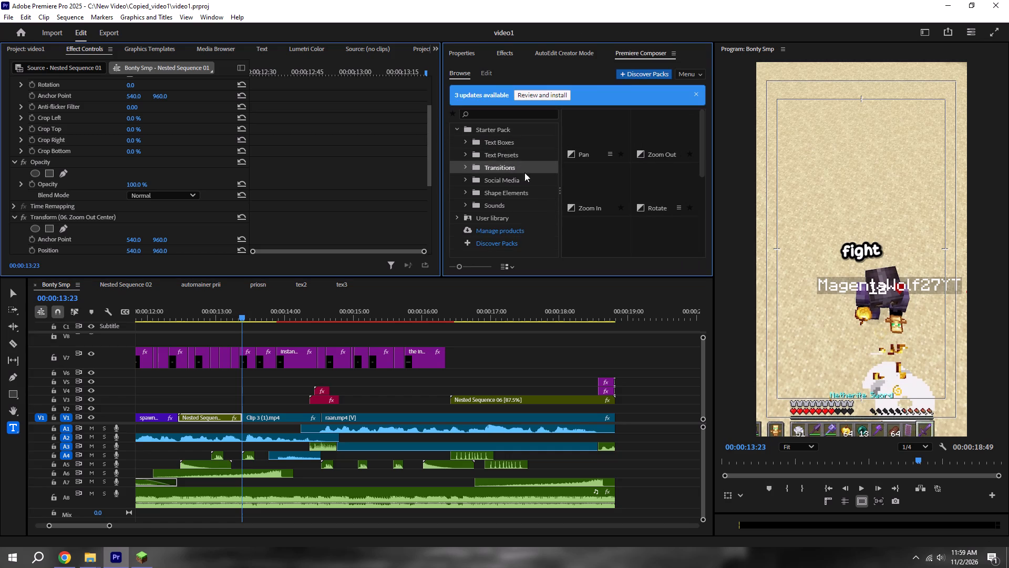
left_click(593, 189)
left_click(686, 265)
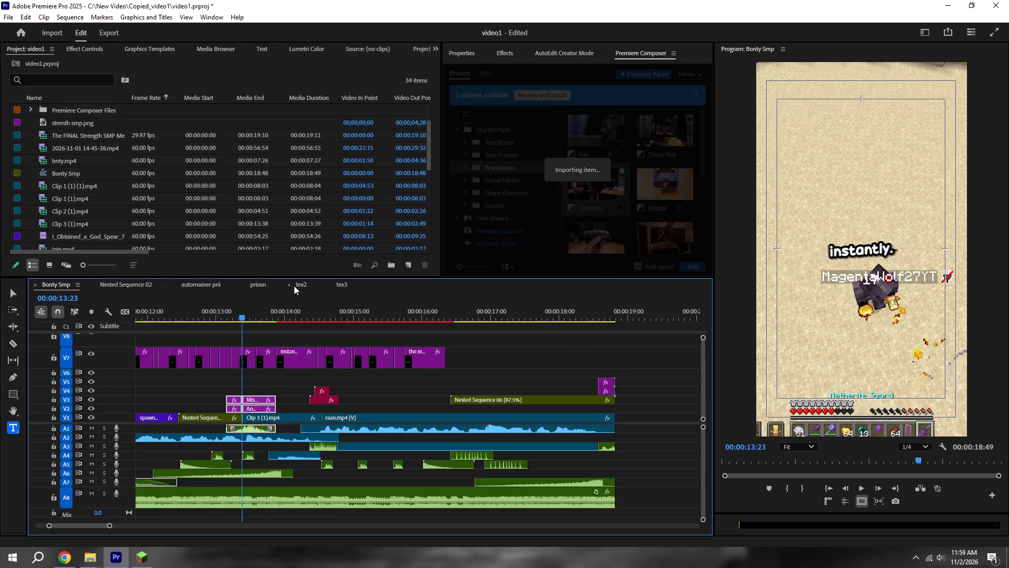
Save the project and preview the Zoom In transition, starting shortly before the cut.
key("ctrl+s")
left_click(198, 310)
key("space")
scroll(275, 348, "down", 4, "alt")
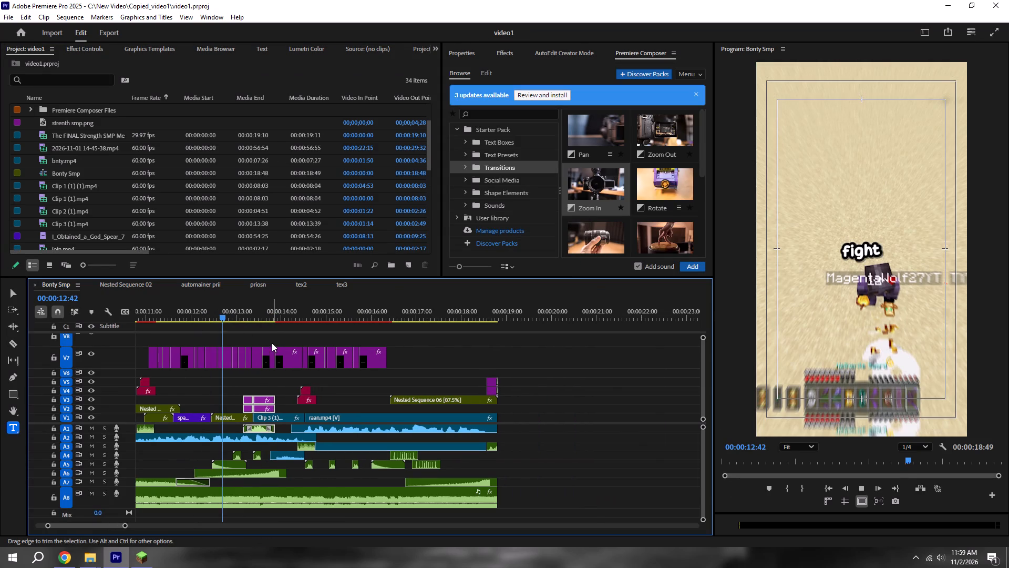
key("space")
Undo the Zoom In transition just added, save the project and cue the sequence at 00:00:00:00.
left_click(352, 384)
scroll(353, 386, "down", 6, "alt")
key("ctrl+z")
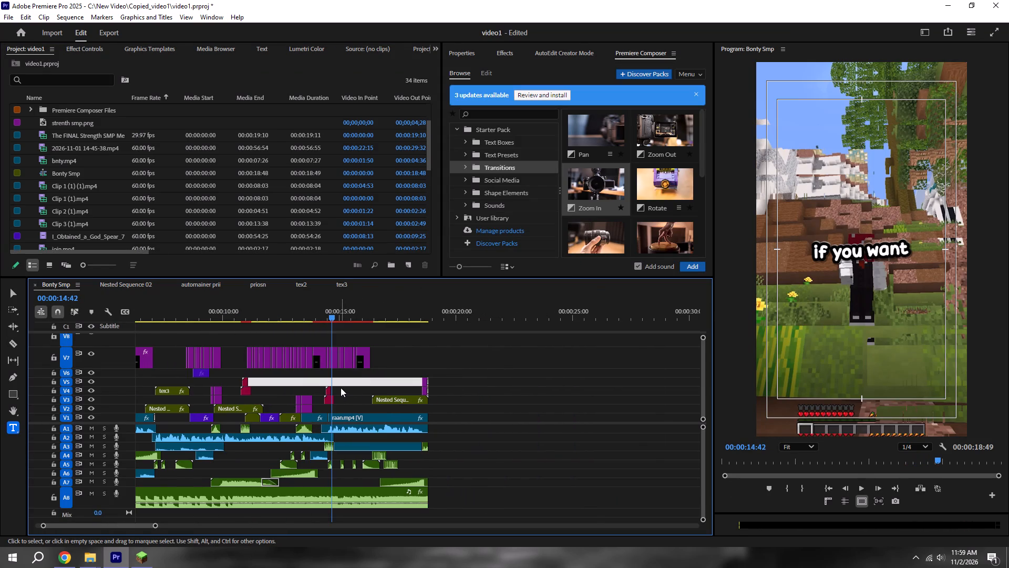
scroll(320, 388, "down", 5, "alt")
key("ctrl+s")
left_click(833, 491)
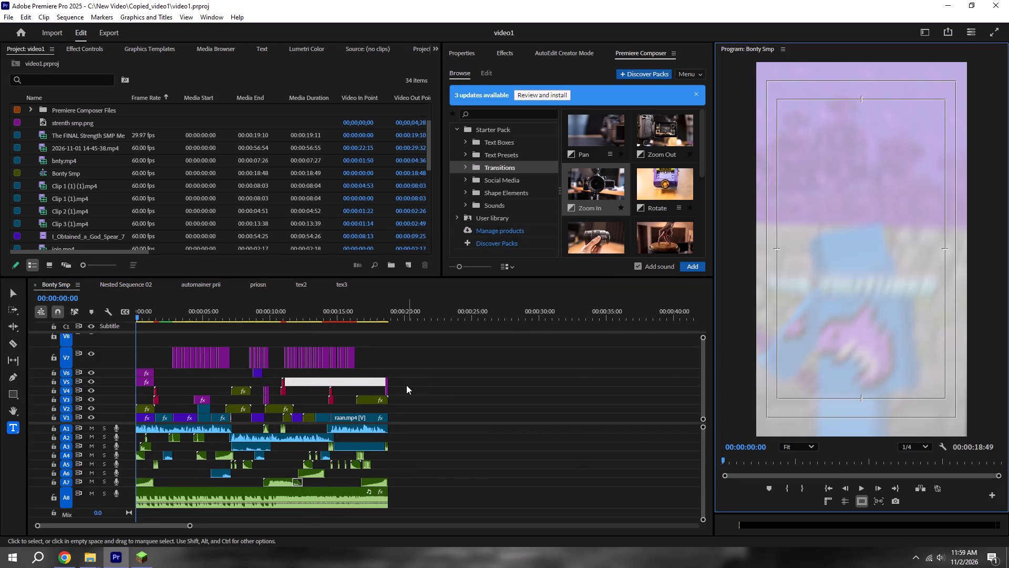
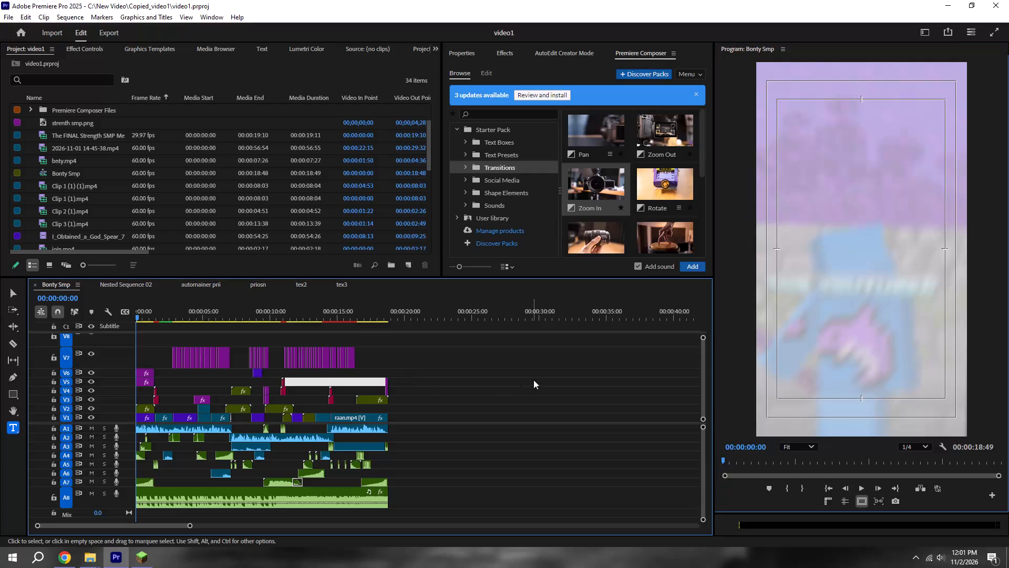
Preview the Bonty Smp sequence from its start, and preview it again from 00:00:00:56.
scroll(414, 396, "up", 17, "alt")
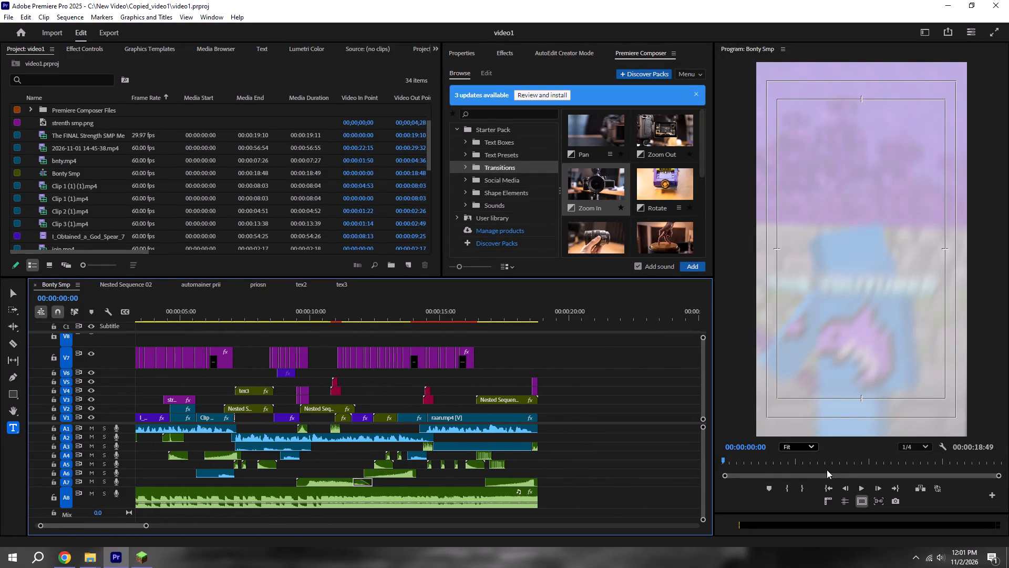
left_click(861, 486)
scroll(411, 392, "down", 3, "alt")
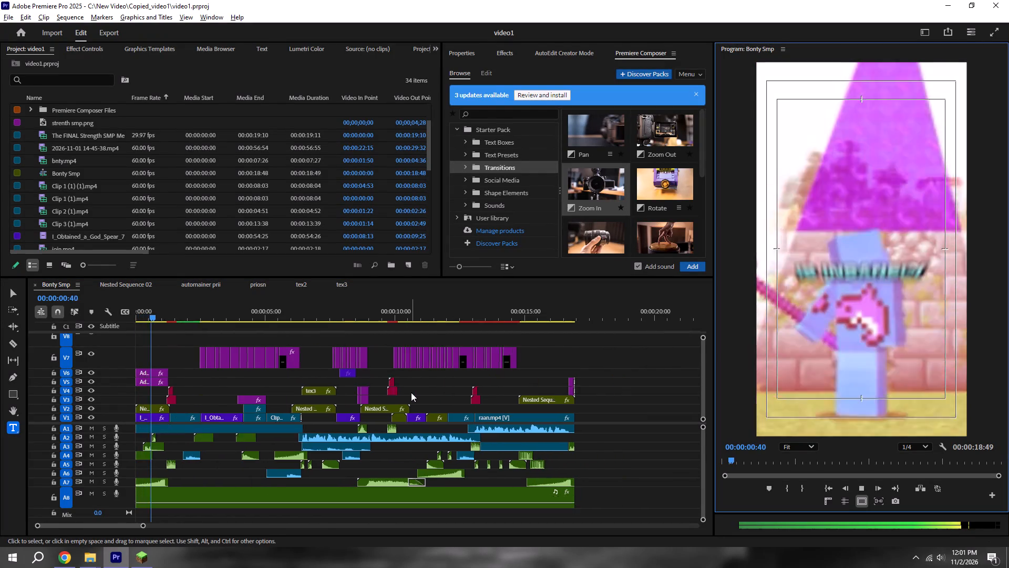
scroll(411, 392, "down", 7, "alt")
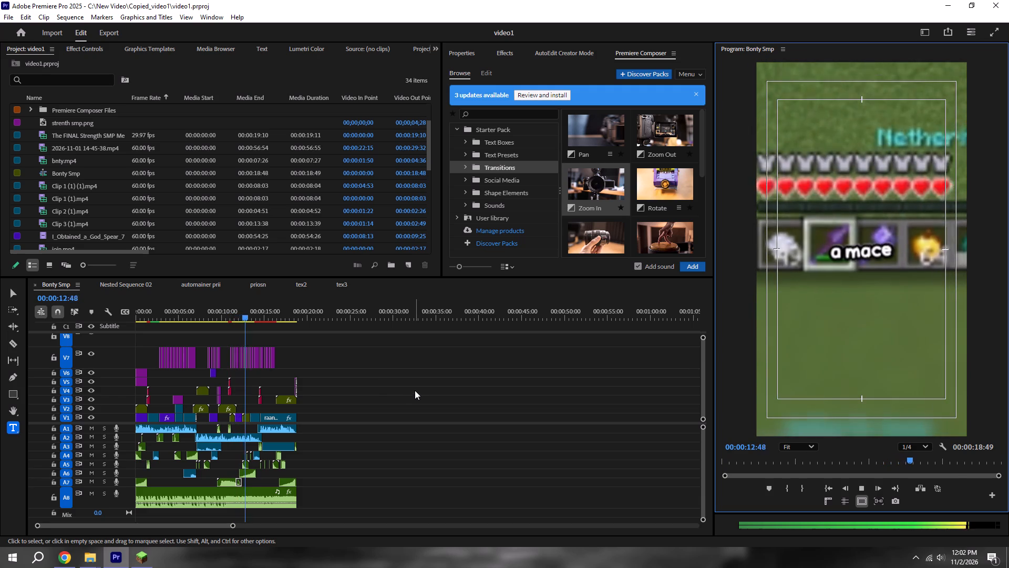
key("space")
scroll(258, 388, "up", 20)
scroll(258, 388, "up", 5)
left_click(159, 305)
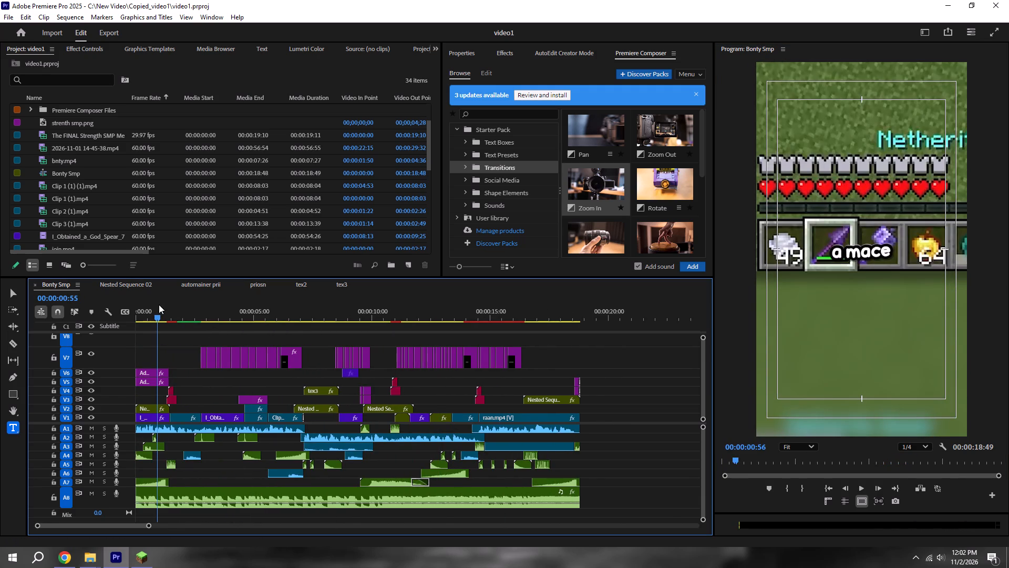
key("space")
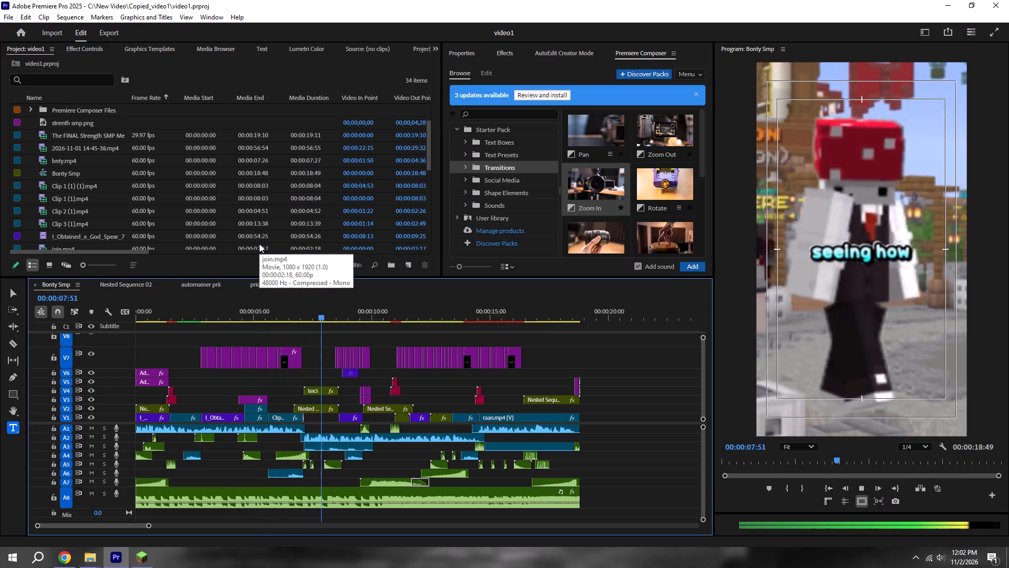
key("space")
Delete the spawn bounrty clip on V6 just before 00:00:09:22 and save the project.
scroll(333, 291, "up", 3, "alt")
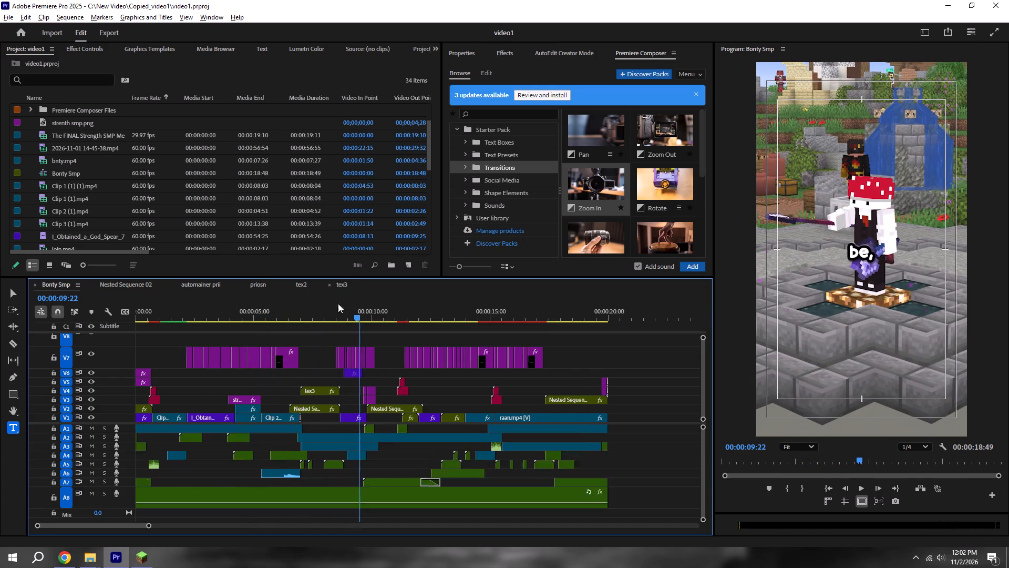
scroll(338, 303, "up", 7, "alt")
scroll(377, 367, "up", 4)
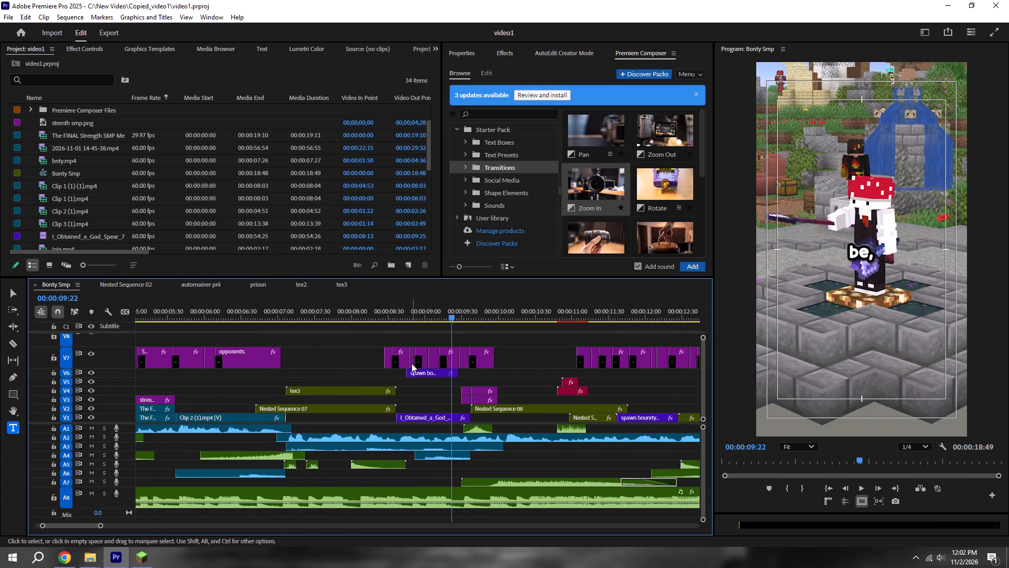
left_click(433, 371)
key("BackSpace")
key("ctrl+s")
Preview the sequence from 00:00:08:16 through the section where the V6 clip was deleted, and save the project.
left_click(372, 312, "shift")
key("space")
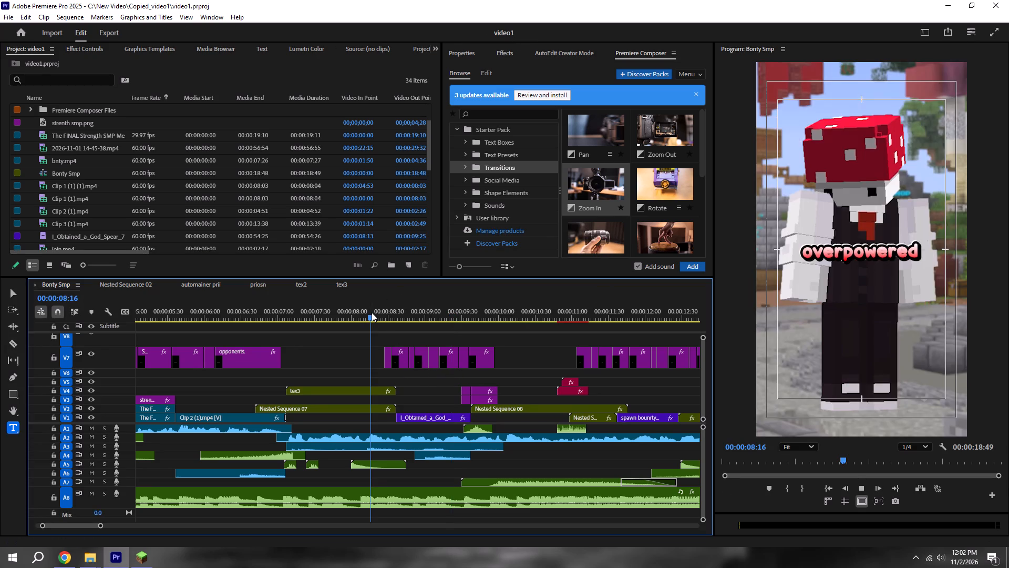
scroll(372, 312, "down", 5, "alt")
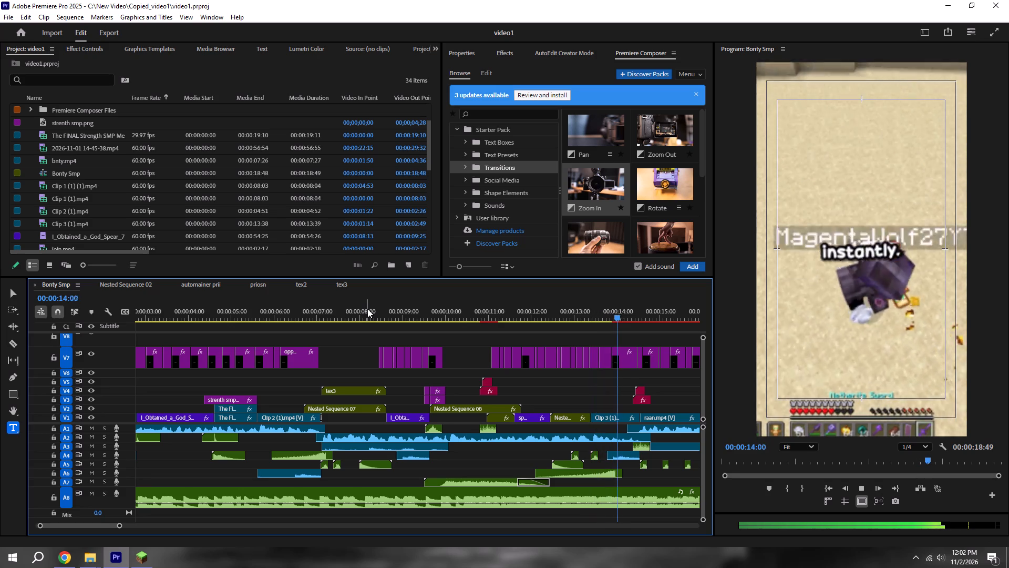
scroll(367, 309, "down", 11, "alt")
key("ctrl+s")
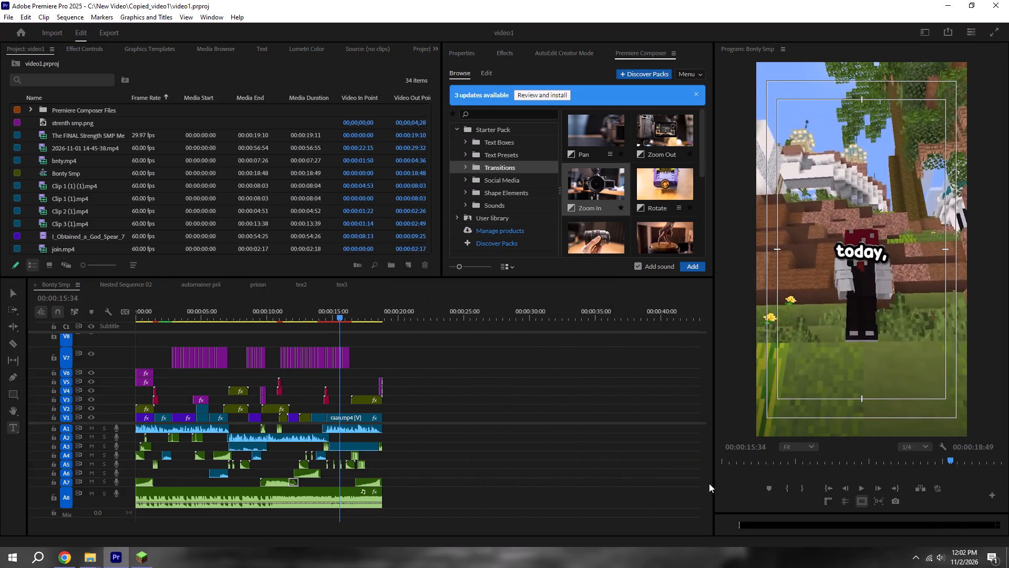
Preview the Bonty Smp sequence again from its start and save the project.
left_click(828, 489)
key("space")
scroll(478, 435, "up", 11, "alt")
scroll(470, 435, "up", 6)
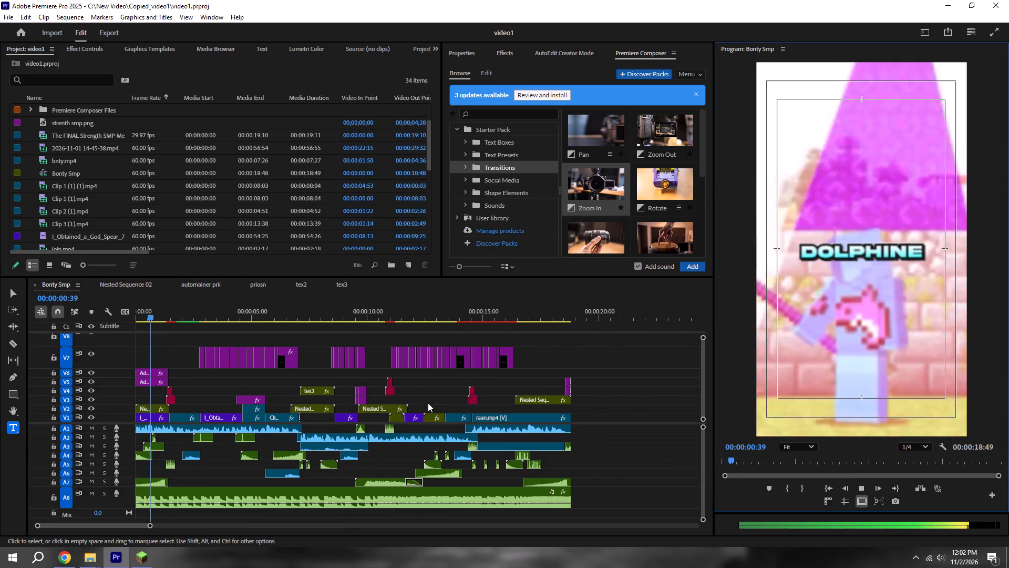
scroll(426, 415, "up", 5, "alt")
scroll(509, 384, "down", 6, "alt")
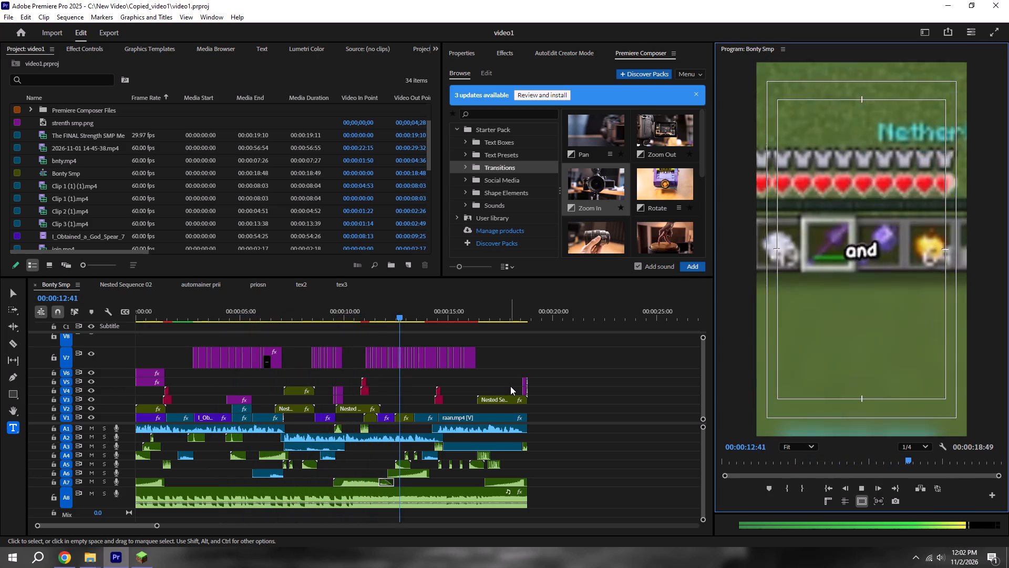
scroll(520, 339, "down", 6, "alt")
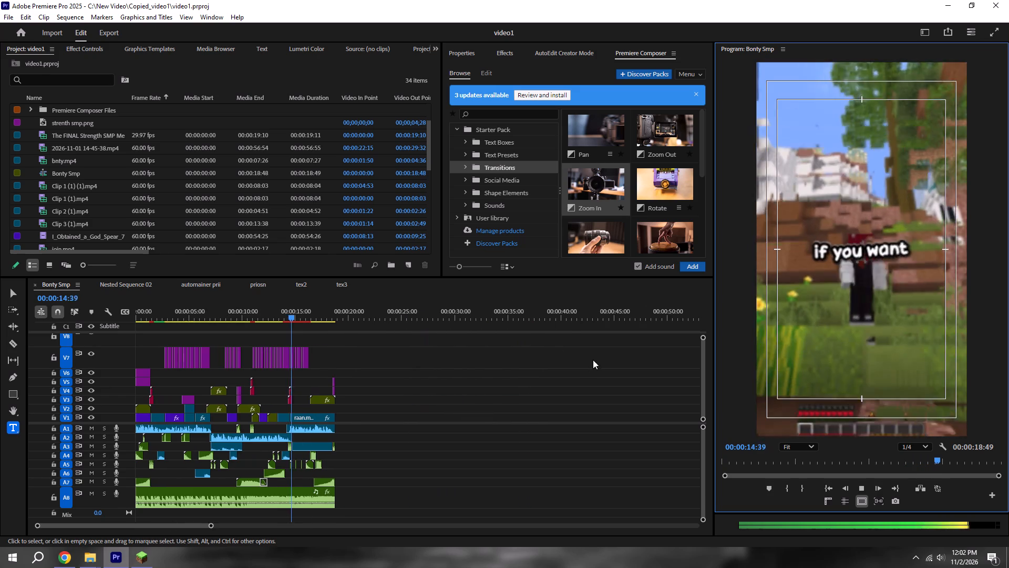
key("ctrl+s")
Preview the sequence from 00:00:11:37, where the spawn bounrty clip starts on V1, and save the project.
scroll(339, 427, "up", 6)
scroll(325, 429, "up", 11, "alt")
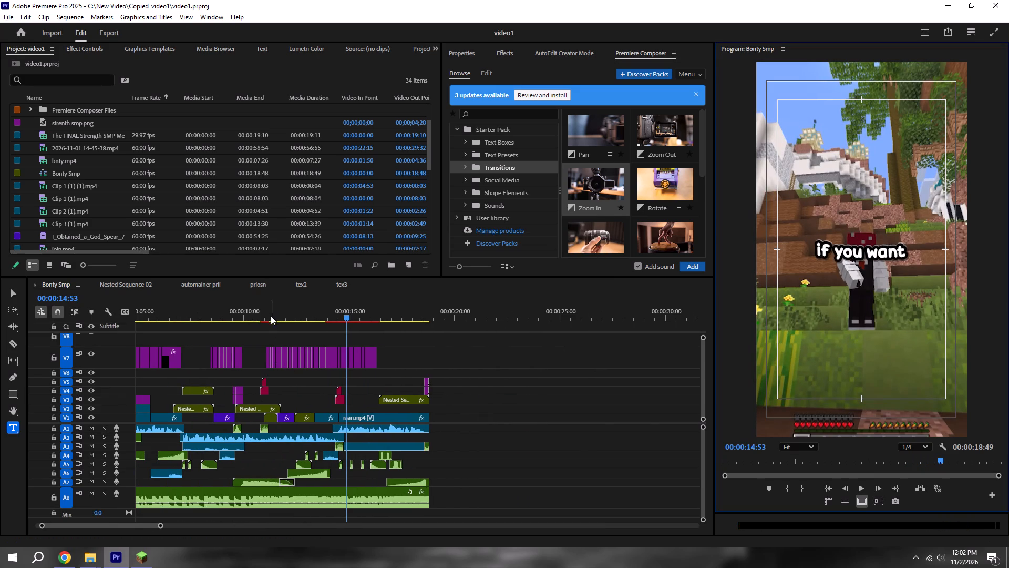
left_click_drag(269, 313, 280, 305, "shift")
scroll(272, 322, "up", 11, "alt")
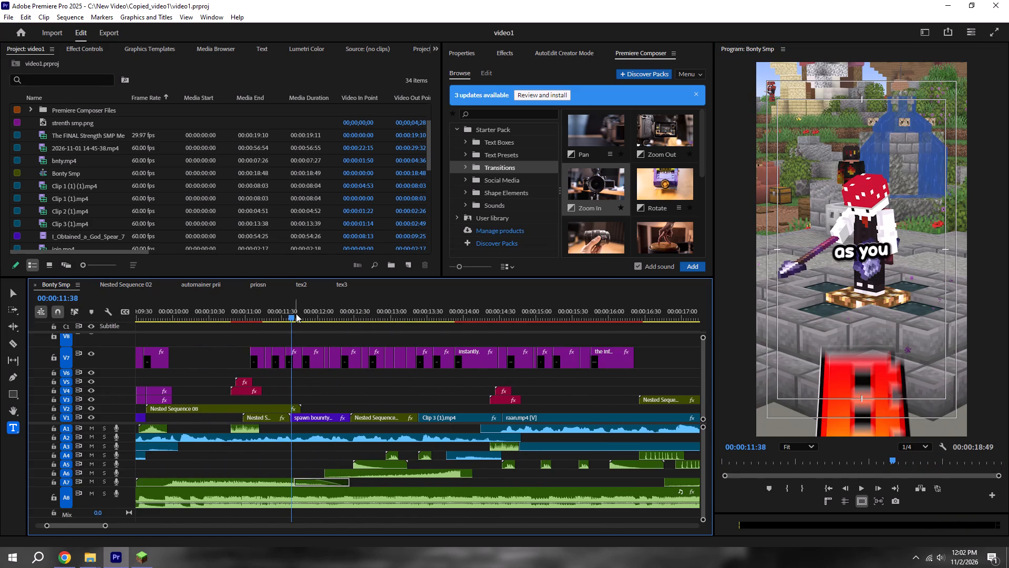
left_click(296, 313, "shift")
left_click_drag(296, 313, 291, 313, "shift")
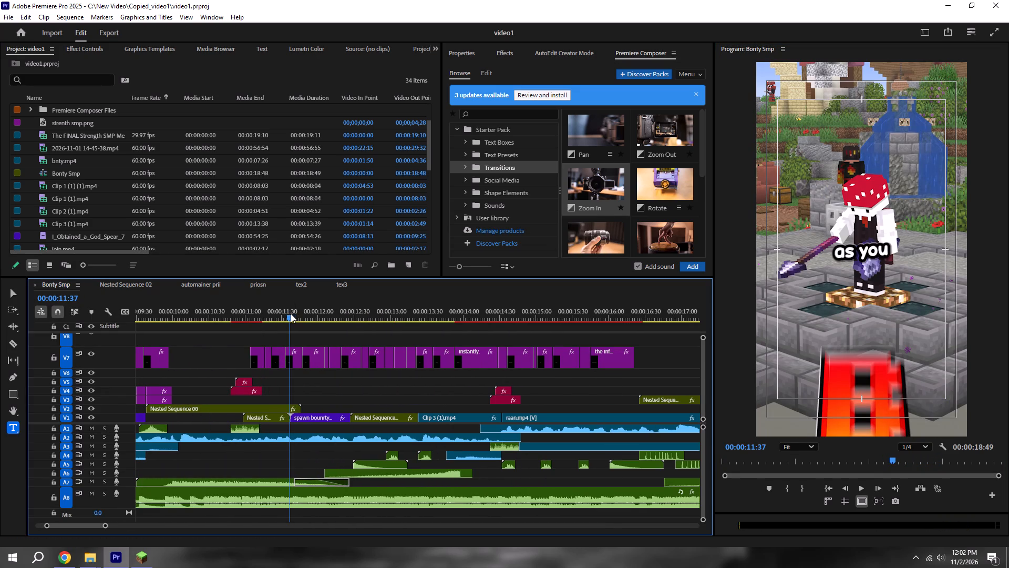
left_click_drag(291, 313, 290, 313, "shift")
scroll(283, 313, "down", 5, "alt")
key("ctrl+s")
scroll(290, 350, "down", 6, "alt")
key("ctrl+s")
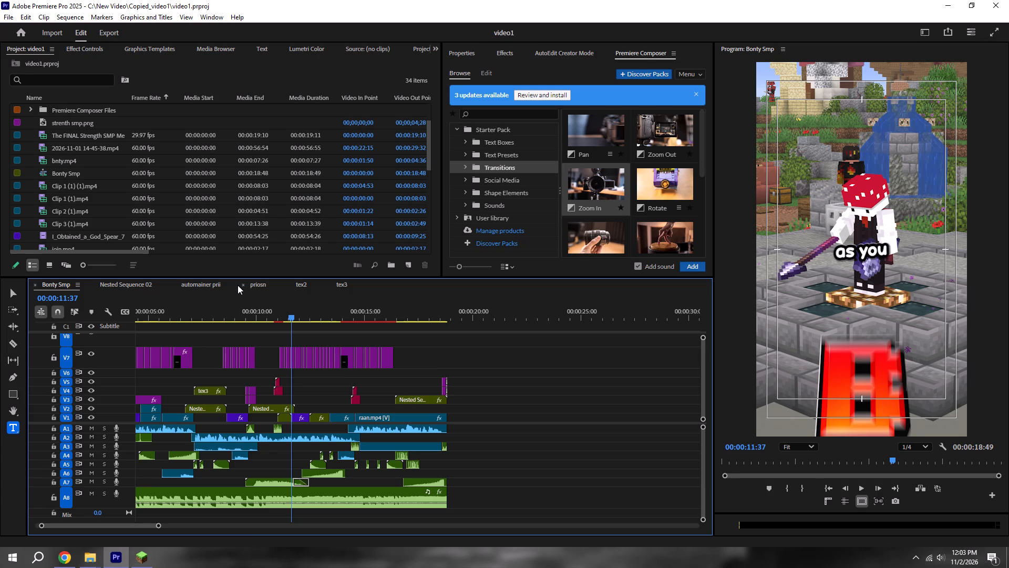
key("space")
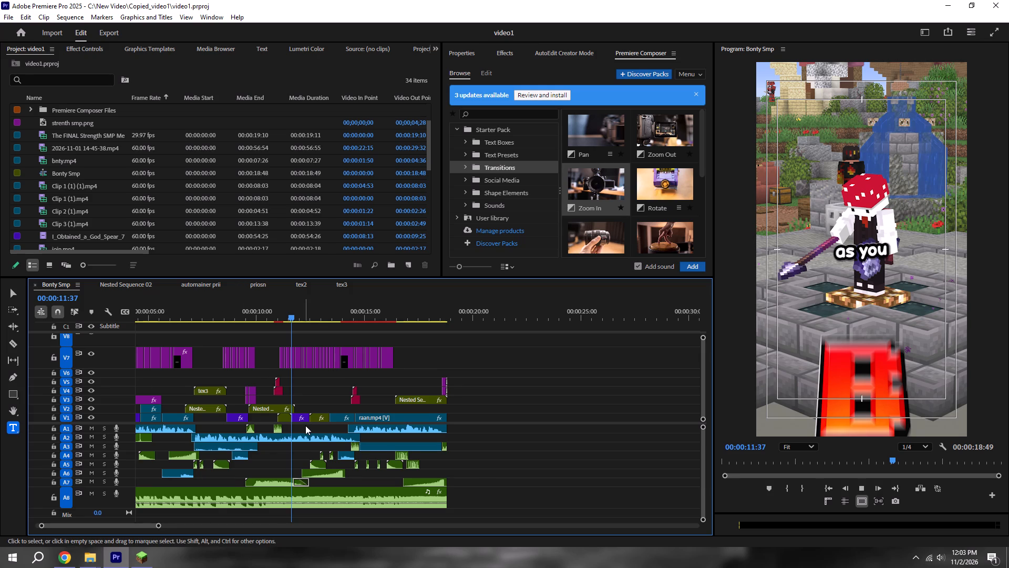
scroll(305, 425, "up", 9, "alt")
key("ctrl+s")
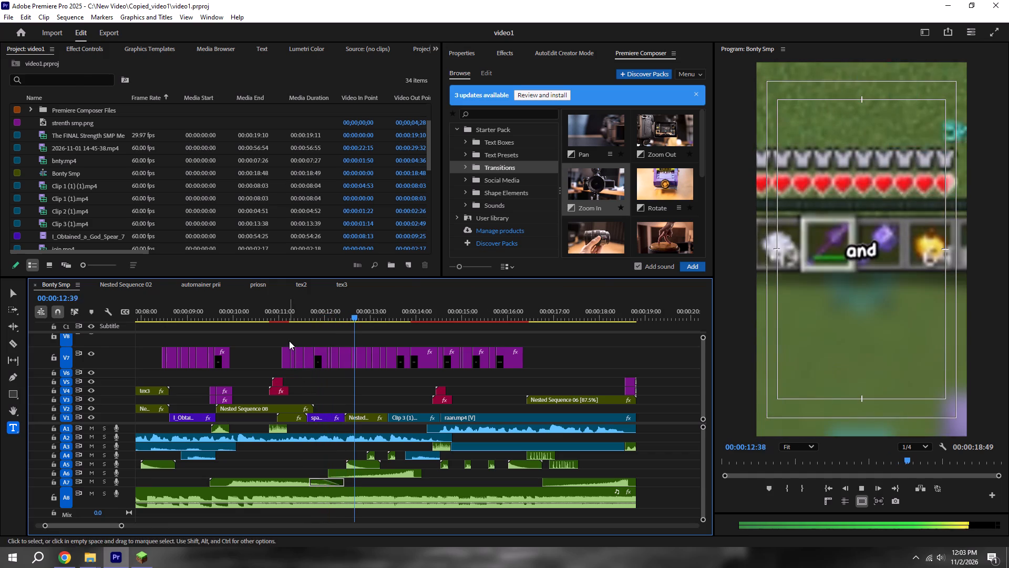
Place the Adjustment Layer from V5 at the sequence start onto V3, starting at 00:00:11:37 above the spawn bounrty clip.
left_click_drag(313, 312, 306, 311, "shift")
scroll(306, 311, "down", 5, "alt")
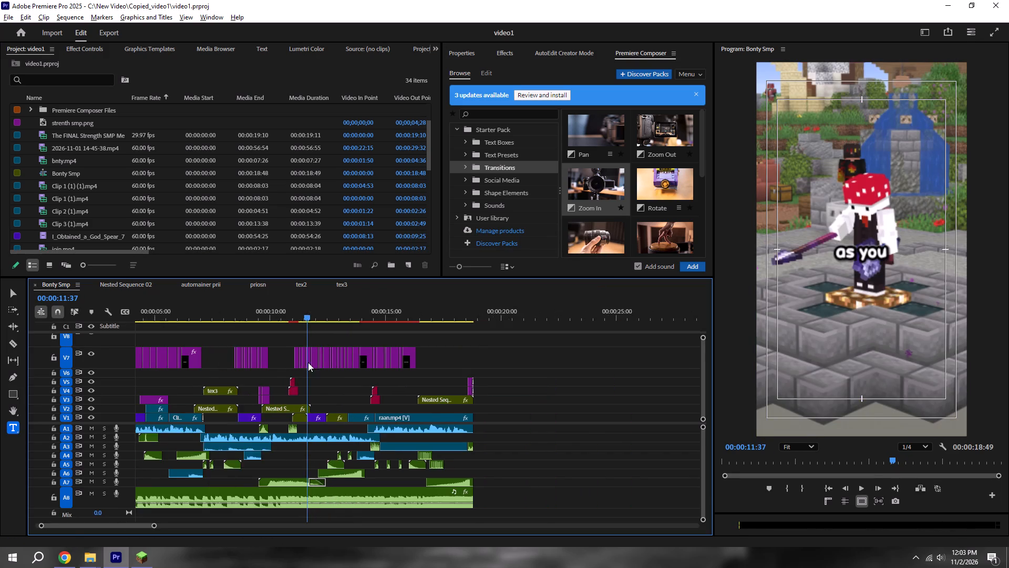
scroll(308, 362, "down", 7, "alt")
scroll(295, 386, "up", 12)
left_click(136, 382)
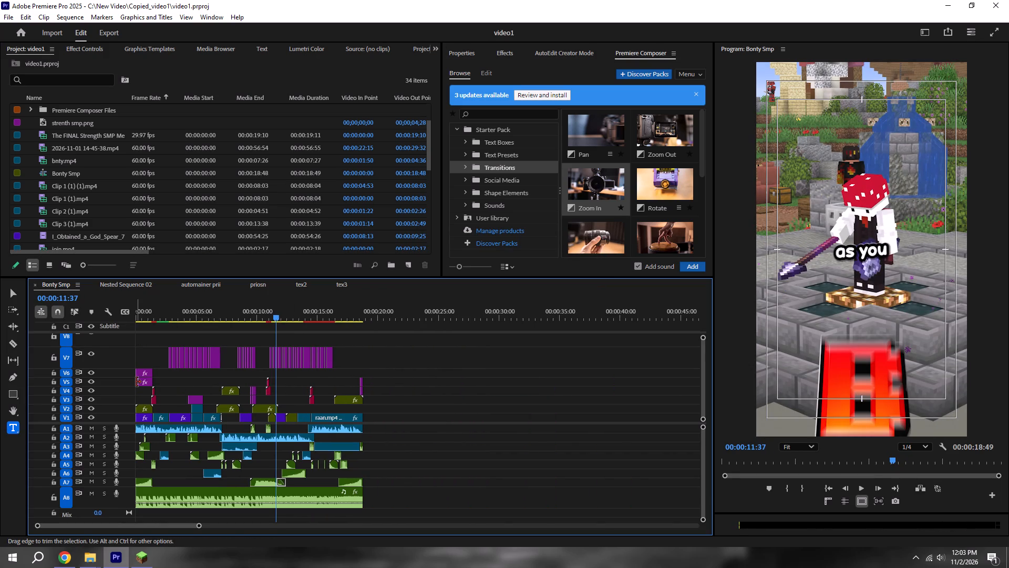
left_click_drag(141, 380, 286, 394, "alt")
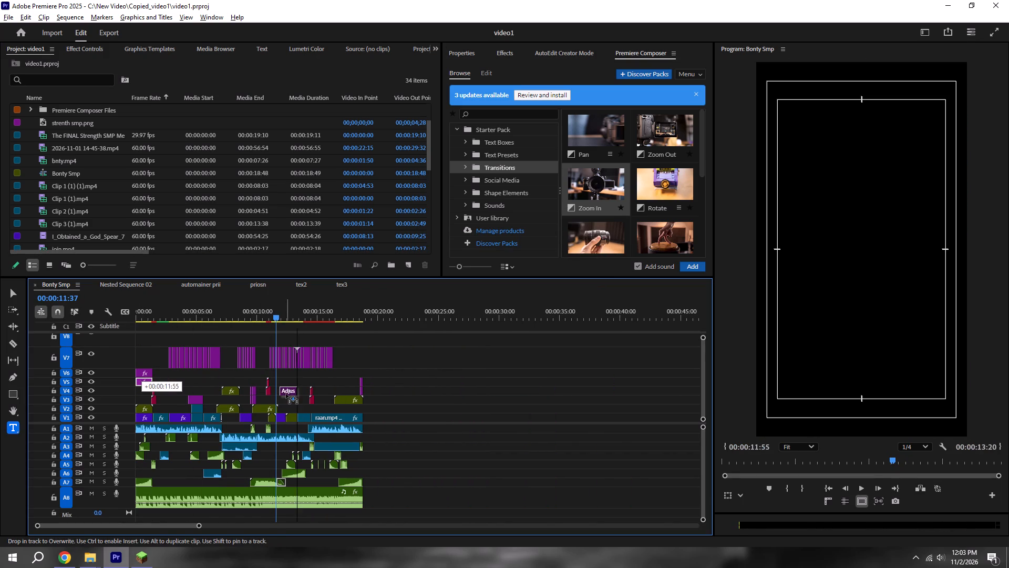
left_click_drag(286, 394, 283, 397, "alt")
scroll(280, 402, "up", 15, "alt")
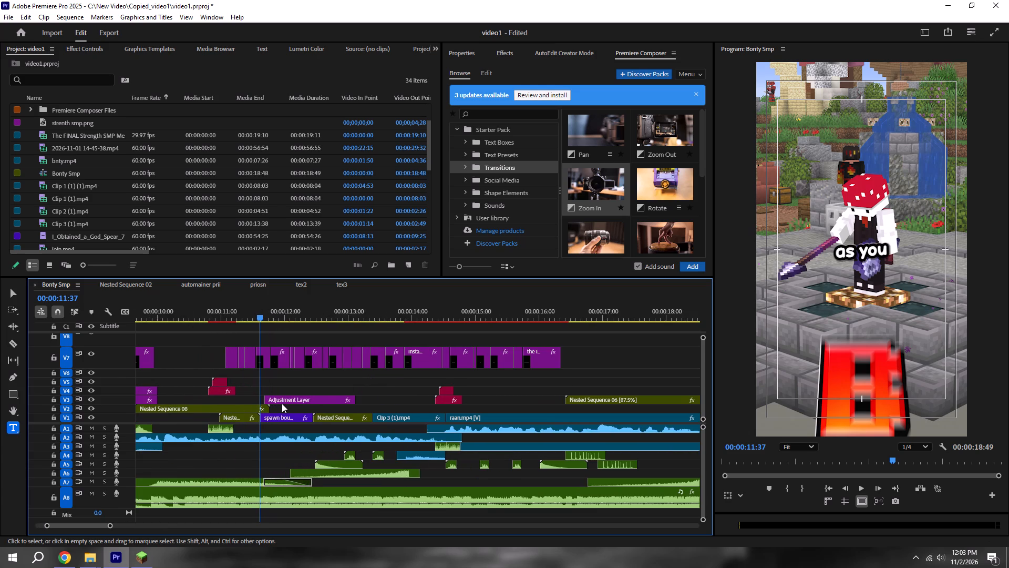
left_click_drag(284, 399, 278, 399)
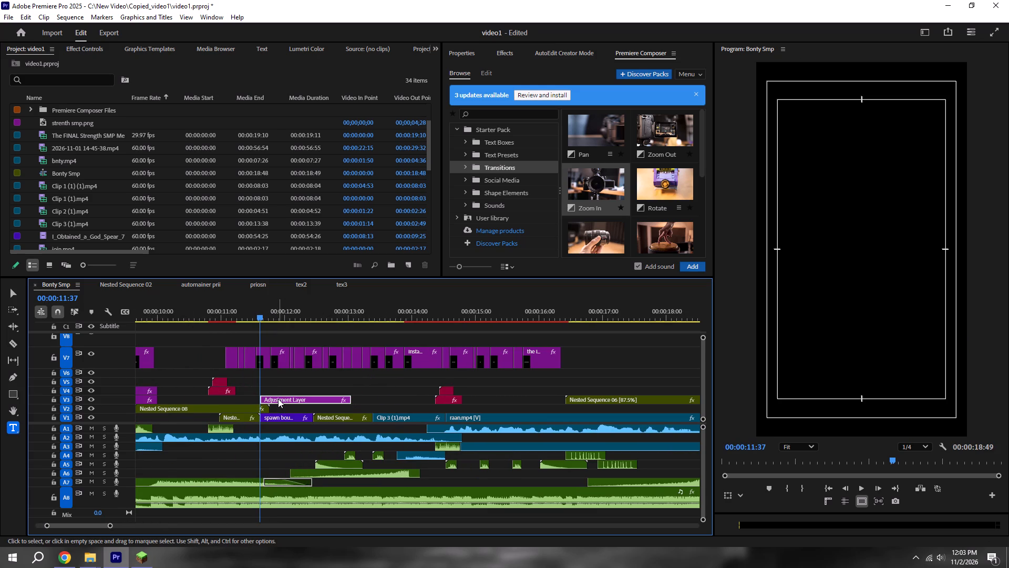
Preview the section under the V3 Adjustment Layer from 00:00:11:37 and save the project.
key("space")
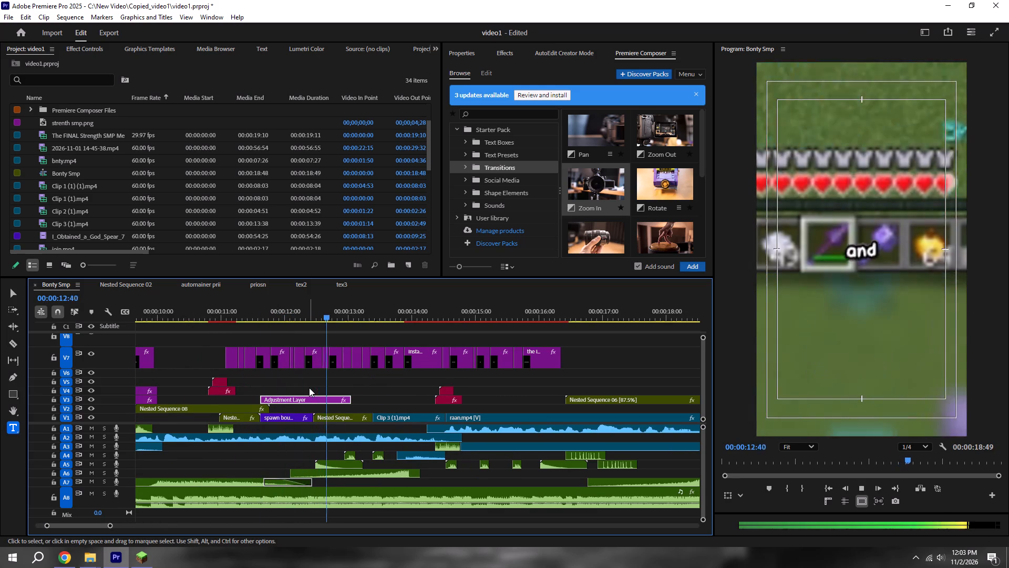
scroll(308, 387, "down", 4, "alt")
key("ctrl+s")
Delete the audio clip on A5 at 00:00:12:36 and save the project.
scroll(321, 457, "up", 9, "alt")
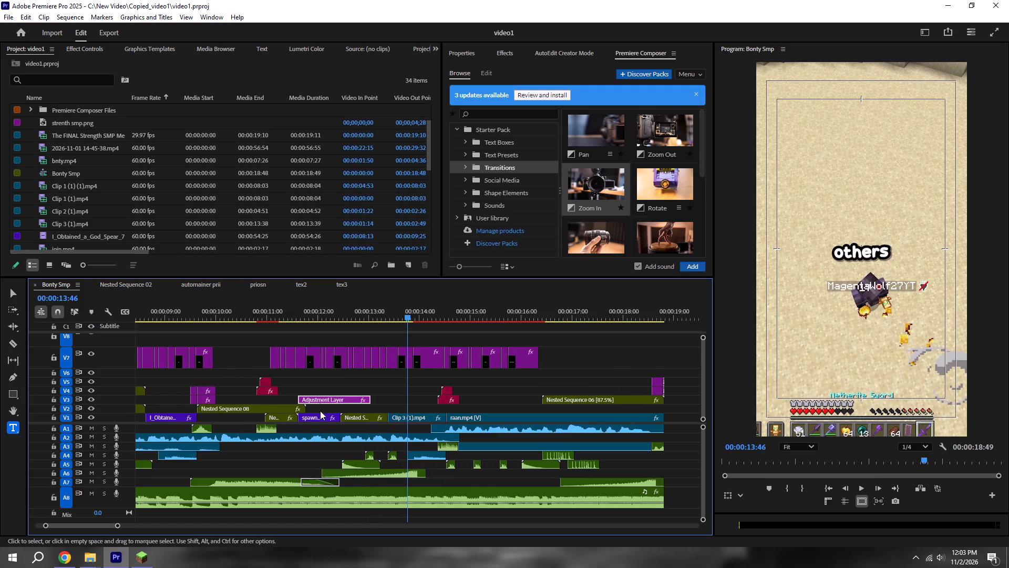
left_click(348, 319, "shift")
left_click(355, 465)
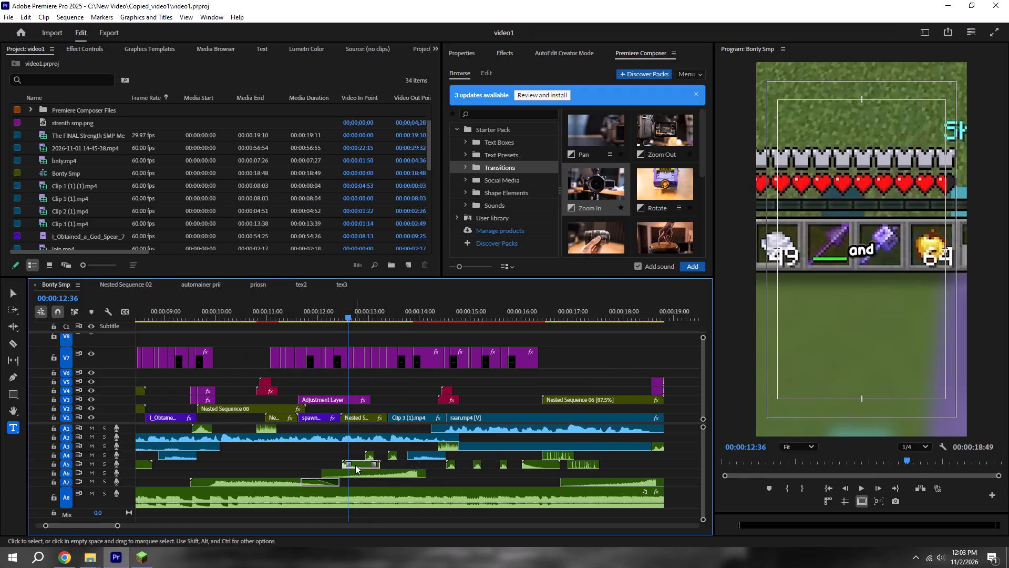
key("BackSpace")
key("ctrl+s")
Copy the levelup.mp3 clip from A3 of the automainer prii sequence and paste it into Bonty Smp at 00:00:11:37.
left_click_drag(285, 313, 301, 315, "shift")
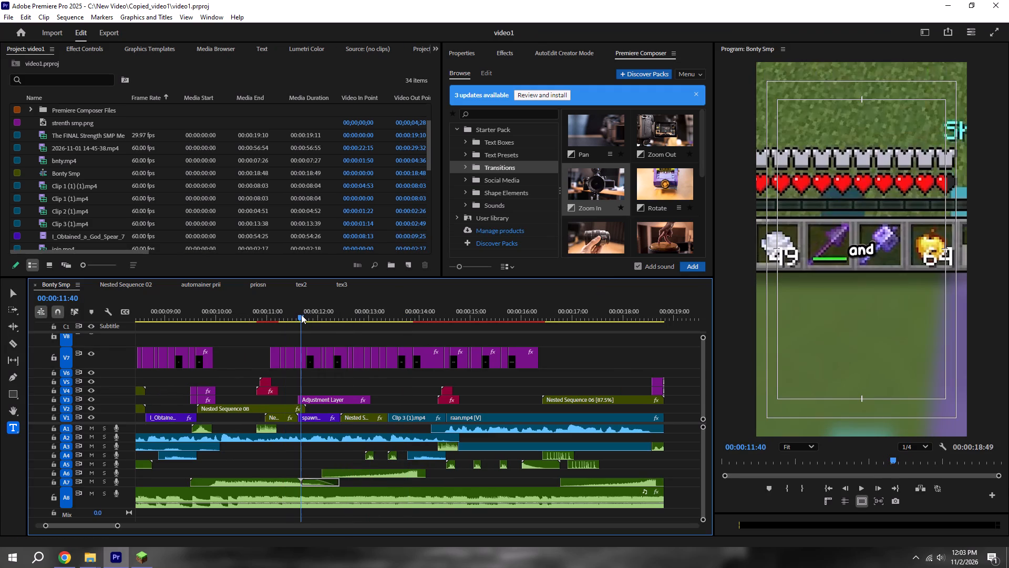
left_click_drag(301, 315, 300, 315, "shift")
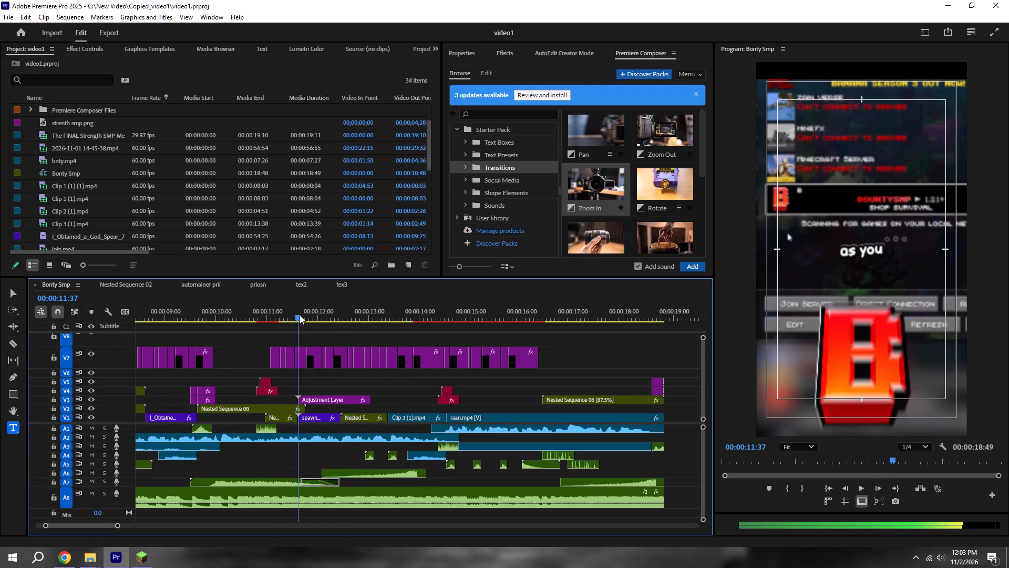
left_click_drag(300, 315, 298, 315, "shift")
scroll(299, 318, "down", 5, "alt")
key("ctrl+s")
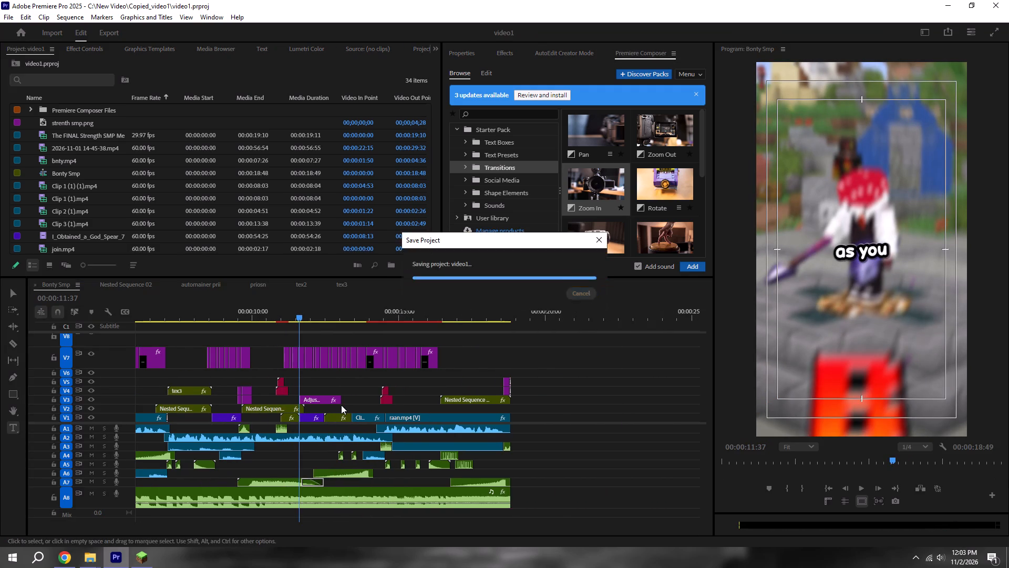
scroll(341, 405, "down", 4, "alt")
left_click(339, 285)
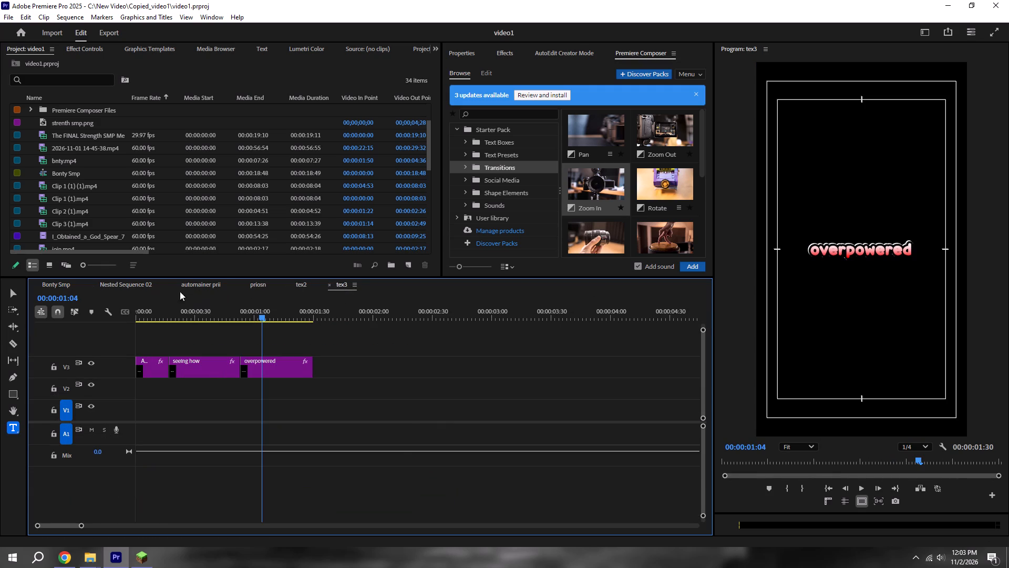
left_click(193, 288)
left_click(426, 443)
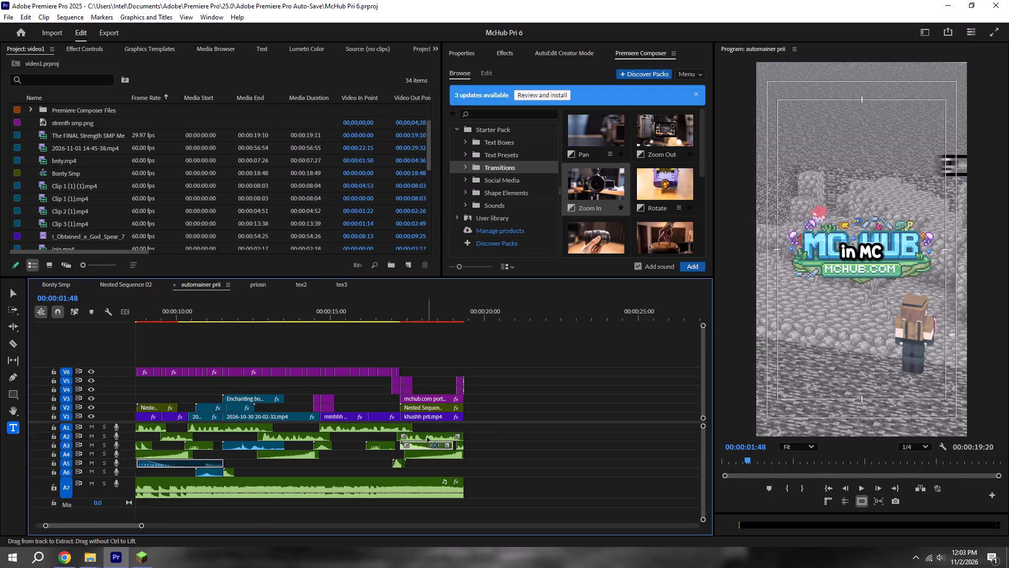
key("ctrl+c")
left_click(59, 283)
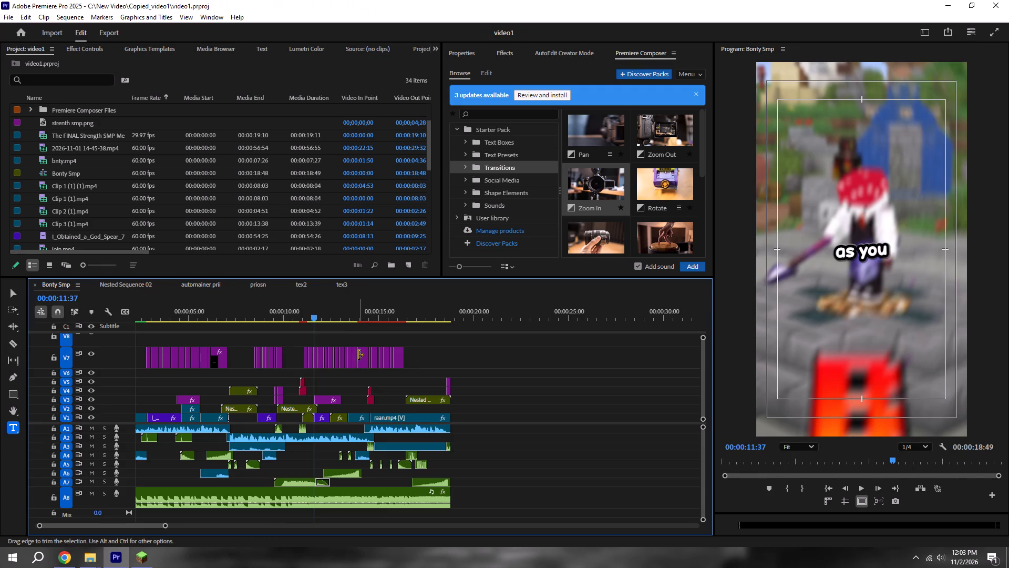
key("ctrl+v")
scroll(358, 355, "up", 5, "alt")
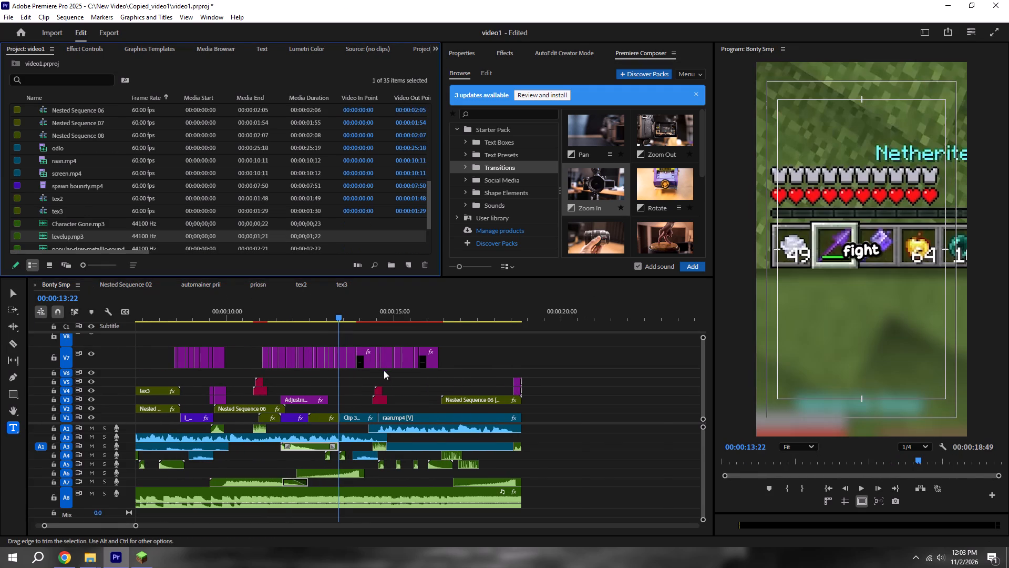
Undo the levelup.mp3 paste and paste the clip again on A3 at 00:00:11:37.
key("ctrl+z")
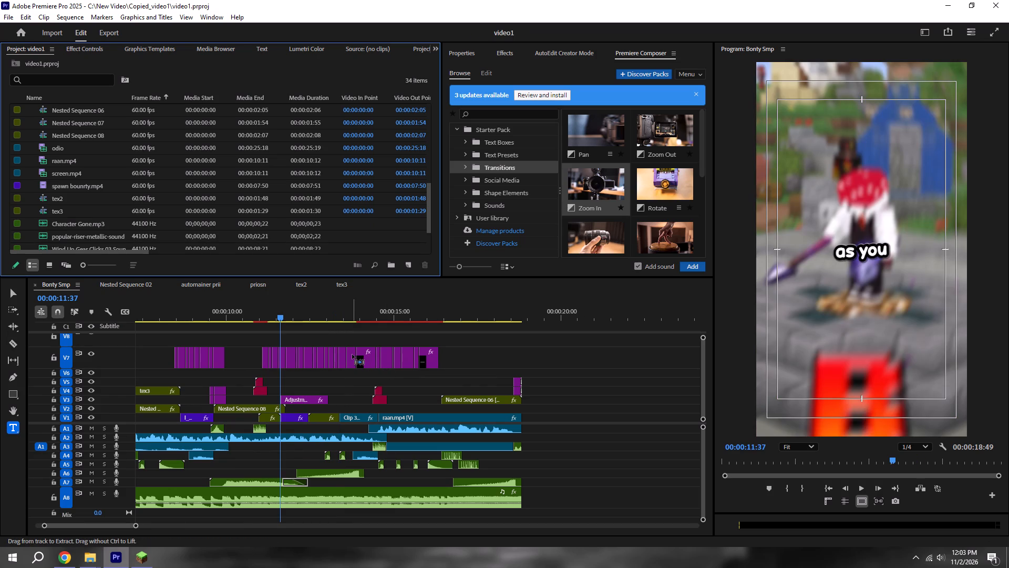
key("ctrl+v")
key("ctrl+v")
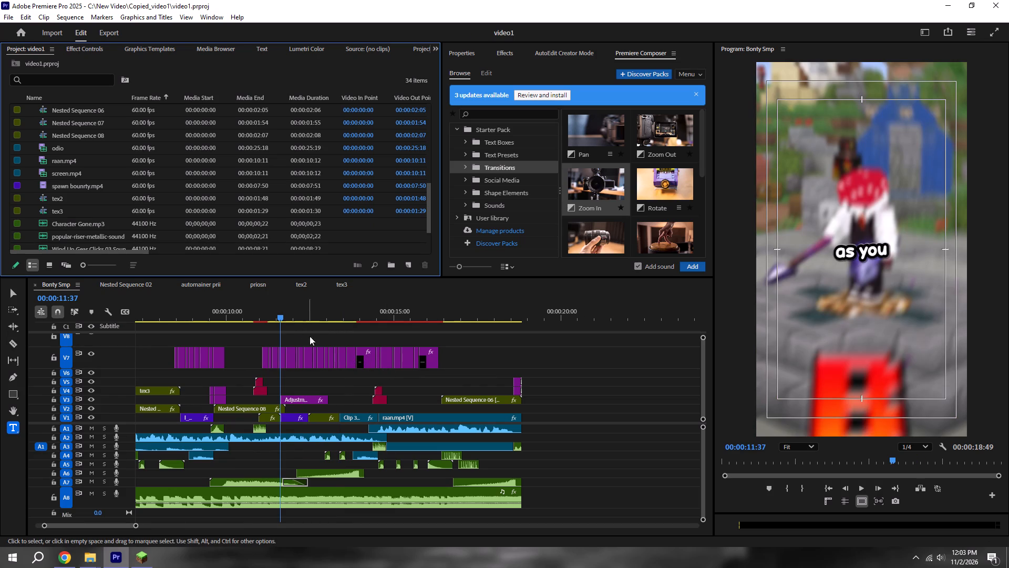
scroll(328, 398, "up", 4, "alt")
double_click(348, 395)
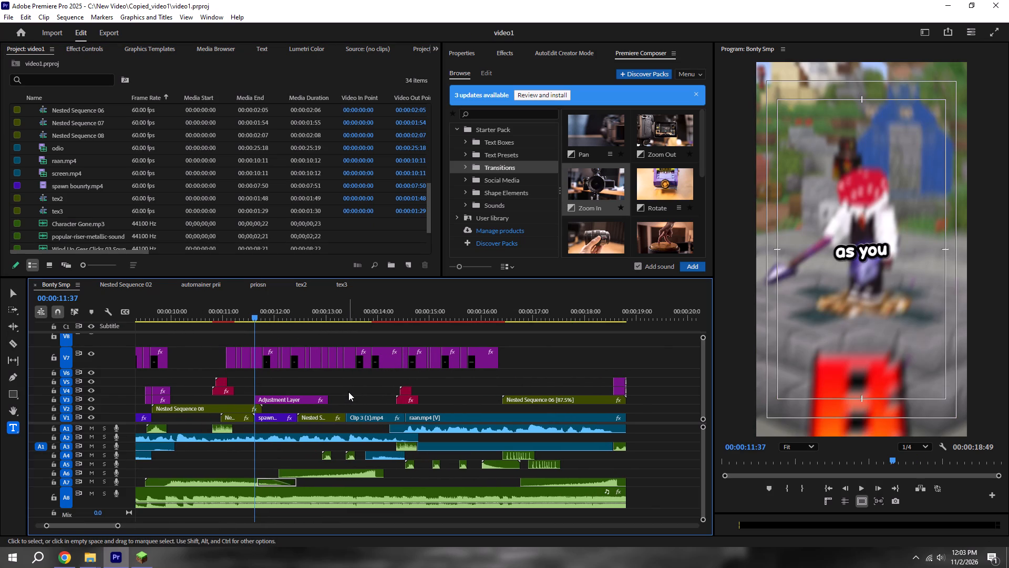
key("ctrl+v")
Preview the section with the pasted levelup.mp3 clip from 00:00:10:58 and save the project.
left_click_drag(251, 298, 235, 301, "shift")
left_click(230, 302)
left_click(222, 303)
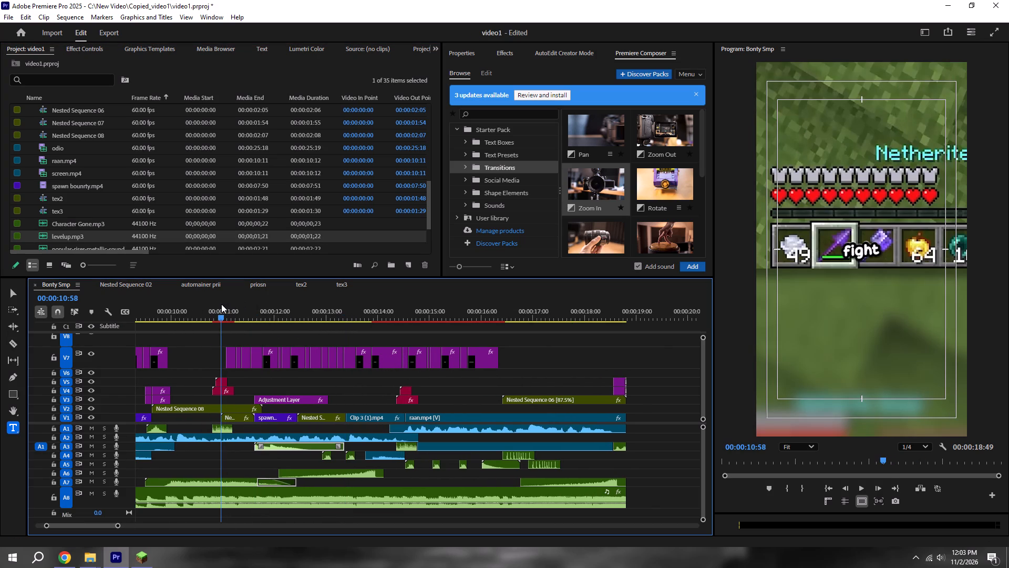
key("space")
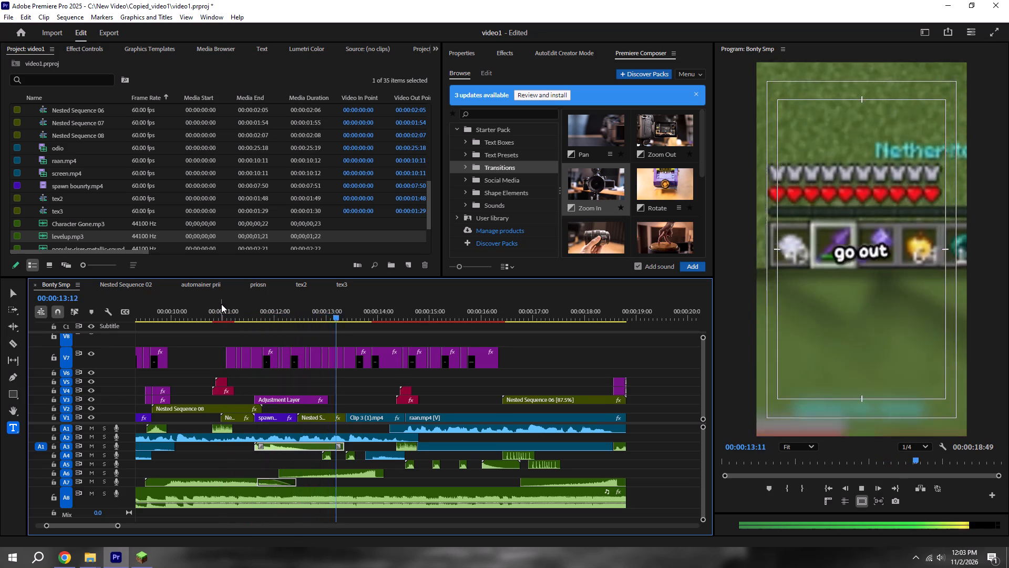
scroll(222, 305, "down", 4, "alt")
key("ctrl+s")
left_click_drag(283, 322, 278, 318, "shift")
left_click_drag(270, 311, 283, 311, "shift")
scroll(283, 311, "down", 4)
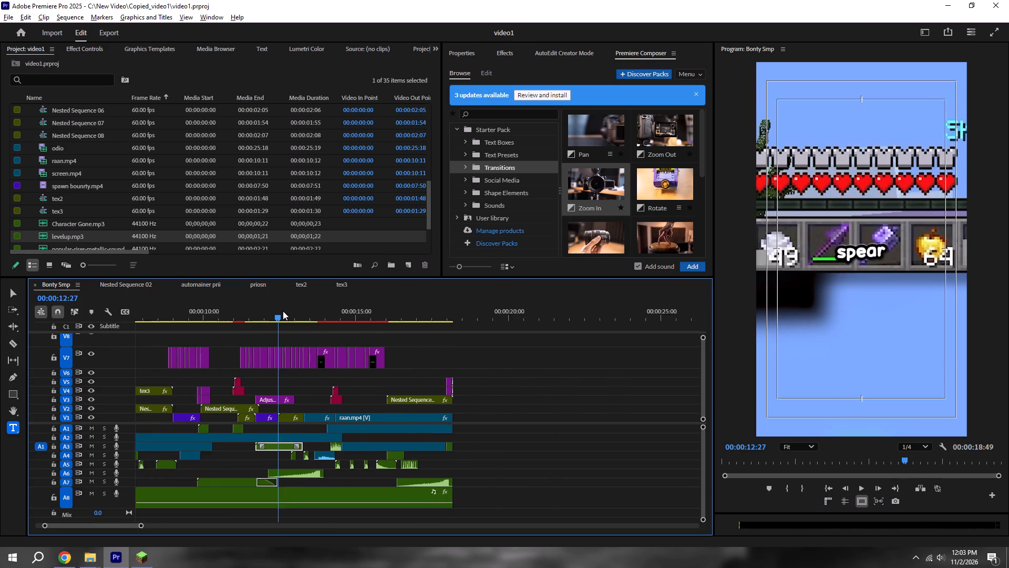
key("ctrl+s")
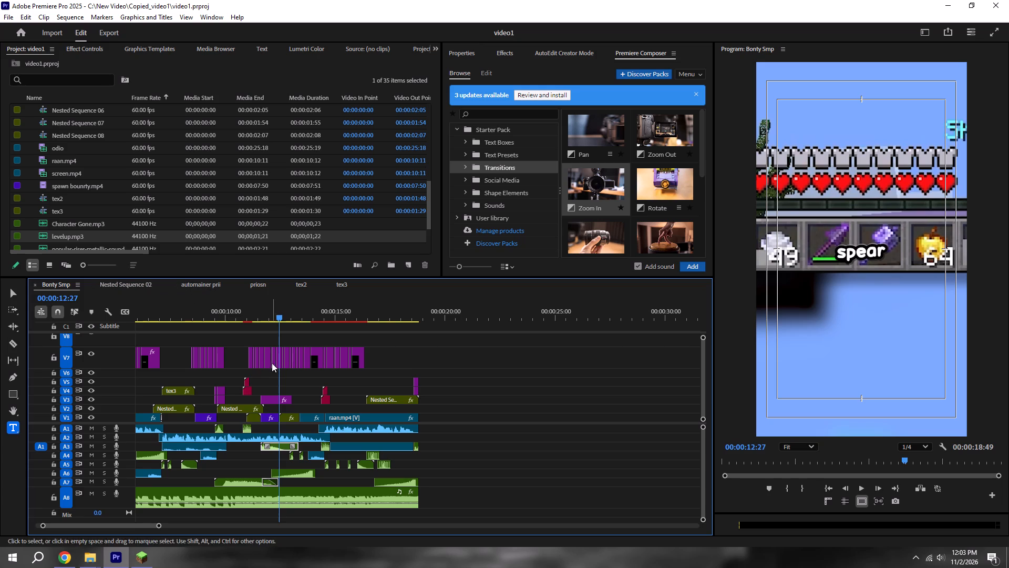
Undo the levelup.mp3 paste and the deletion of the A5 audio clip at 00:00:12:36.
key("ctrl+z")
key("ctrl+z")
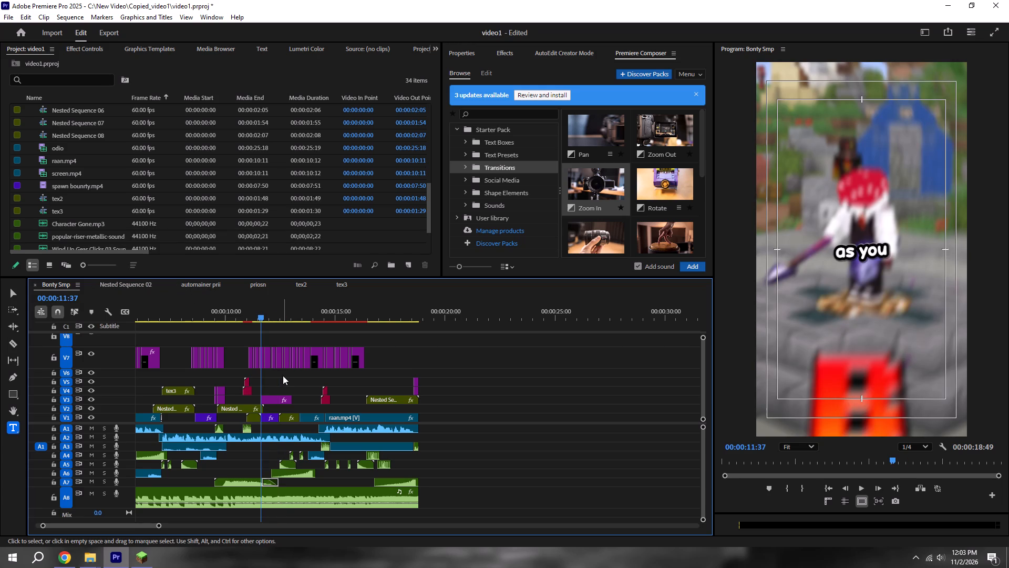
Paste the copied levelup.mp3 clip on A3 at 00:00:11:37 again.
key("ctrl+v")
Preview the section around the levelup.mp3 clip from 00:00:10:50 and save the project.
left_click_drag(255, 319, 245, 317)
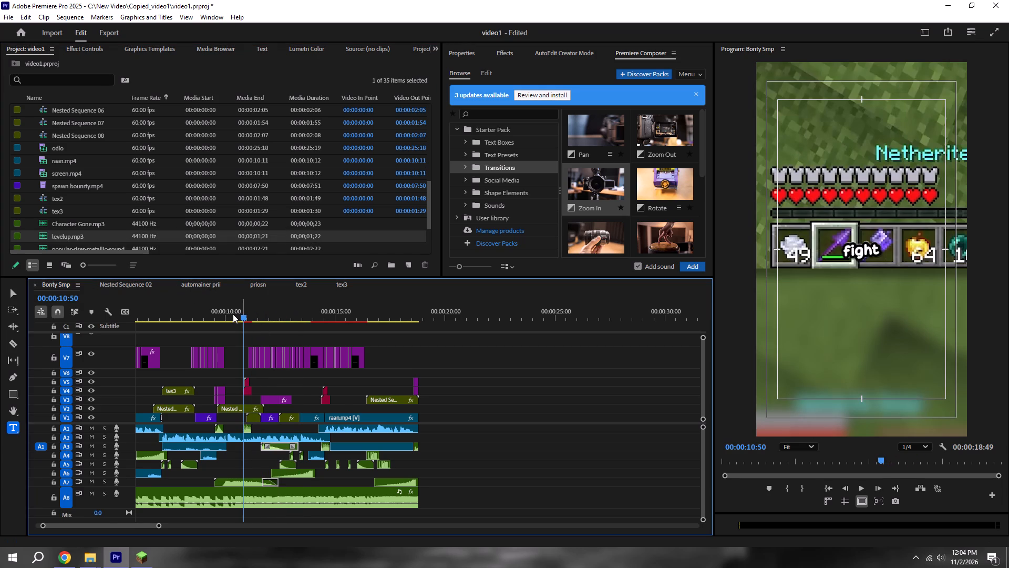
key("space")
scroll(233, 314, "down", 4)
left_click(478, 370)
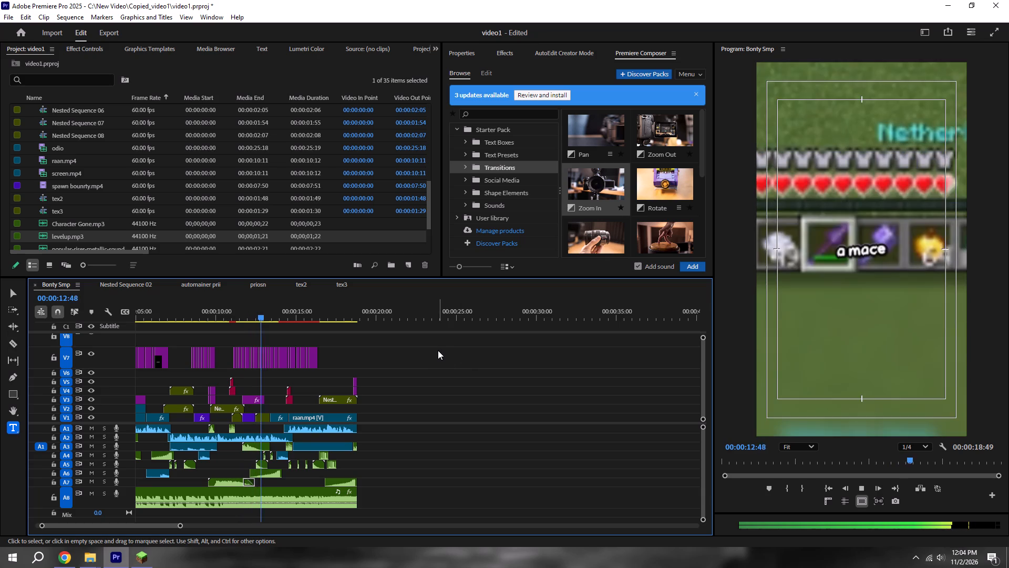
scroll(422, 343, "down", 5, "alt")
key("ctrl+s")
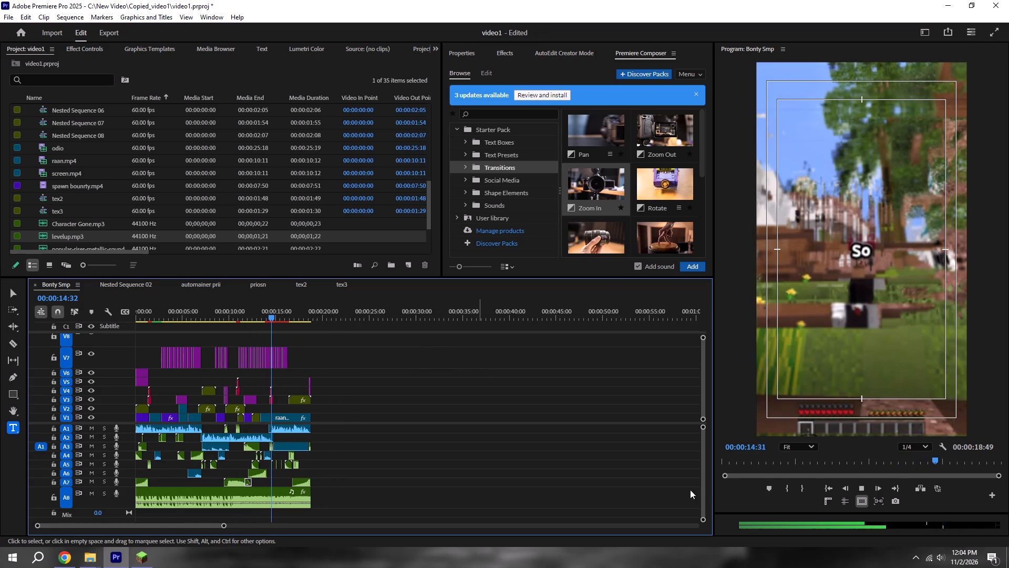
Play the Bonty Smp sequence from its start through 00:00:15:58 to review the edit.
double_click(827, 483)
scroll(433, 425, "down", 6, "alt")
left_click(441, 426)
key("space")
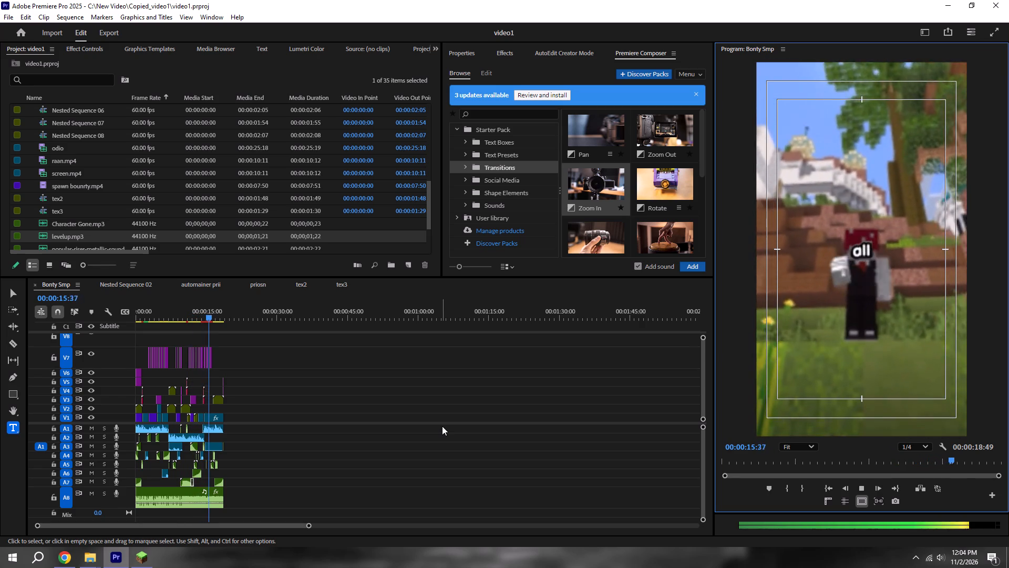
key("space")
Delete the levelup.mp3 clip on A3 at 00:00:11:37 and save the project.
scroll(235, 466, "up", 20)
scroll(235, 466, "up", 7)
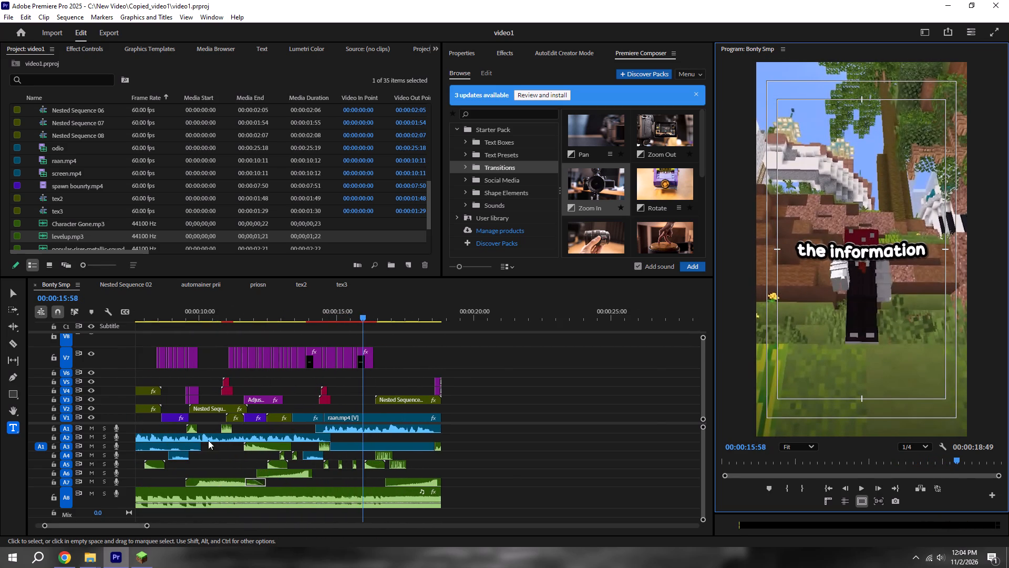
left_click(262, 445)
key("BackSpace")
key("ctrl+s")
Preview the section under the V3 Adjustment Layer through 00:00:13:09.
scroll(261, 444, "up", 6, "alt")
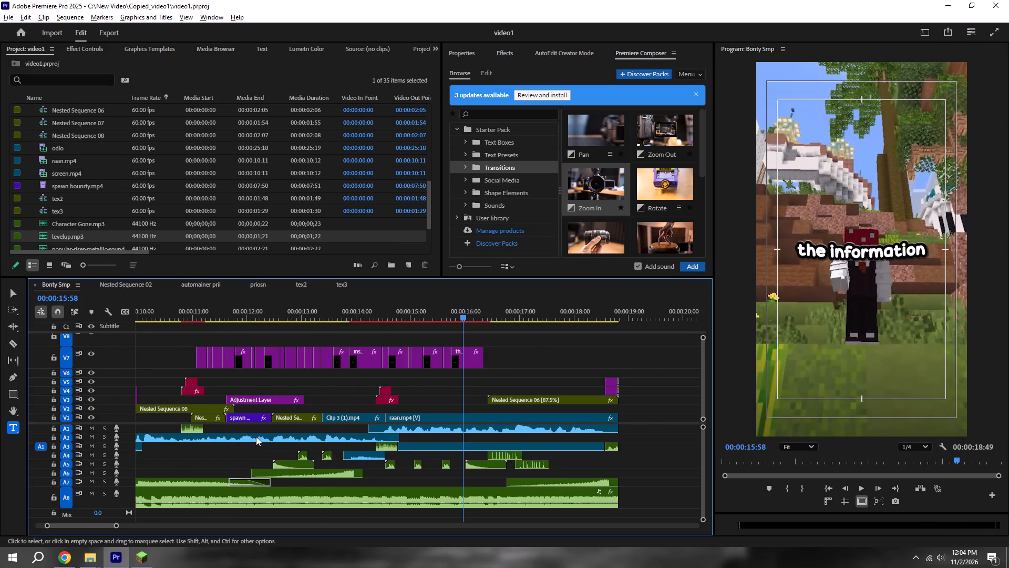
left_click(219, 323, "shift")
left_click(216, 310, "shift")
scroll(216, 310, "up", 1)
key("space")
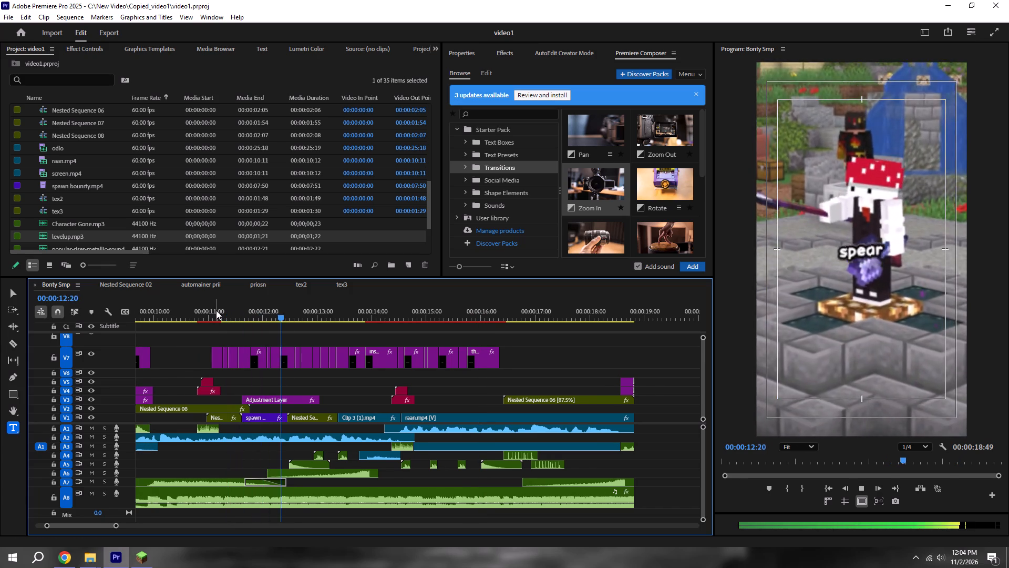
key("space")
Delete the Adjustment Layer on V3 above the spawn bounrty clip and save the project.
left_click(271, 398)
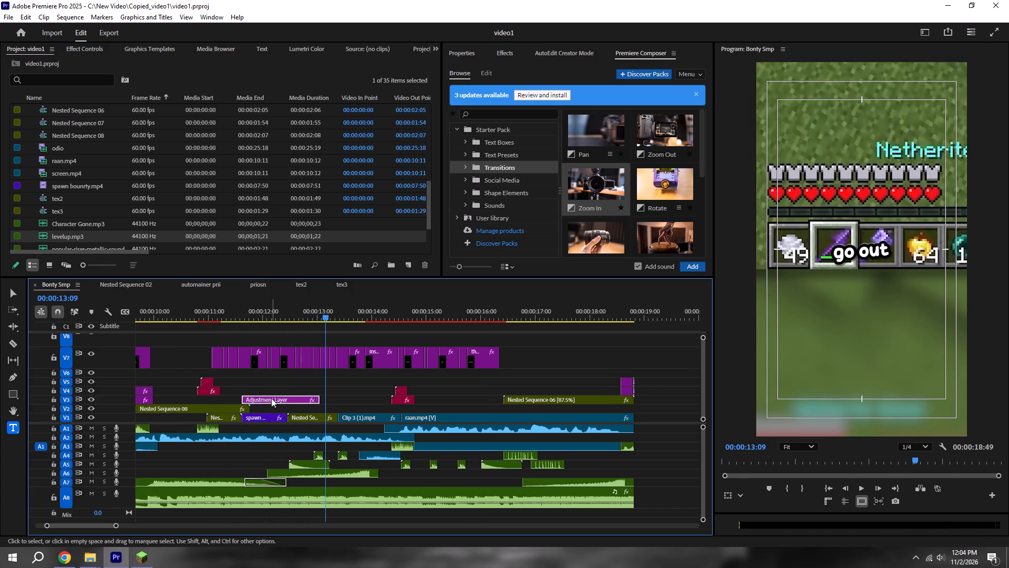
key("BackSpace")
key("ctrl+s")
Preview the spawn bounrty section from 00:00:10:58 through 00:00:14:25 and save the project.
left_click(208, 308)
key("space")
scroll(208, 308, "down", 5, "alt")
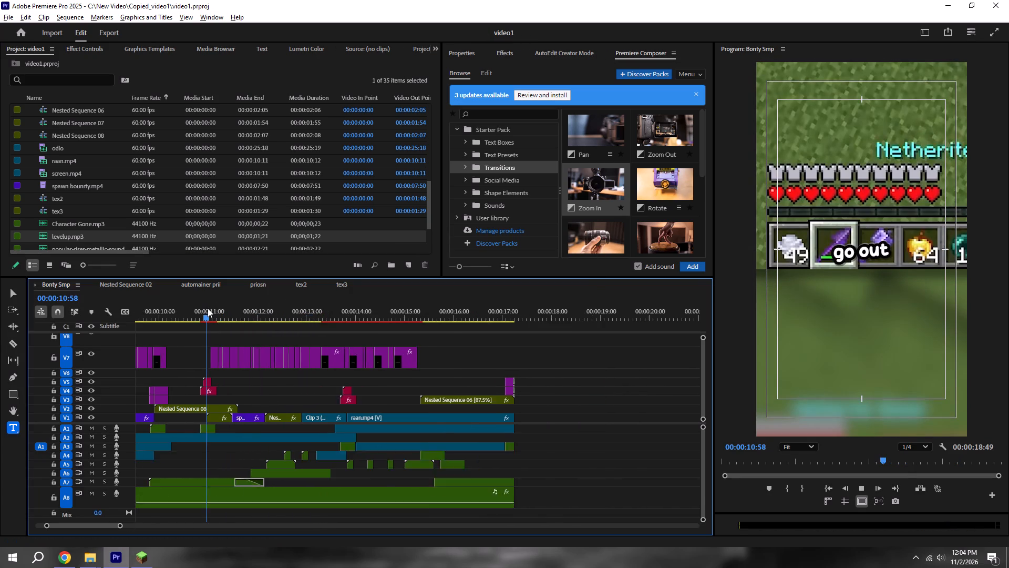
scroll(208, 308, "down", 1, "alt")
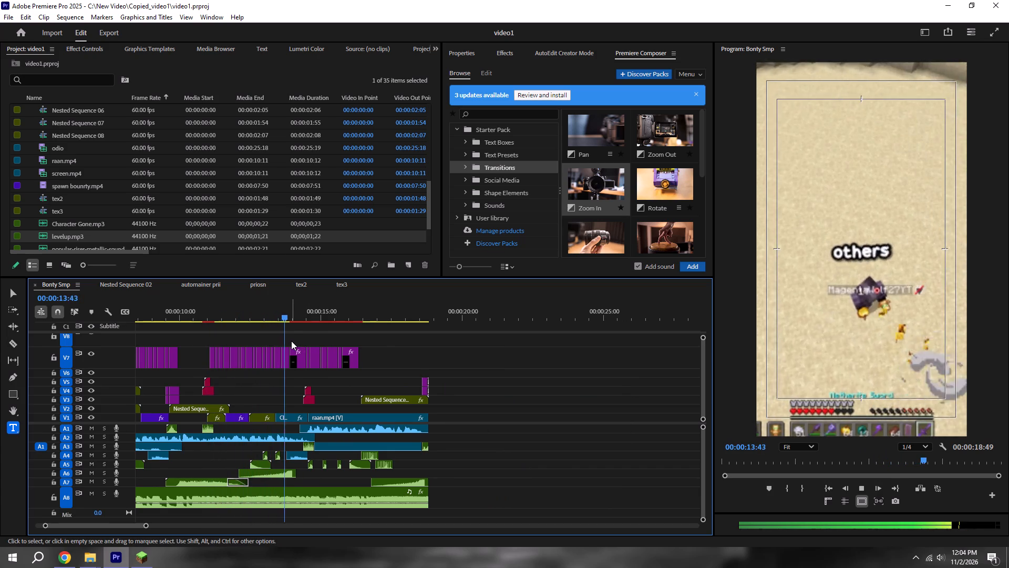
scroll(291, 341, "down", 4, "alt")
key("ctrl+s")
scroll(272, 397, "up", 11, "alt")
scroll(271, 398, "up", 5)
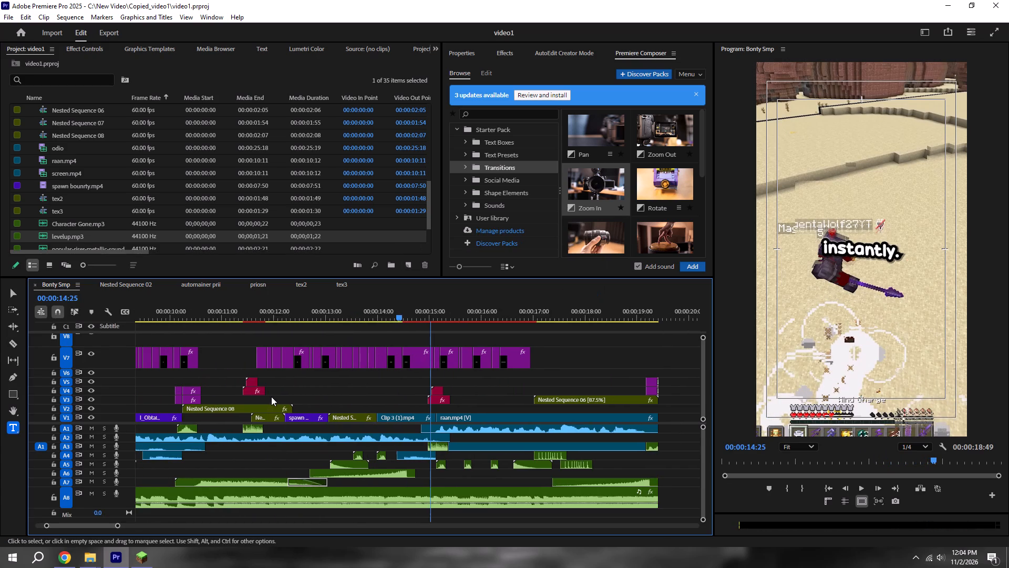
Preview the opening of the Bonty Smp sequence from its start and save the project.
left_click(823, 493)
key("space")
scroll(503, 461, "down", 7, "alt")
key("ctrl+s")
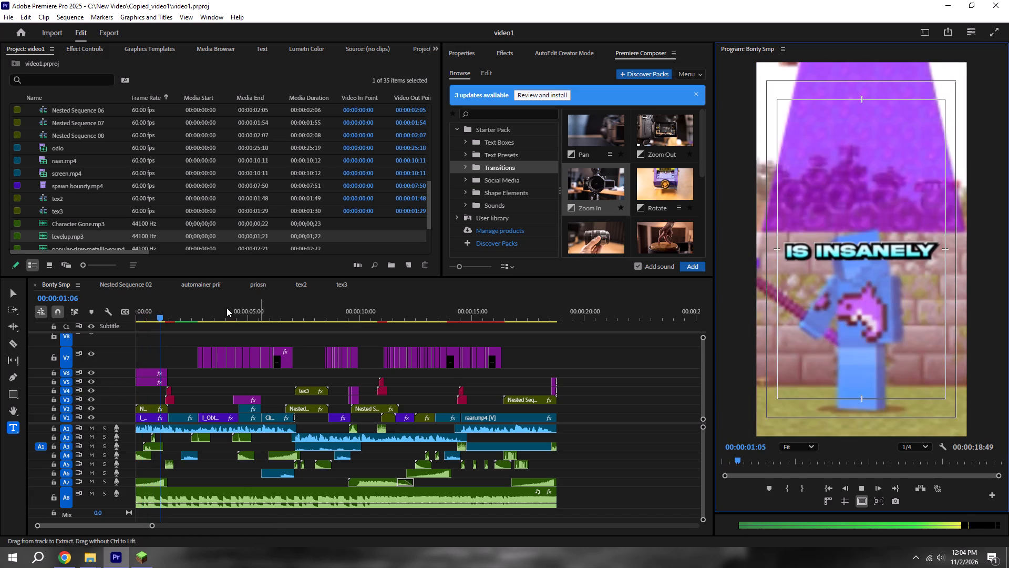
Copy the Minecraft__Spyglass_SFX clip from A3 of the automainer prii sequence and paste it into Bonty Smp at 00:00:02:48.
left_click(207, 288)
left_click(205, 285)
scroll(256, 431, "up", 5, "alt")
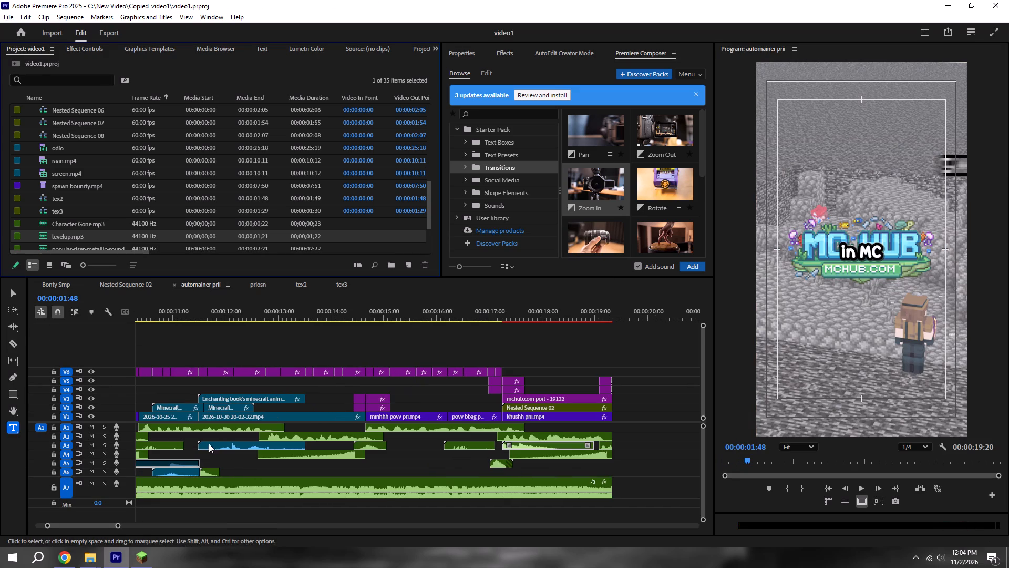
left_click(164, 448)
key("ctrl+c")
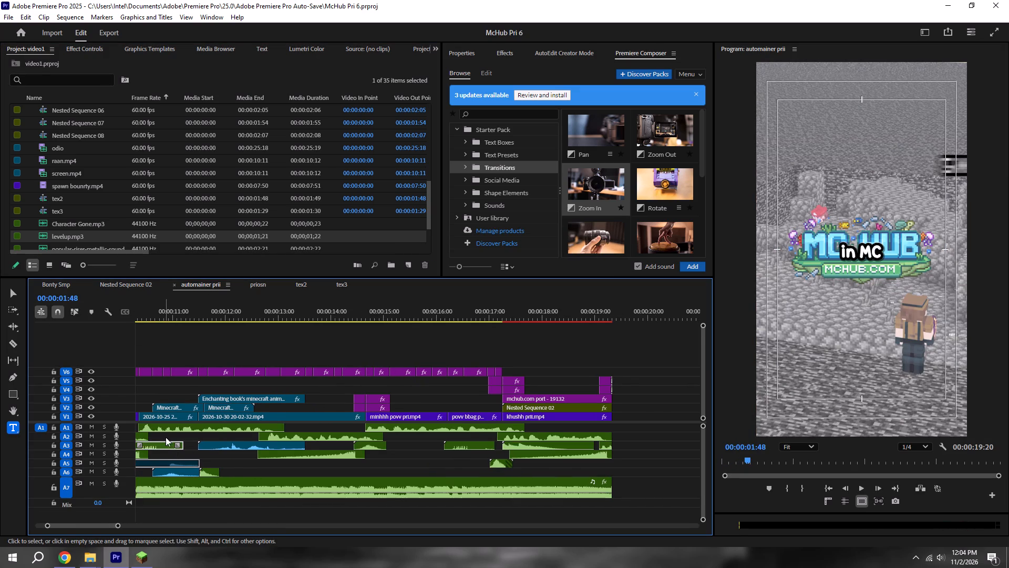
scroll(166, 437, "up", 10)
left_click(66, 285)
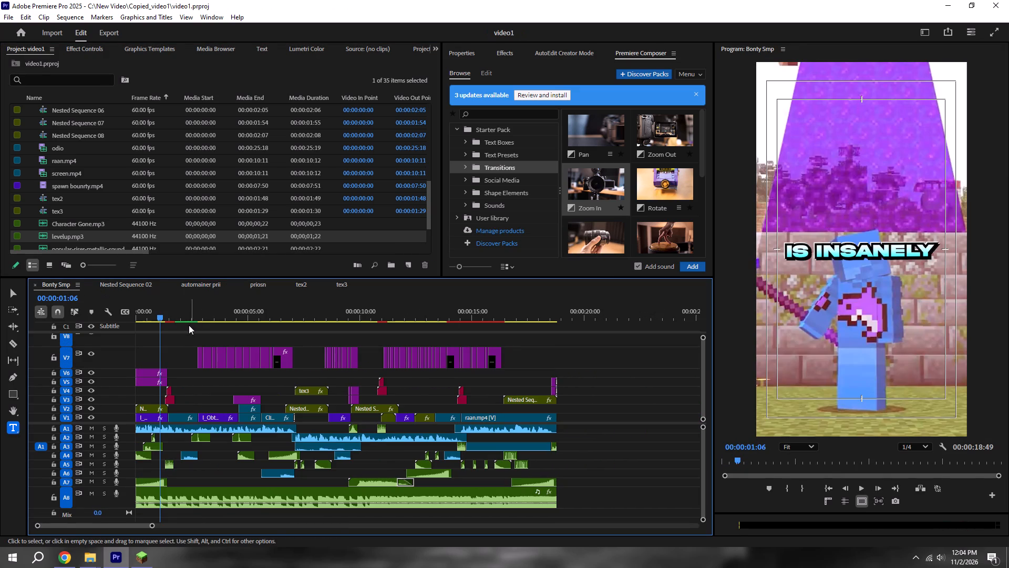
scroll(184, 336, "up", 11)
key("space")
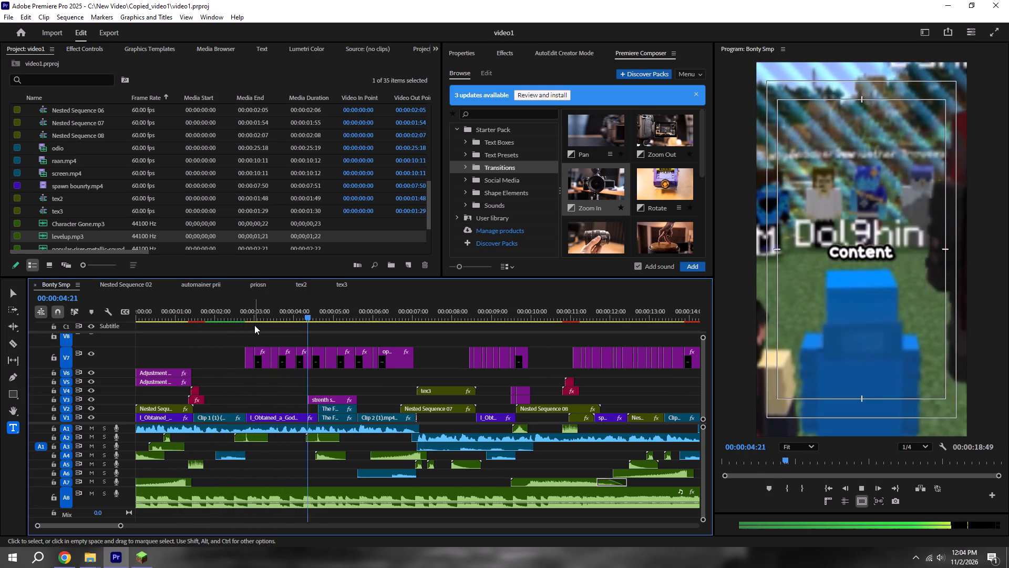
left_click(244, 299, "shift")
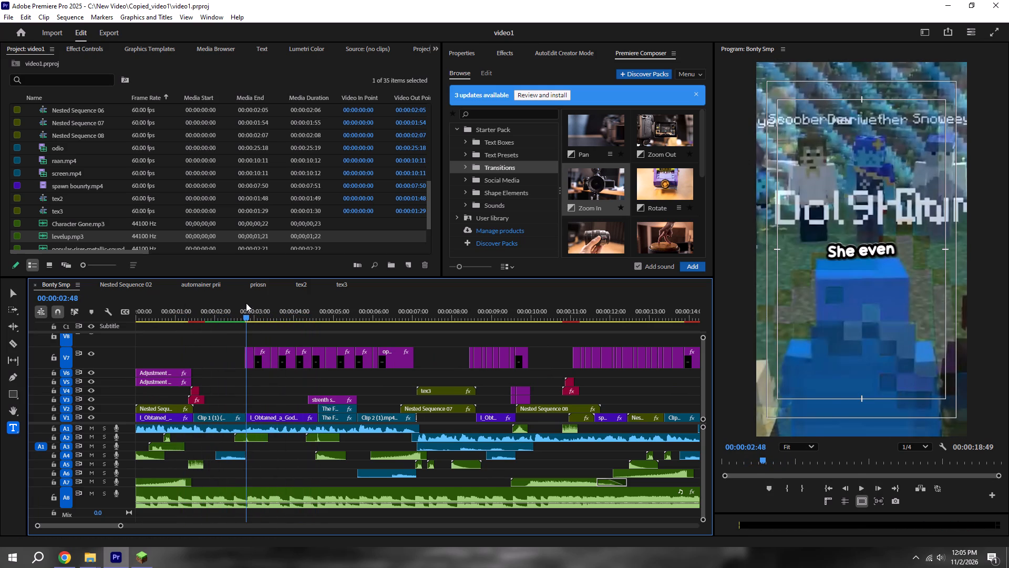
key("ctrl+v")
Preview the pasted Spyglass sound effect from just before 00:00:02:48 through 00:00:04:14.
left_click_drag(240, 313, 235, 313, "shift")
key("space")
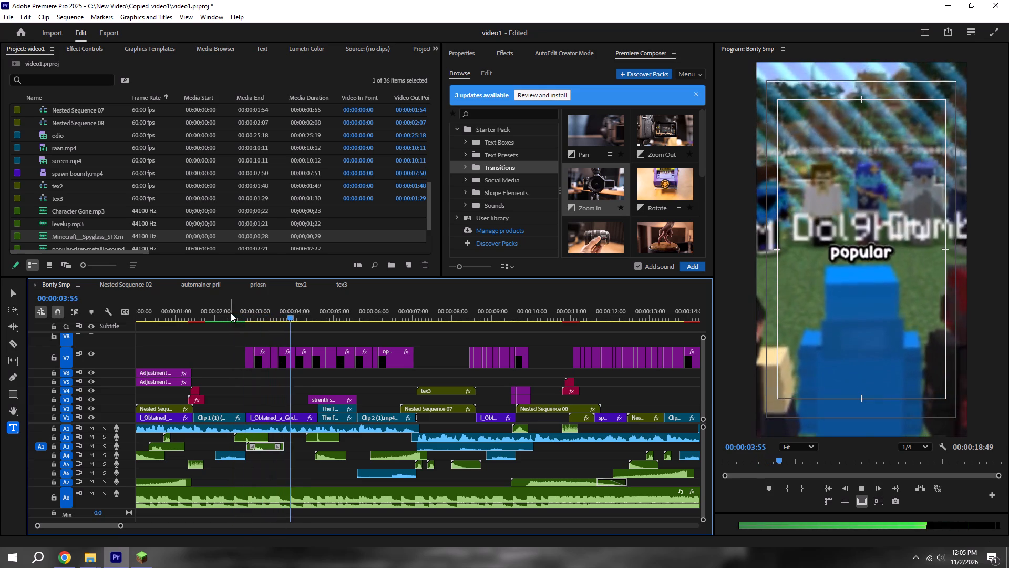
key("space")
Move the Spyglass sound effect from A3 to A2 at the start of Clip 2 (1).mp4 and save the project.
left_click_drag(267, 448, 332, 448)
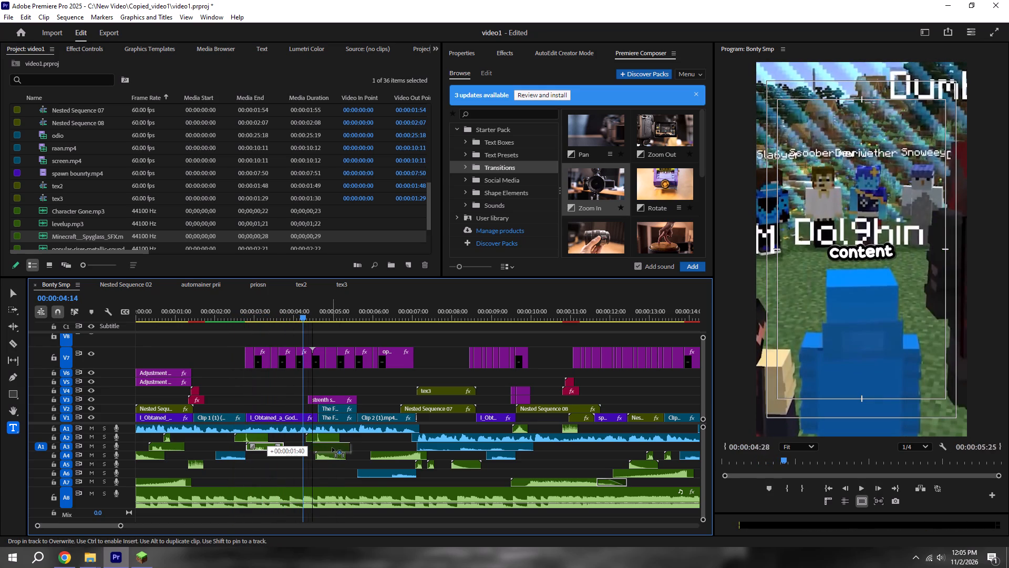
left_click_drag(332, 448, 373, 440)
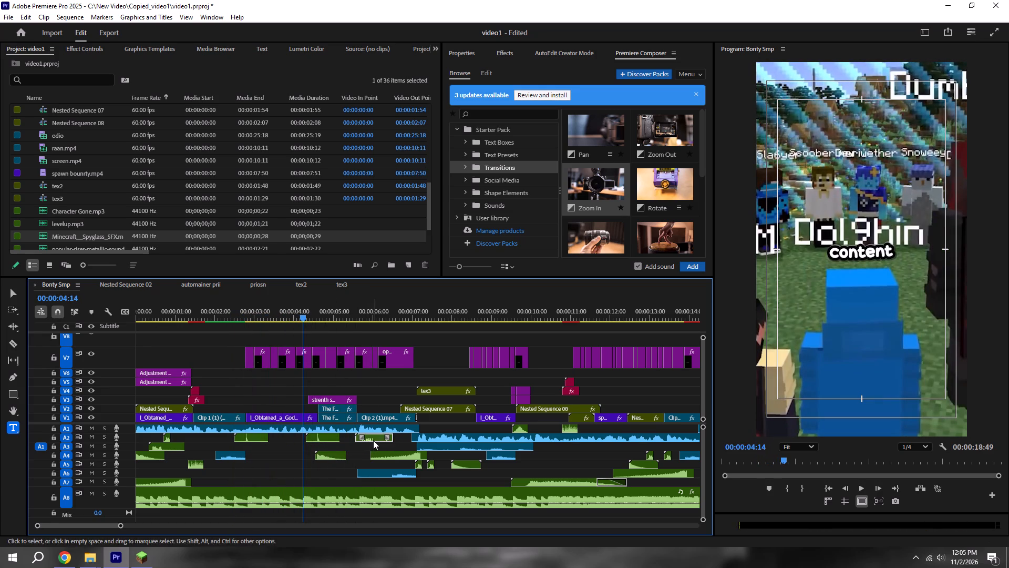
key("ctrl+s")
Preview the moved Spyglass sound effect and the following clips from 00:00:04:14 and save the project.
key("space")
scroll(365, 429, "down", 6, "alt")
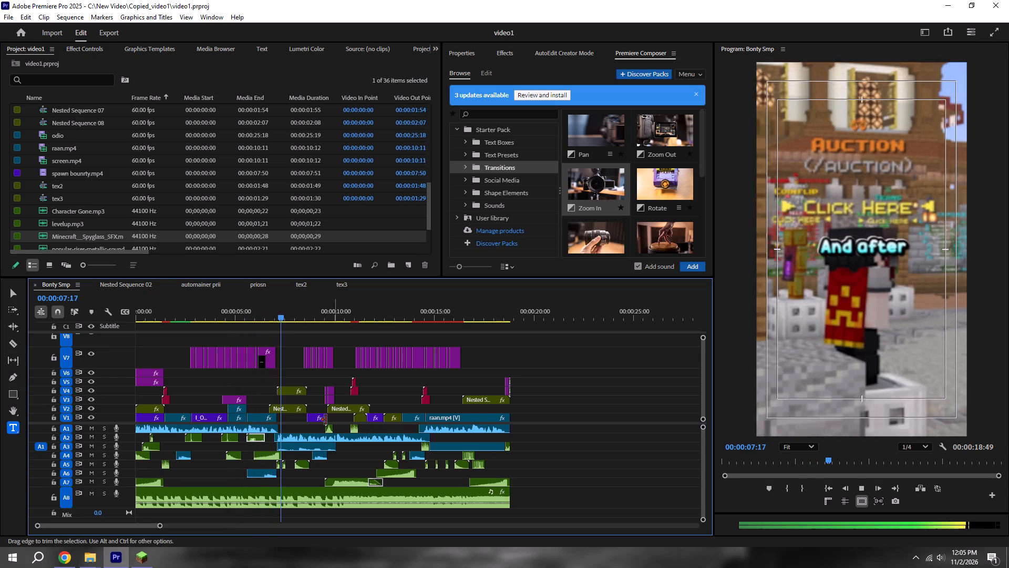
key("space")
scroll(294, 413, "down", 3, "alt")
key("space")
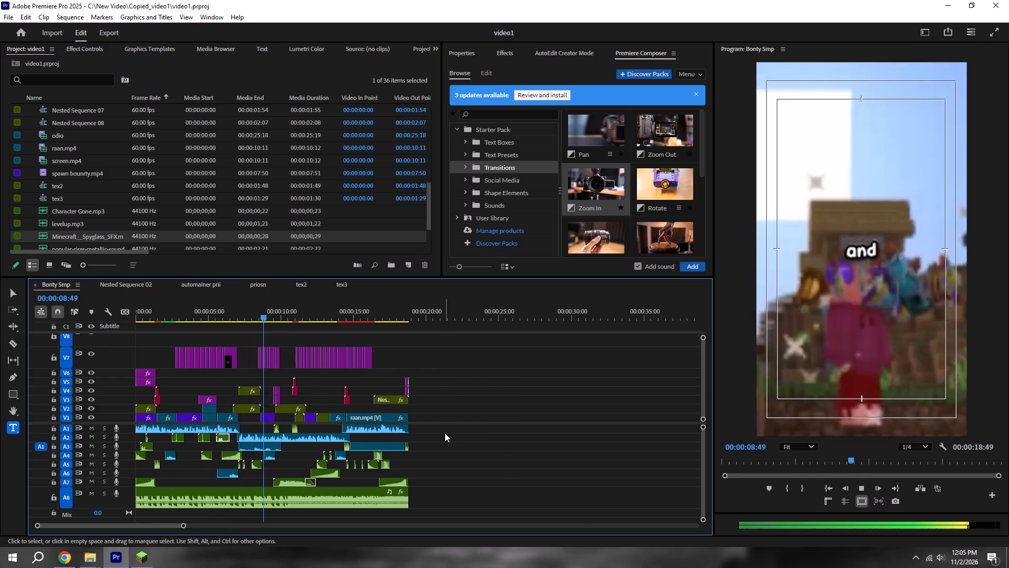
key("ctrl+s")
Play the Bonty Smp sequence from its start through 00:00:14:29 to review the edit.
left_click(827, 488)
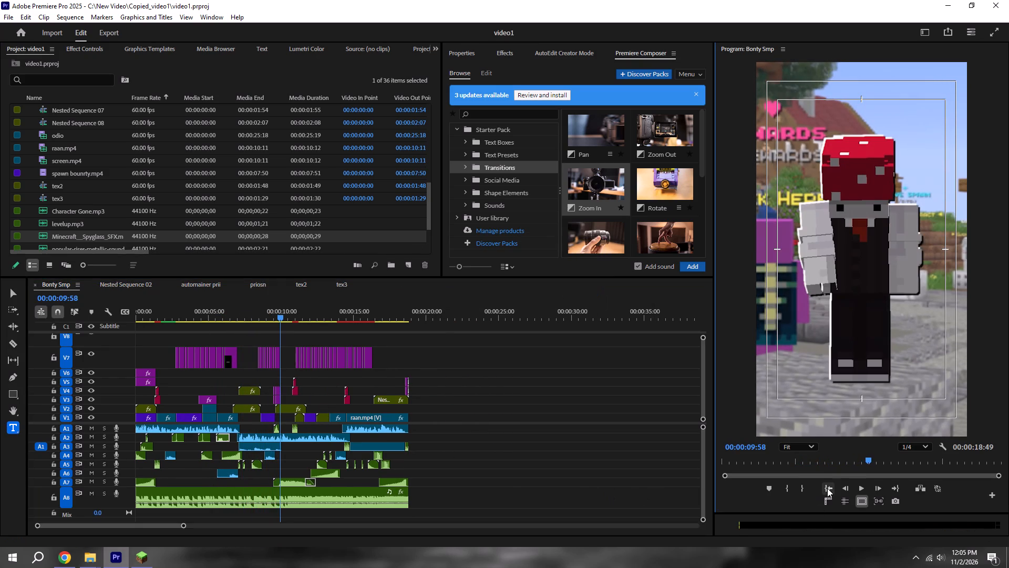
key("space")
scroll(511, 485, "down", 3, "alt")
left_click(477, 471)
scroll(410, 445, "up", 6, "alt")
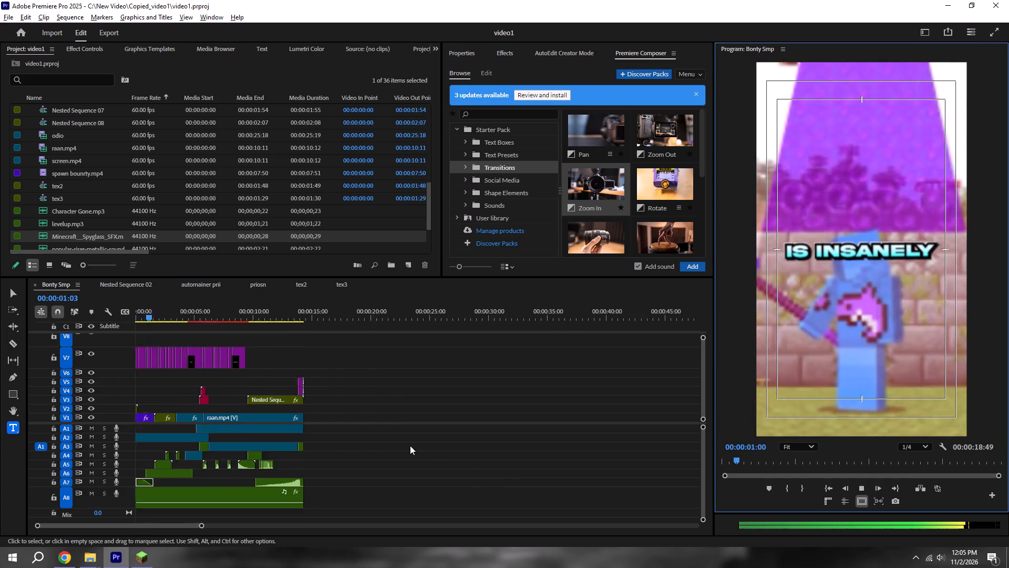
scroll(410, 445, "up", 4, "alt")
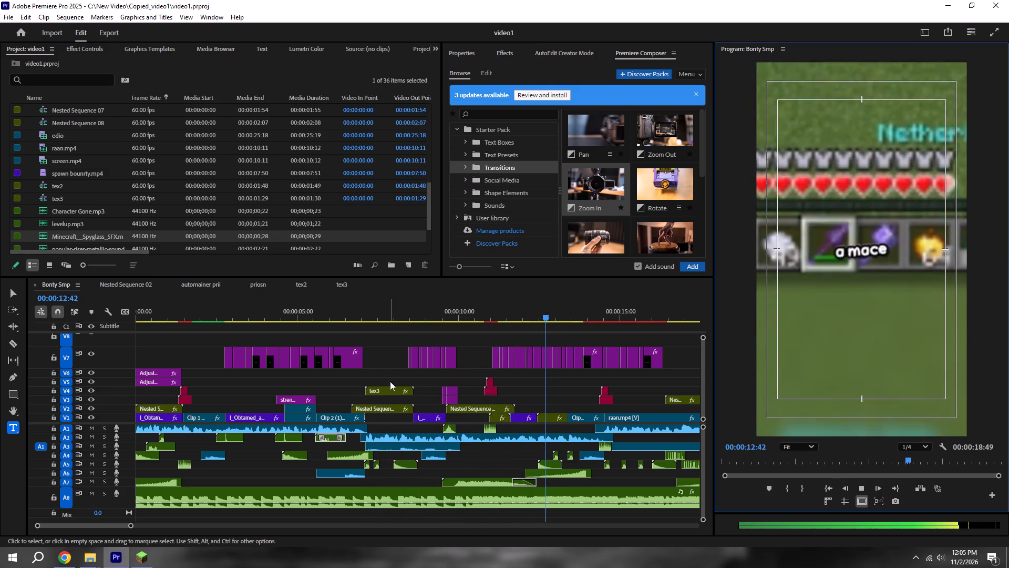
key("space")
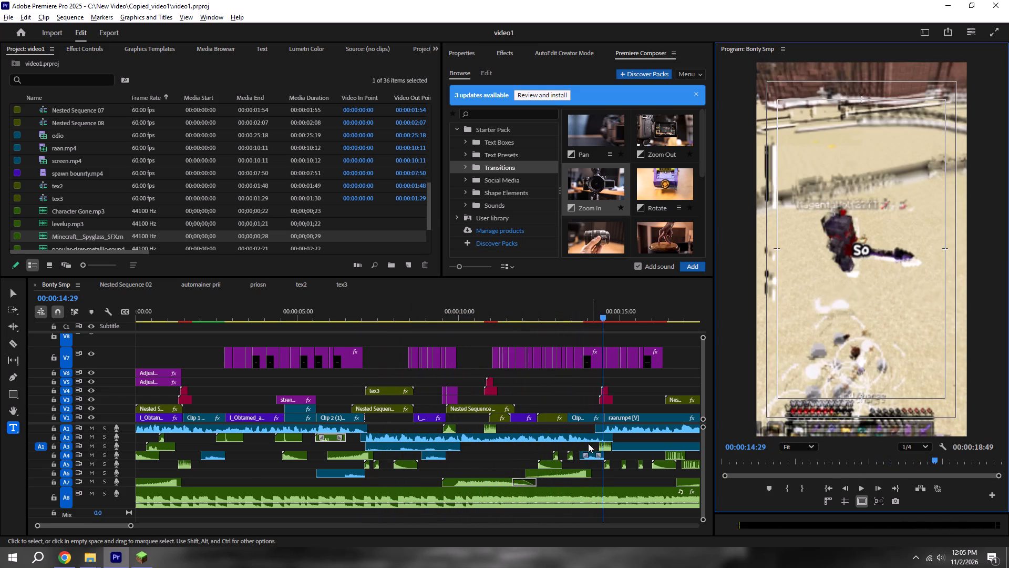
Replay the sequence from about 00:00:11 through the Nested Sequence 01 clip to review the cuts.
scroll(569, 418, "up", 5, "alt")
left_click(439, 304, "shift")
left_click_drag(434, 305, 428, 305, "shift")
key("space")
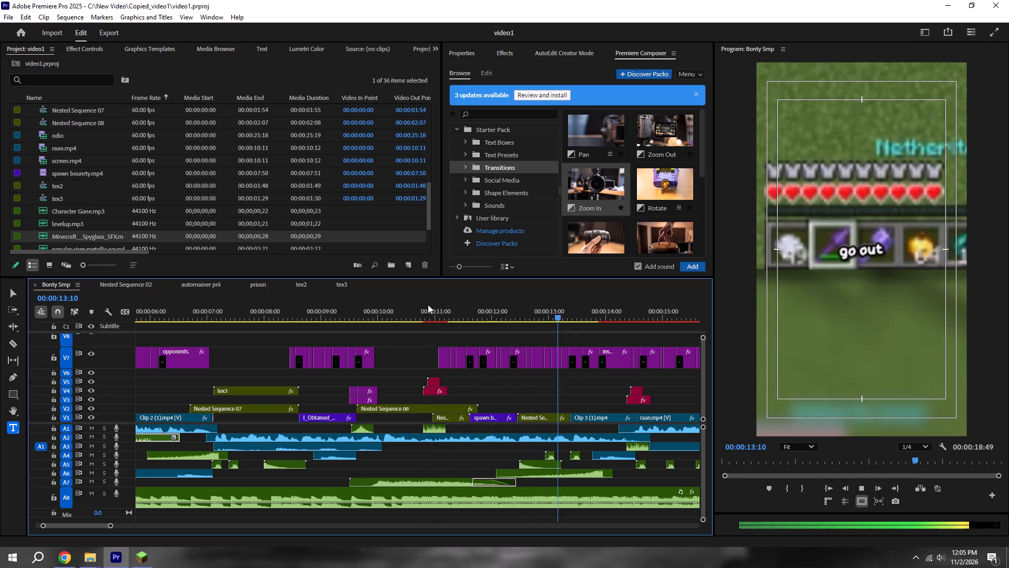
key("space")
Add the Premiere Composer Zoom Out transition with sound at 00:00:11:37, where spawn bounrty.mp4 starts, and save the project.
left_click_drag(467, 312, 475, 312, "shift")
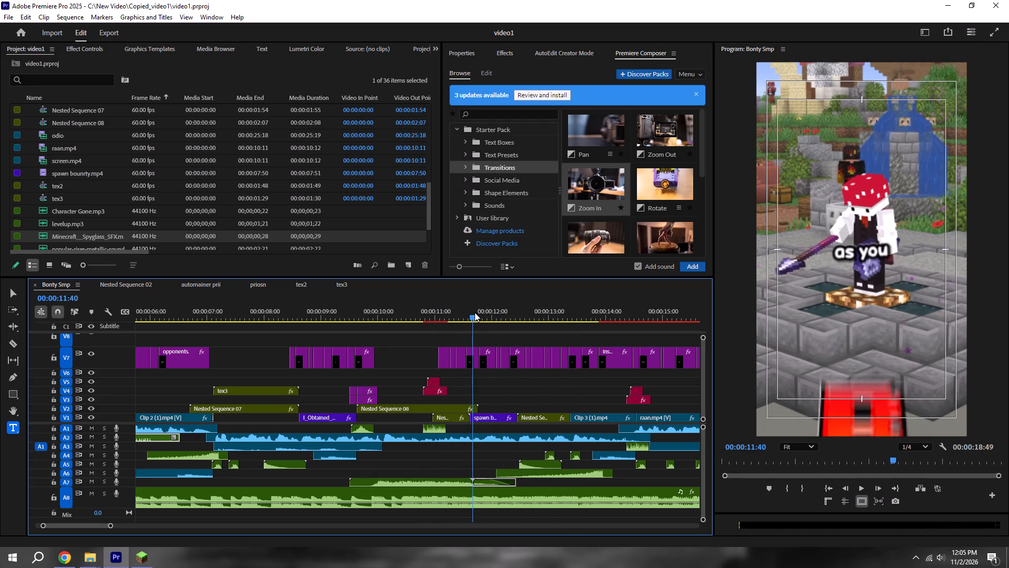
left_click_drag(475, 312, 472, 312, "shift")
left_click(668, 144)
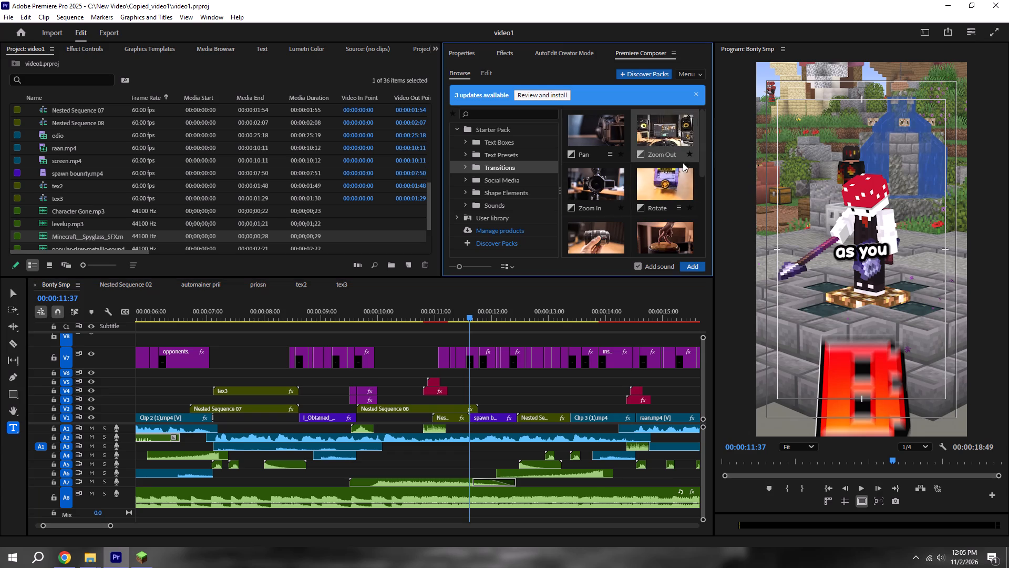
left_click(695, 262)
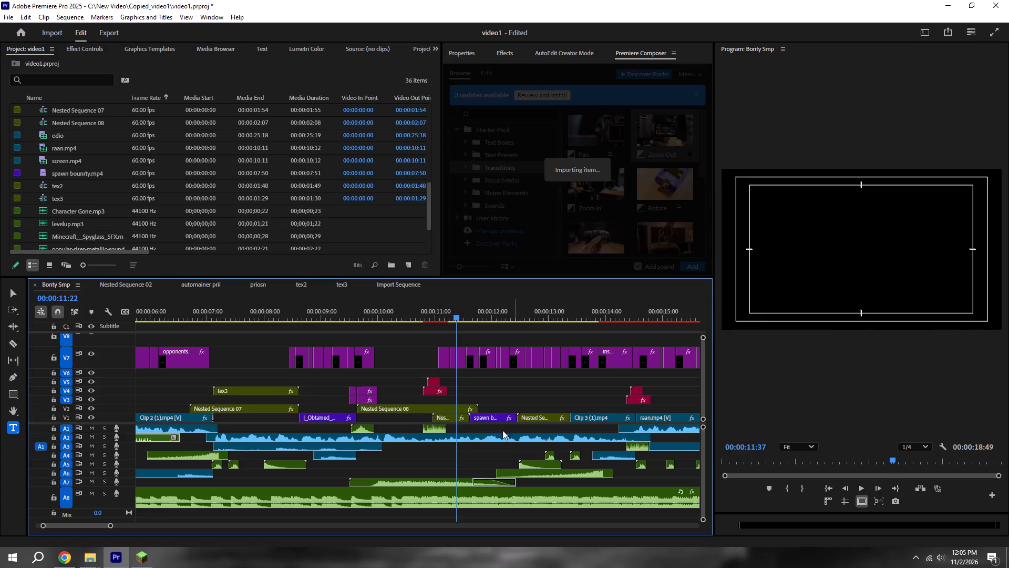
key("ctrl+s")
Play the section from about 00:00:10 twice to review the Zoom Out transition, saving the project in between.
left_click_drag(417, 314, 416, 314)
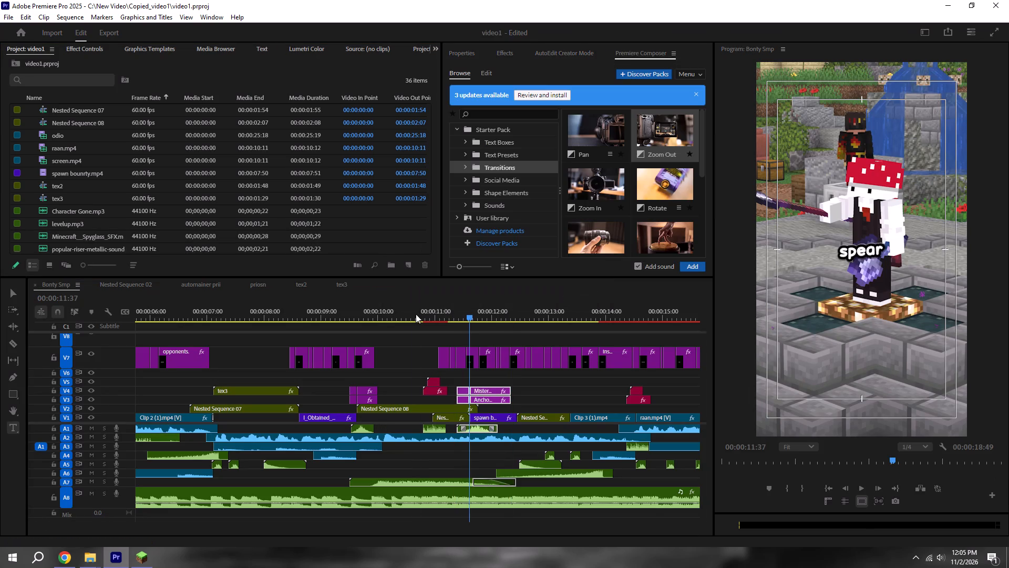
left_click_drag(416, 314, 402, 313)
left_click(394, 312)
key("space")
scroll(394, 312, "down", 5, "alt")
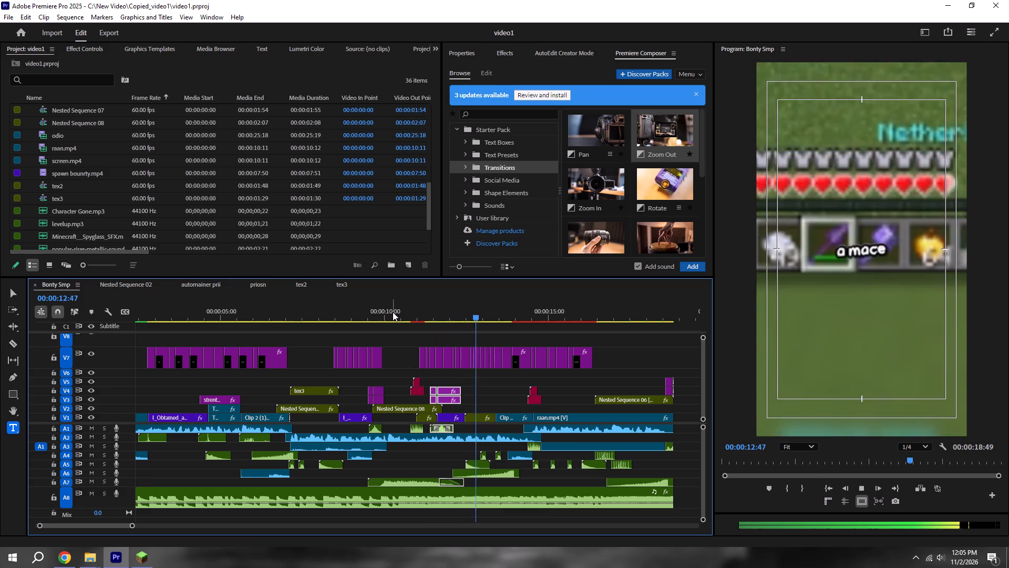
key("space")
key("ctrl+s")
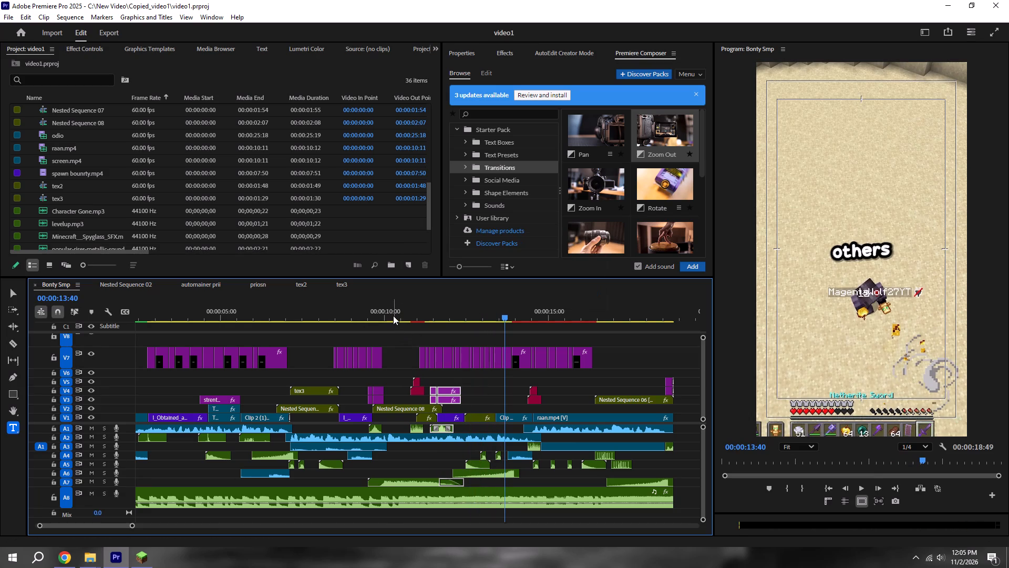
left_click(390, 312)
key("space")
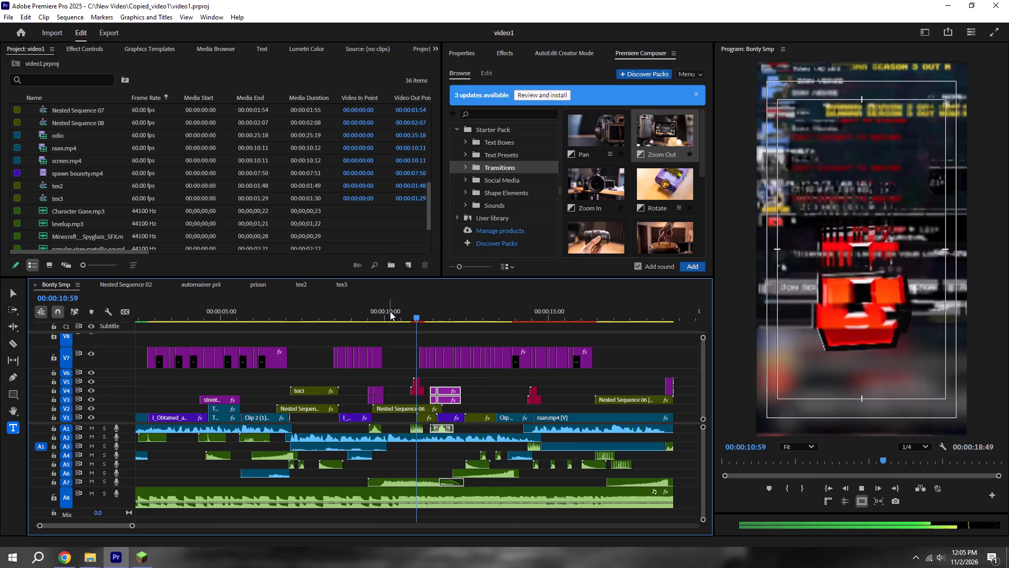
key("space")
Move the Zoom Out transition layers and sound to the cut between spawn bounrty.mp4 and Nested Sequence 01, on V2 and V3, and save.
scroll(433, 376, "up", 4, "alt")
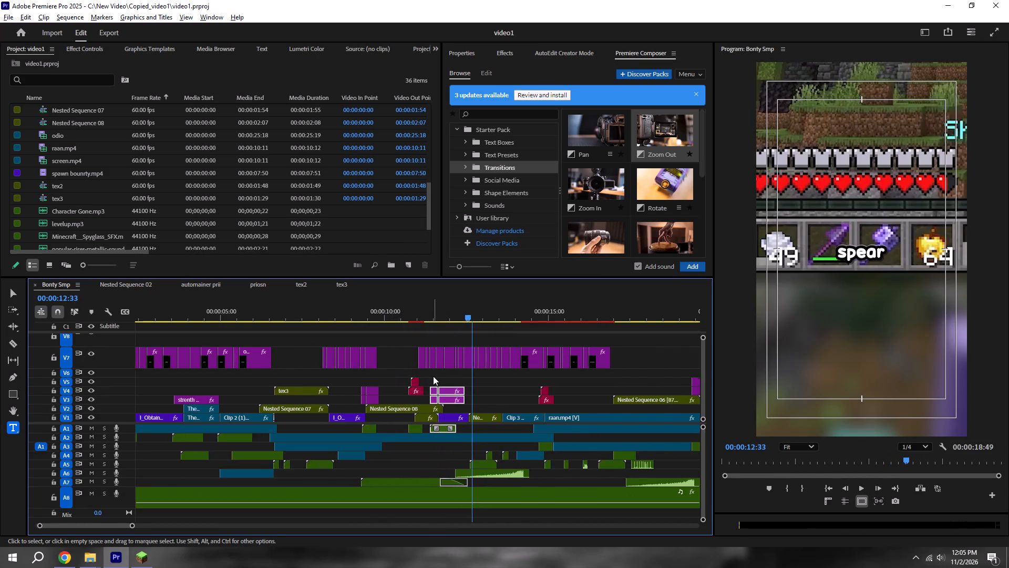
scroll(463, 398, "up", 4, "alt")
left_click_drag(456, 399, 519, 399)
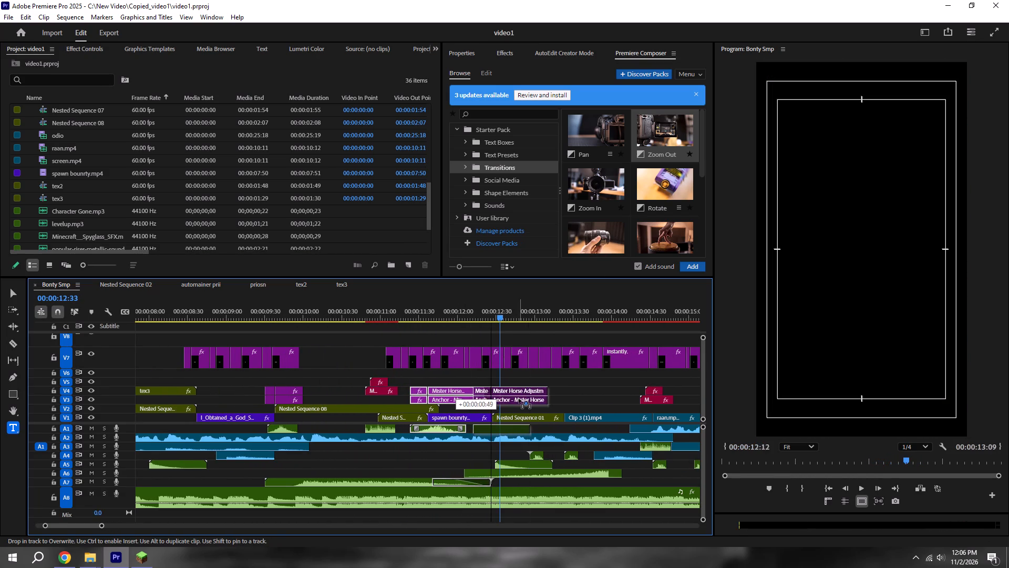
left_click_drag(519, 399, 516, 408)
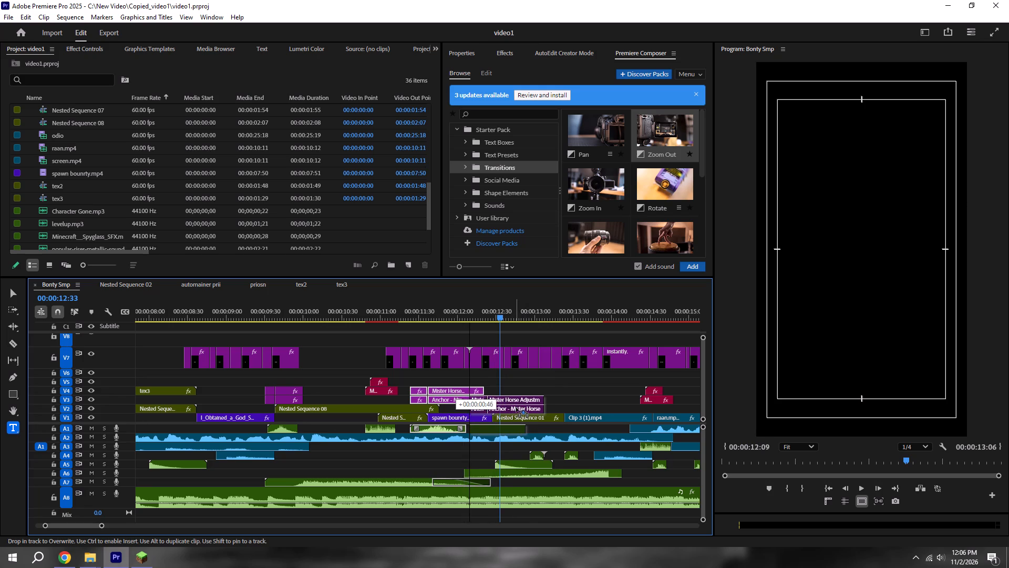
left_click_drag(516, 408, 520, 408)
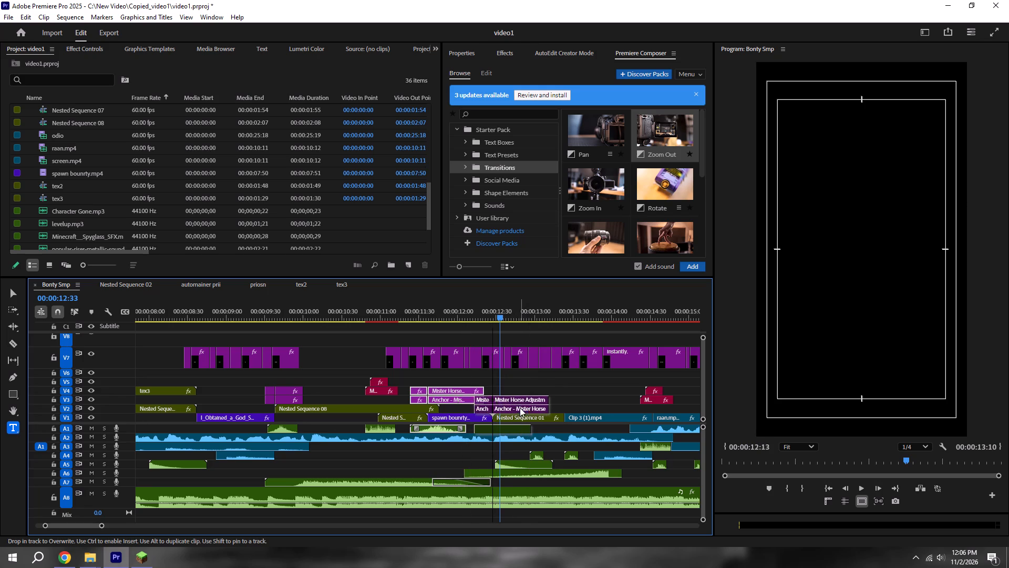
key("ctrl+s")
Preview the moved Zoom Out transition, replaying from 00:00:11:22 through 00:00:13:07.
left_click(395, 307)
key("space")
scroll(389, 310, "down", 4, "alt")
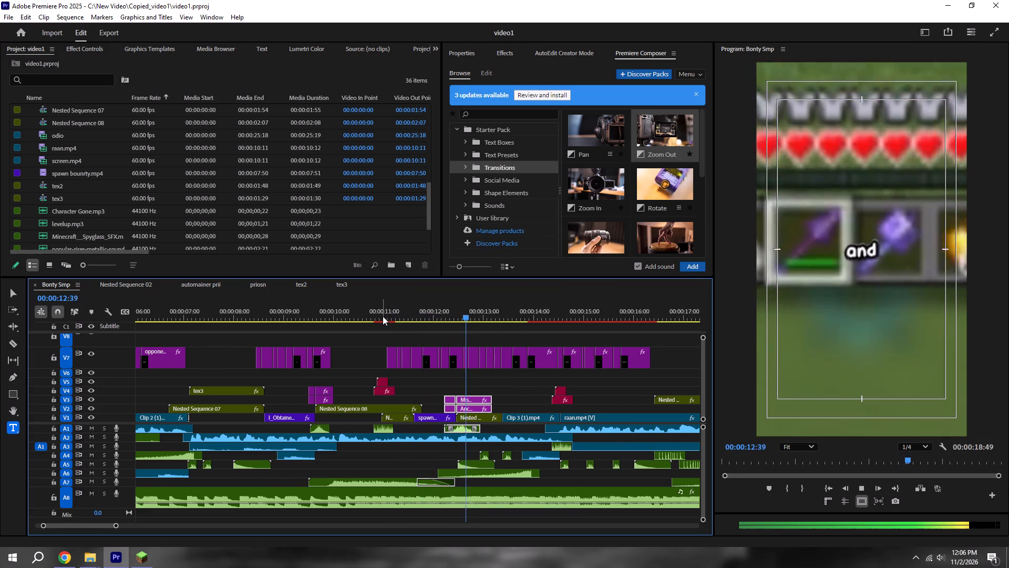
key("space")
left_click_drag(421, 317, 412, 316, "shift")
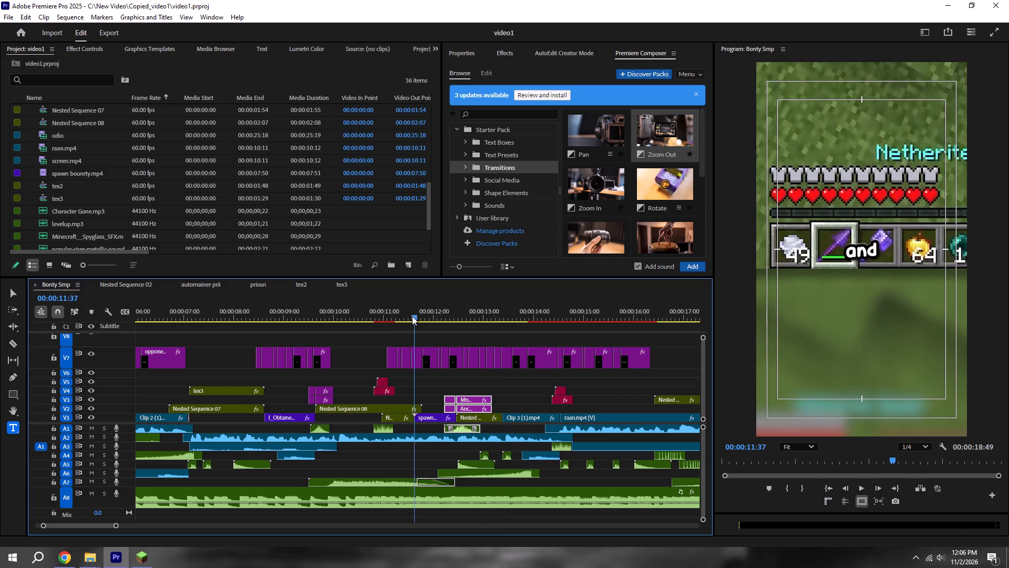
left_click_drag(412, 316, 399, 316, "shift")
key("space")
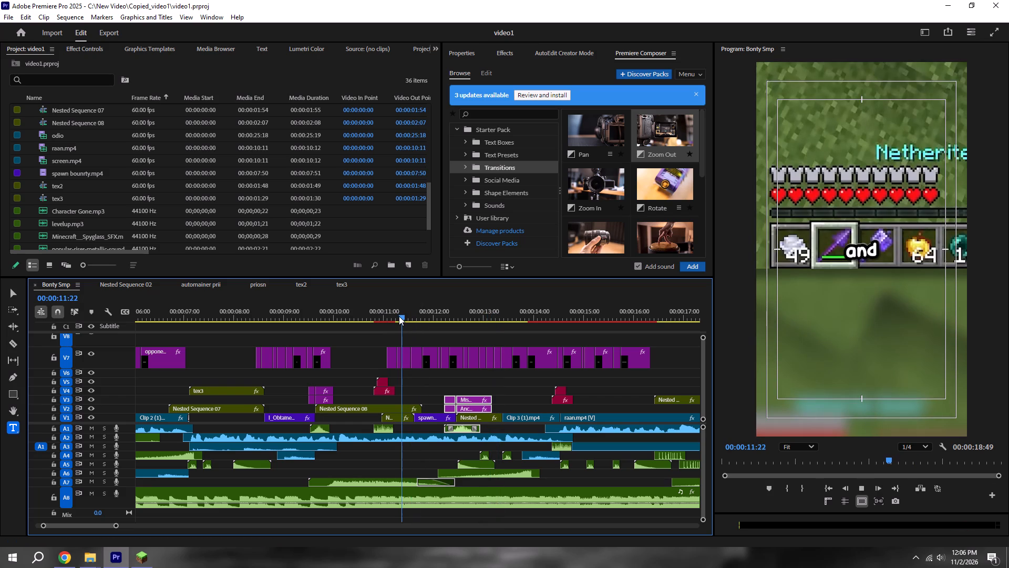
key("space")
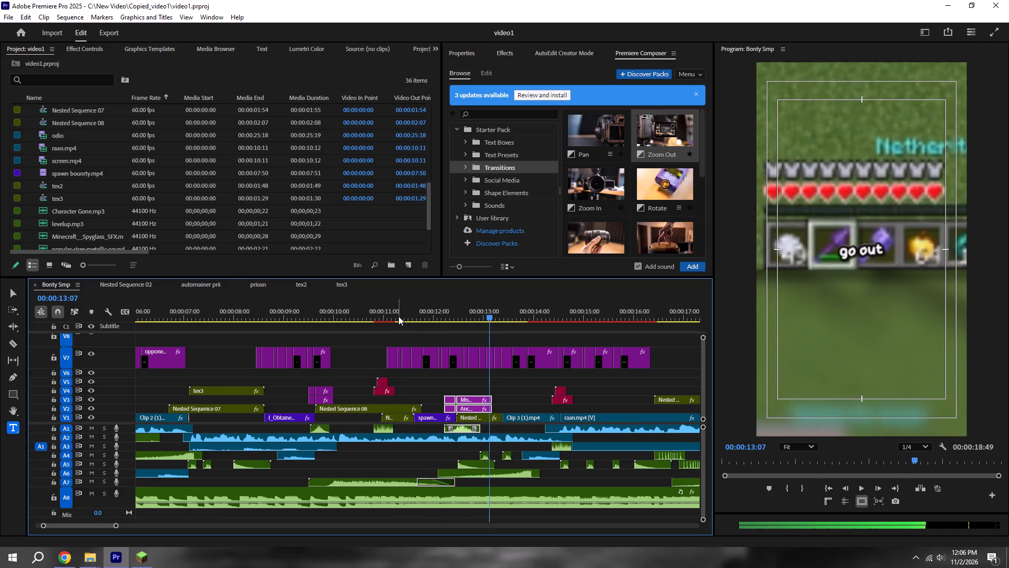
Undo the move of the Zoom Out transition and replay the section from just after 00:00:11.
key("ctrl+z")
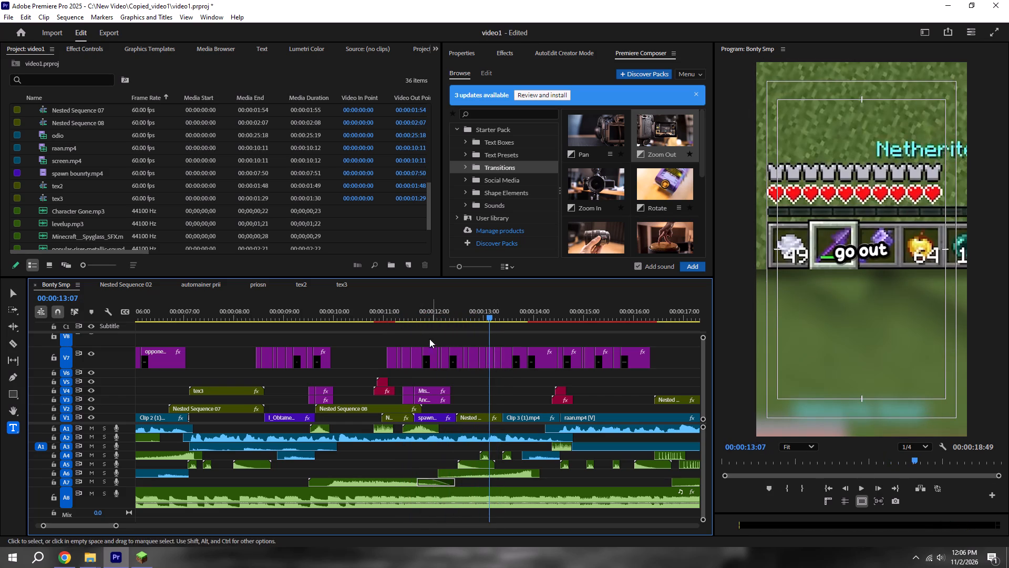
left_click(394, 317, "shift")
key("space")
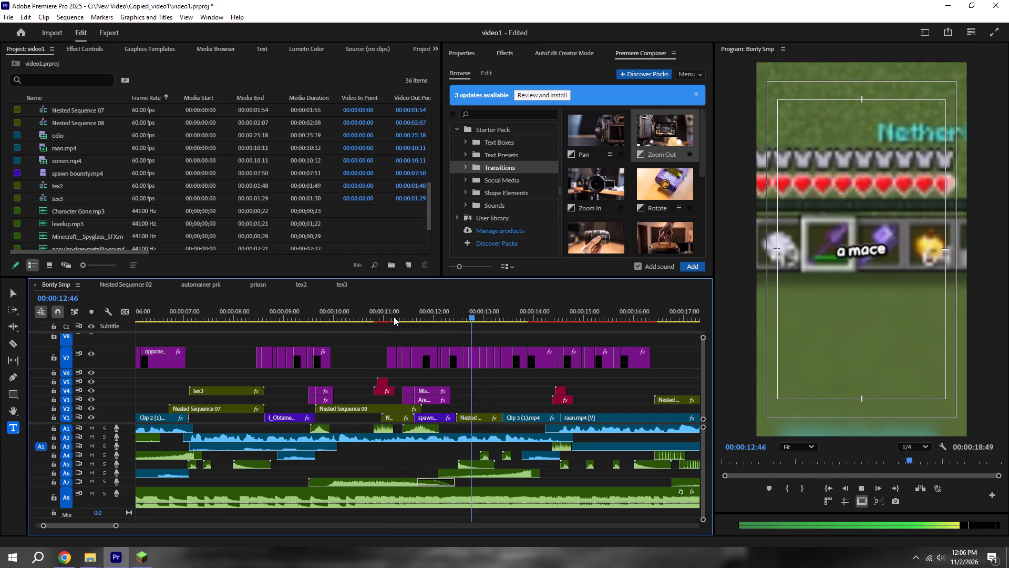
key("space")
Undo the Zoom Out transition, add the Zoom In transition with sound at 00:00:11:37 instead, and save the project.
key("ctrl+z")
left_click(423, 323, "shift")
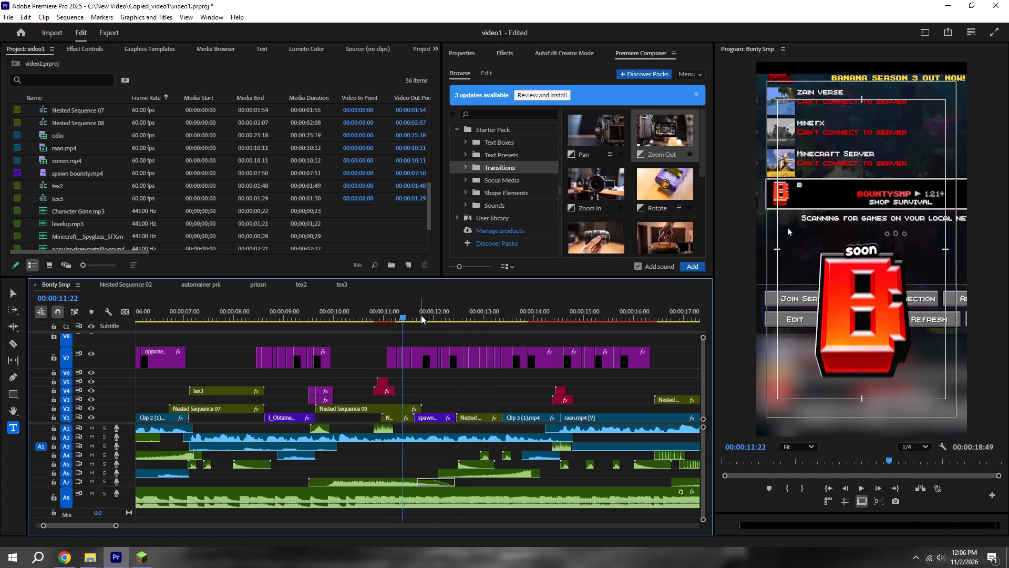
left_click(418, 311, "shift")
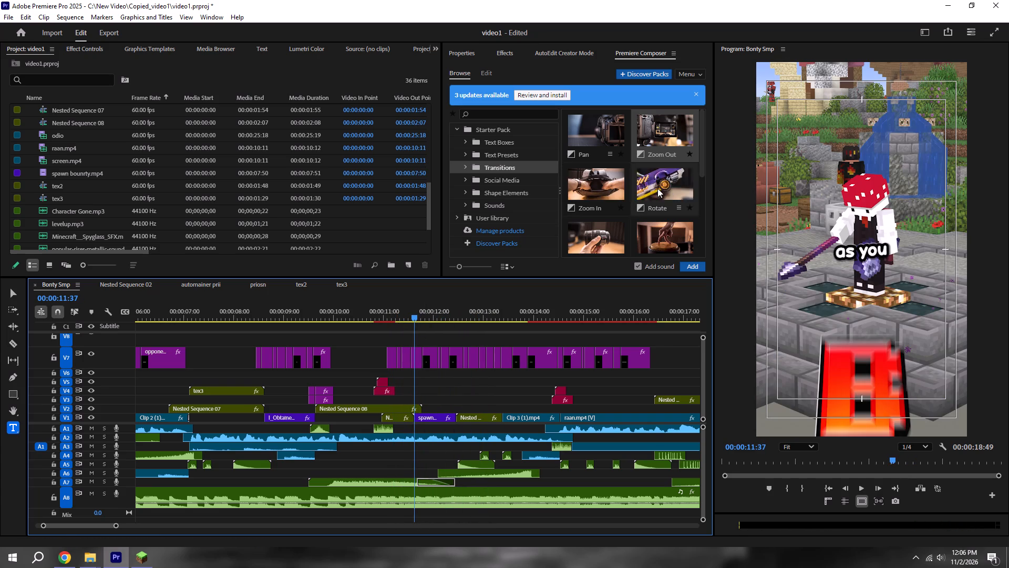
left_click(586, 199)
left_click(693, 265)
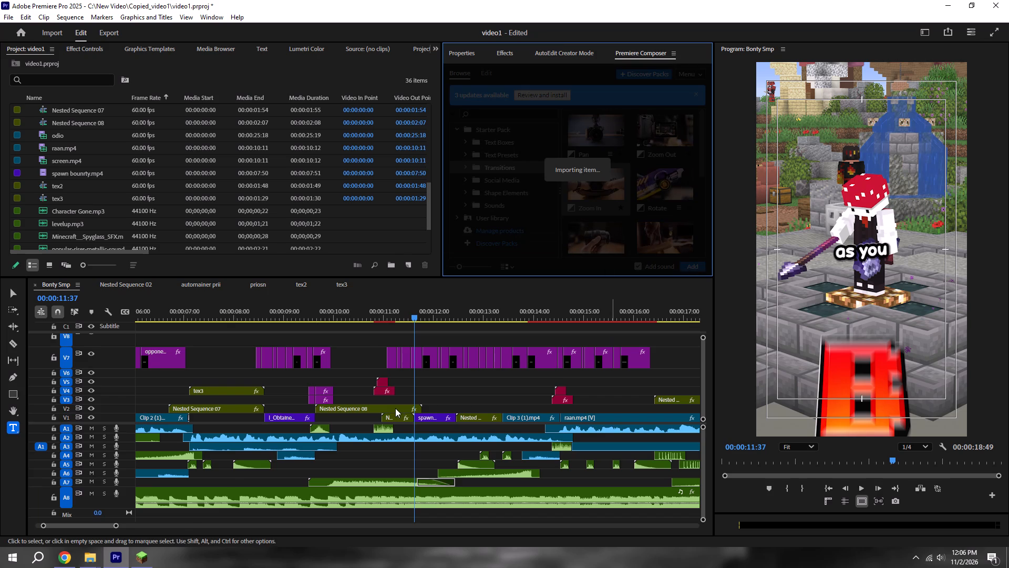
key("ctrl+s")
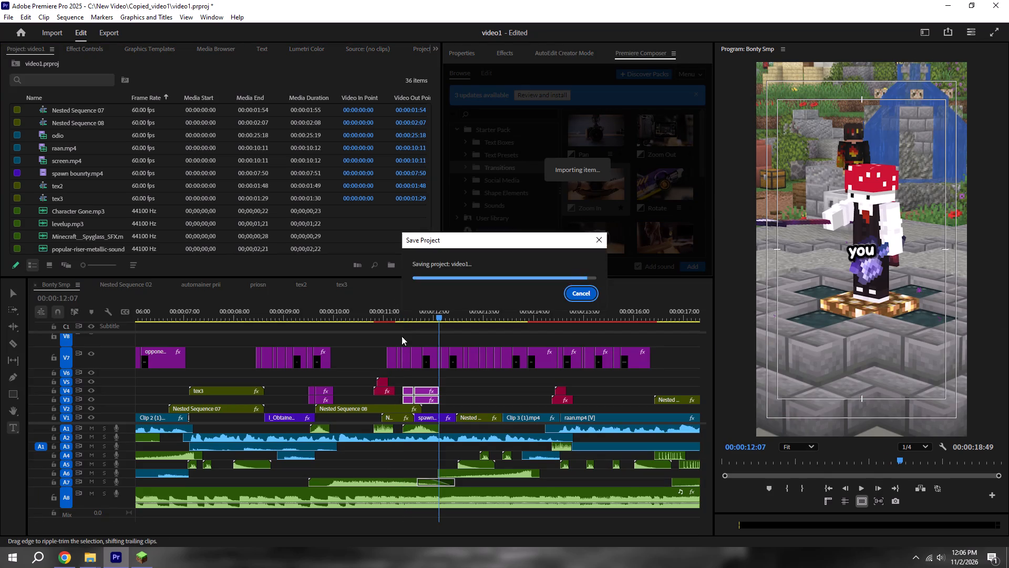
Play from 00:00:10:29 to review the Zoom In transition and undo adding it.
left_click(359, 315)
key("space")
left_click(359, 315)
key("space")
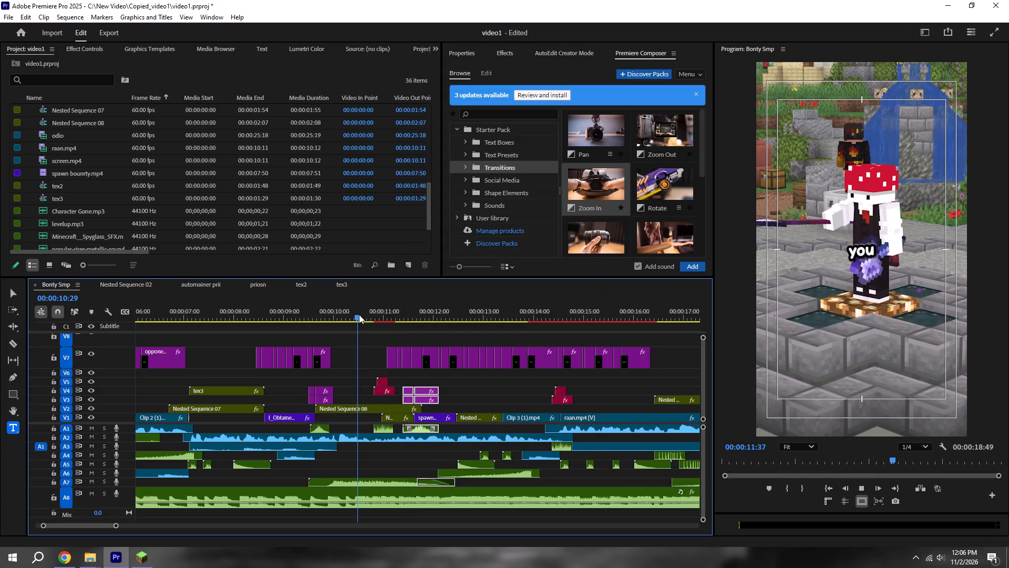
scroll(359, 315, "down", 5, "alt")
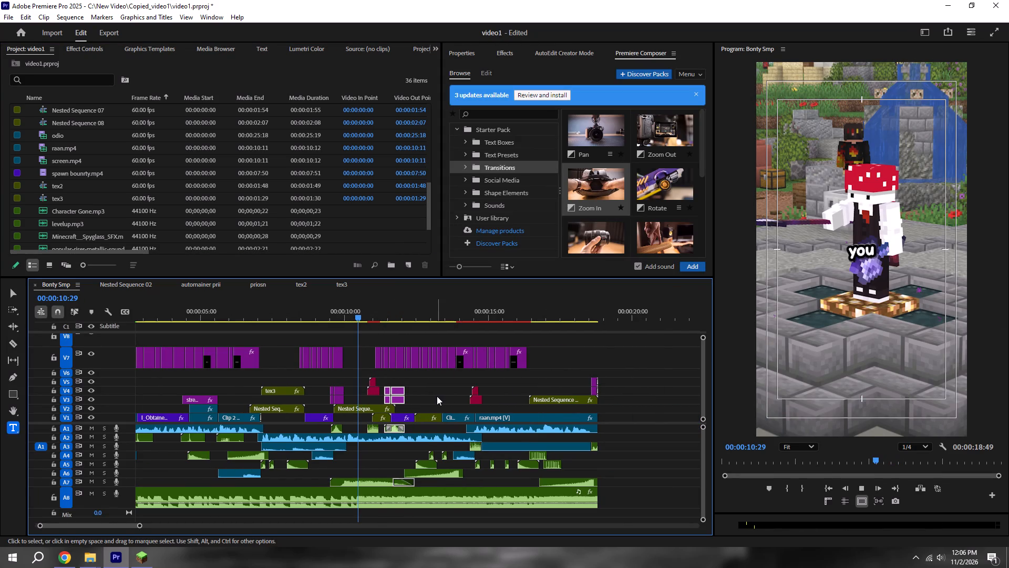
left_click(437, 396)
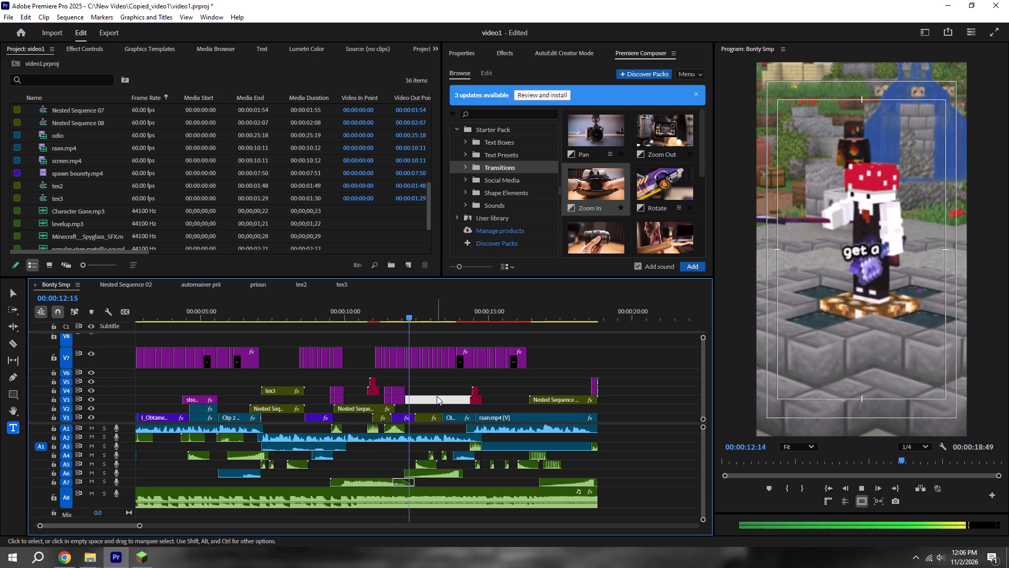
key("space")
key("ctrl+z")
Delete the Transform (06. Zoom Out Center) effect from the Nested Sequence 01 clip on V1 and save the project.
left_click(416, 316, "shift")
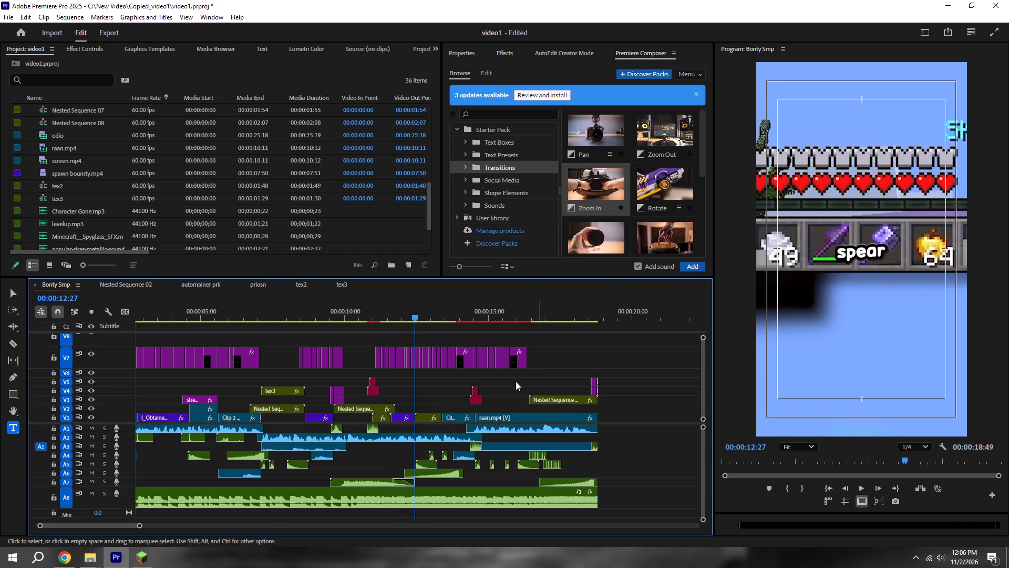
left_click(405, 423)
left_click(405, 420)
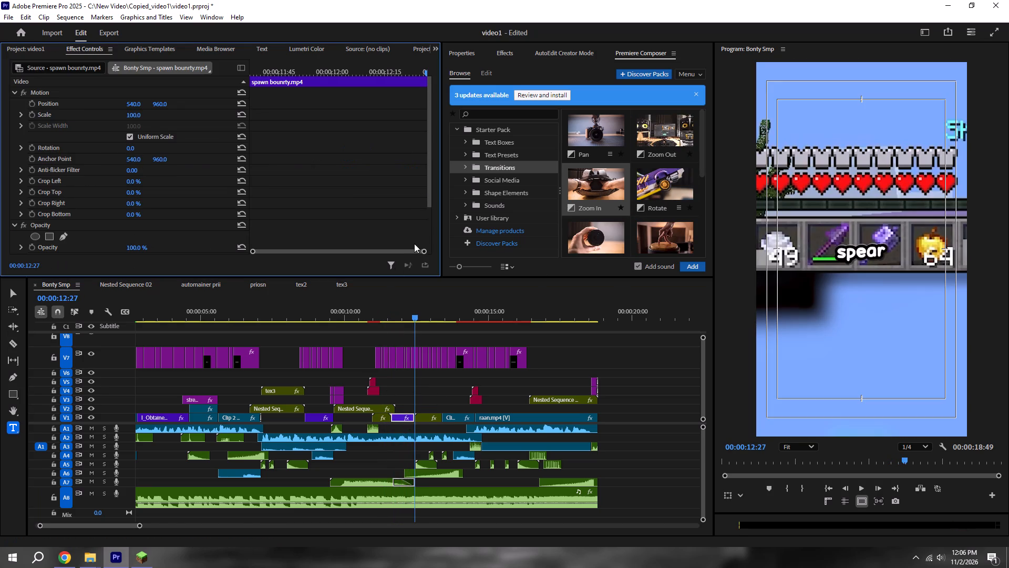
left_click(408, 313)
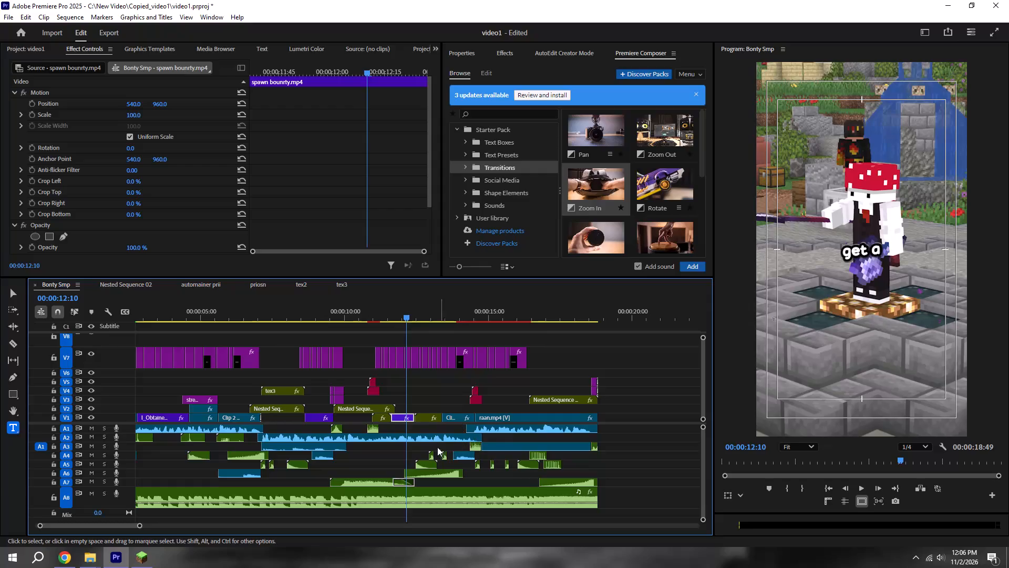
left_click(425, 420)
scroll(65, 138, "down", 5)
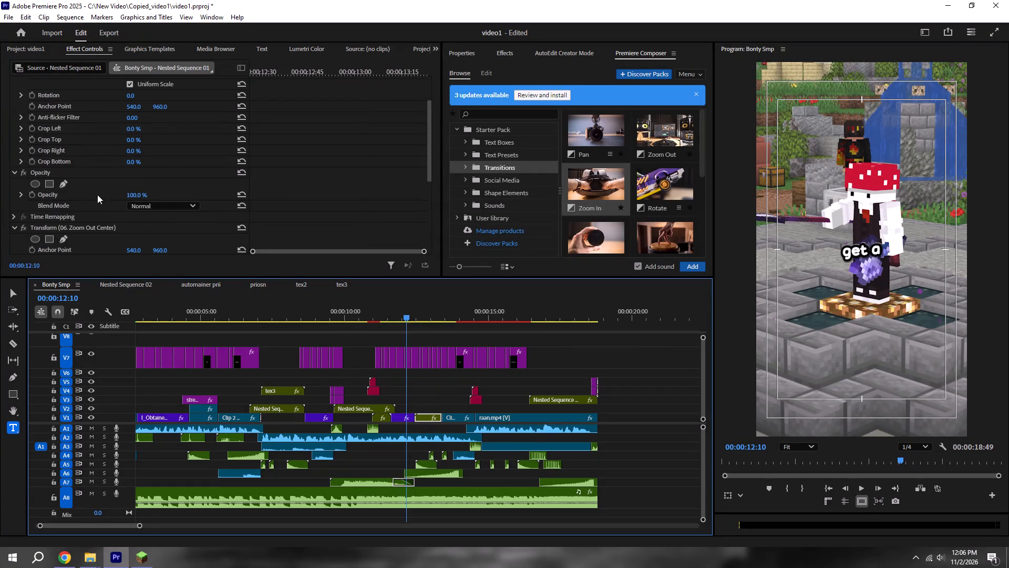
scroll(97, 195, "down", 1)
left_click(108, 217)
key("BackSpace")
key("ctrl+s")
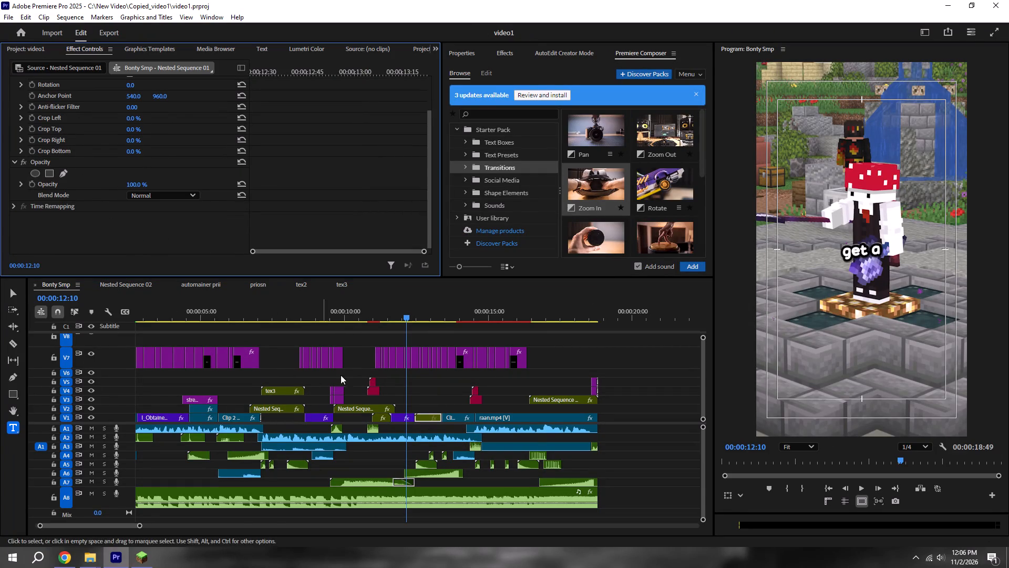
Delete the Transform (05. Zoom In Center) effect from the spawn bounrty.mp4 clip on V1 and save the project.
left_click(407, 419)
scroll(101, 220, "down", 6)
triple_click(99, 223)
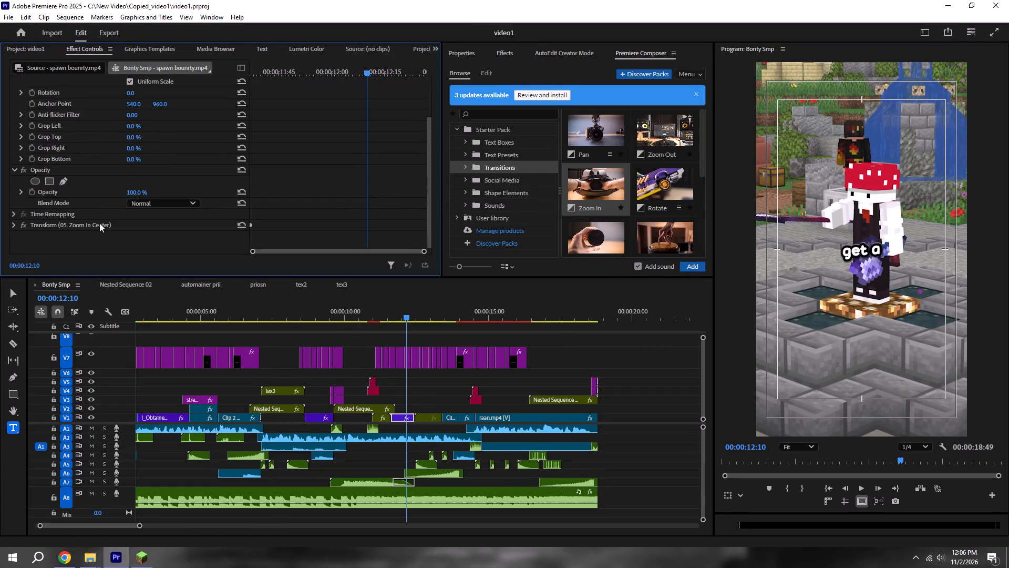
left_click(84, 222)
key("BackSpace")
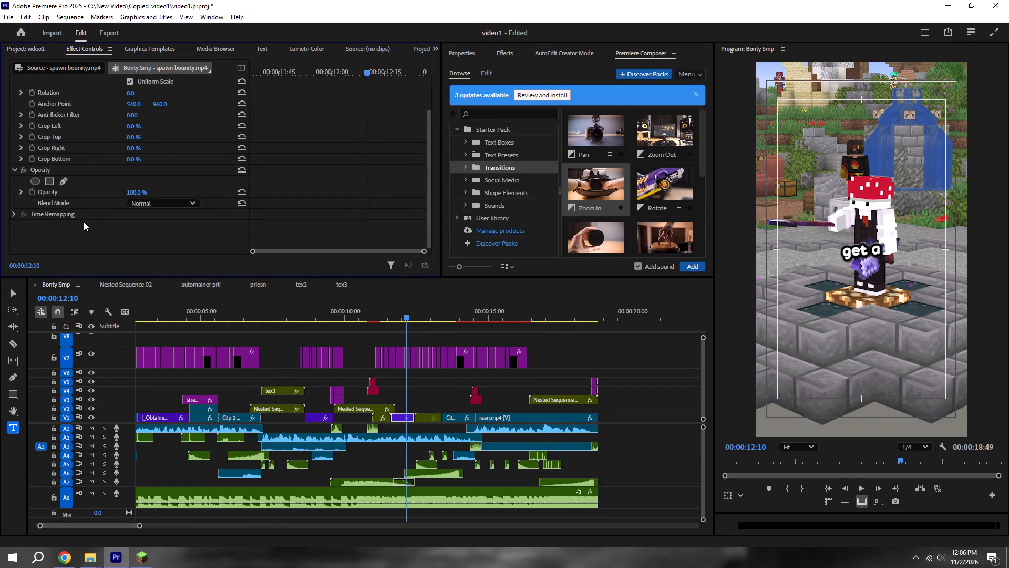
key("ctrl+s")
Apply the 06. Zoom Out Center preset to the spawn bounrty.mp4 clip on V1.
left_click(466, 53)
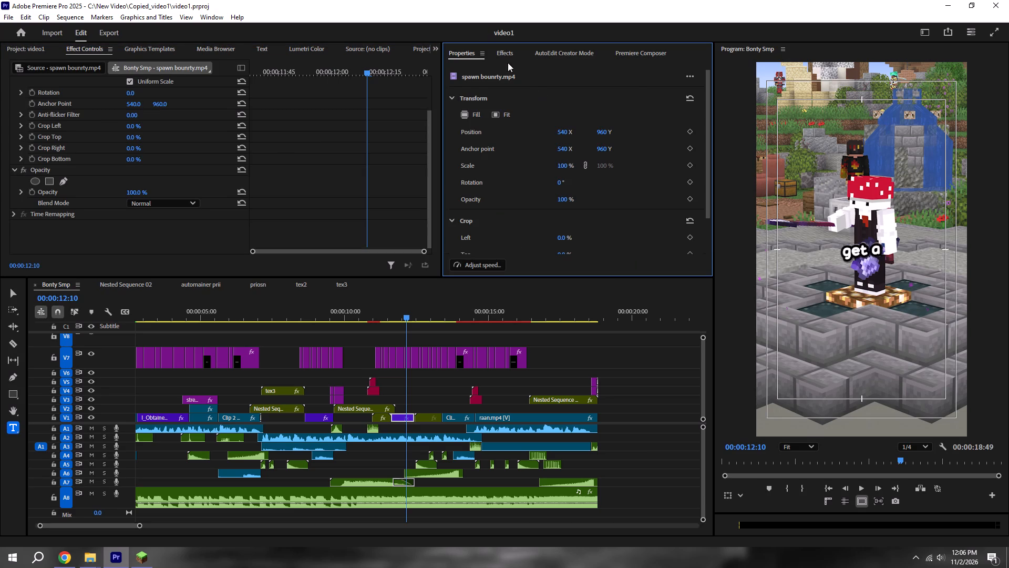
left_click(509, 55)
left_click_drag(532, 199, 398, 412)
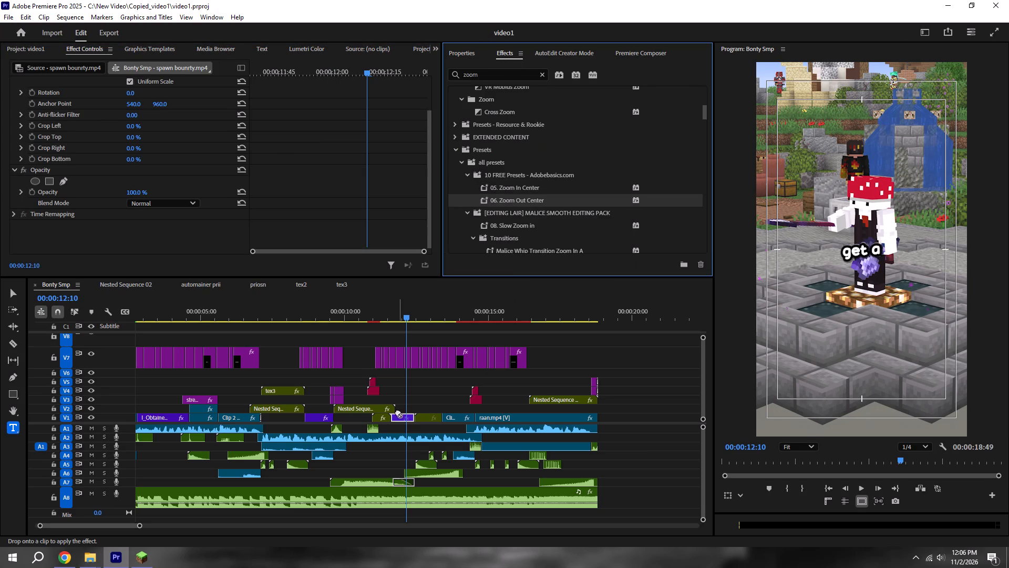
left_click_drag(398, 412, 397, 415)
Add the Starter Pack Zoom Out transition with sound at 00:00:11:37, save the project, and play through it.
left_click_drag(383, 311, 393, 315, "shift")
left_click(646, 56)
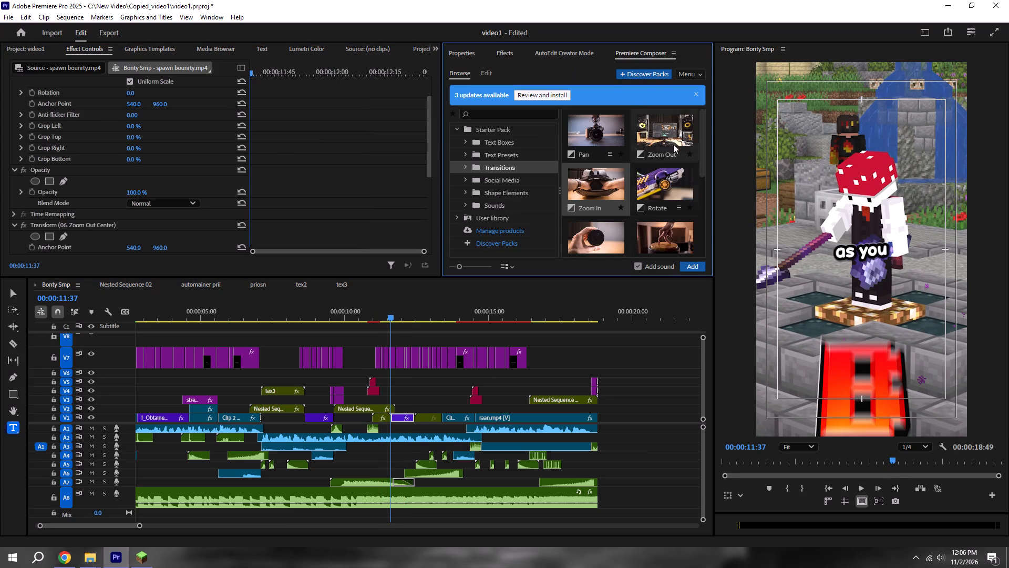
left_click(667, 138)
left_click(693, 263)
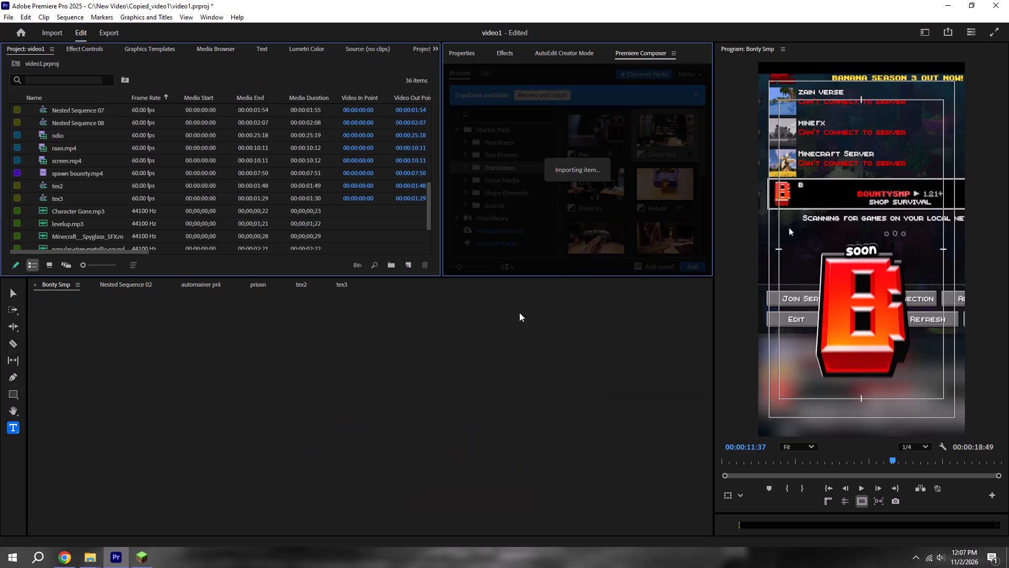
key("ctrl+s")
left_click(364, 314)
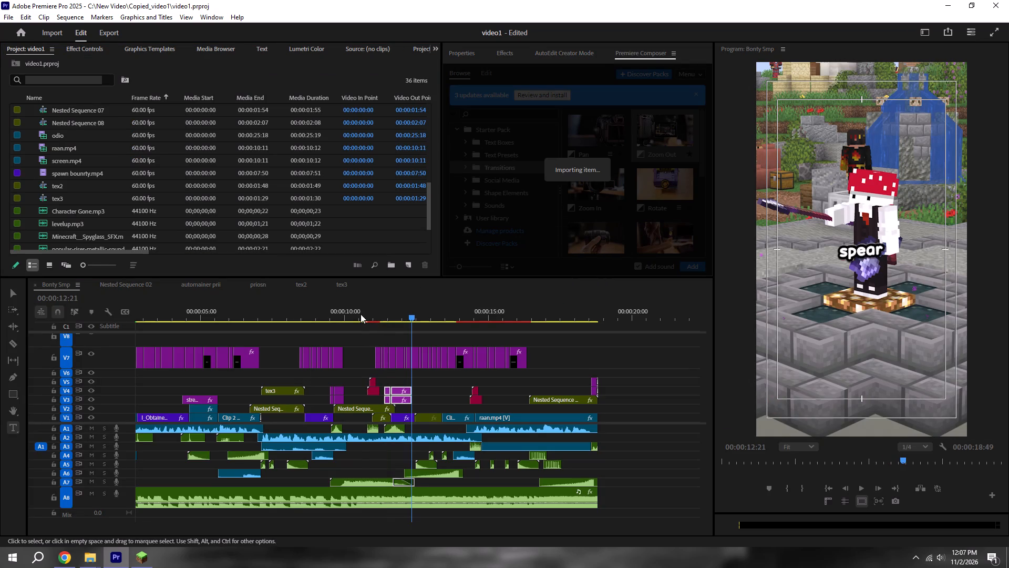
left_click(352, 314)
key("space")
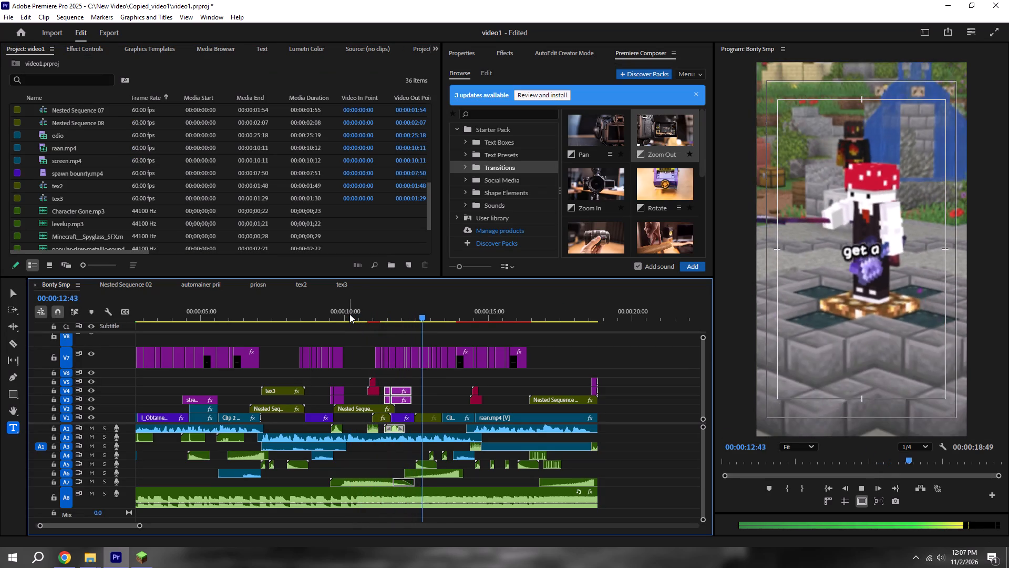
key("space")
Apply the 05. Zoom In Center preset to the Nested Sequence 01 clip on V1 and play back the section.
scroll(407, 389, "up", 5, "alt")
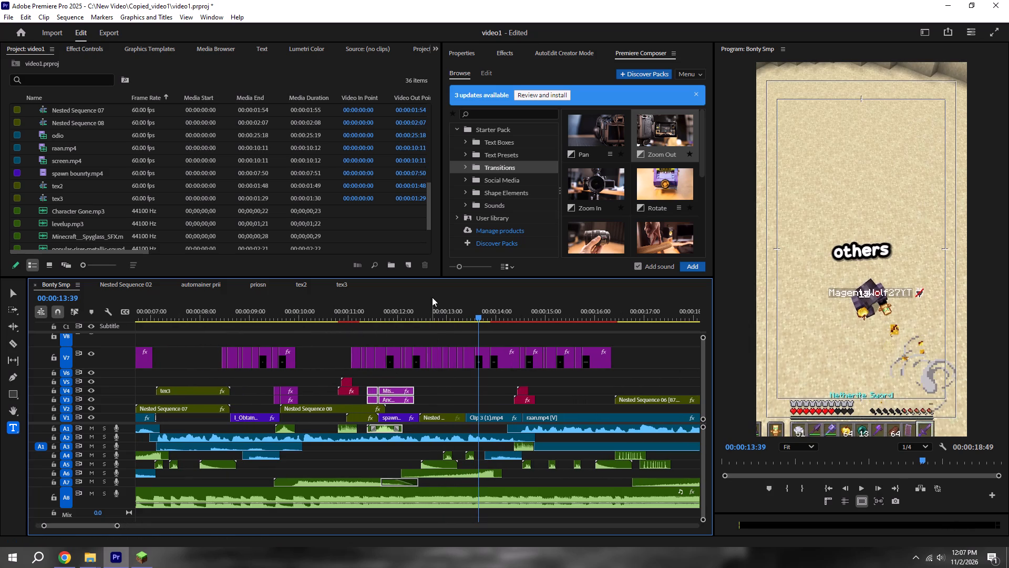
left_click(439, 325)
left_click(439, 315)
left_click(513, 48)
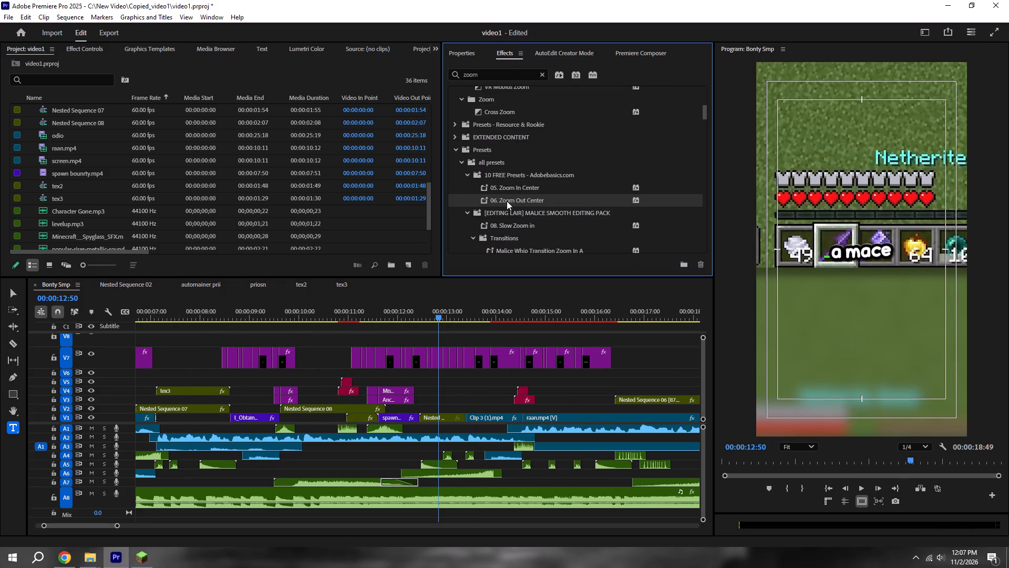
left_click_drag(526, 184, 442, 420)
left_click_drag(398, 297, 376, 306)
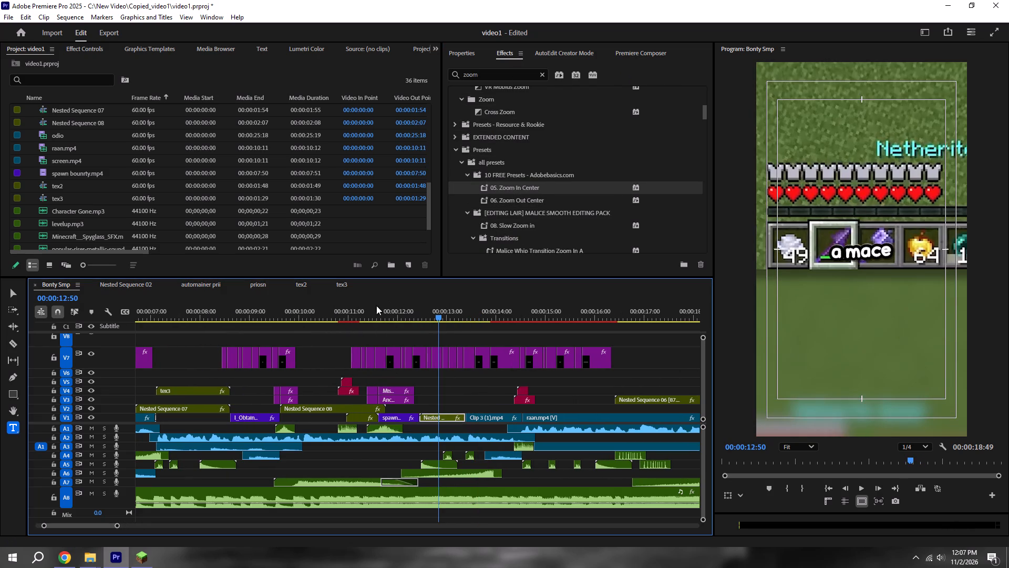
left_click_drag(376, 306, 363, 308)
left_click(352, 311)
key("space")
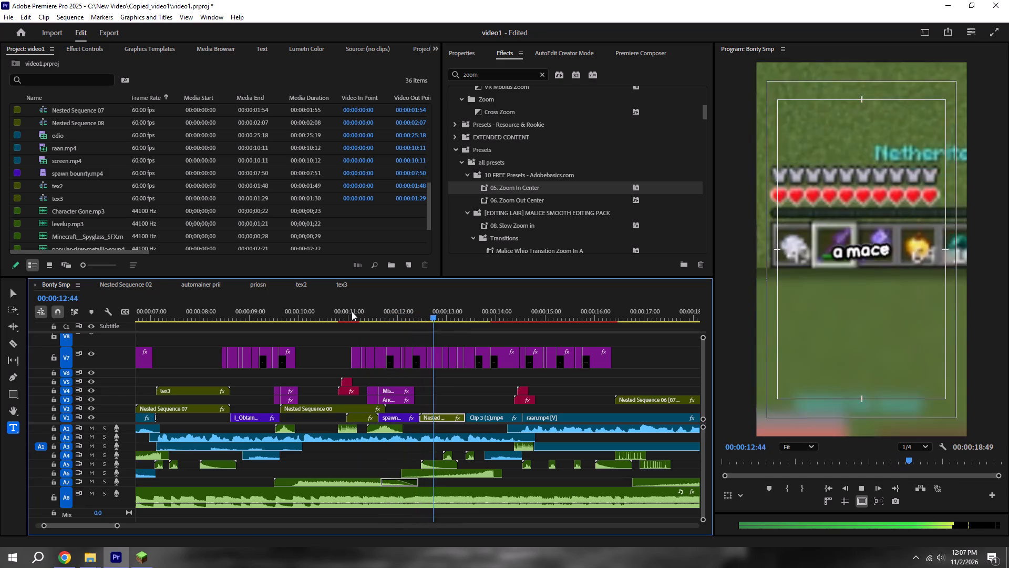
key("space")
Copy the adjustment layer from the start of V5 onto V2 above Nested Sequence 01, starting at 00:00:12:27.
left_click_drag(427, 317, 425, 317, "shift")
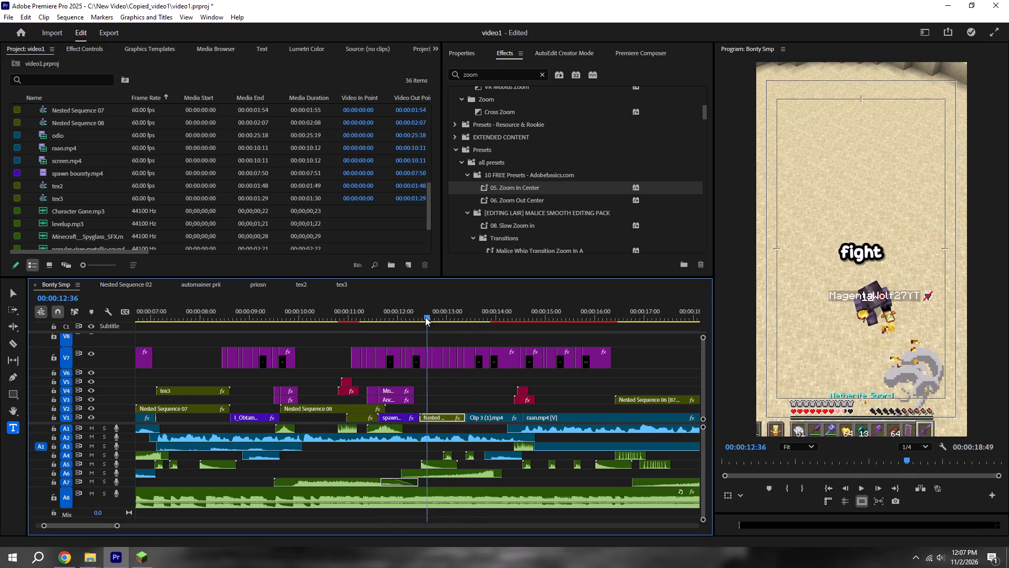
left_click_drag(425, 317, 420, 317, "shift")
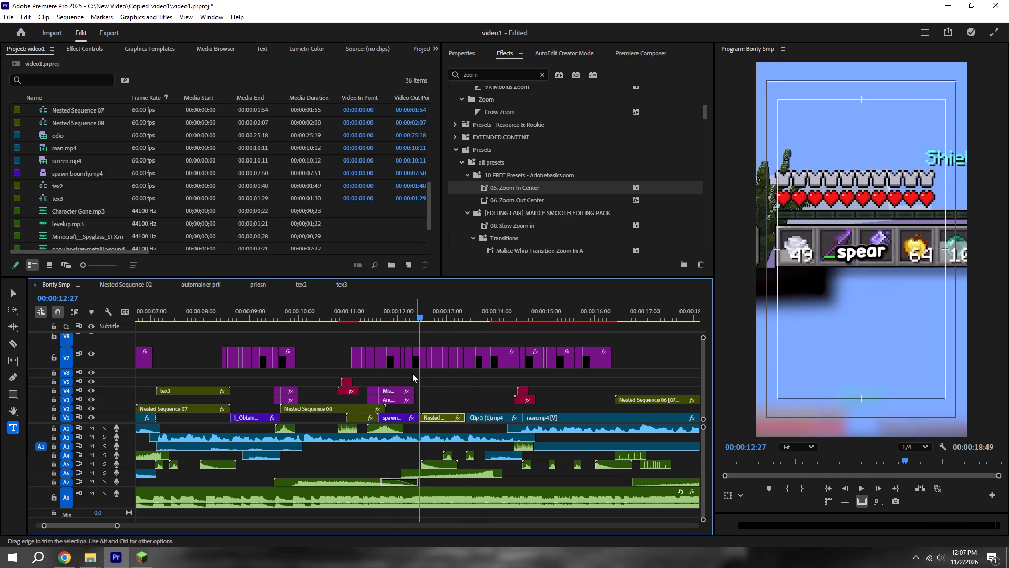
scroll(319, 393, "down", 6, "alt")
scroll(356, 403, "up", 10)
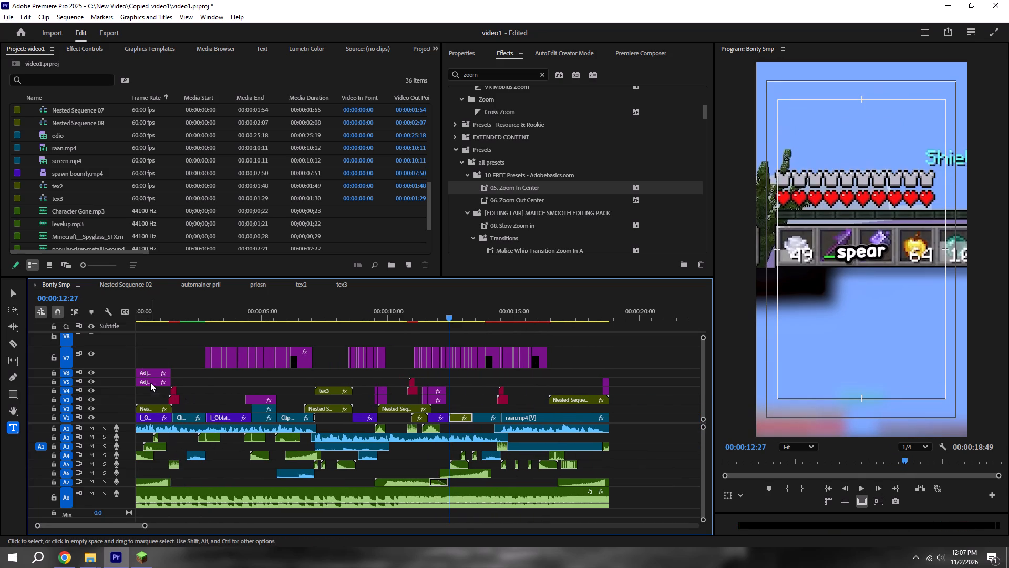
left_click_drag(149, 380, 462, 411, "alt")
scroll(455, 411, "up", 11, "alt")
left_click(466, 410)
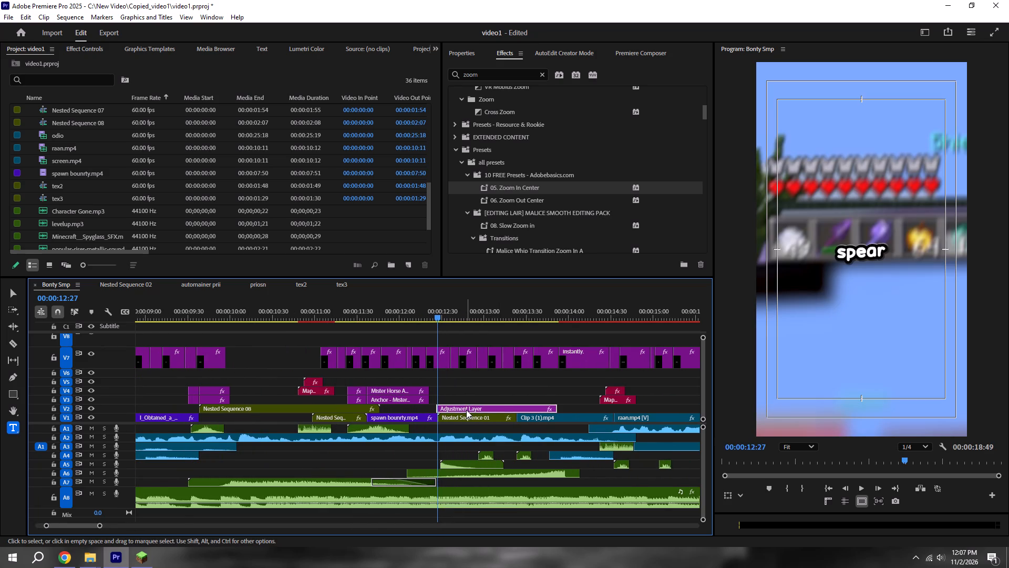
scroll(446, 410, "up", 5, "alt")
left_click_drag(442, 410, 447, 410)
Play back the Nested Sequence 01 section with the adjustment layer over it and save the project.
key("space")
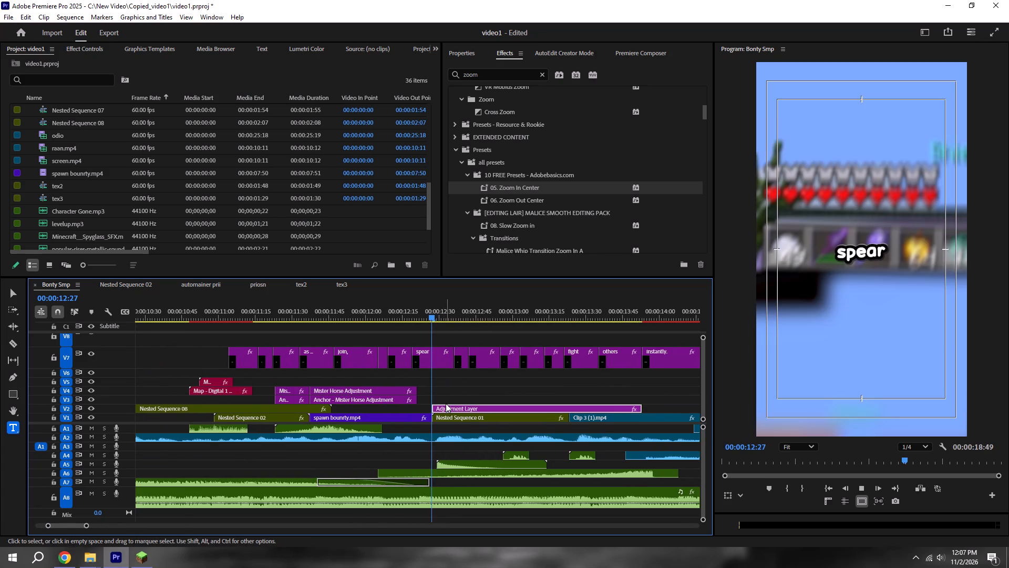
scroll(446, 403, "down", 9, "alt")
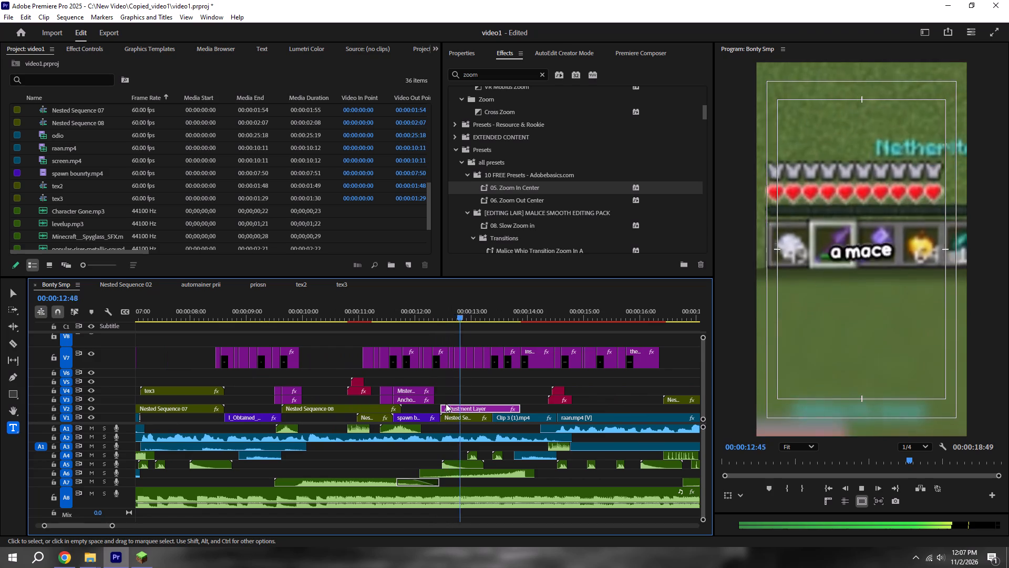
key("ctrl+s")
left_click(389, 314)
key("space")
scroll(389, 314, "down", 5, "alt")
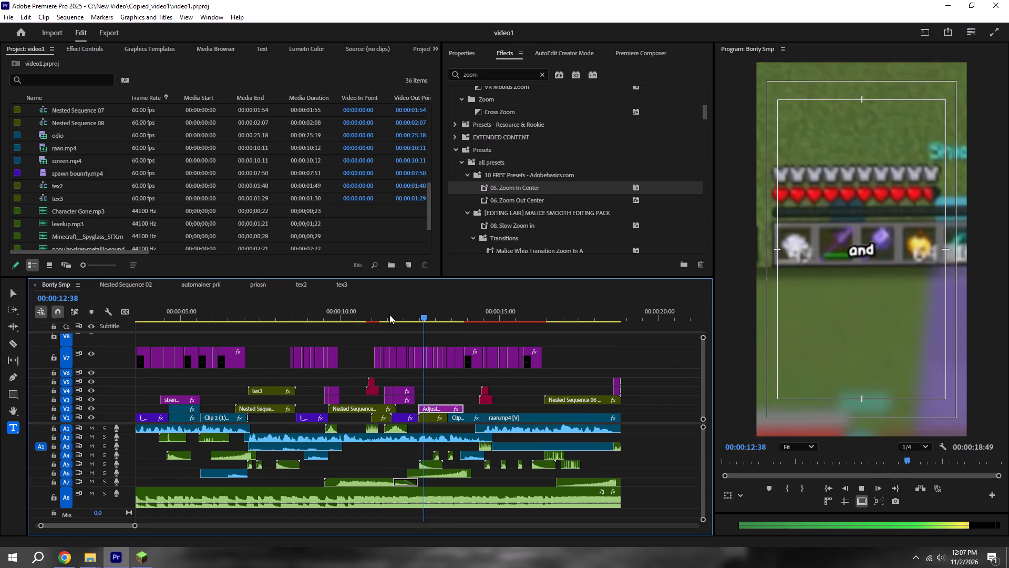
key("space")
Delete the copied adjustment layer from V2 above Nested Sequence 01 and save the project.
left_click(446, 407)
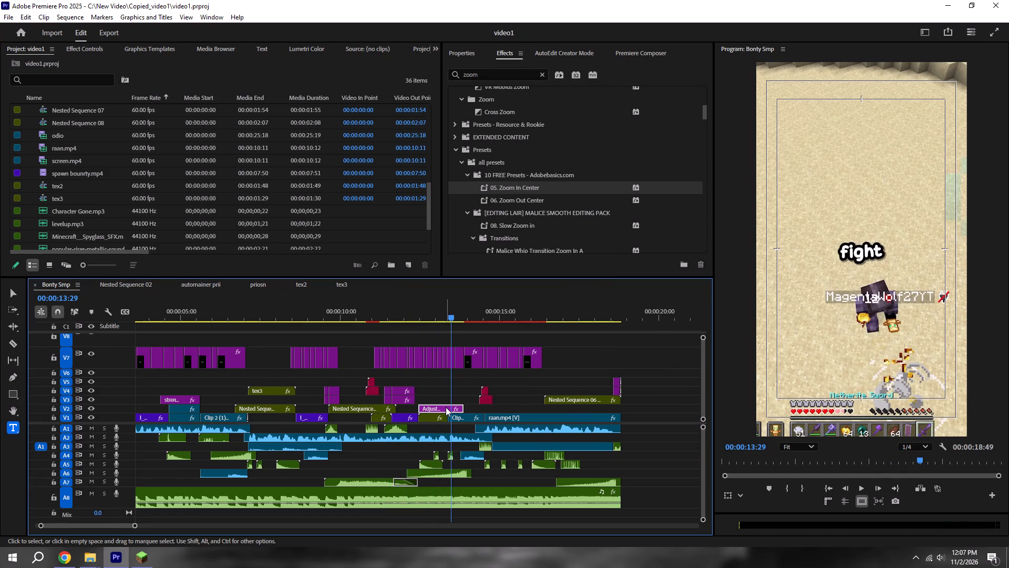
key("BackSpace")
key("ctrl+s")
Add the Starter Pack Rotate CW transition with sound at 00:00:12:29 and save the project.
left_click(421, 312, "shift")
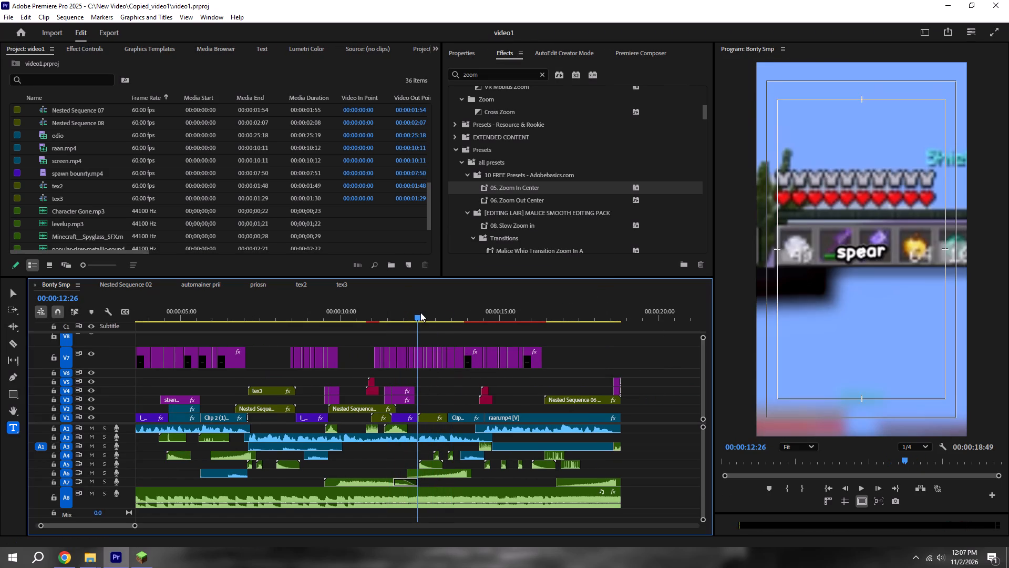
left_click_drag(414, 319, 419, 319, "shift")
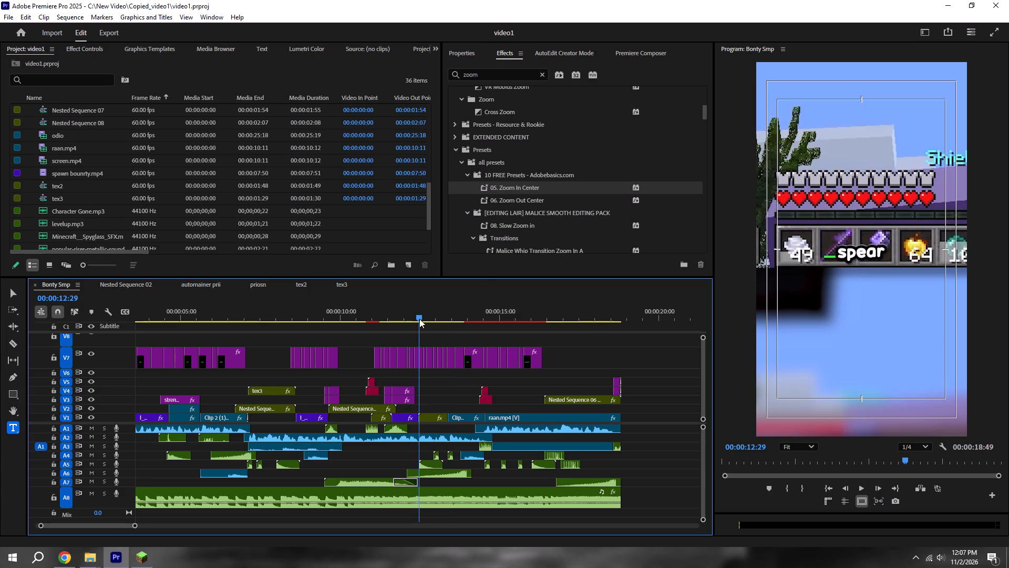
left_click(645, 54)
left_click(664, 186)
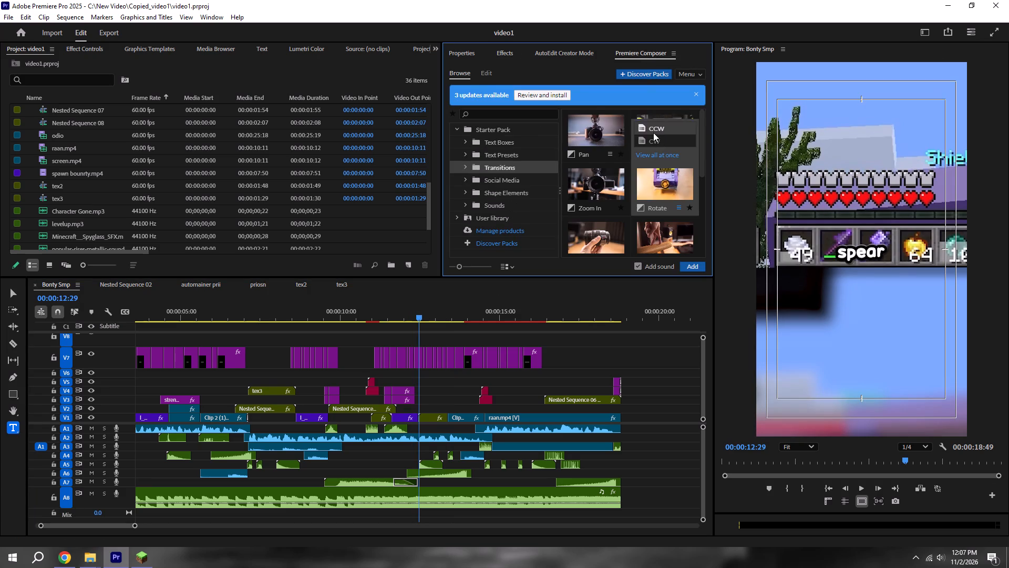
left_click(653, 139)
left_click(698, 265)
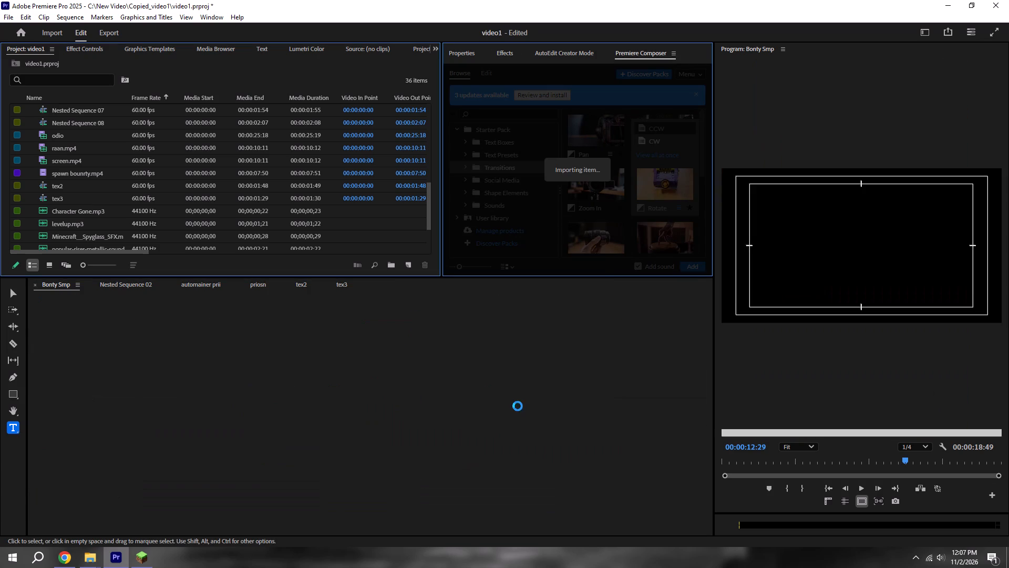
key("ctrl+s")
scroll(425, 393, "down", 5, "alt")
key("ctrl+s")
scroll(383, 374, "down", 4, "alt")
key("ctrl+s")
Play the Bonty Smp sequence from its start to review the whole edit and save the project.
left_click(822, 491)
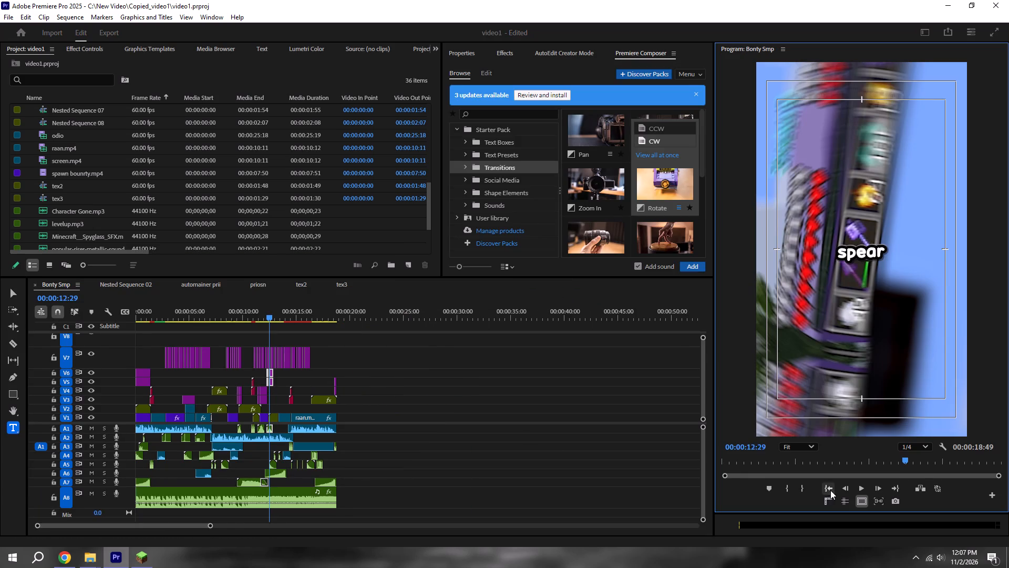
left_click(830, 490)
key("space")
scroll(438, 438, "down", 5, "alt")
left_click(488, 431)
key("space")
key("space")
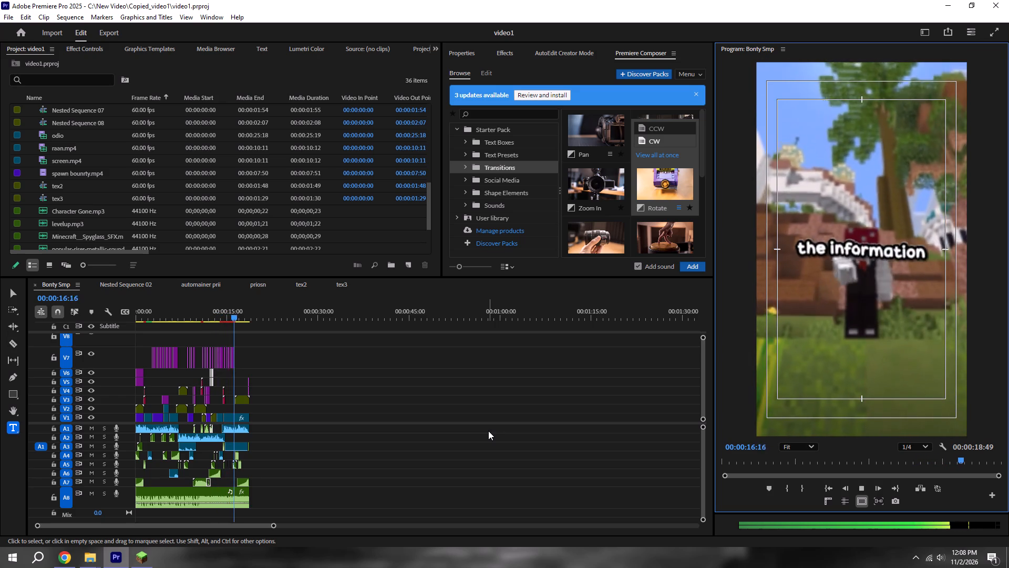
key("space")
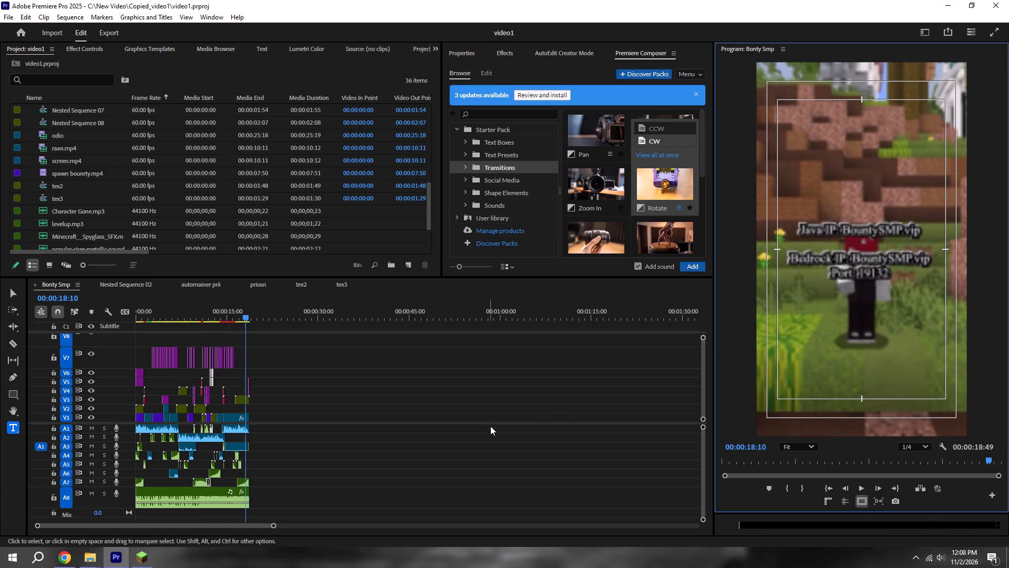
scroll(551, 416, "down", 2, "alt")
key("ctrl+s")
Play from 00:00:16:25 to review the server IP text in Nested Sequence 06 and save the project.
scroll(321, 386, "up", 2, "alt")
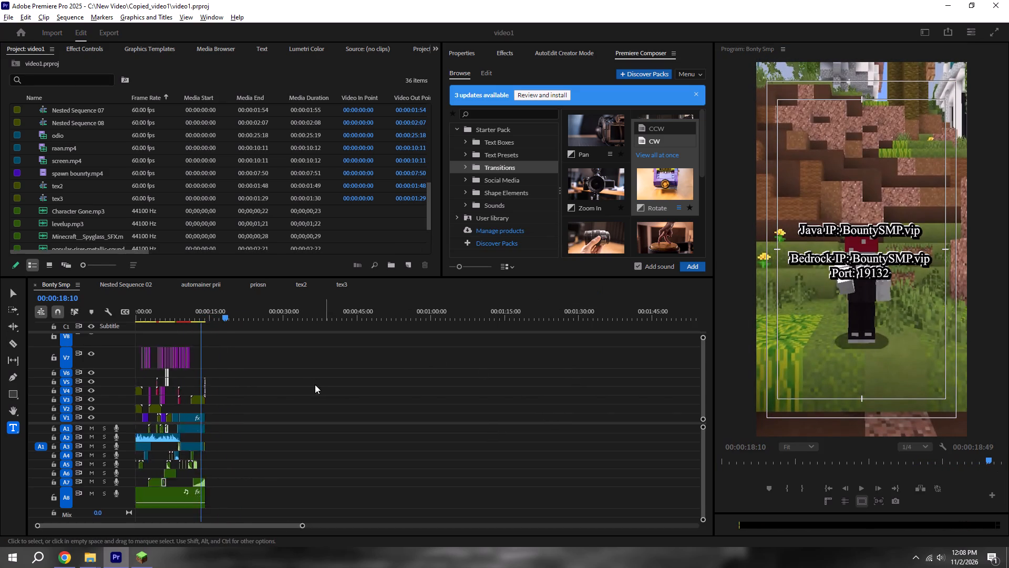
scroll(315, 384, "up", 20, "alt")
scroll(315, 384, "up", 14, "alt")
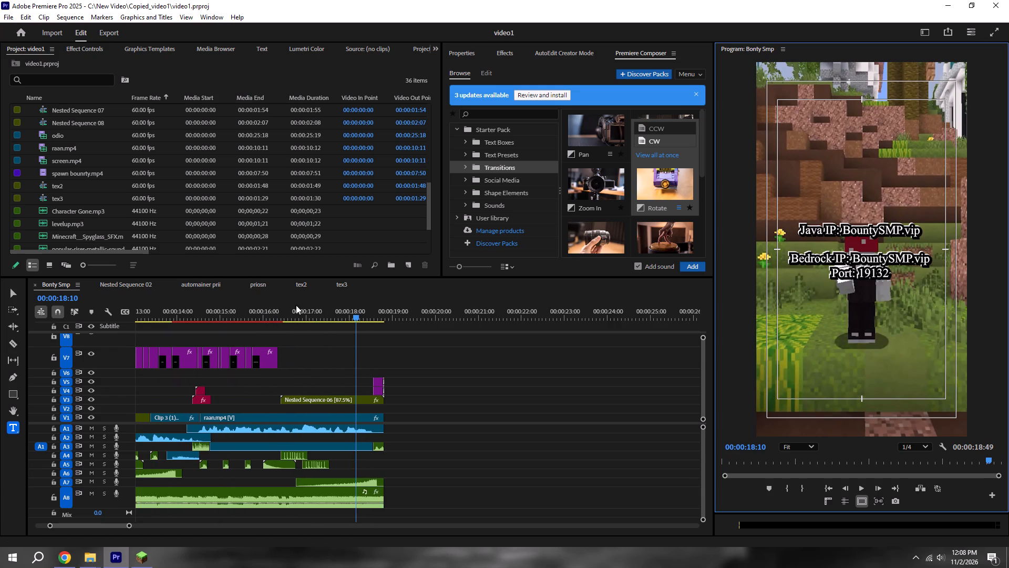
left_click_drag(290, 315, 284, 315, "shift")
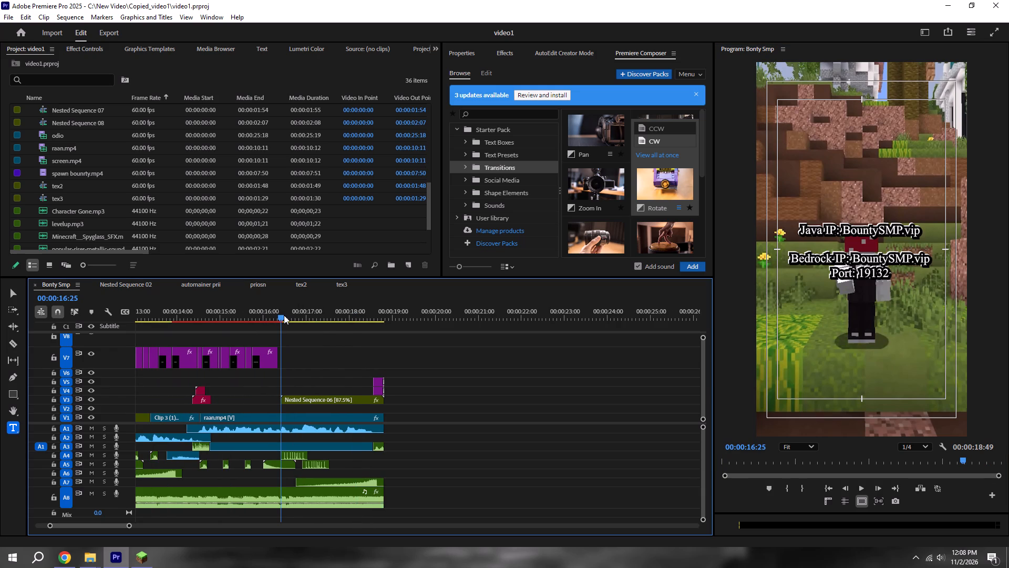
key("space")
scroll(347, 367, "down", 5, "alt")
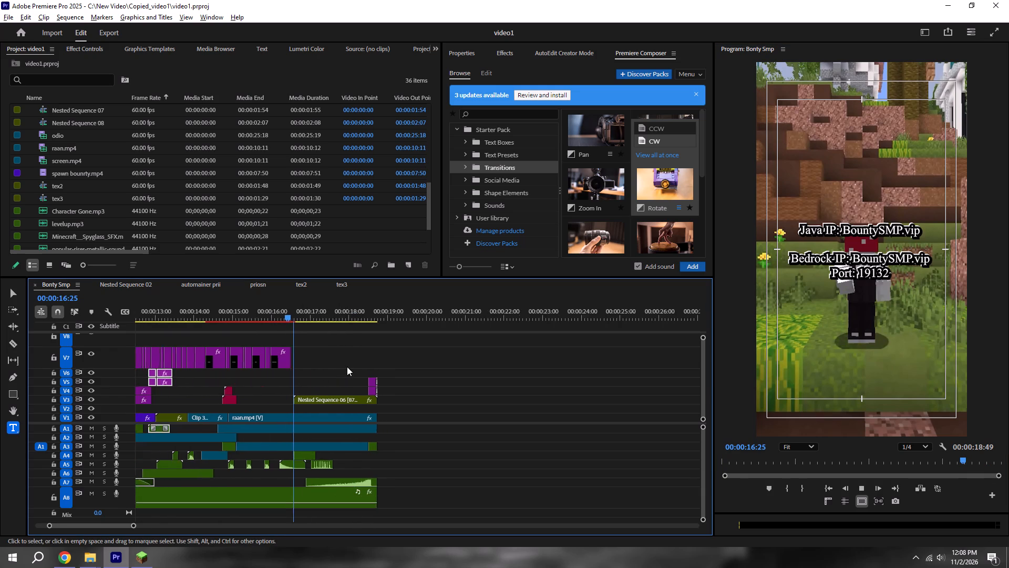
key("space")
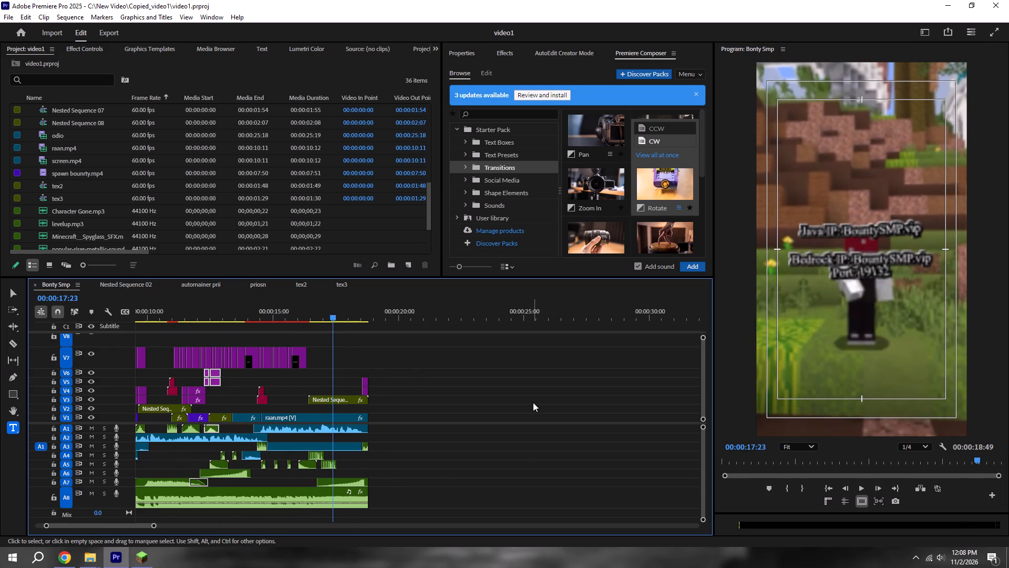
left_click(533, 402)
key("ctrl+s")
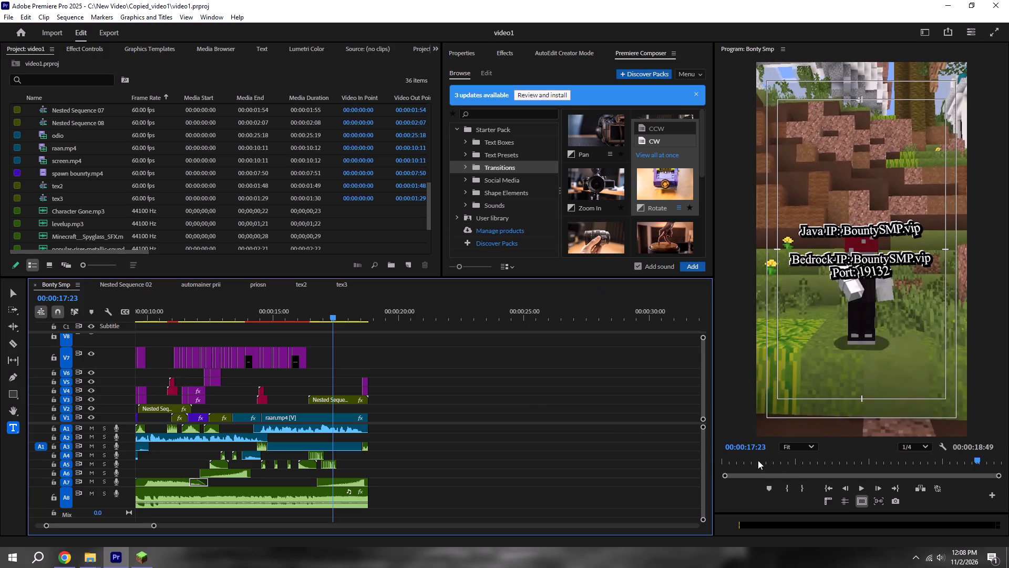
Open the Nested Sequence 06 clip on V3 with the playhead at 00:00:16:46.
scroll(334, 419, "up", 4, "alt")
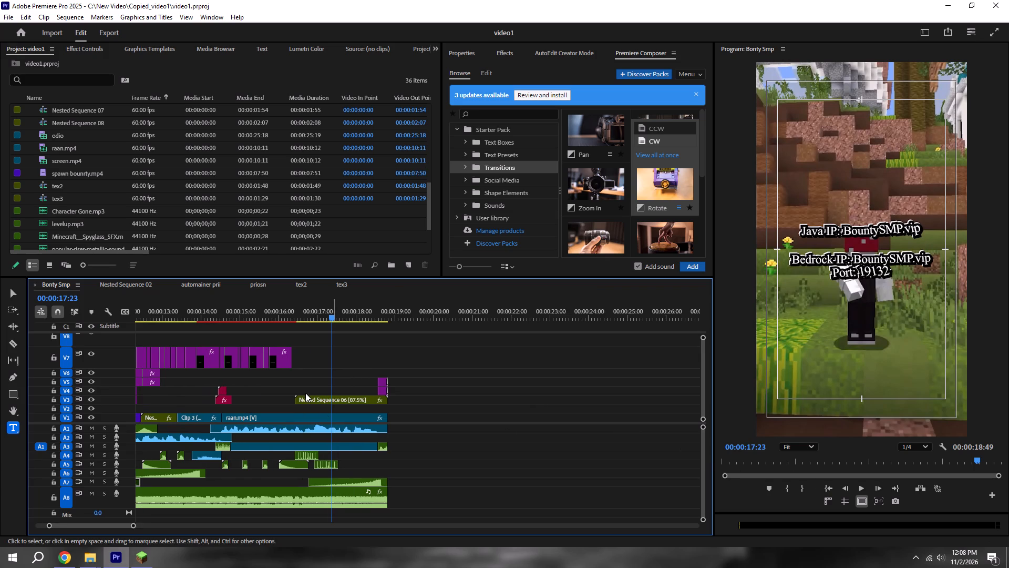
left_click_drag(286, 320, 304, 323)
left_click(328, 397)
left_click(461, 58)
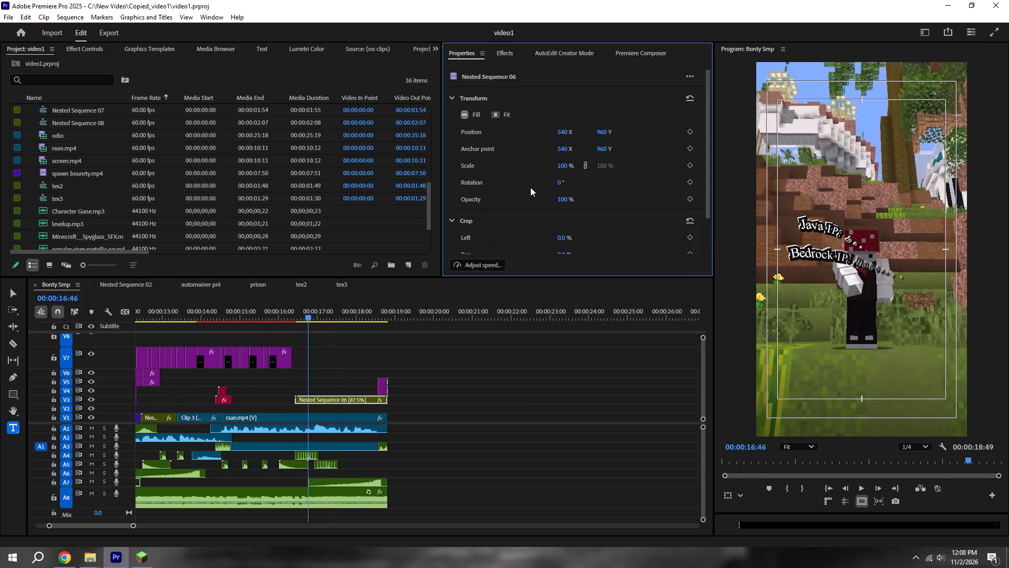
scroll(530, 187, "down", 5)
double_click(333, 398)
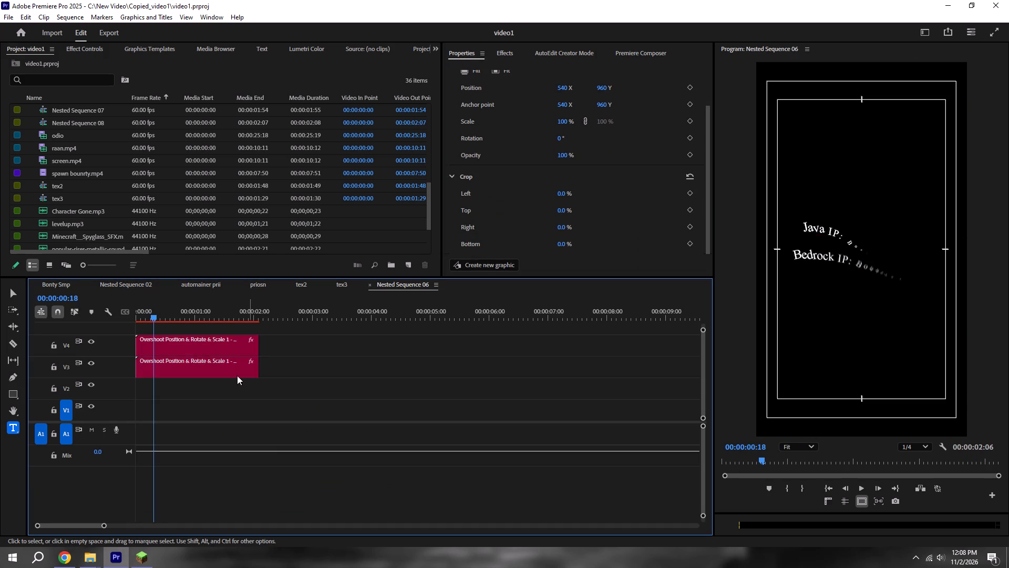
Change the font of the Java IP text clip on V4 to Minecraft Medium.
left_click_drag(225, 399, 195, 340)
left_click(205, 351)
scroll(557, 214, "down", 4)
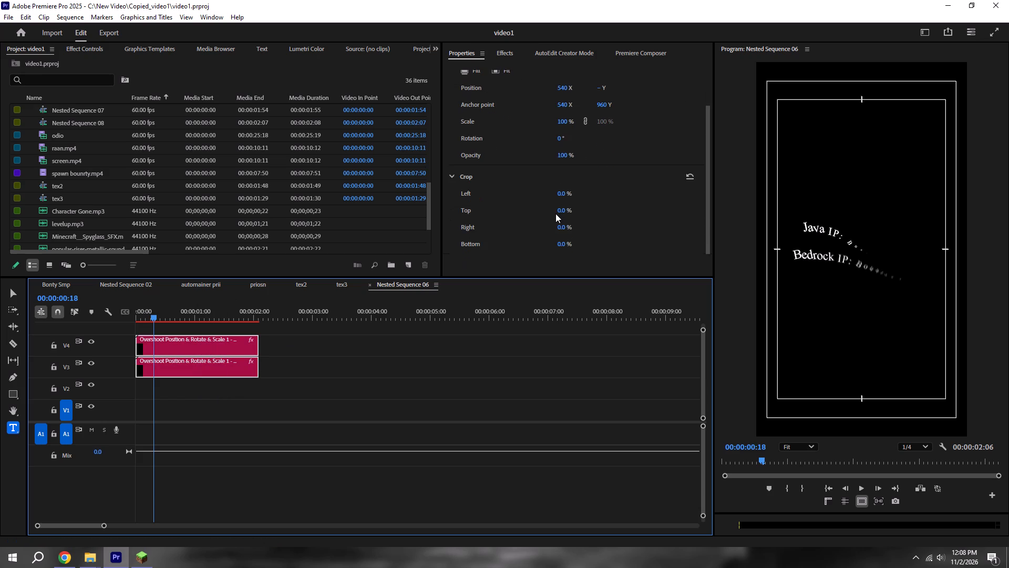
scroll(555, 214, "down", 6)
left_click(404, 341)
left_click(212, 341)
scroll(550, 207, "down", 6)
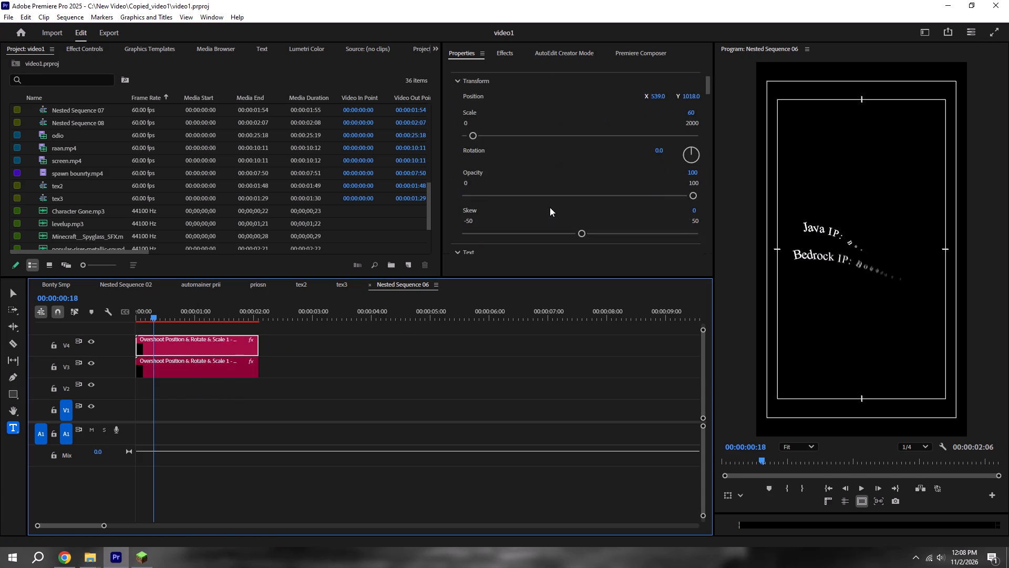
scroll(550, 207, "down", 14)
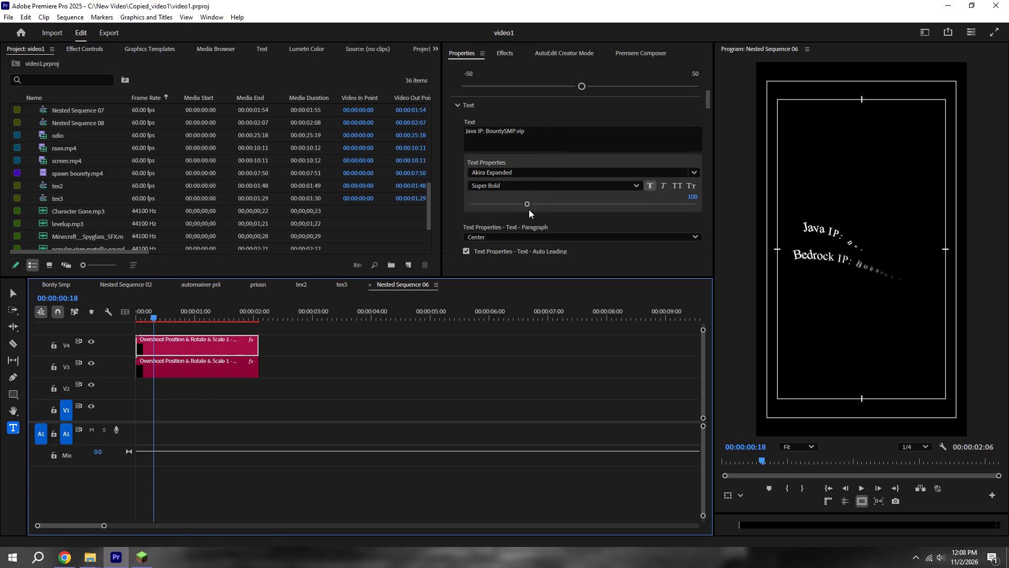
scroll(492, 158, "down", 1)
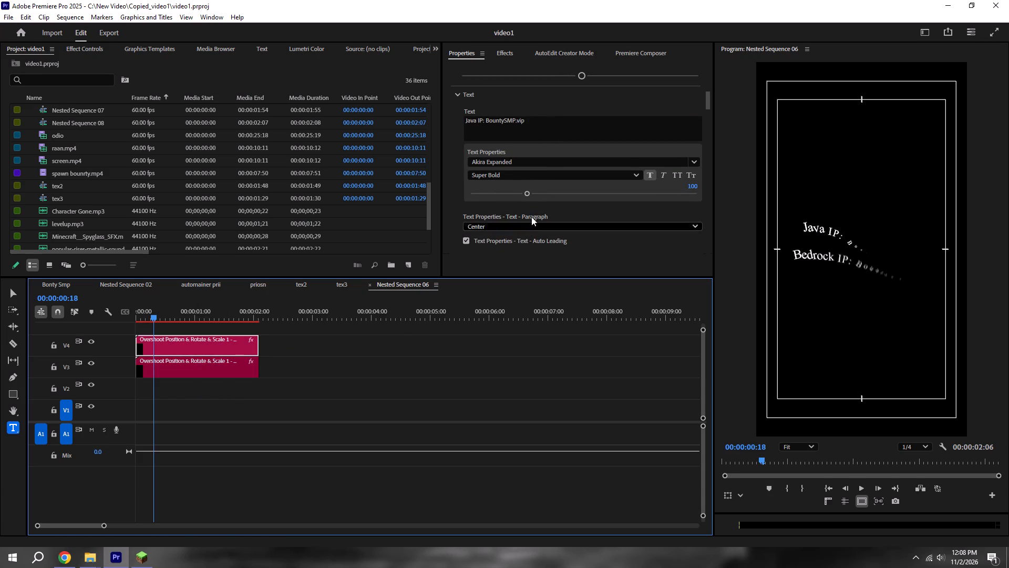
left_click(584, 165)
scroll(526, 235, "down", 11)
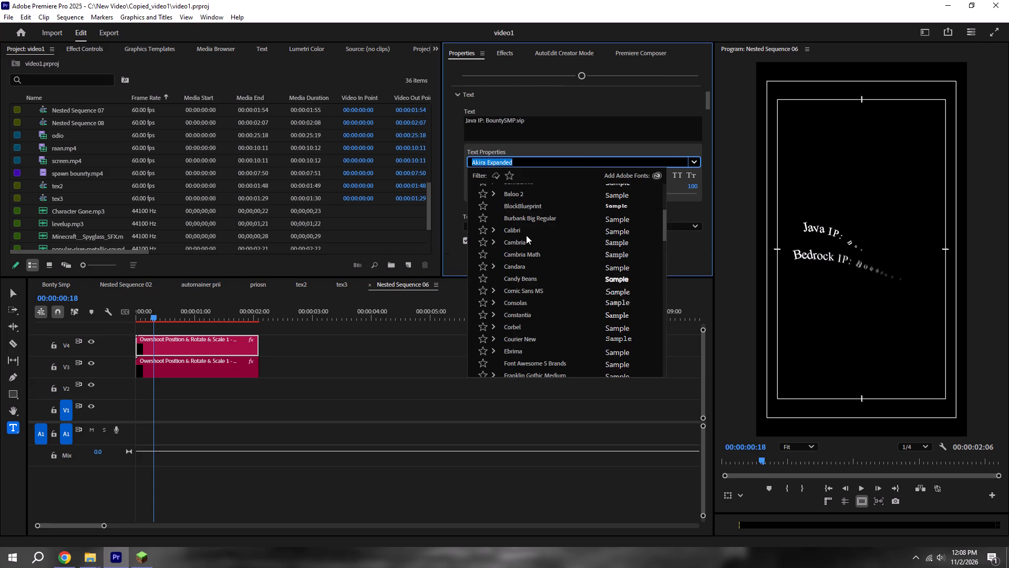
scroll(526, 235, "down", 7)
scroll(528, 272, "up", 18)
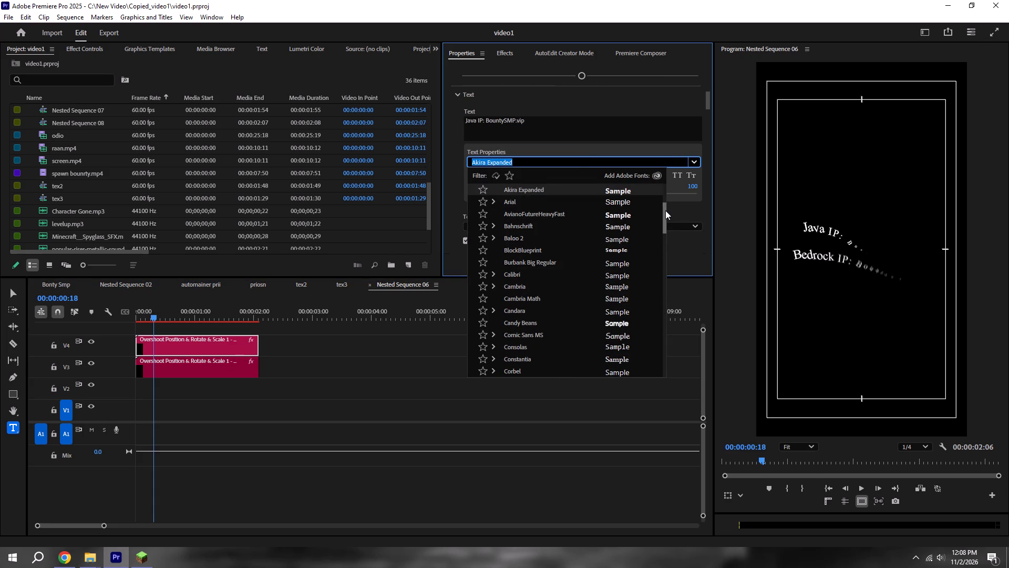
left_click_drag(665, 210, 668, 196)
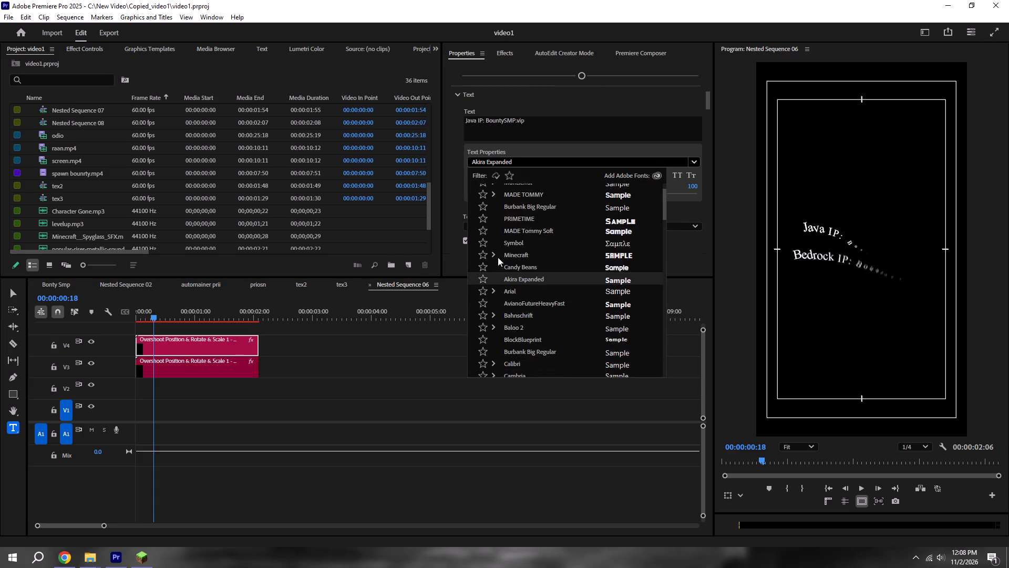
left_click(495, 256)
left_click(528, 277)
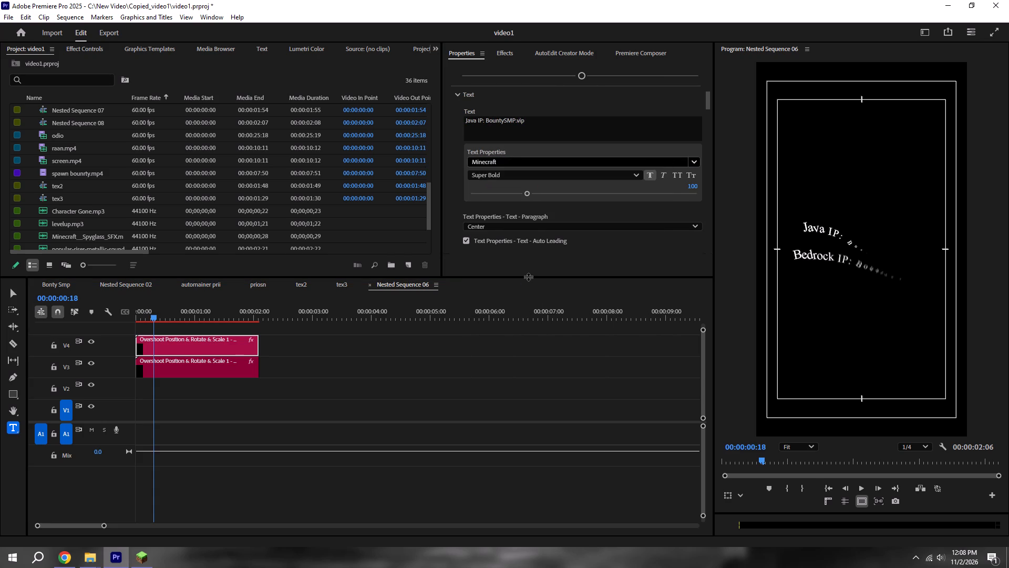
Change the font of the Bedrock IP text clip on V3 to Minecraft Medium and save the project.
left_click(303, 378)
left_click(197, 364)
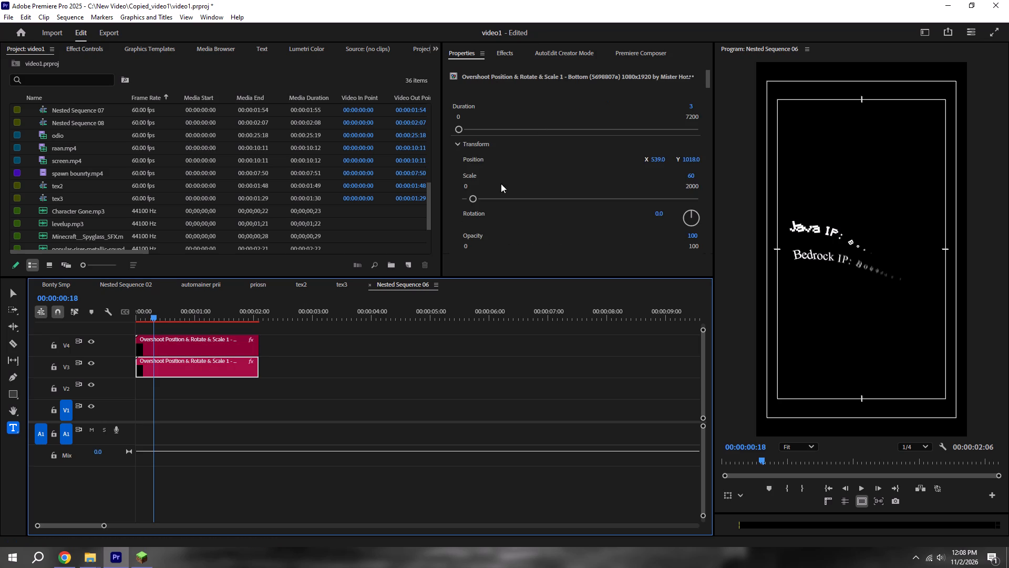
scroll(548, 165, "down", 11)
scroll(532, 248, "down", 6)
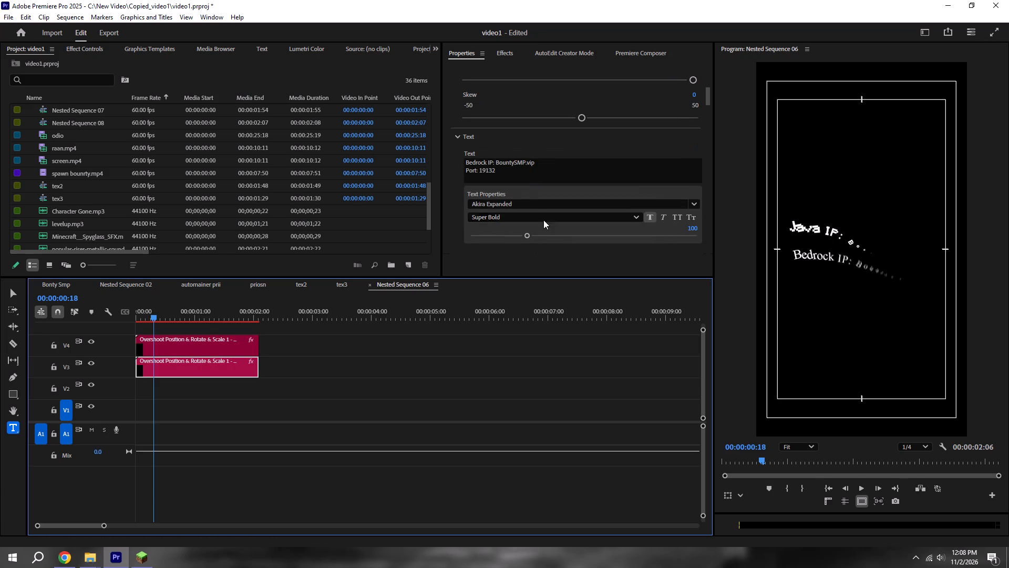
left_click(552, 210)
left_click(554, 204)
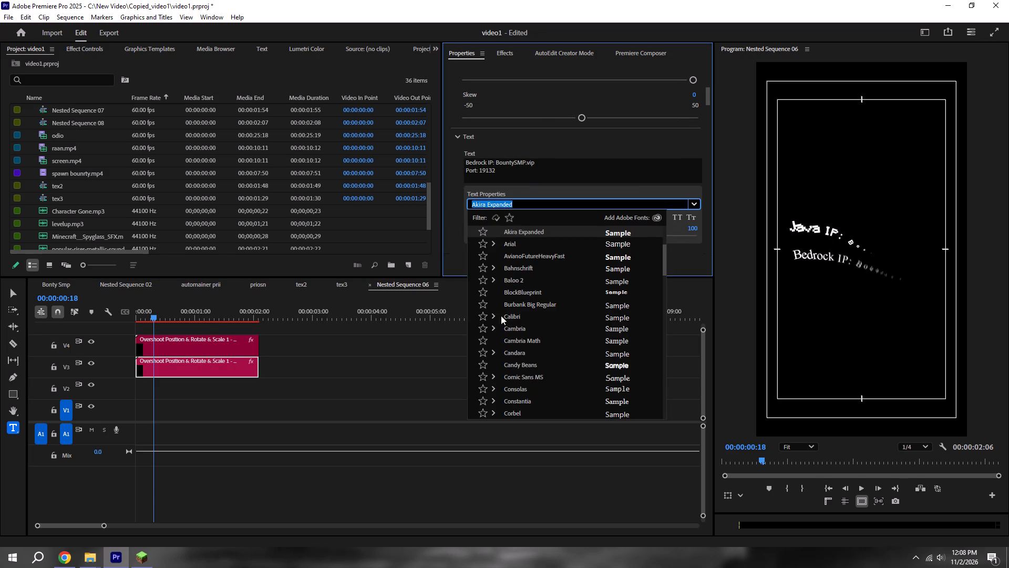
scroll(508, 247, "down", 5)
scroll(510, 303, "up", 11)
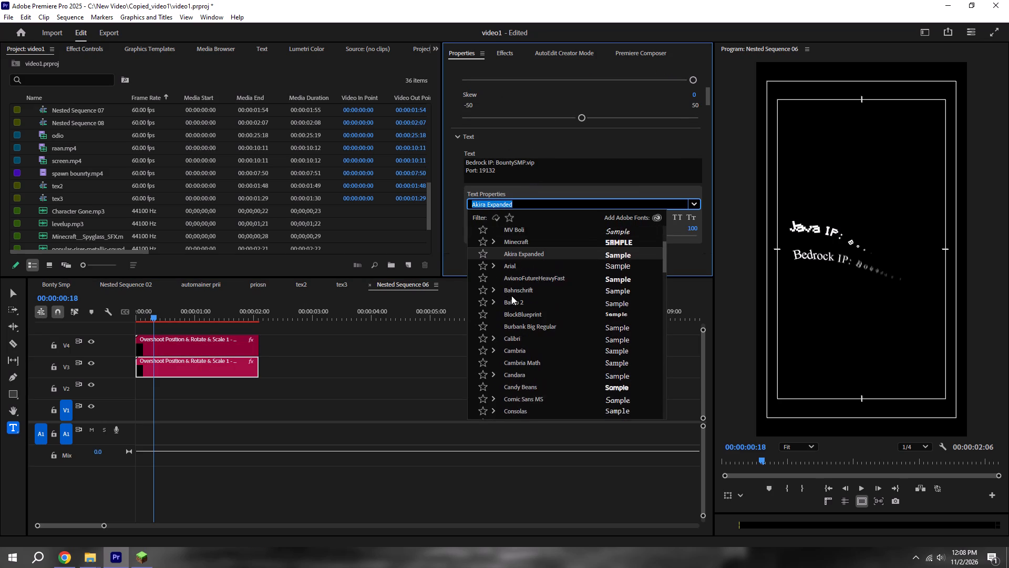
scroll(511, 296, "down", 5)
scroll(511, 293, "up", 5)
left_click(490, 238)
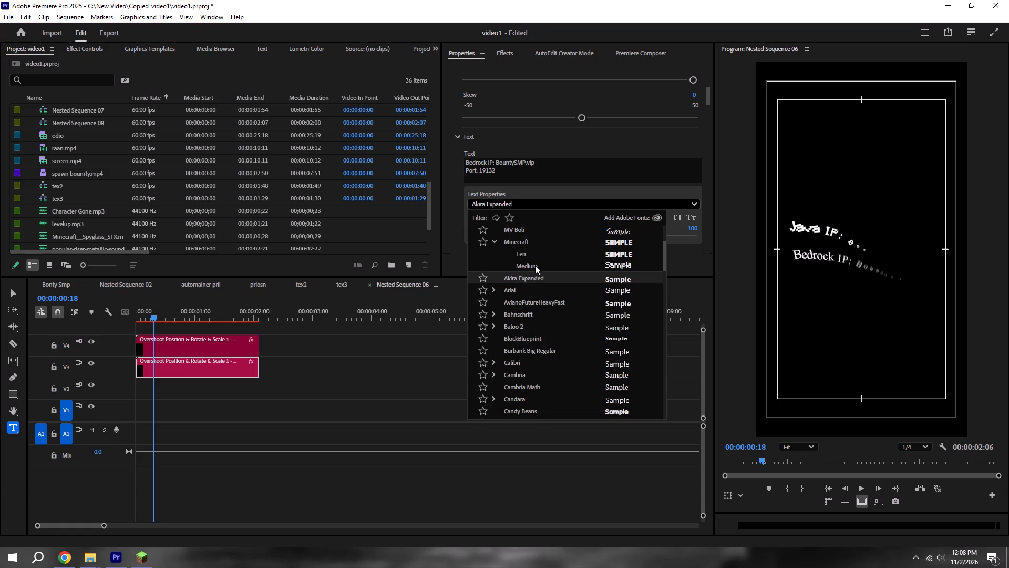
left_click(535, 265)
left_click(397, 376)
key("ctrl+s")
left_click(194, 364)
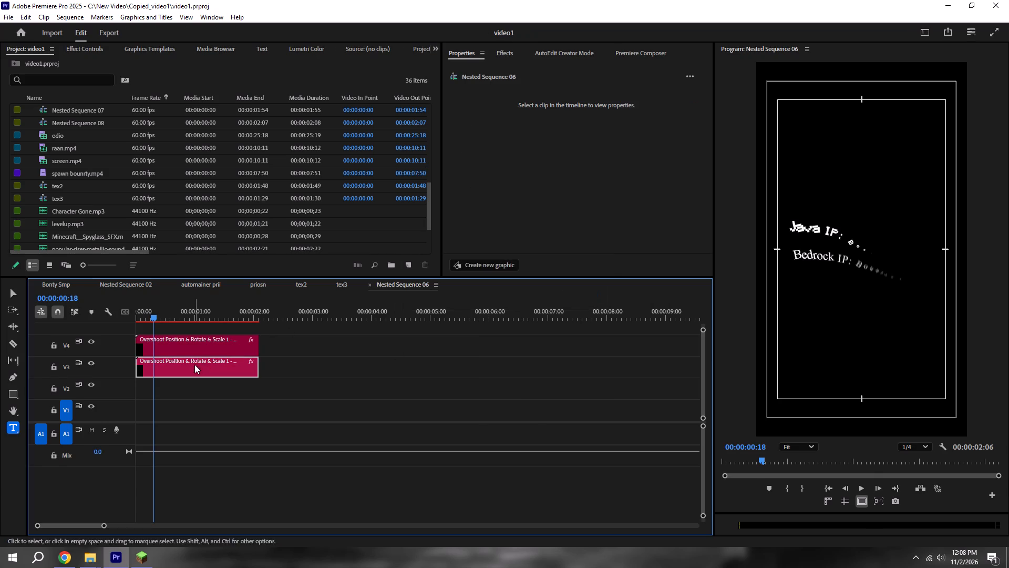
scroll(507, 238, "down", 15)
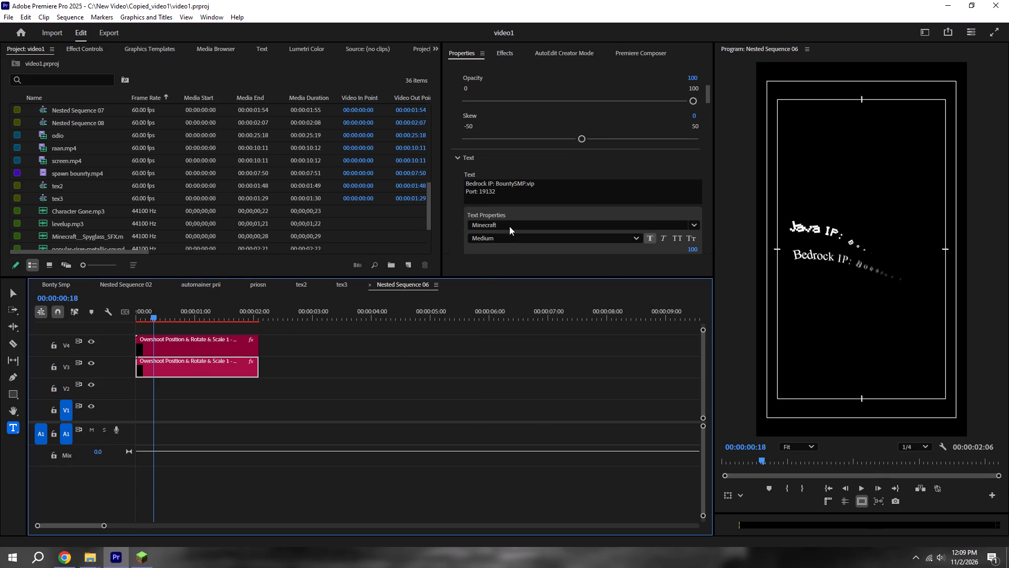
left_click(435, 334)
key("ctrl+s")
Play Nested Sequence 06 from its start to review the new text font and save the project.
left_click_drag(165, 303, 108, 318)
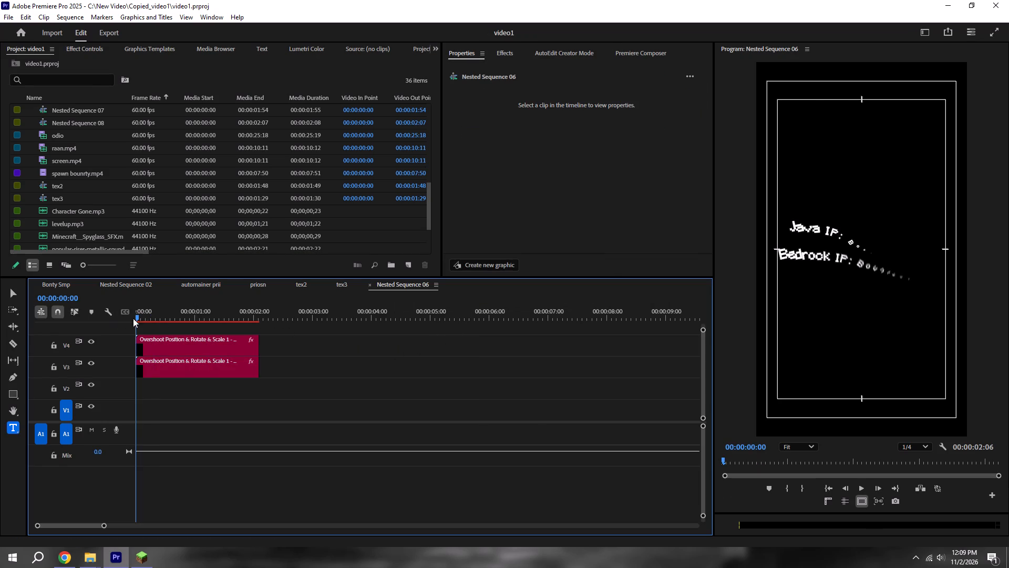
key("space")
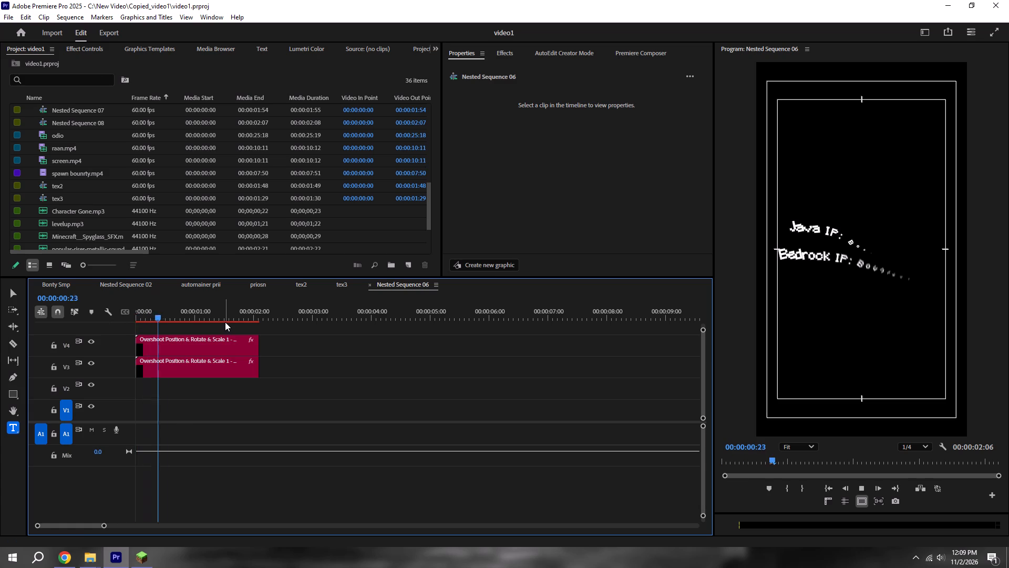
key("space")
key("ctrl+s")
Return to the Bonty Smp sequence and play from 00:00:16:46 to review the server IP text over the footage.
left_click(67, 282)
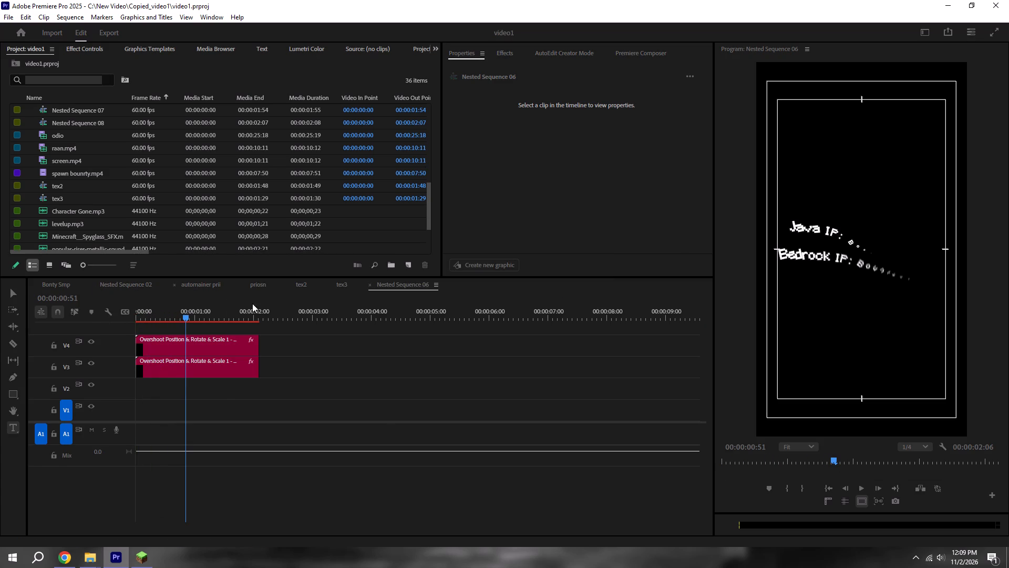
key("space")
left_click(469, 356)
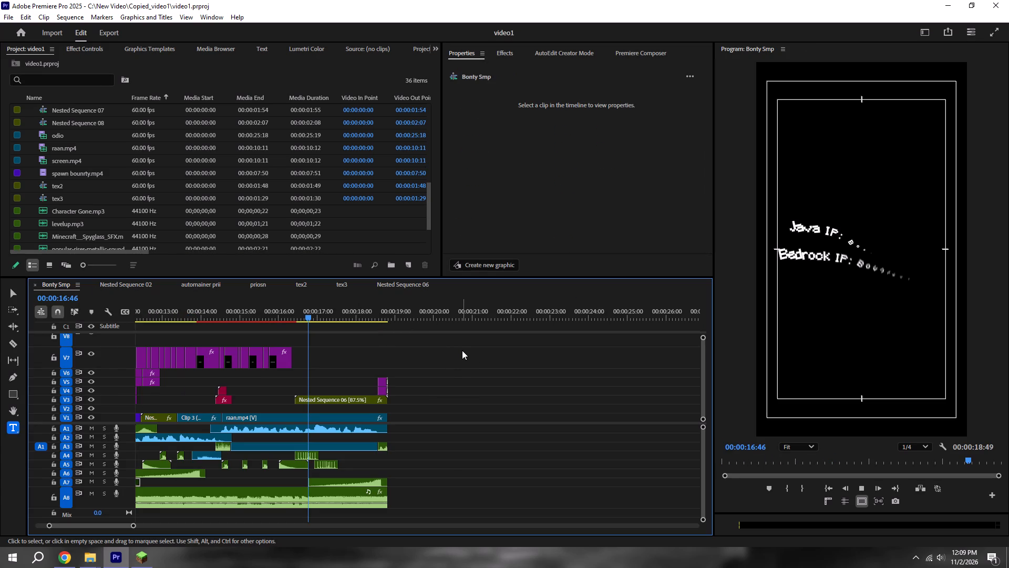
key("space")
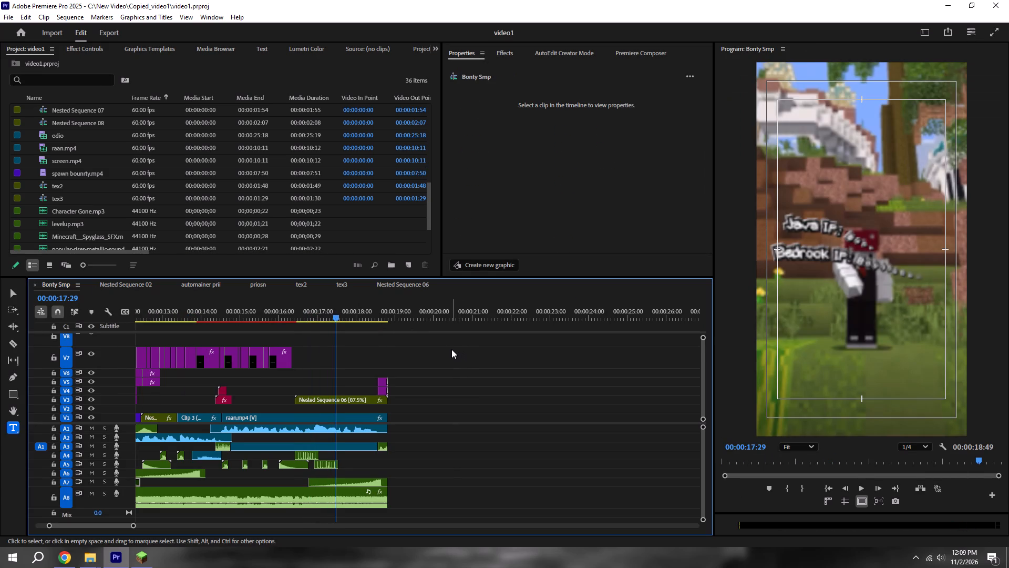
Search the effects for "gau" and apply Gaussian Blur to the raan.mp4 clip on V1.
left_click(300, 314, "shift")
left_click(333, 418)
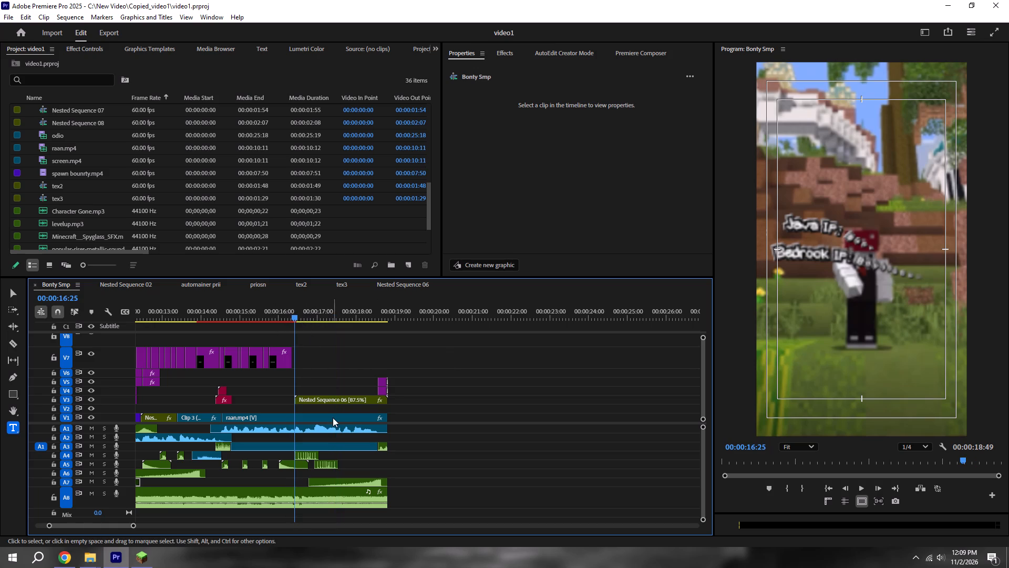
left_click(510, 49)
scroll(214, 224, "down", 14)
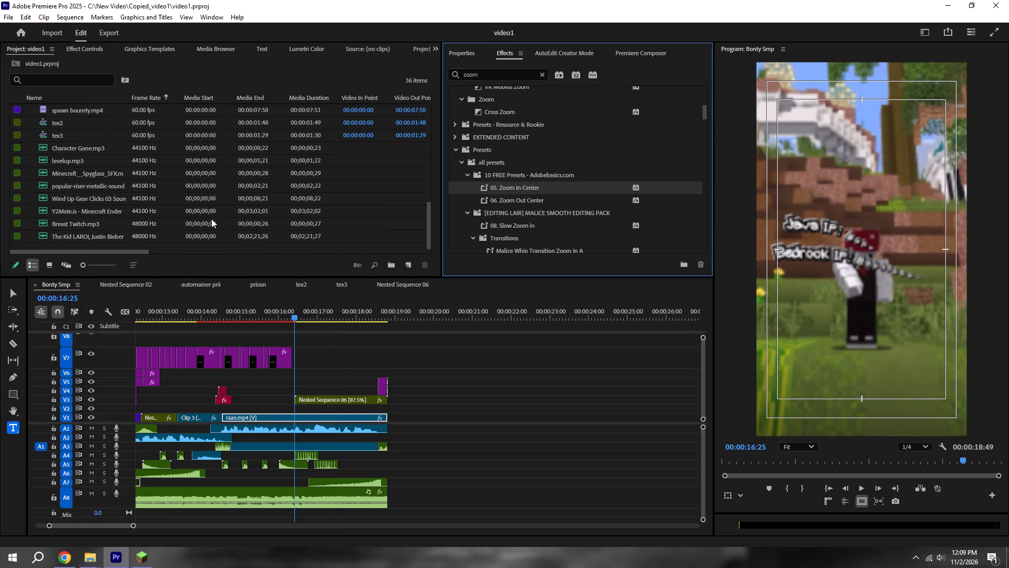
left_click(91, 44)
scroll(70, 169, "down", 13)
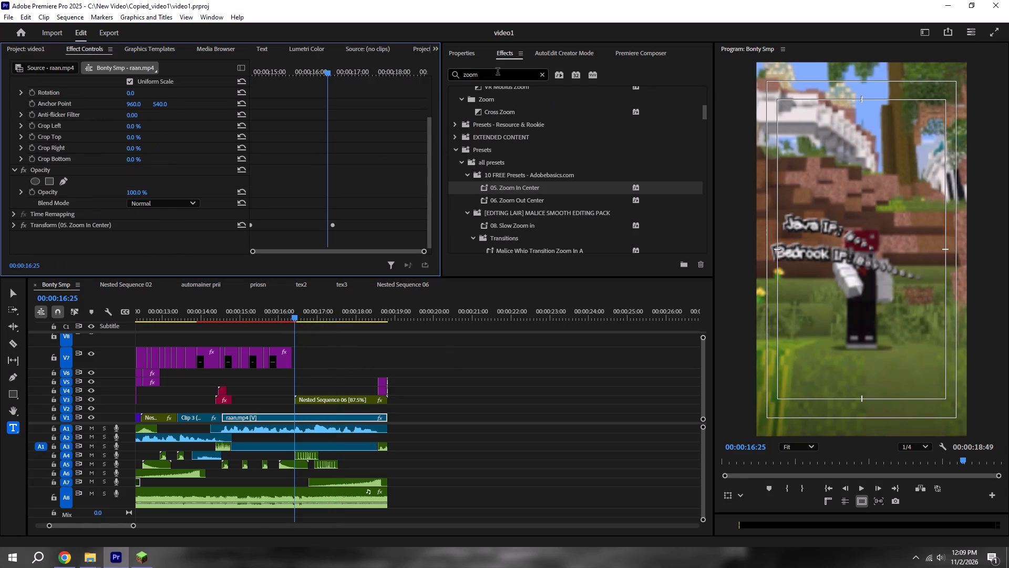
left_click_drag(501, 74, 348, 72)
key("BackSpace")
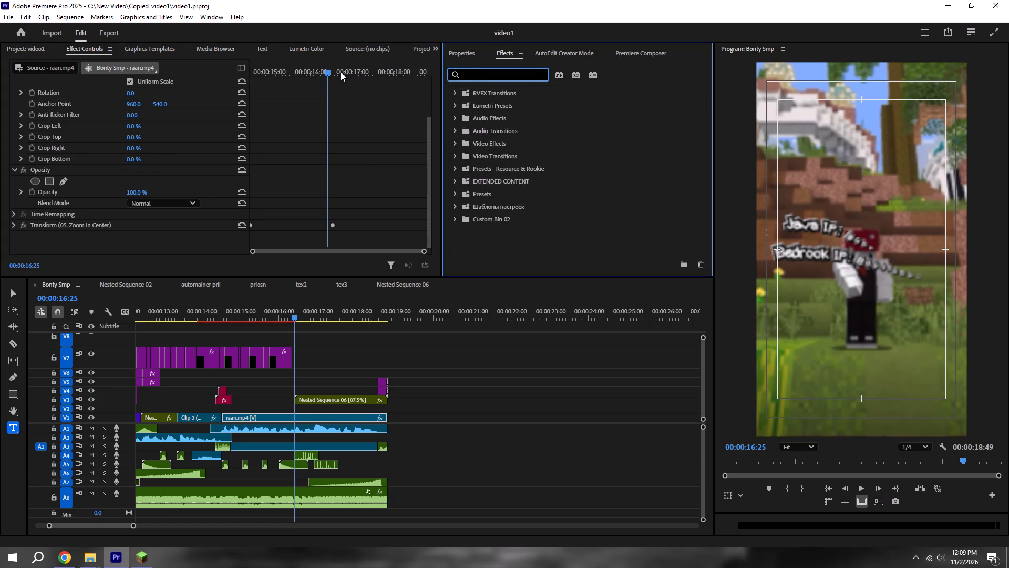
type("gau")
scroll(527, 212, "down", 6)
left_click_drag(504, 137, 503, 136)
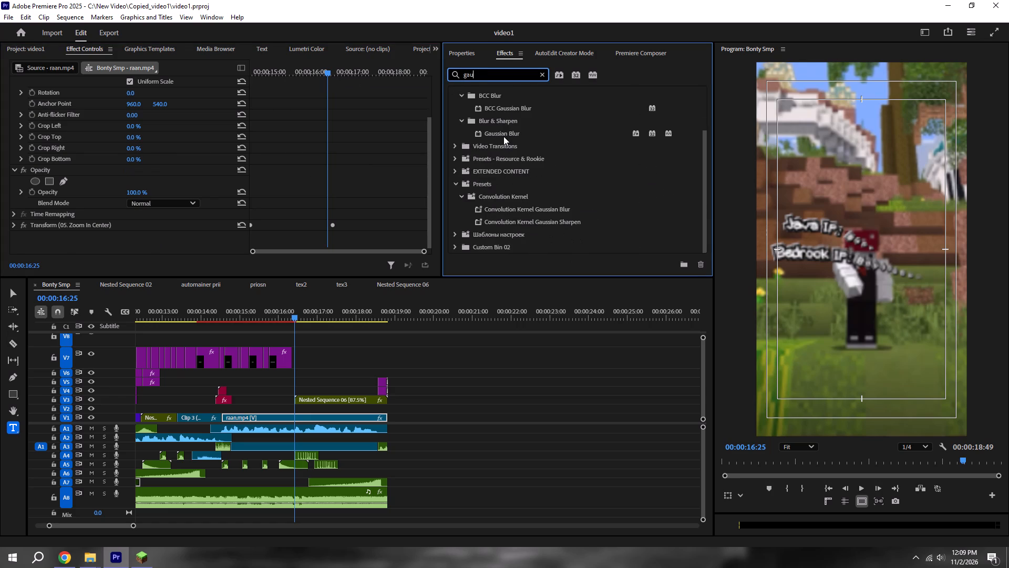
left_click_drag(503, 136, 343, 417)
scroll(73, 157, "down", 6)
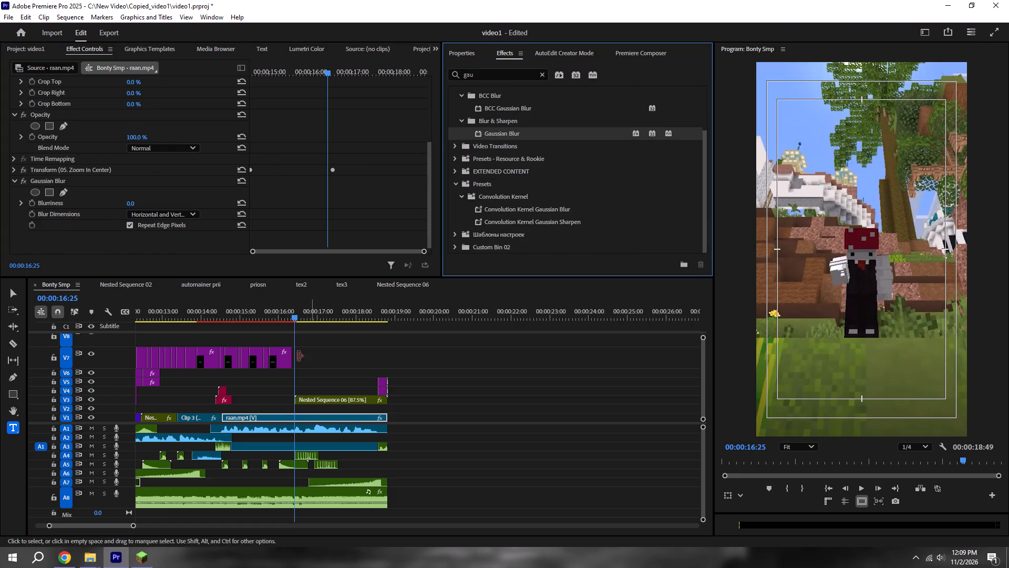
Keyframe the raan.mp4 Gaussian Blur's Blurriness from 0 at 00:00:15:58 to 23 at 00:00:16:25 and save the project.
left_click_drag(286, 311, 279, 311)
left_click(28, 199)
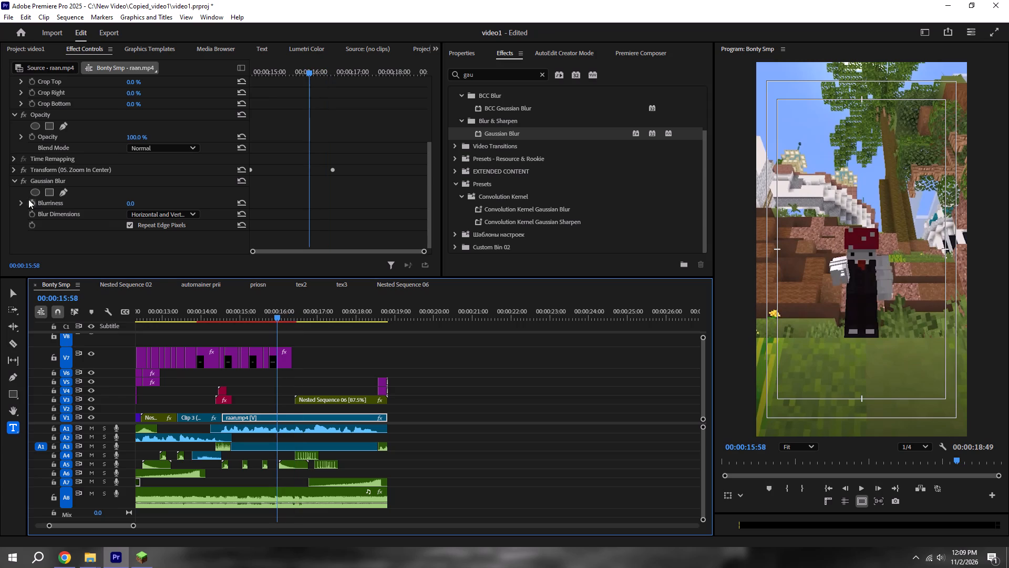
left_click(329, 69)
left_click_drag(330, 69, 336, 70)
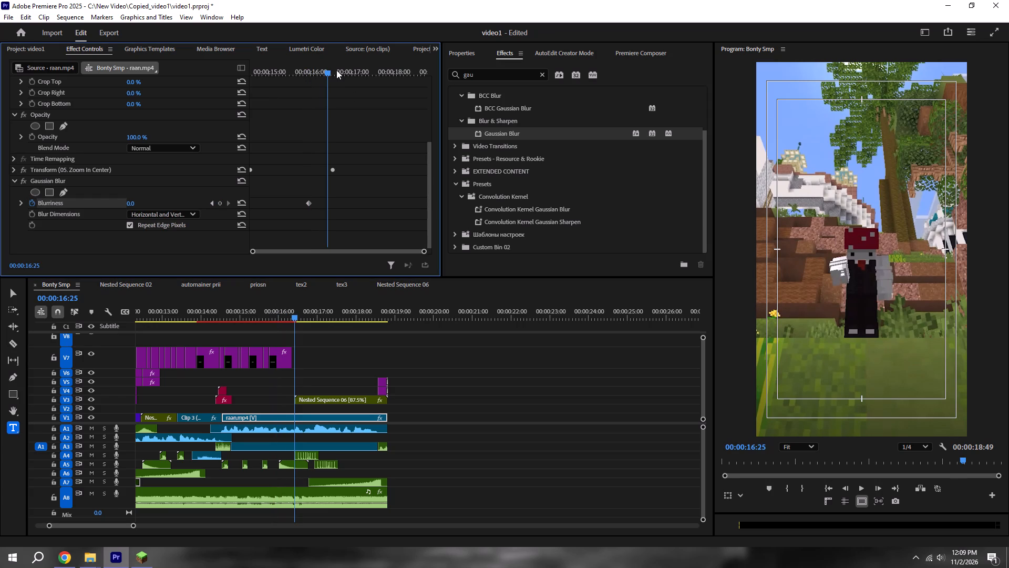
left_click_drag(336, 70, 338, 70)
left_click(337, 69, "shift")
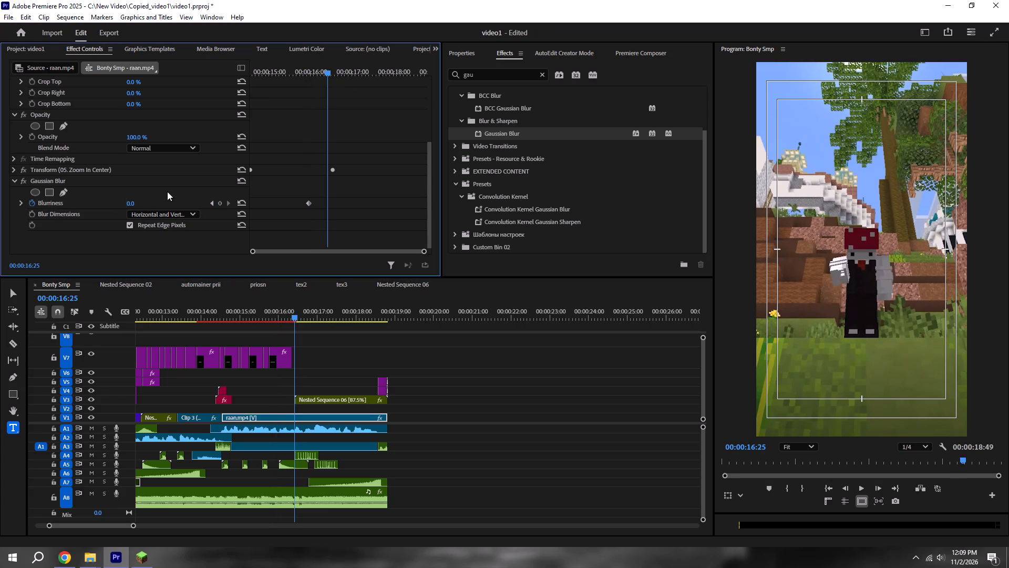
left_click(167, 191)
left_click(133, 204)
type("23")
key("Return")
key("ctrl+s")
Move the second Blurriness keyframe slightly later, in line with the Zoom In Center Transform effect's second keyframe.
left_click(366, 233)
left_click(323, 199)
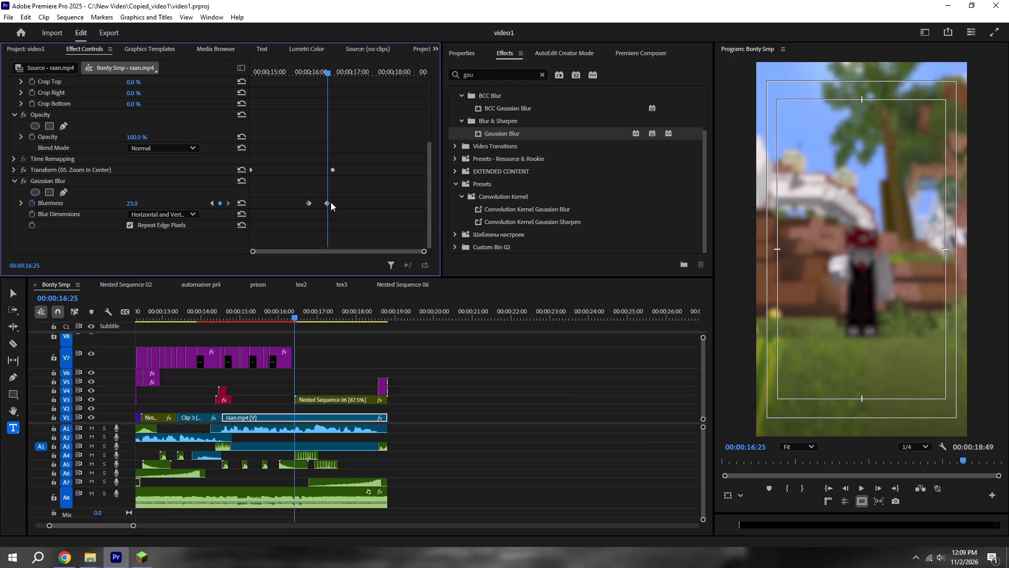
left_click_drag(327, 202, 332, 202)
Keyframe the Scale of the Nested Sequence 06 clip on V3 from 100 at 00:00:16:25 to 120 at 00:00:17:27.
left_click(324, 399)
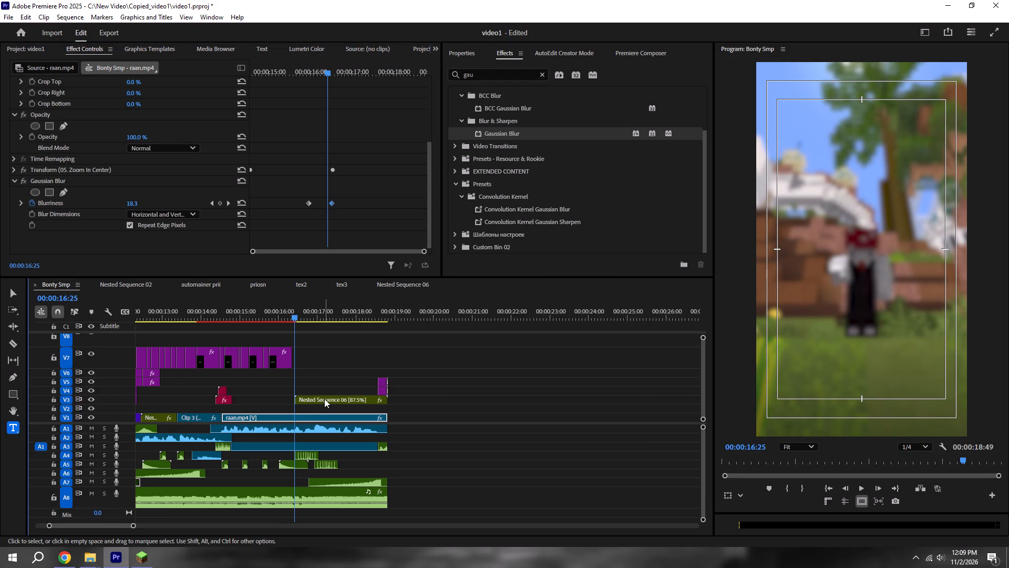
left_click(469, 53)
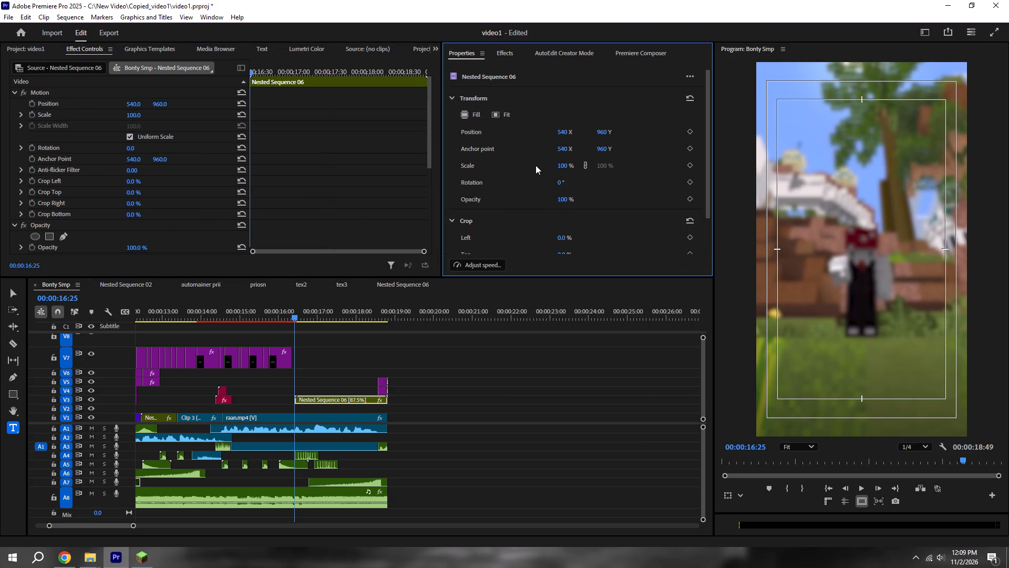
left_click(30, 110)
left_click(32, 113)
left_click(327, 69)
left_click(132, 114)
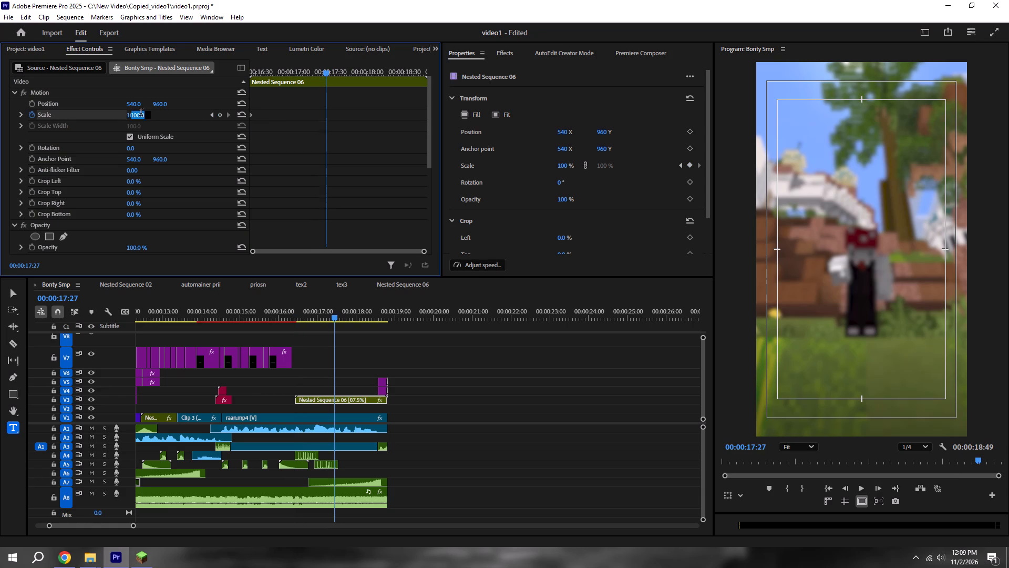
type("120")
key("Return")
Move the second Scale keyframe of the Nested Sequence 06 clip later, toward the clip's end, and save the project.
key("ctrl+s")
left_click_drag(327, 117, 524, 188)
left_click(431, 430)
key("ctrl+s")
Play the ending of the sequence from 00:00:16:21 to review the background blur and server IP text zoom, saving the project.
left_click(290, 310)
left_click(290, 310, "shift")
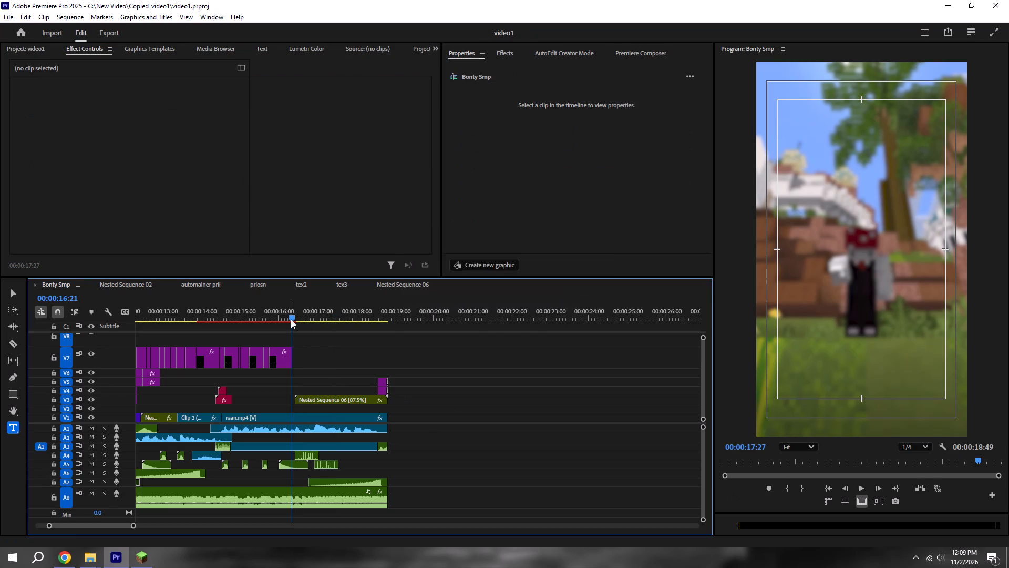
left_click(291, 319, "shift")
key("space")
left_click(498, 352)
scroll(496, 356, "down", 5, "alt")
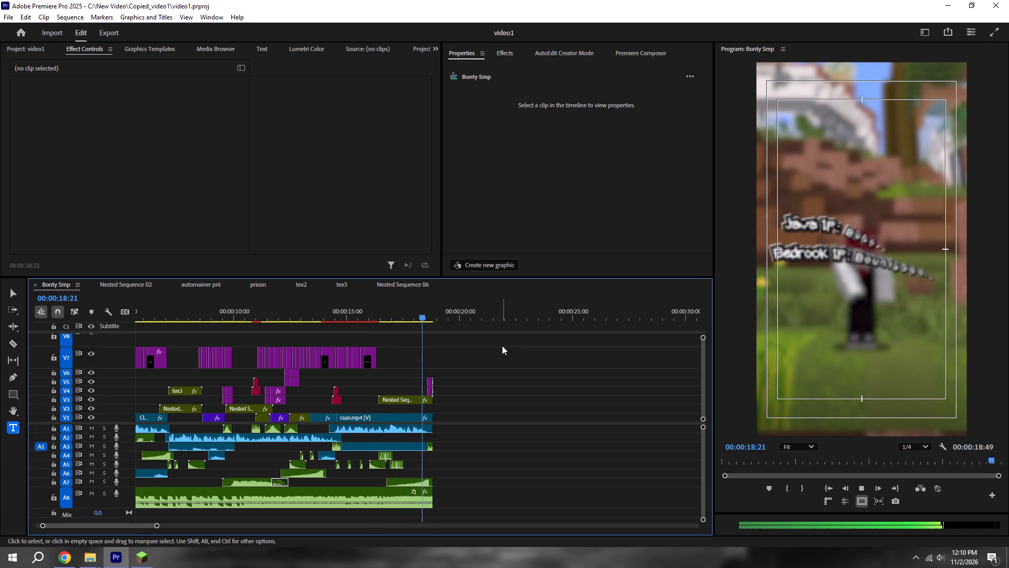
key("ctrl+s")
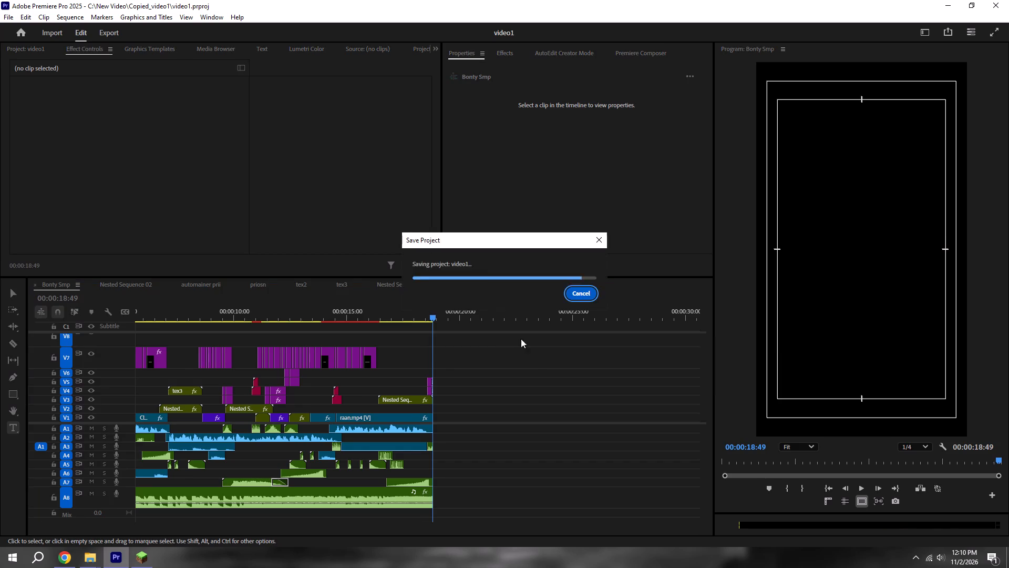
Save the project and play the whole Bonty Smp sequence from the start to review the complete edit.
scroll(533, 403, "down", 5, "alt")
key("ctrl+s")
left_click(827, 495)
left_click(827, 491)
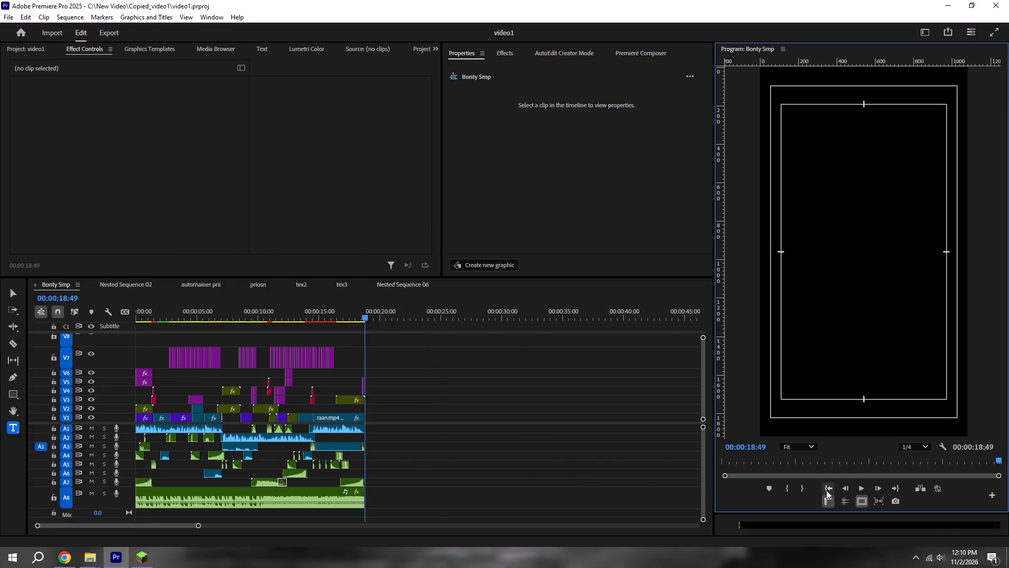
key("space")
scroll(663, 459, "down", 5, "alt")
key("ctrl+s")
left_click(480, 440)
scroll(448, 440, "up", 10, "alt")
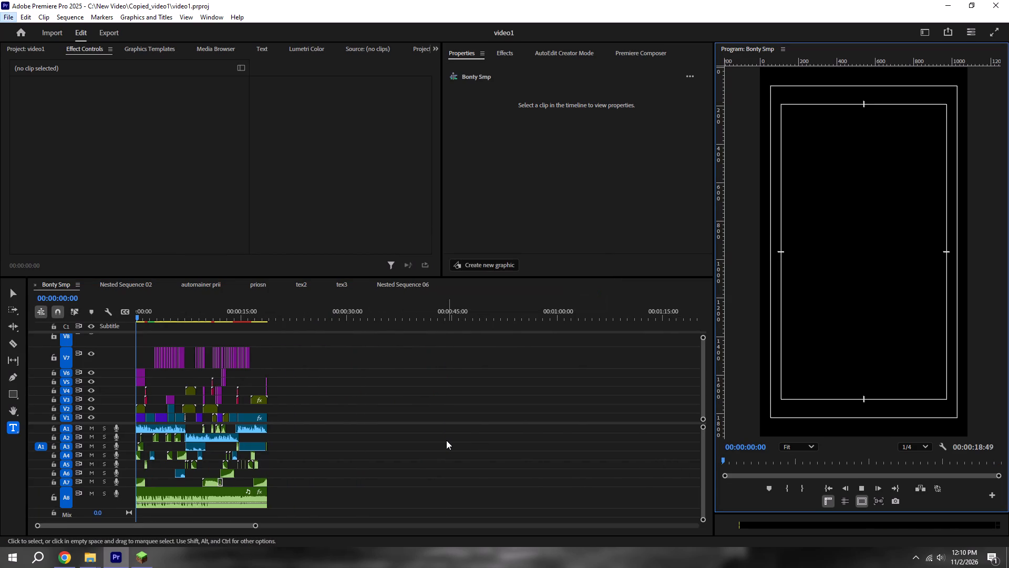
scroll(439, 440, "up", 20, "alt")
scroll(439, 440, "up", 9, "alt")
key("space")
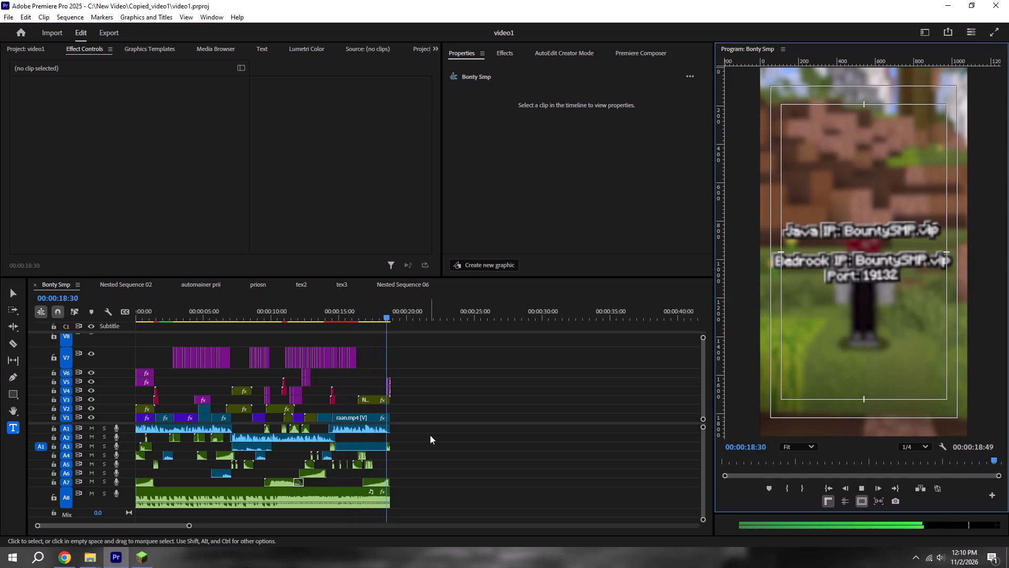
Render the previews for the Bonty Smp sequence.
key("Return")
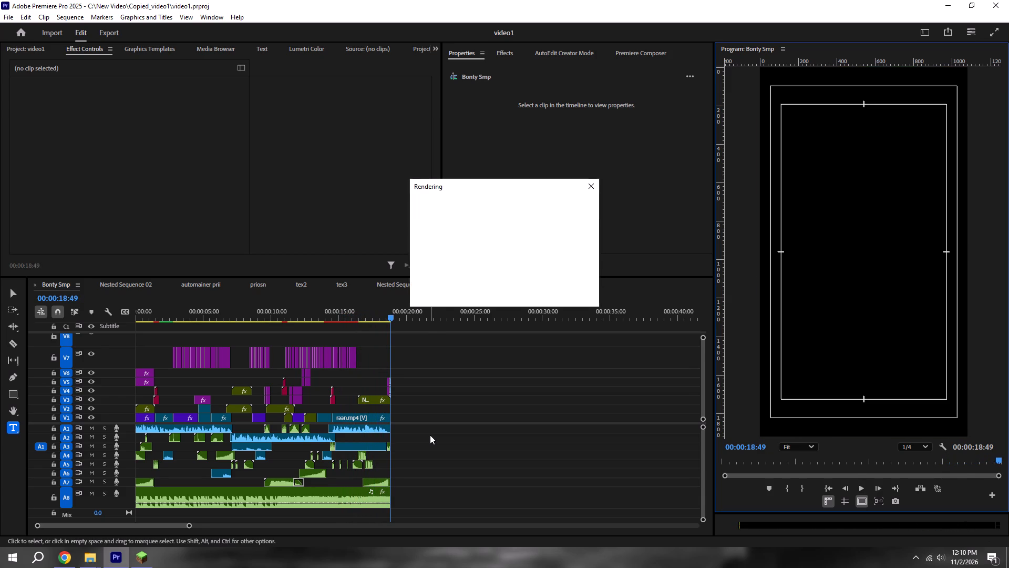
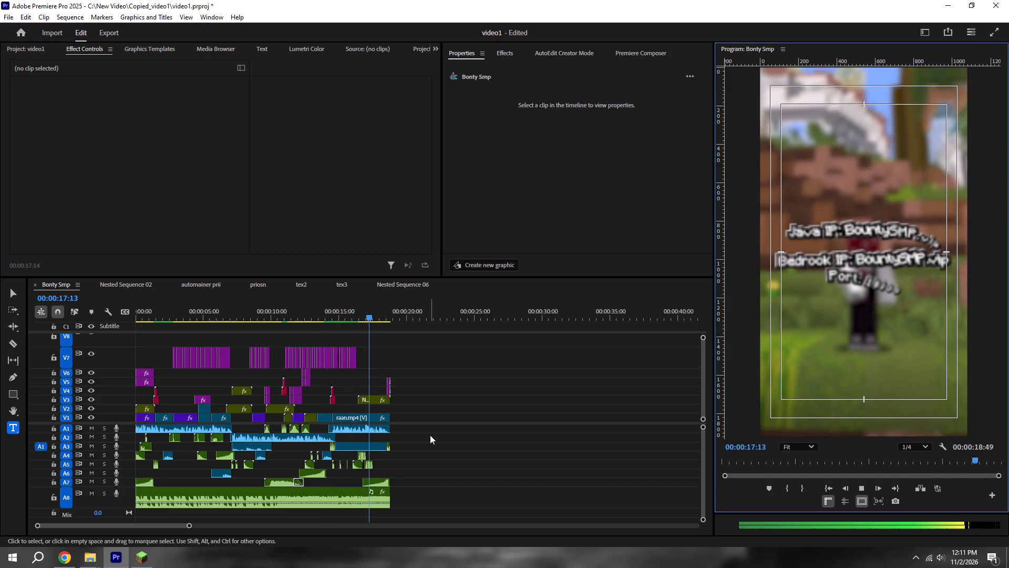
Review the closing raan.mp4 clip and its blur by playing it back from the clip's start, and save the project.
key("space")
left_click(375, 422)
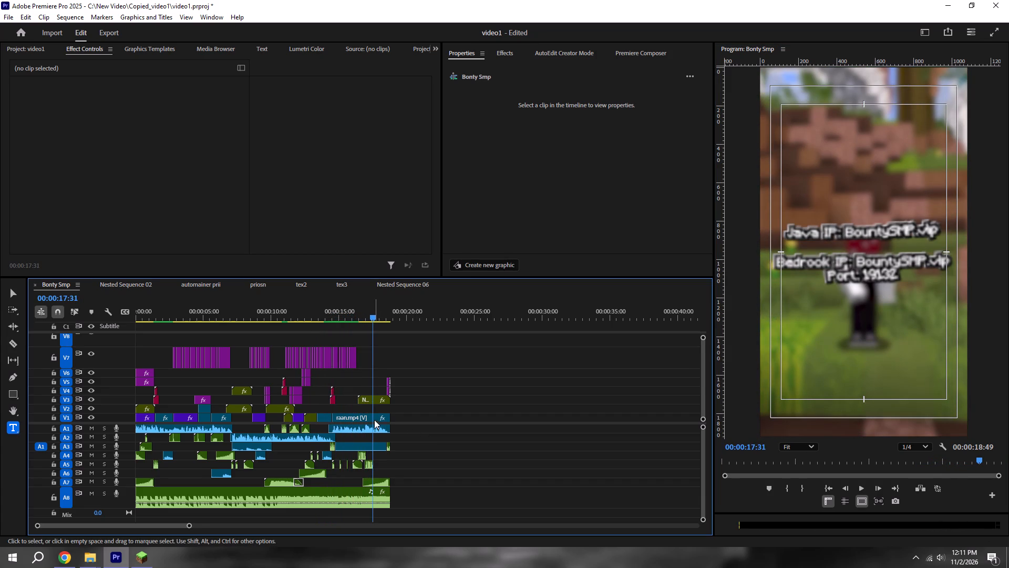
left_click(374, 417)
scroll(217, 204, "down", 12)
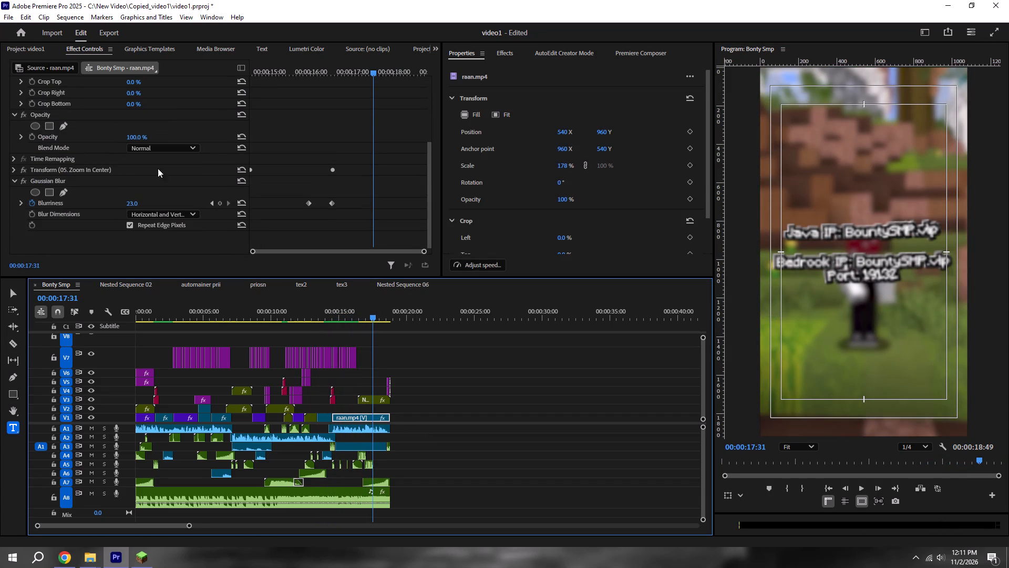
left_click_drag(290, 63, 195, 77)
key("space")
left_click(538, 433)
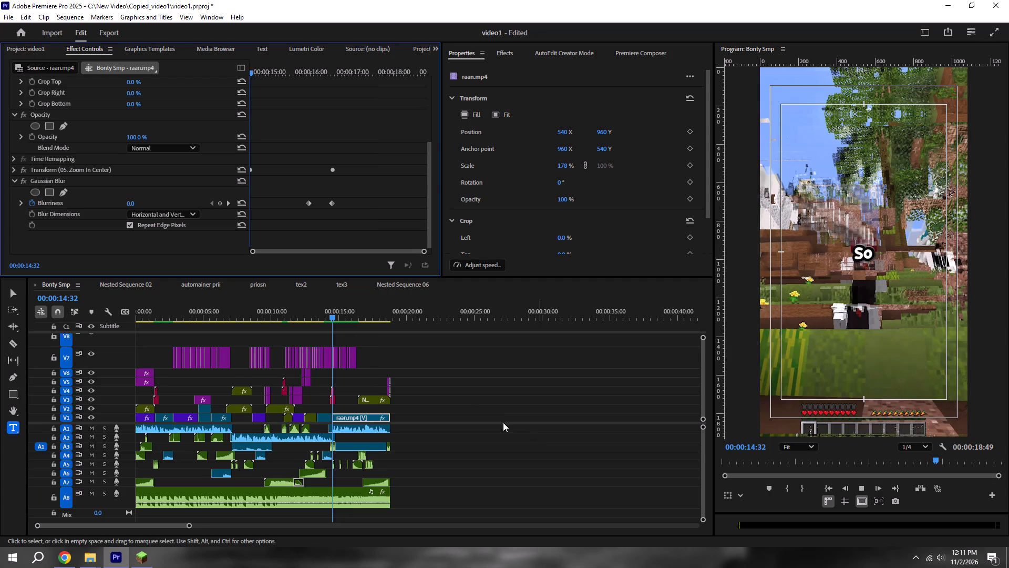
scroll(481, 407, "up", 5, "alt")
scroll(472, 404, "up", 5)
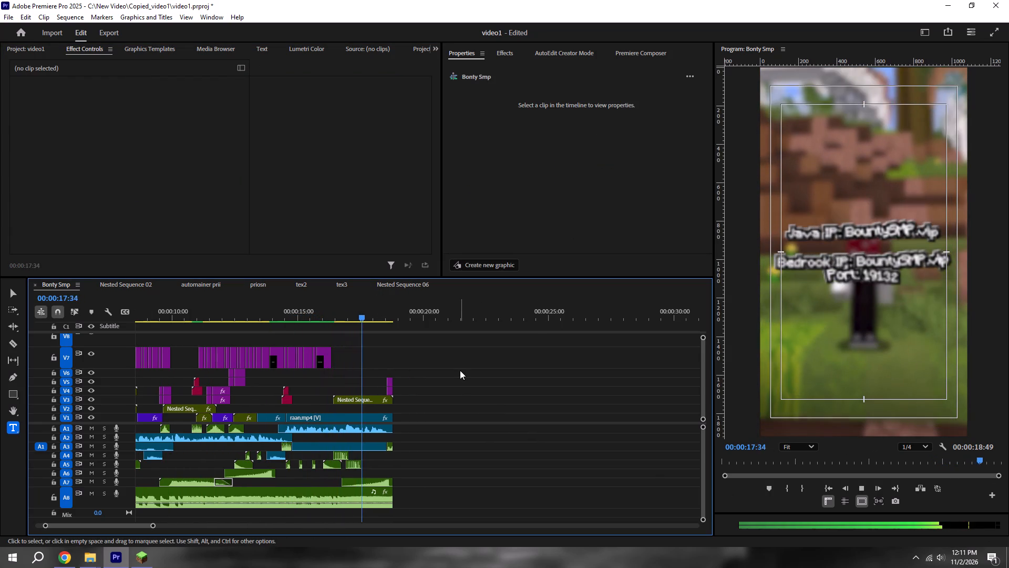
key("ctrl+s")
Replay the closing section with the server IP text from about 14 seconds, and save the project.
left_click(277, 310, "shift")
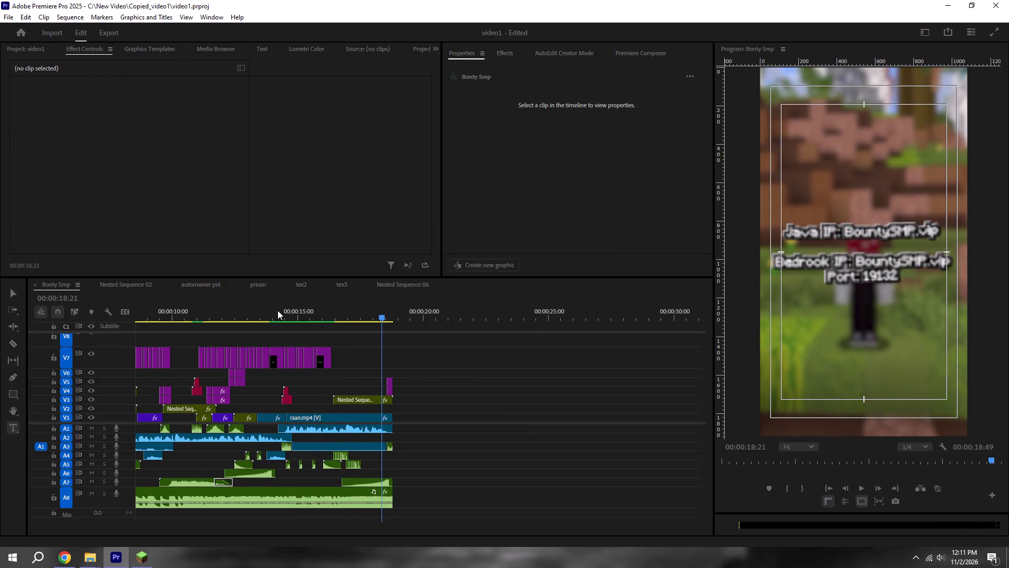
key("space")
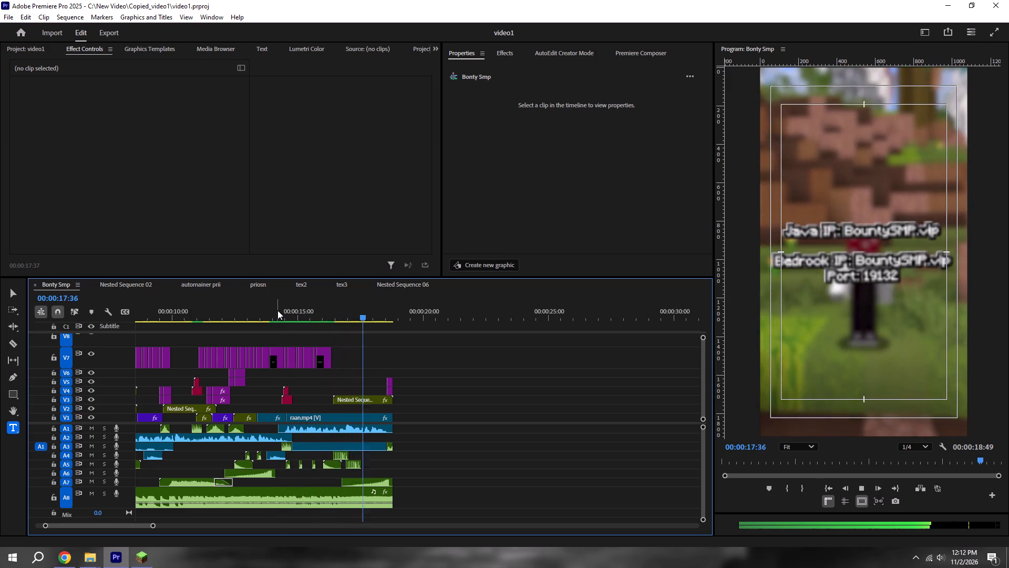
key("space")
left_click(280, 314)
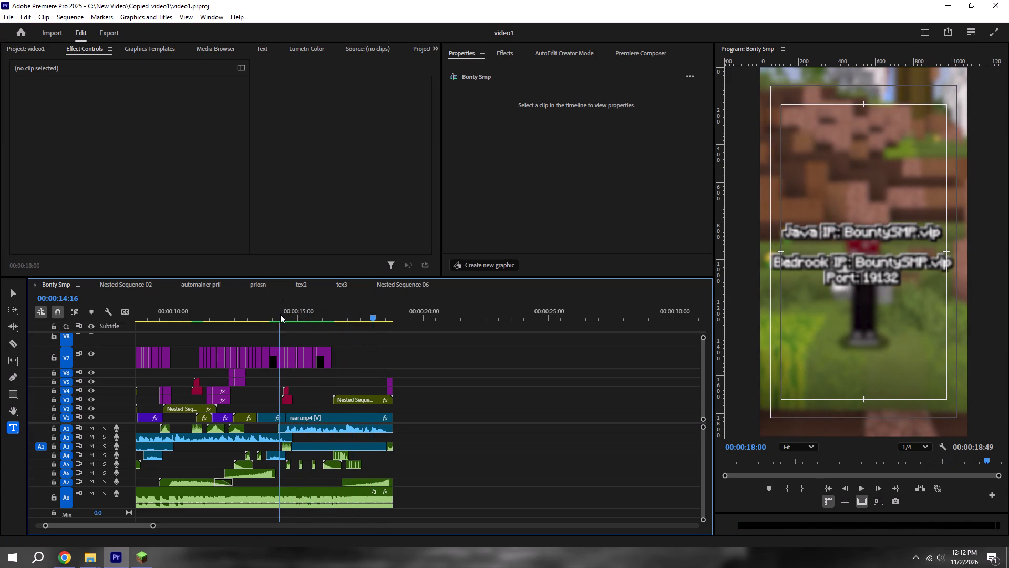
scroll(278, 317, "down", 6, "alt")
key("ctrl+s")
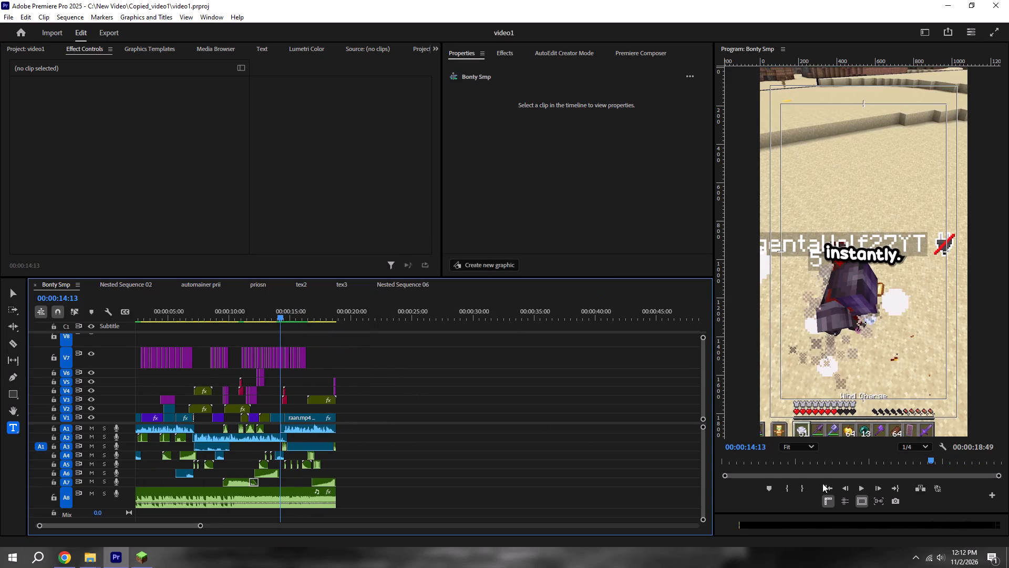
Play the whole Bonty Smp sequence from the beginning to review picture and sound.
left_click(825, 484)
key("space")
scroll(454, 410, "down", 2, "alt")
left_click(452, 410)
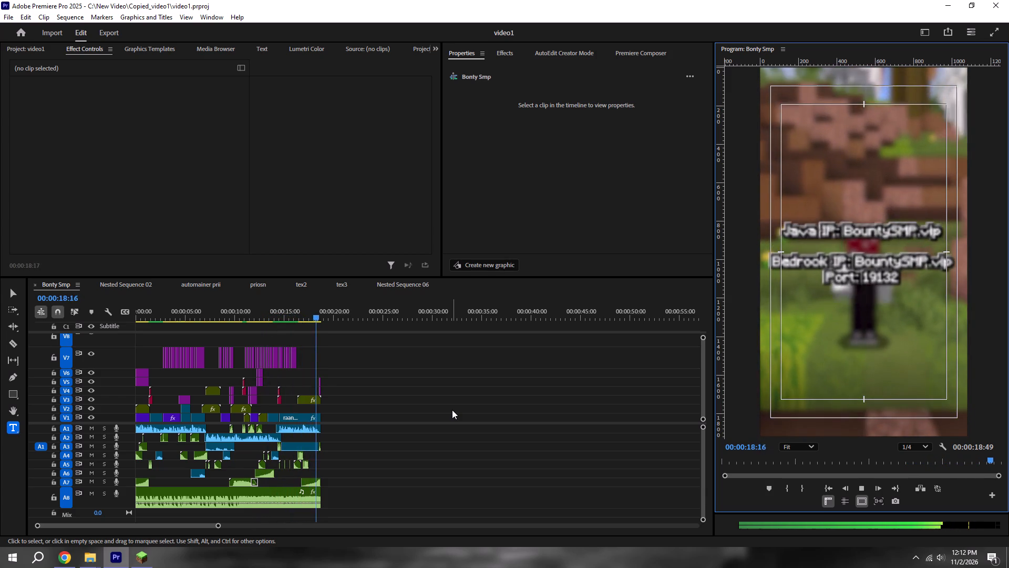
key("space")
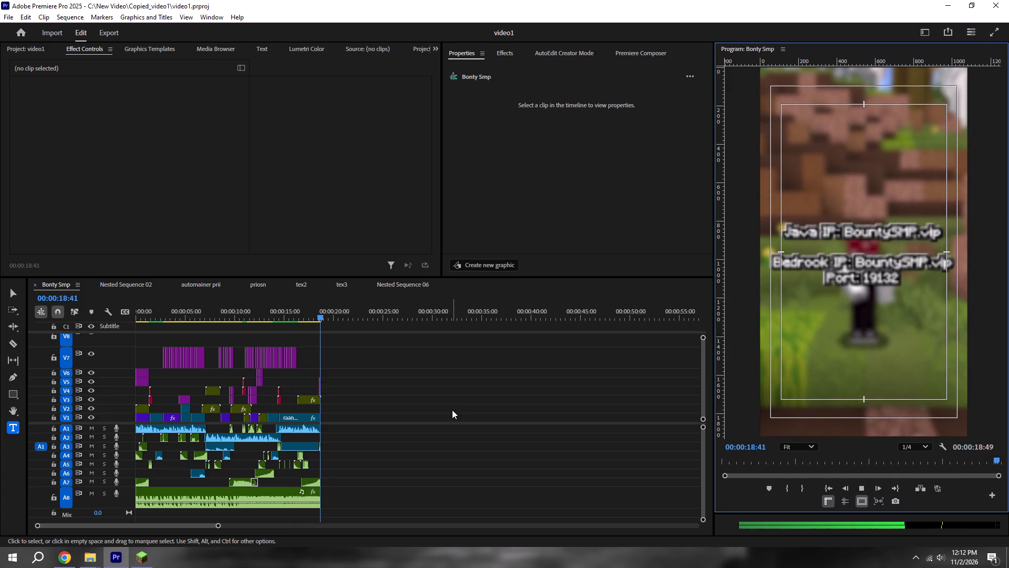
key("space")
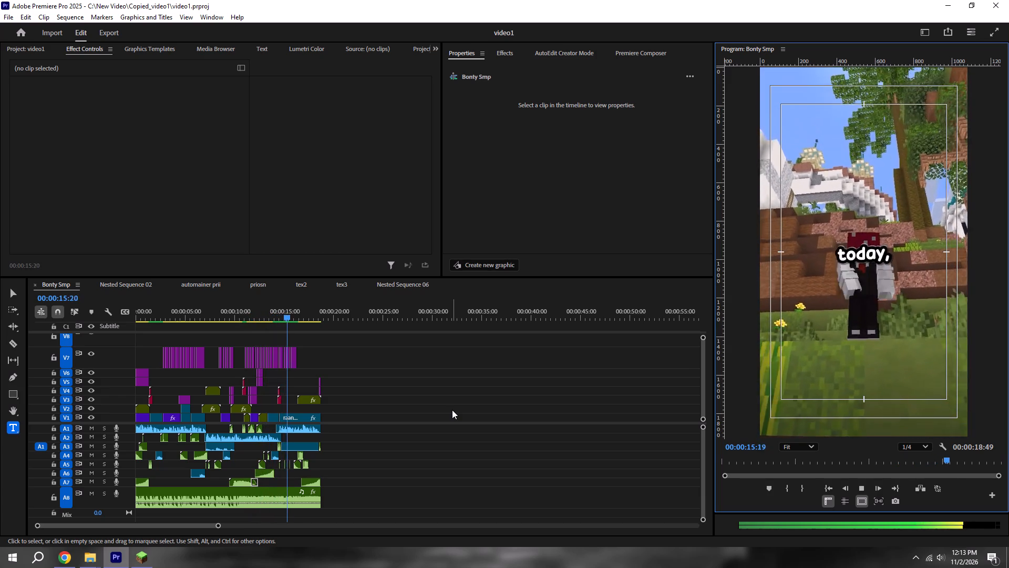
Set the volume of the STAY instrumental music clip to -26 dB and save the project.
left_click(265, 500)
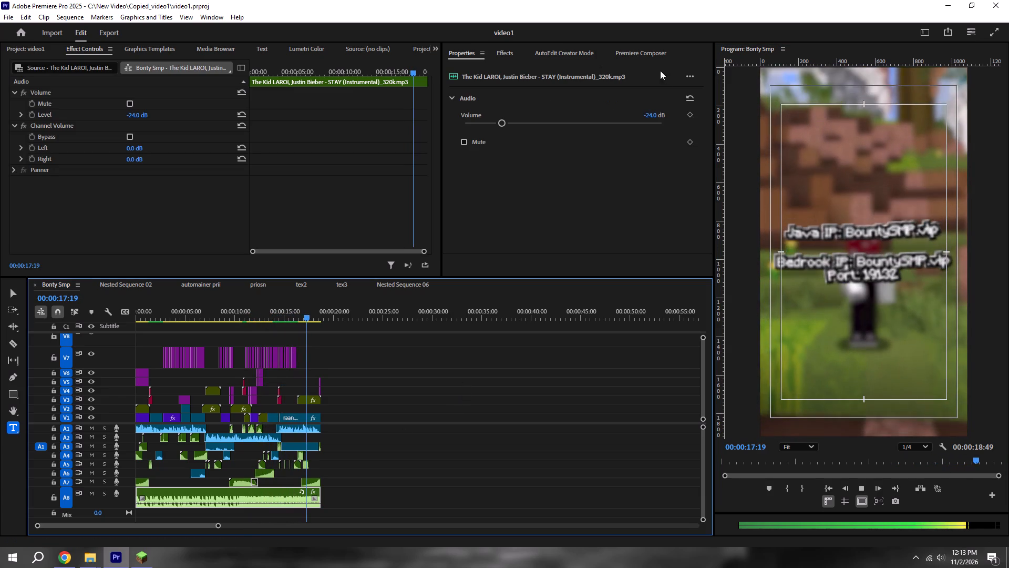
left_click(646, 115)
key("BackSpace")
type("-26")
key("Return")
key("ctrl+s")
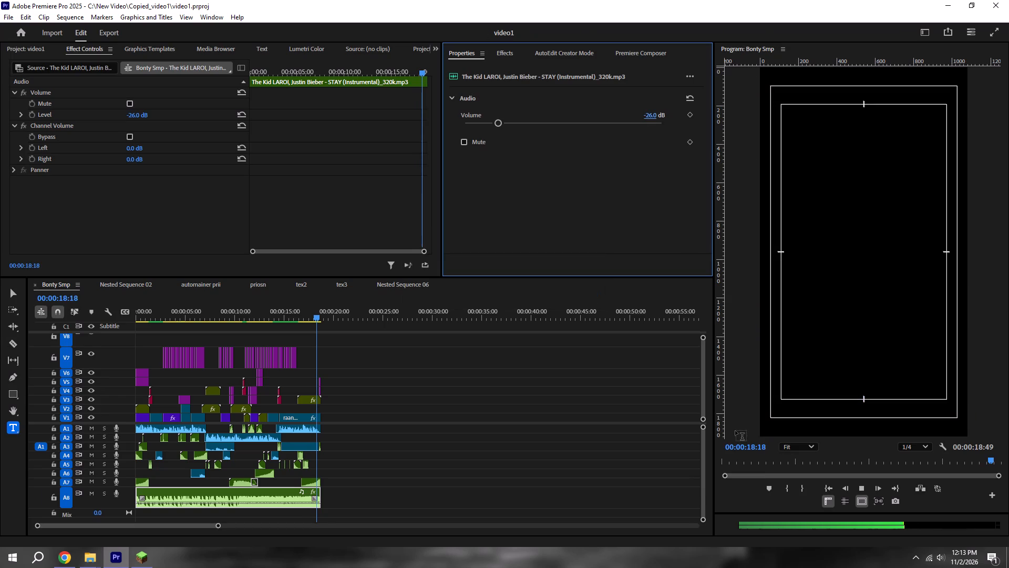
Play the sequence from the beginning to check the music level and the edit.
left_click(829, 485)
key("space")
scroll(388, 399, "up", 13, "alt")
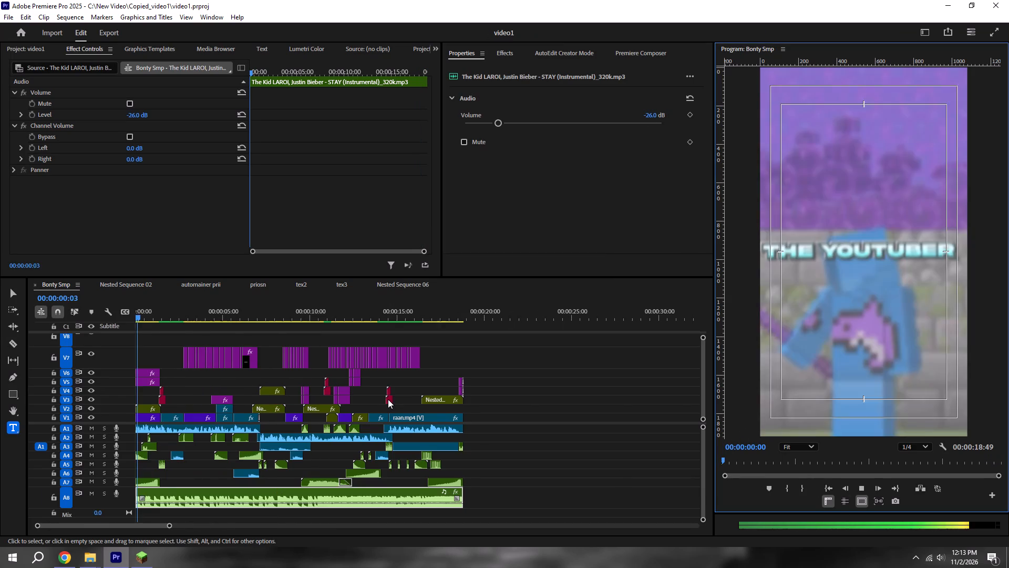
scroll(388, 399, "up", 2, "alt")
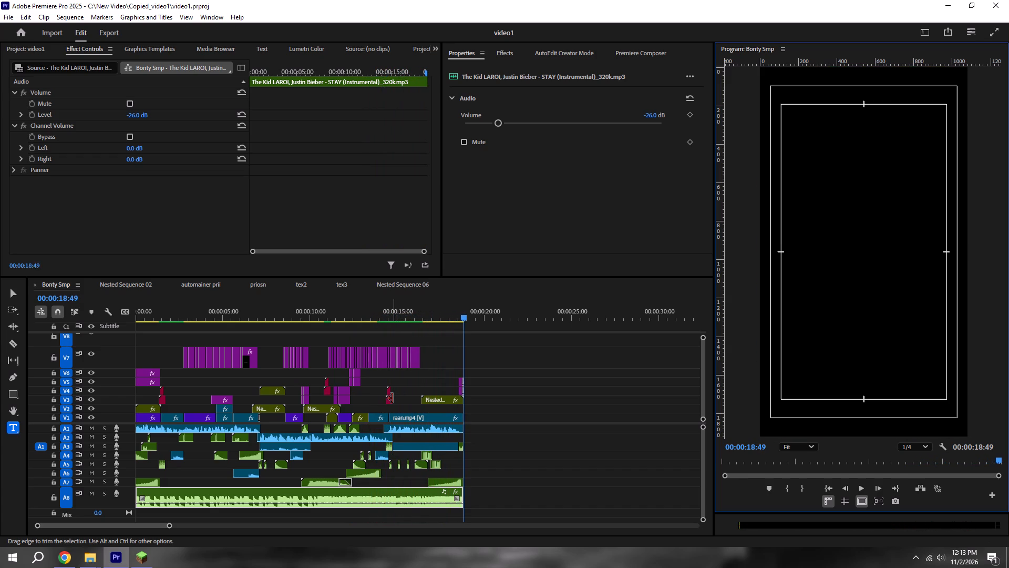
key("space")
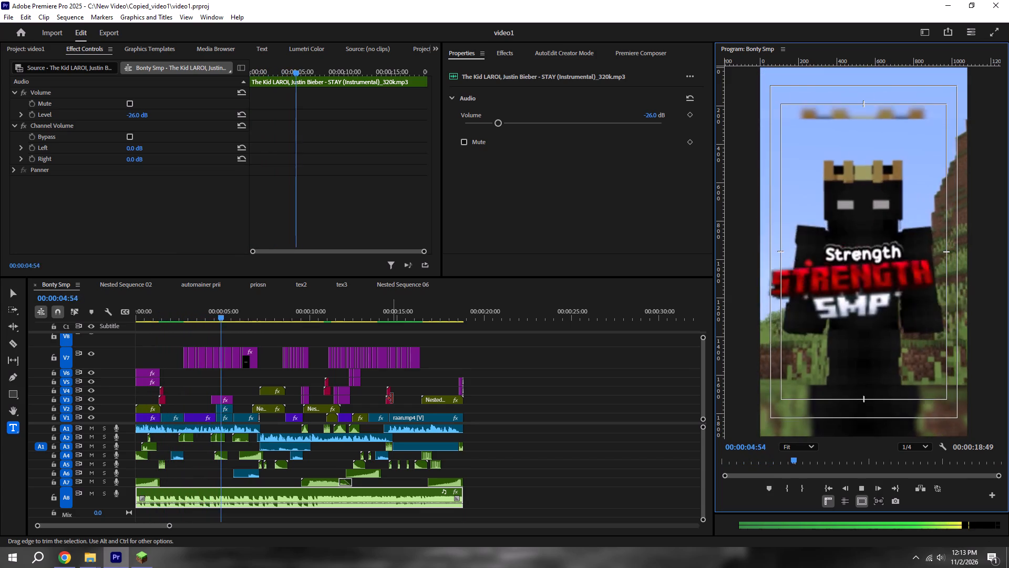
key("space")
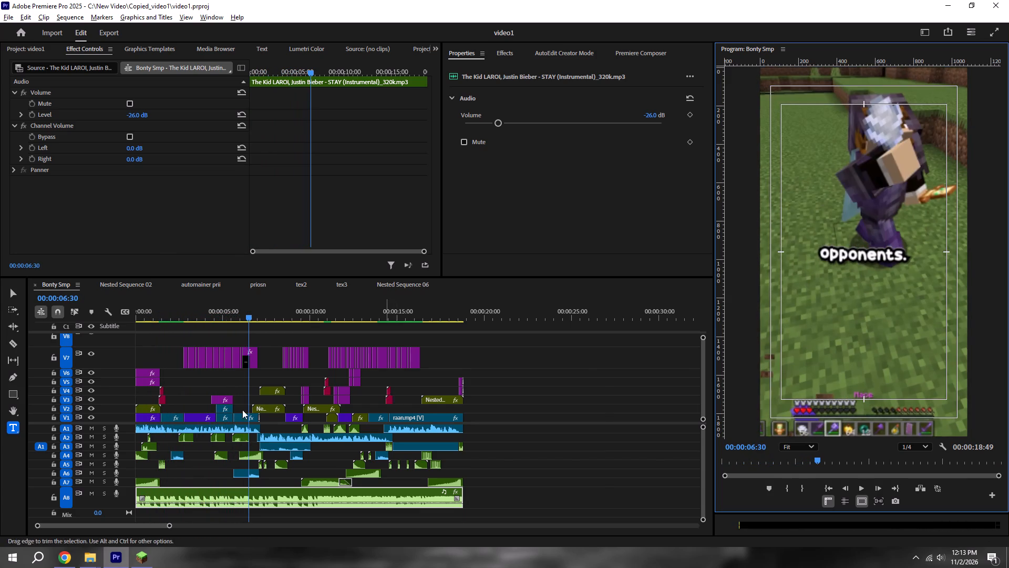
Start Scale keyframing on the V1 I_Obtained_a_God_Spear clip at its start, 00:00:02:48.
scroll(223, 406, "up", 12, "alt")
key("ctrl+s")
left_click(235, 320, "shift")
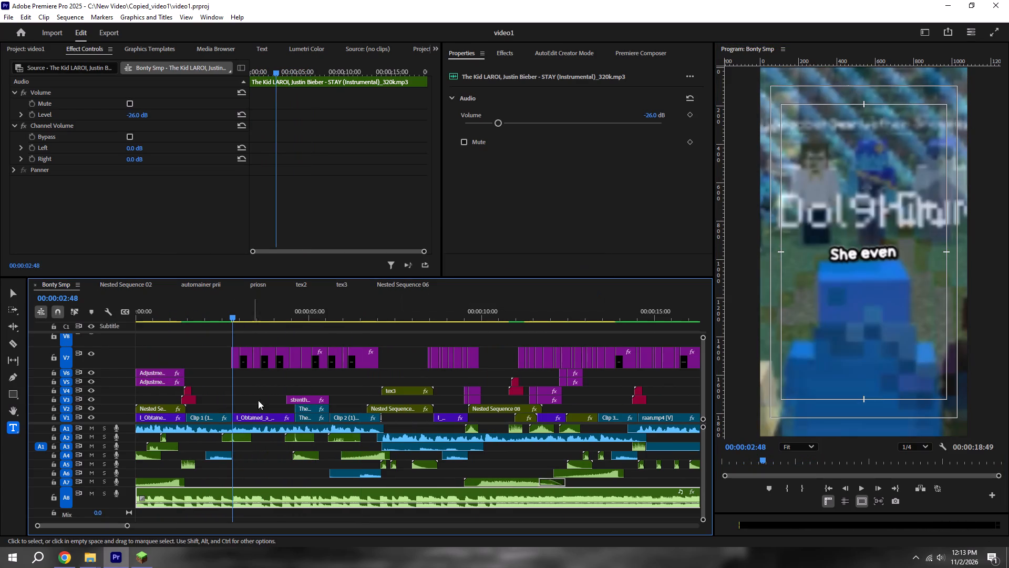
left_click(261, 416)
left_click(29, 113)
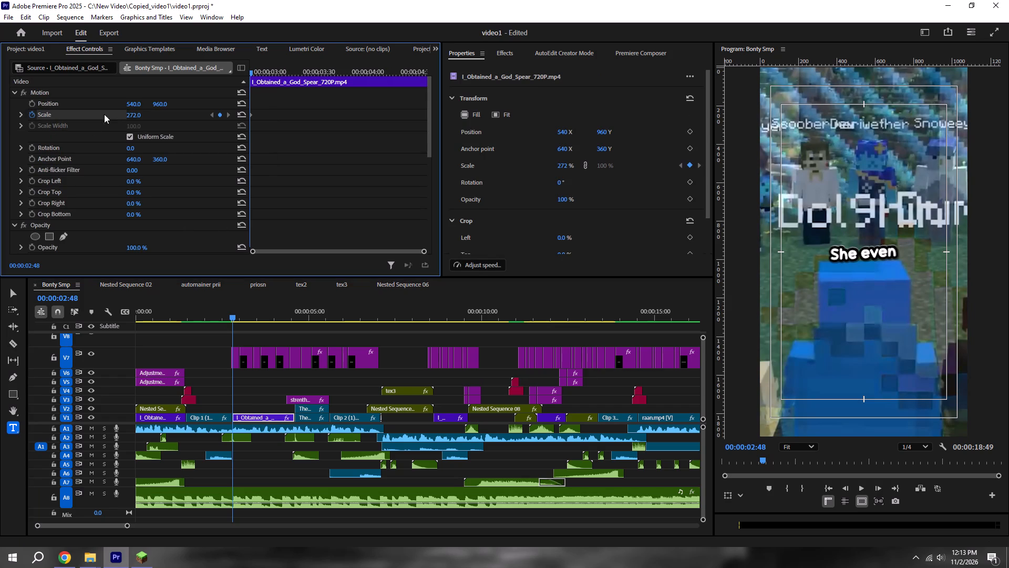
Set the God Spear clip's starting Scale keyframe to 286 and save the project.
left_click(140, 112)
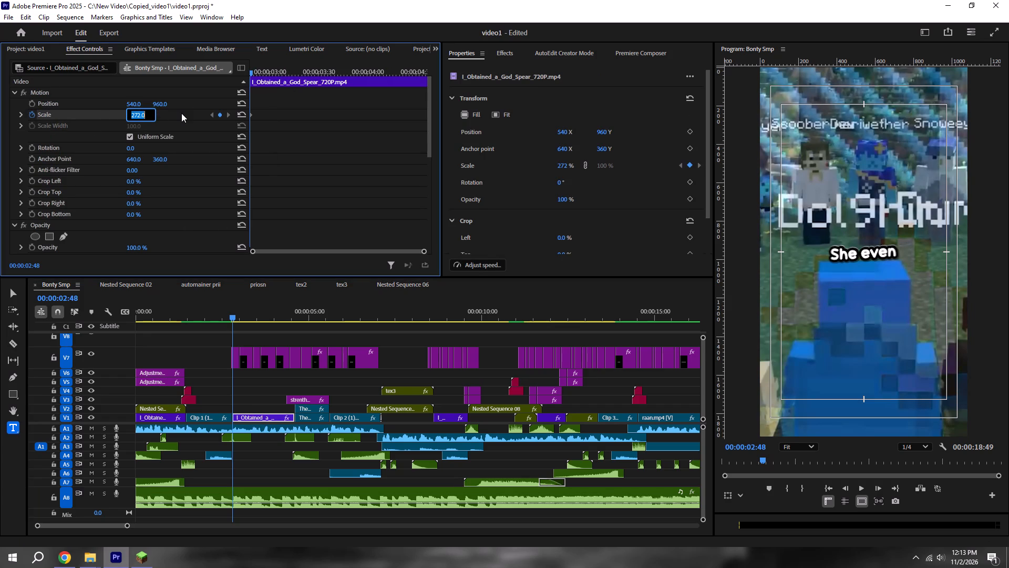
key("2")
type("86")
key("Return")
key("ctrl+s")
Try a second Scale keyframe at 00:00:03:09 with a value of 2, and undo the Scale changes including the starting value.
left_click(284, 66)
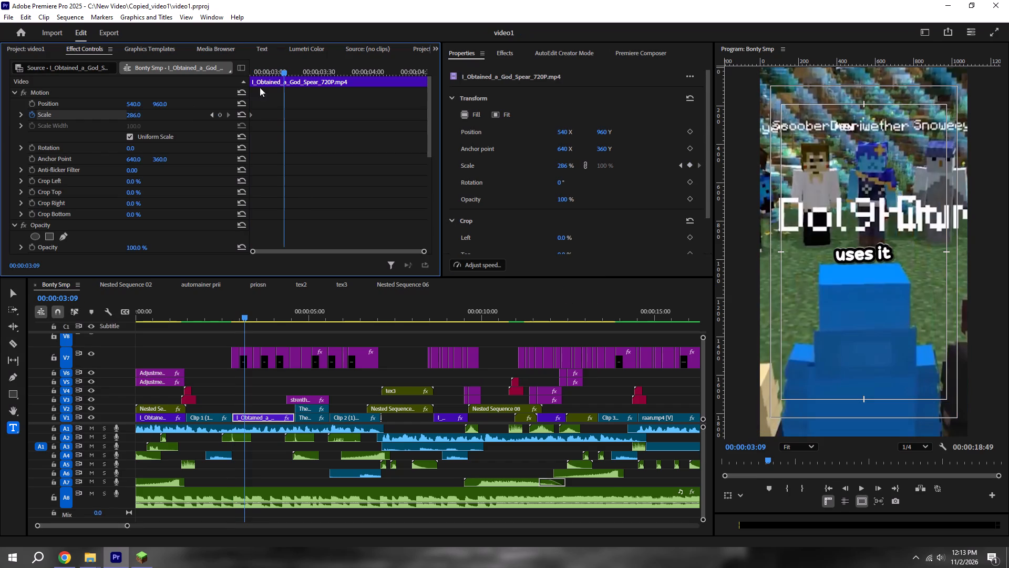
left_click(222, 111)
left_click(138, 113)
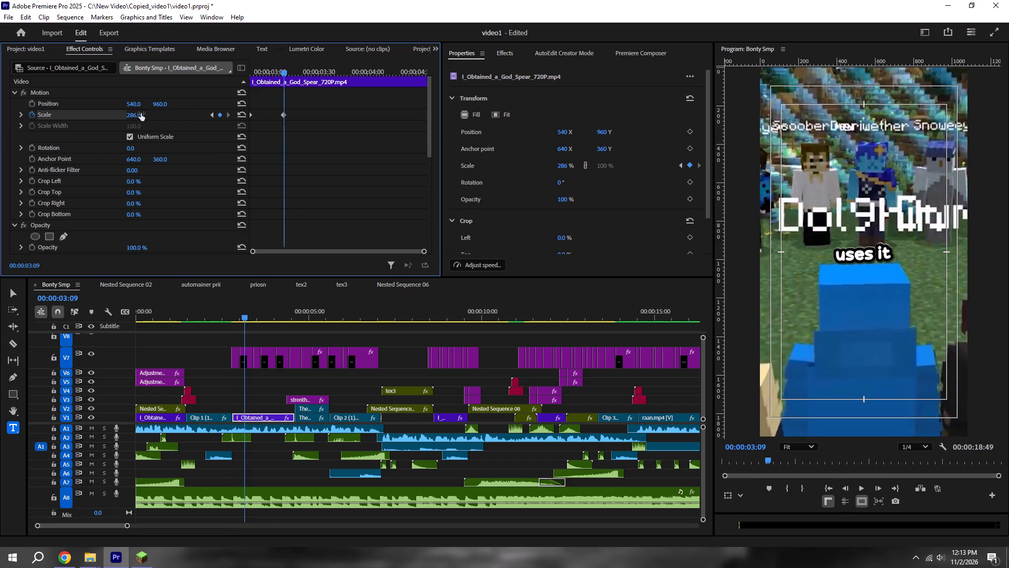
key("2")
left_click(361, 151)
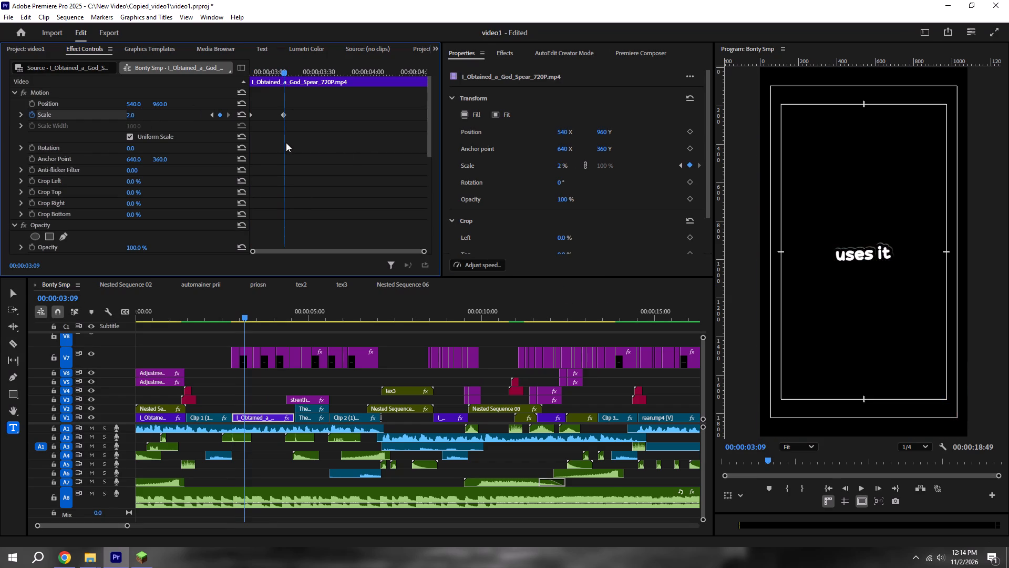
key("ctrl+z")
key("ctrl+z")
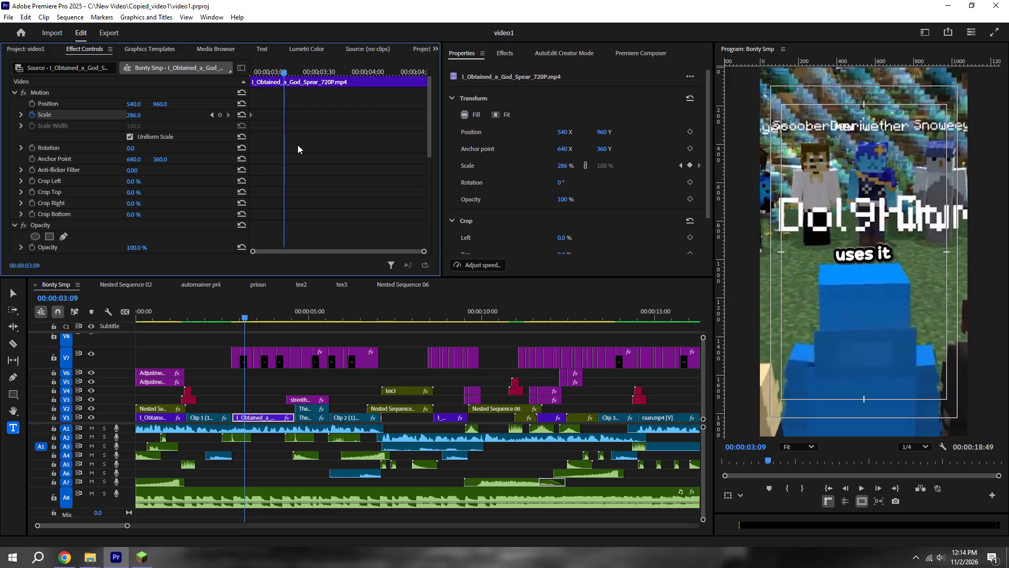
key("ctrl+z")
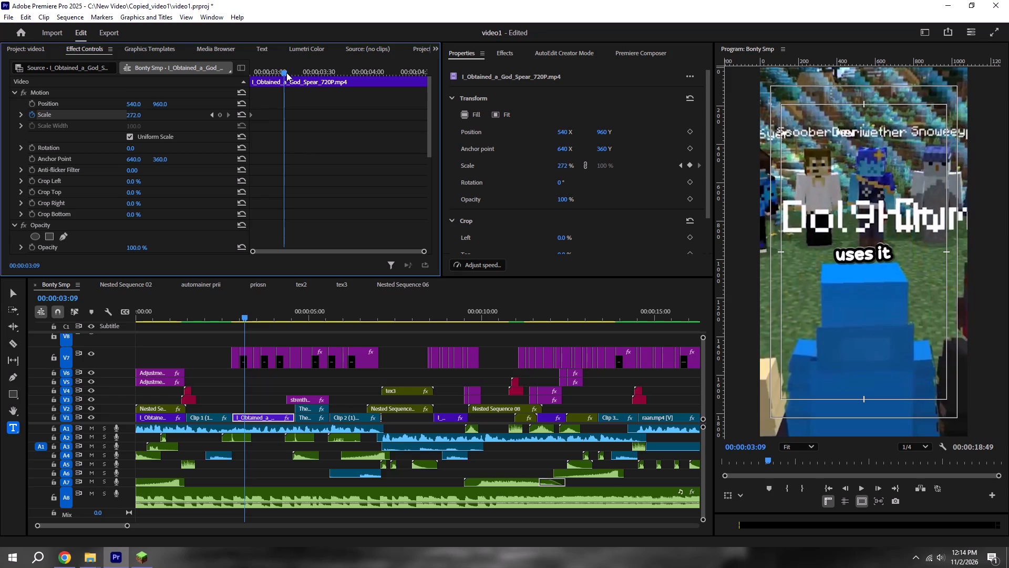
Add a second Scale keyframe to the God Spear clip and place the two keyframes at 00:00:03:04 and the clip's end.
left_click(223, 113)
left_click_drag(253, 115, 280, 115)
left_click_drag(280, 115, 314, 116)
left_click_drag(284, 115, 209, 118)
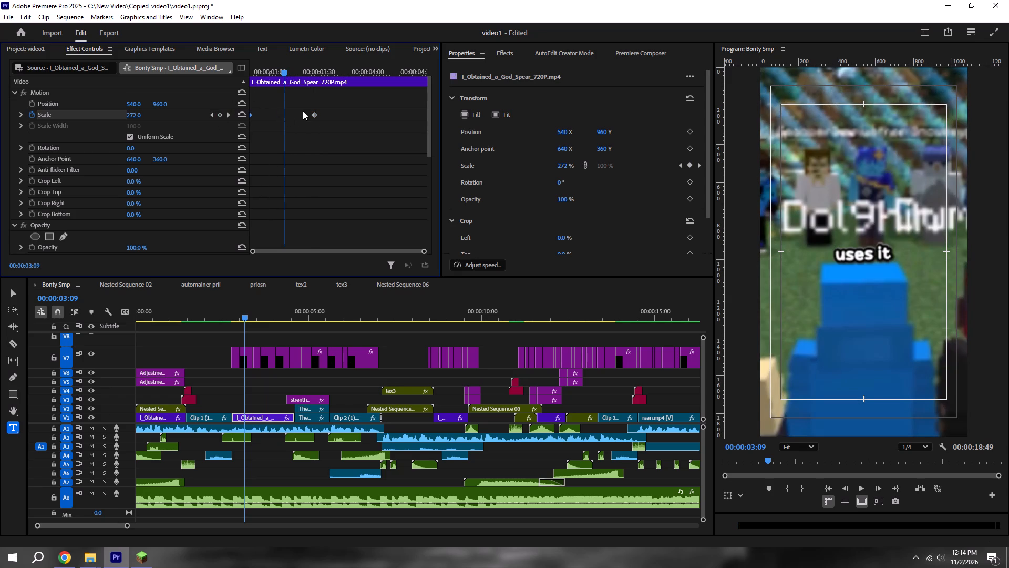
left_click_drag(251, 114, 276, 114)
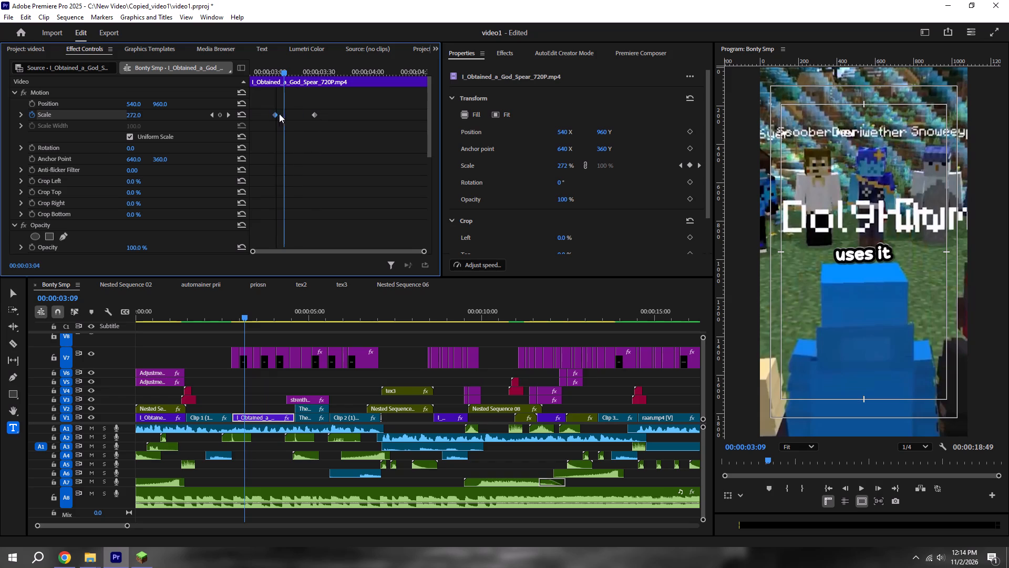
left_click_drag(312, 113, 452, 113)
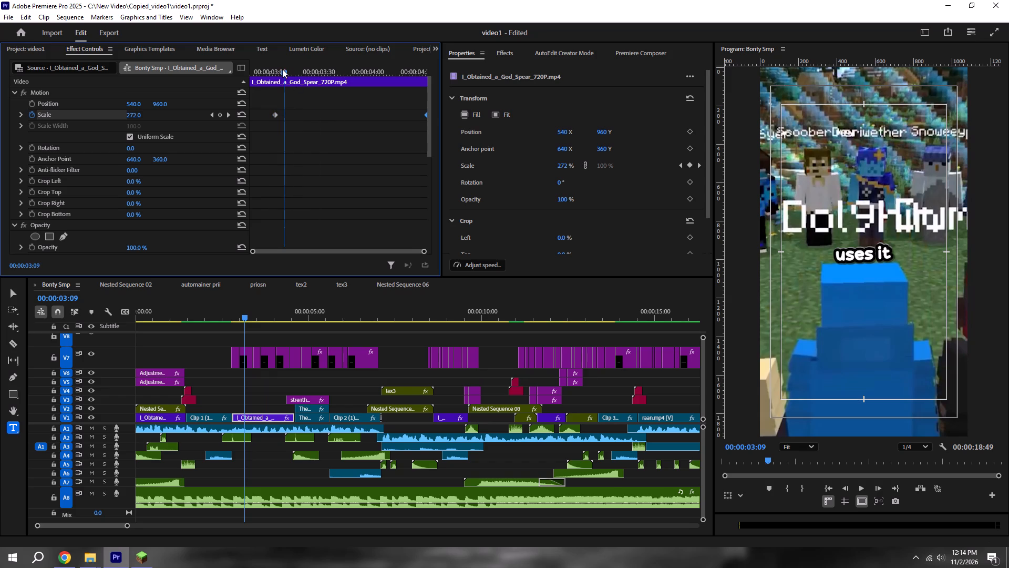
Set the earlier Scale keyframe to 287, move it to the God Spear clip's start, and save the project.
left_click(282, 69, "shift")
left_click(145, 113)
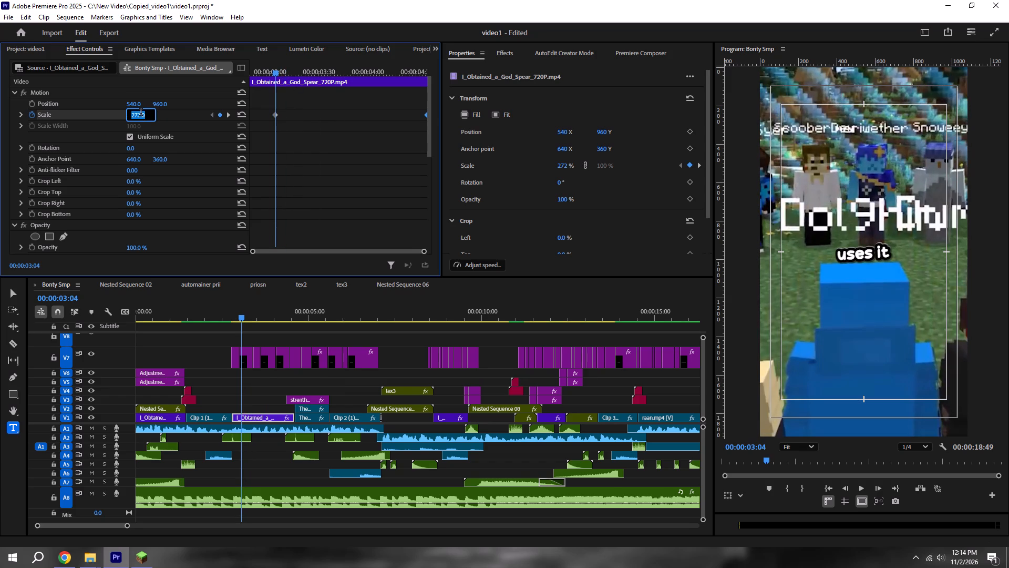
key("2")
type("87")
key("Return")
key("ctrl+d")
key("ctrl+s")
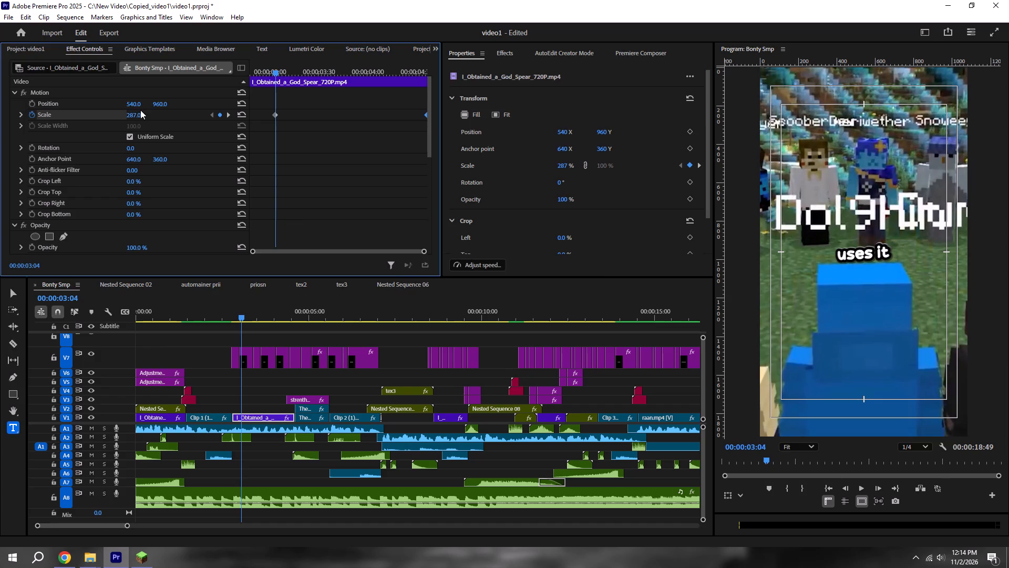
left_click_drag(273, 113, 163, 135)
key("ctrl+s")
left_click_drag(272, 66, 261, 65)
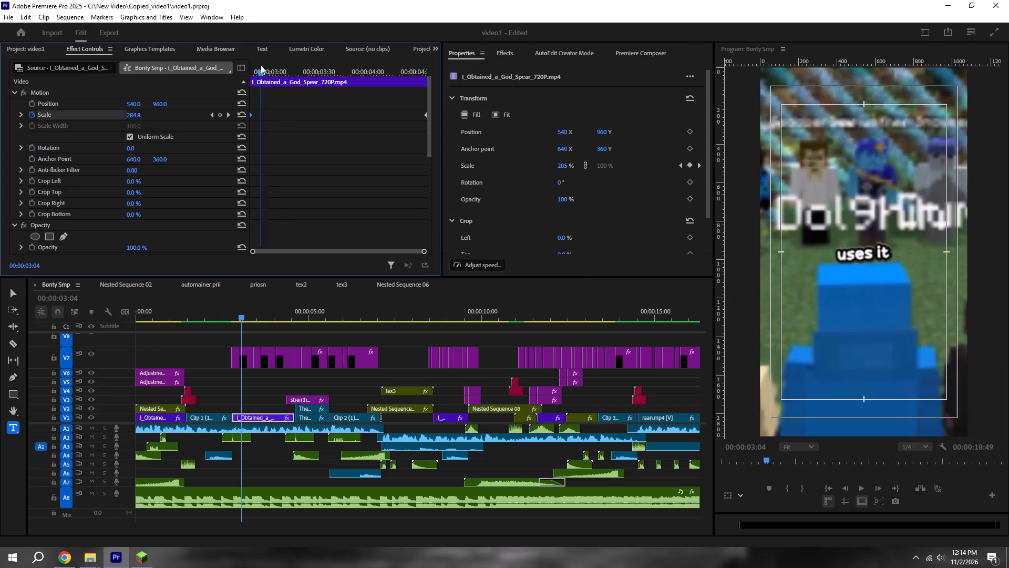
Play the sequence from 00:00:02:30 to review the God Spear clip's zoom, and save the project.
left_click_drag(261, 65, 252, 65)
left_click(255, 390)
left_click(221, 318, "shift")
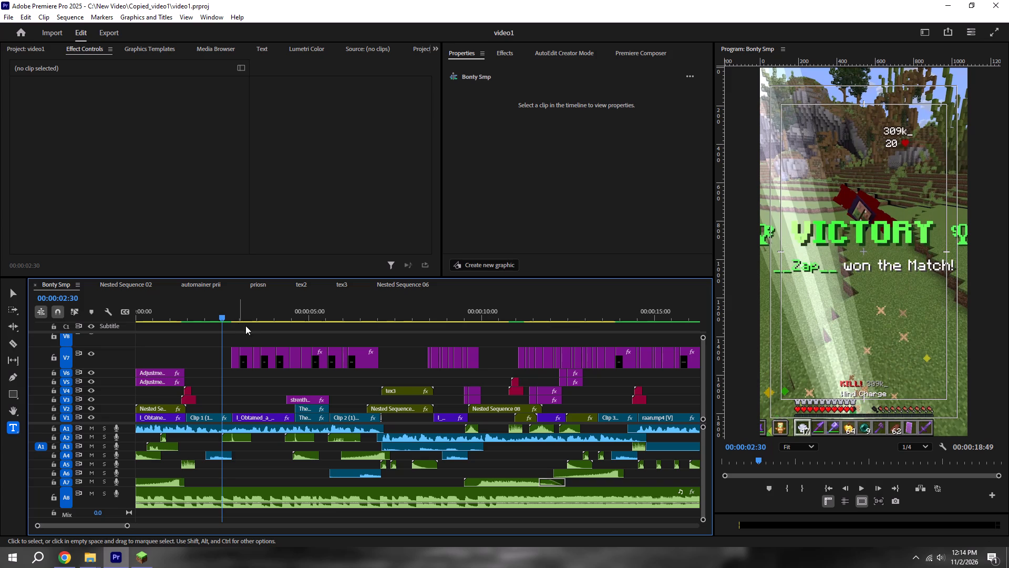
key("space")
scroll(245, 329, "down", 5)
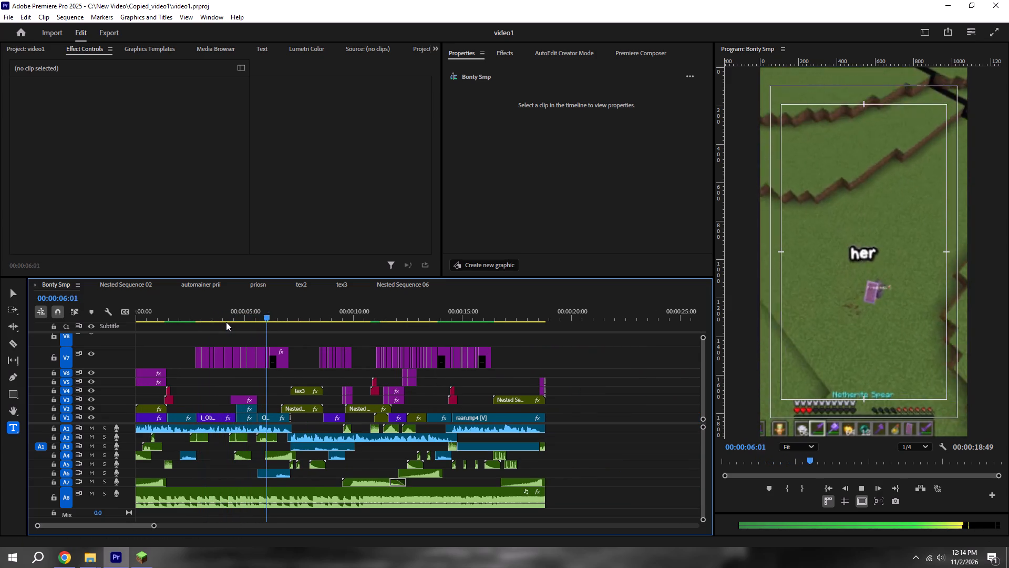
key("ctrl+s")
scroll(241, 324, "down", 5, "alt")
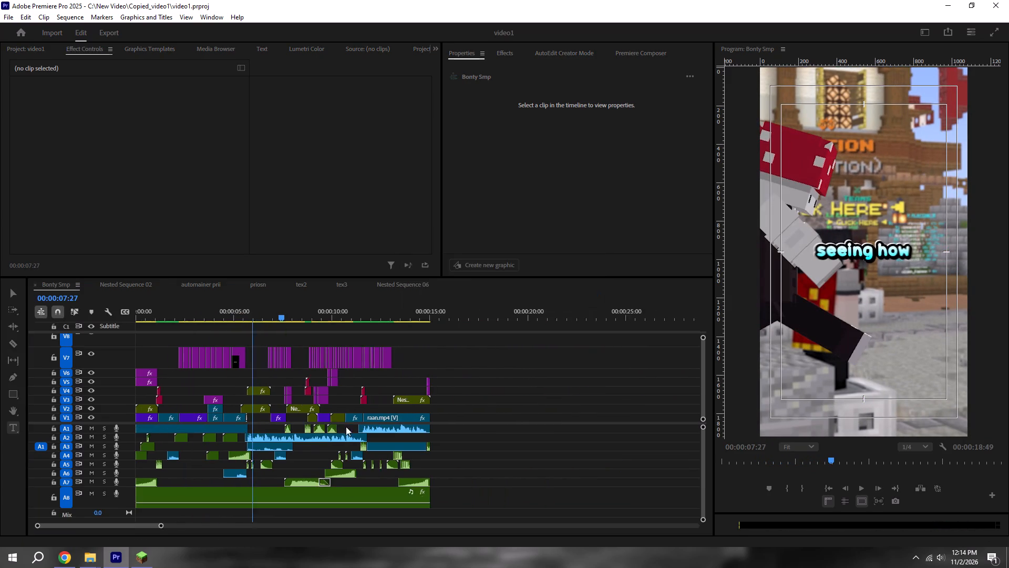
key("ctrl+s")
Play the sequence from the beginning to about 00:00:08:02 to check the opening's picture and sound.
left_click(827, 491)
key("space")
scroll(342, 454, "up", 5, "alt")
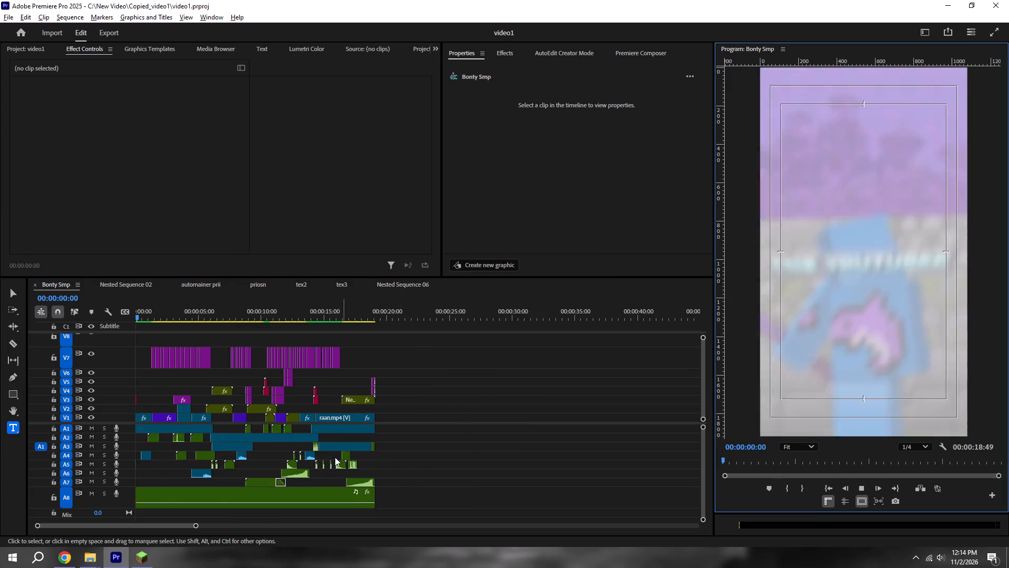
scroll(335, 457, "up", 6, "alt")
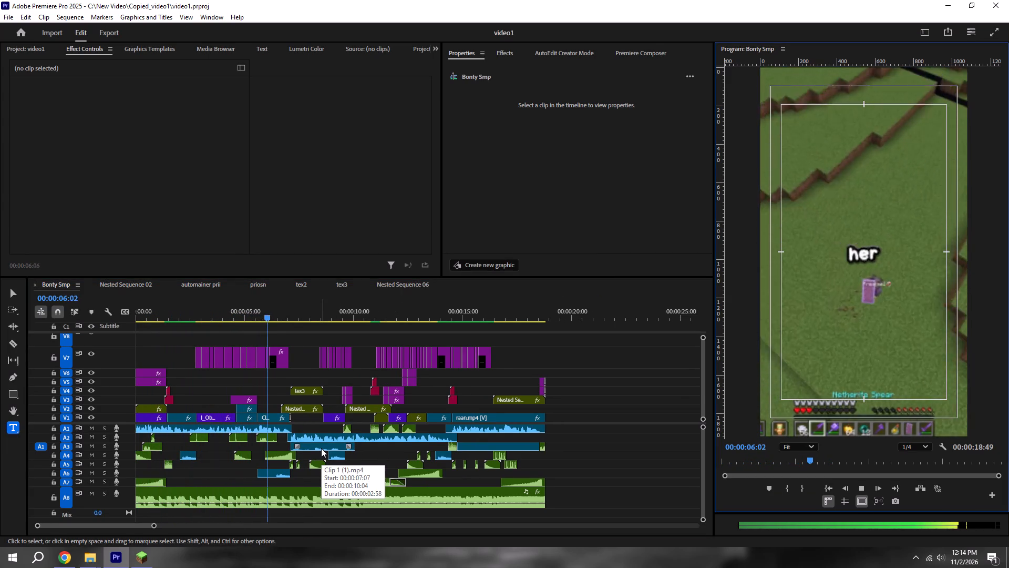
key("space")
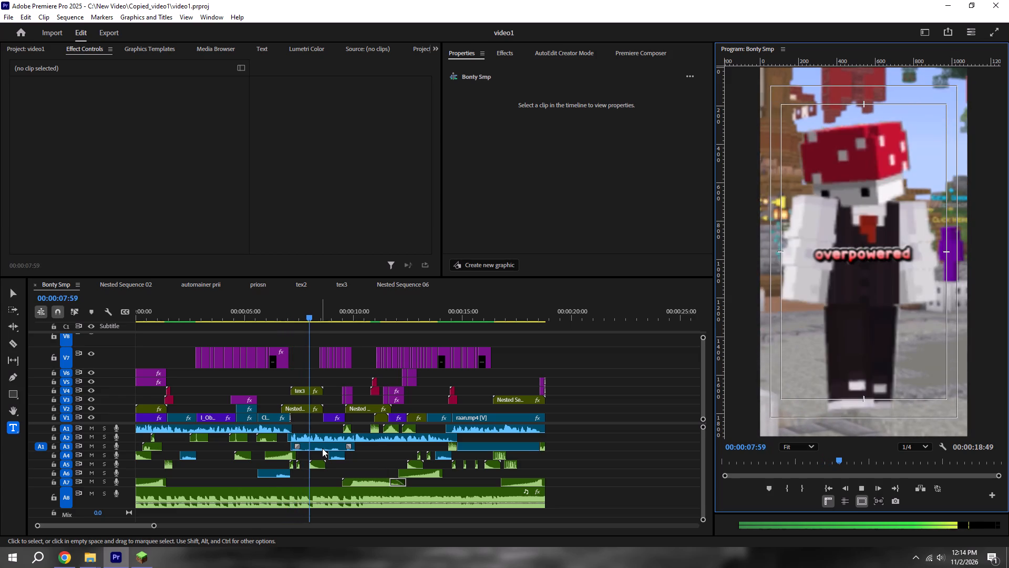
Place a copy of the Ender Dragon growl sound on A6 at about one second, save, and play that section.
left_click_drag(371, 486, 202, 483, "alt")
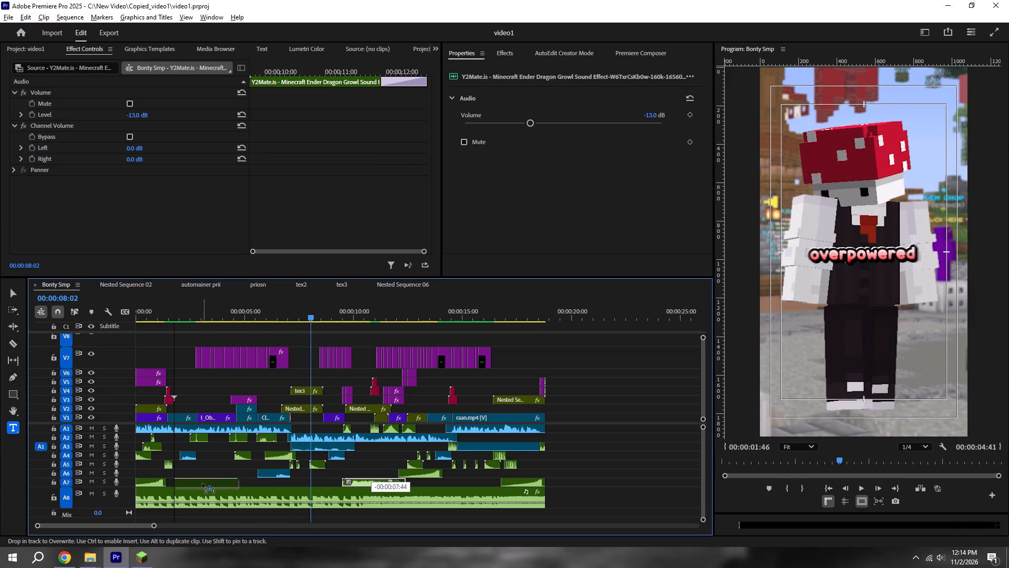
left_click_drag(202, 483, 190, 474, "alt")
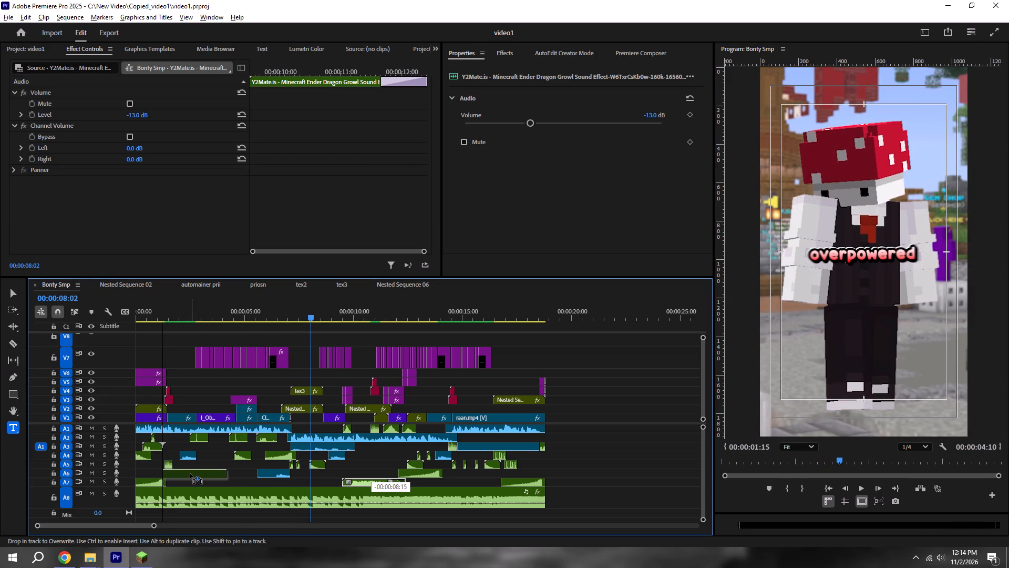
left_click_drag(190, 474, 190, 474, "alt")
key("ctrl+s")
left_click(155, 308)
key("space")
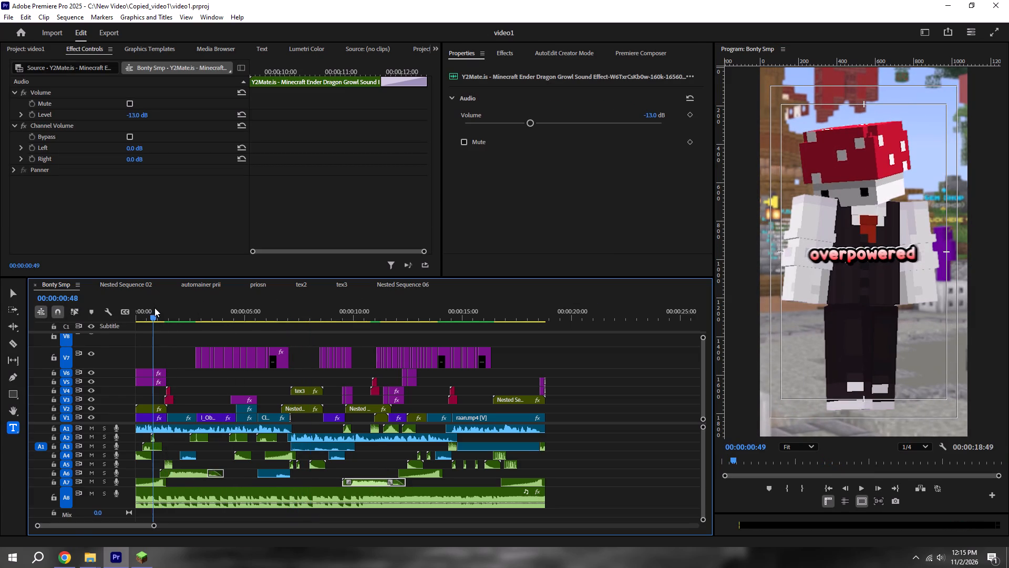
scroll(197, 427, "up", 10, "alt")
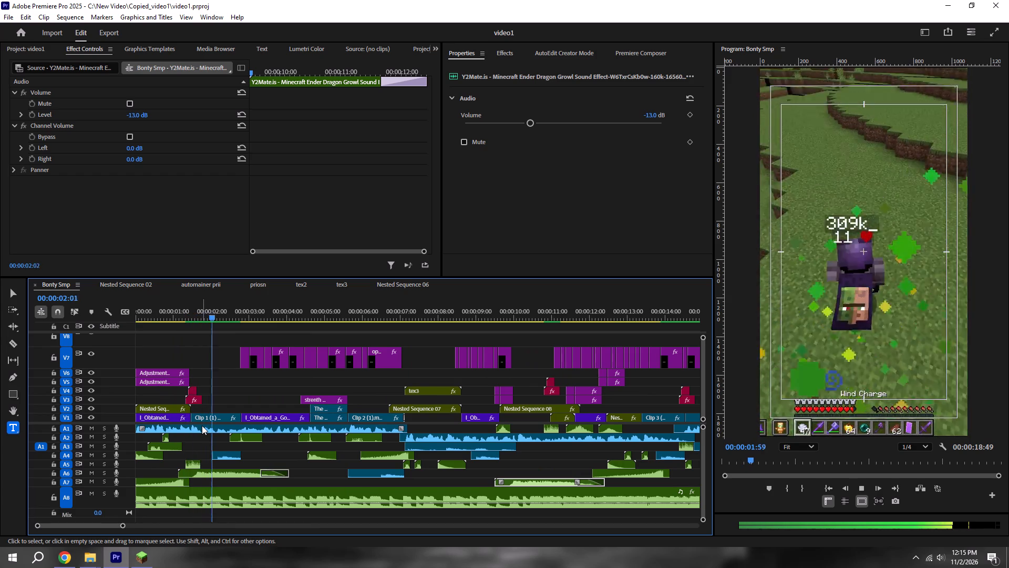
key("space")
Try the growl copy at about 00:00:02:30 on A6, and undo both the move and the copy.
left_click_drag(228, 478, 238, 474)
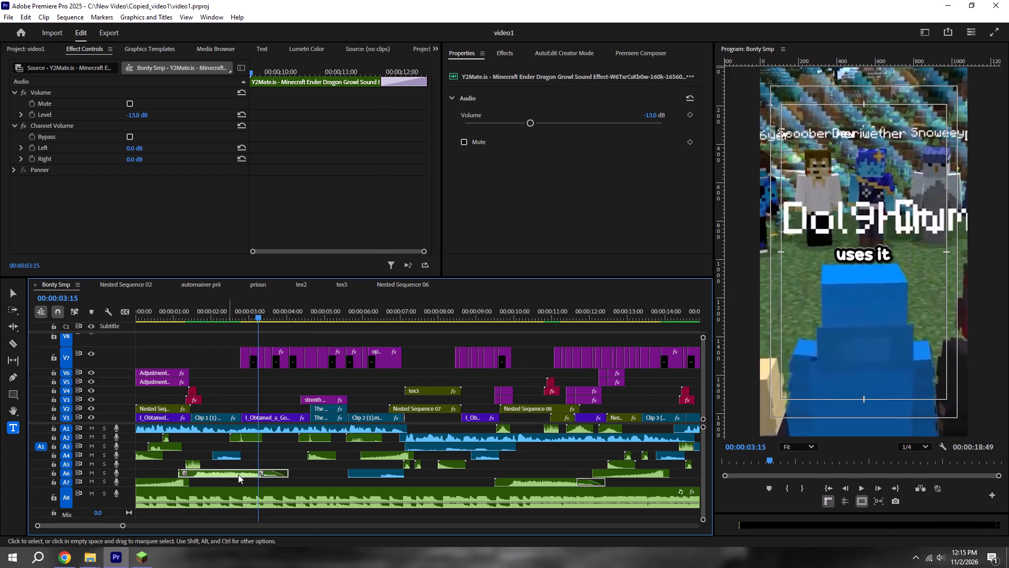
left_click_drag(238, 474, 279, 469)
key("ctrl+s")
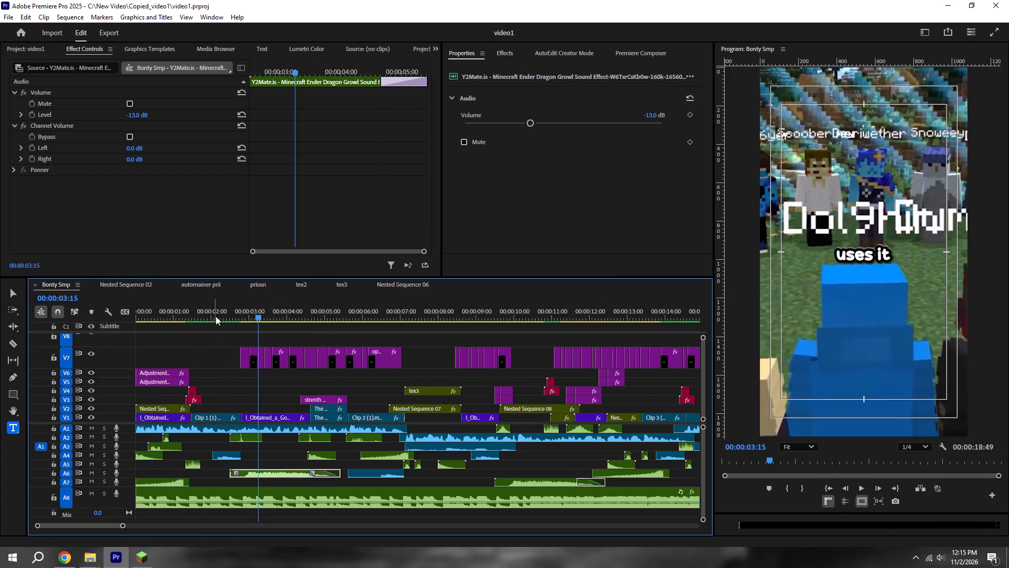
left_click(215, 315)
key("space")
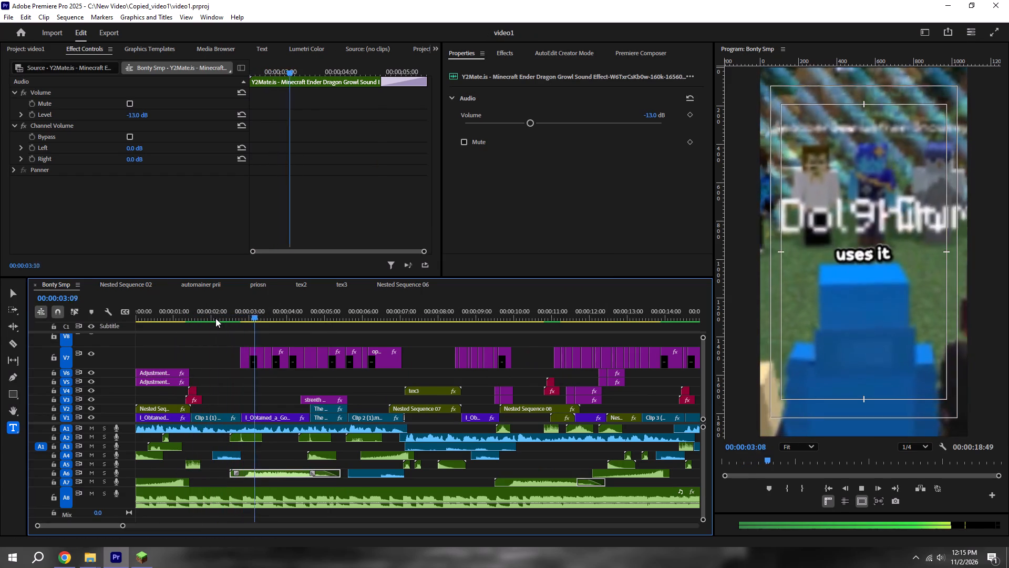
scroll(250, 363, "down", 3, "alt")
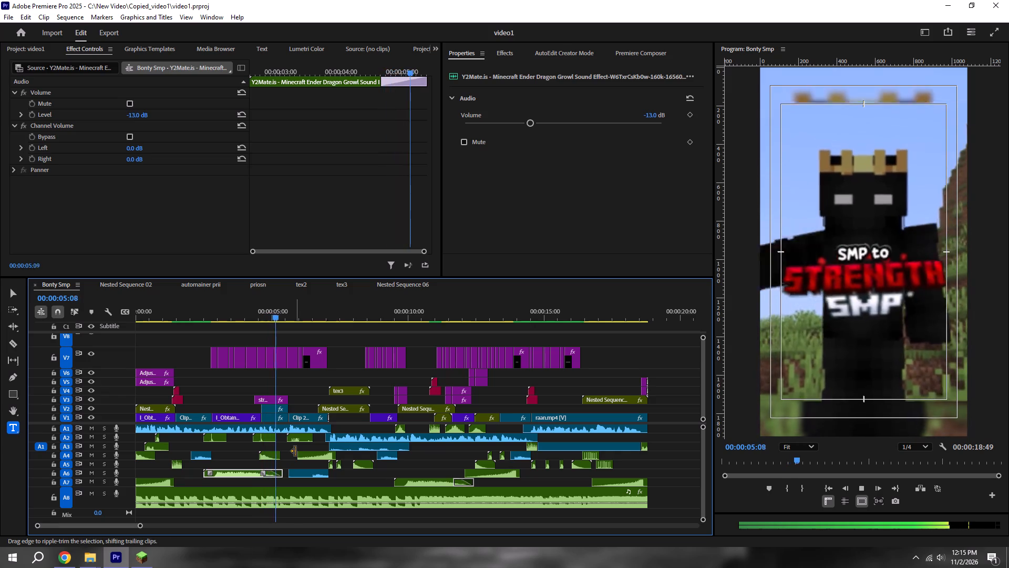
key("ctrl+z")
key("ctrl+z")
Play the sequence from the beginning to 00:00:03:26 to review the sound leading into the God Spear clip.
left_click_drag(210, 307, 72, 315)
key("space")
scroll(268, 394, "down", 7, "alt")
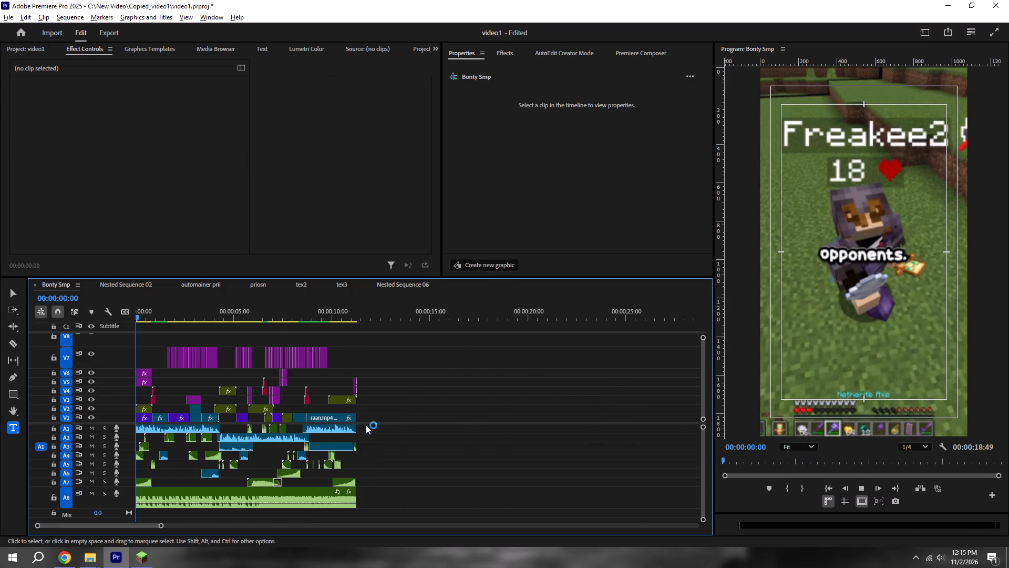
left_click(563, 386)
key("space")
key("space")
scroll(498, 407, "up", 10, "alt")
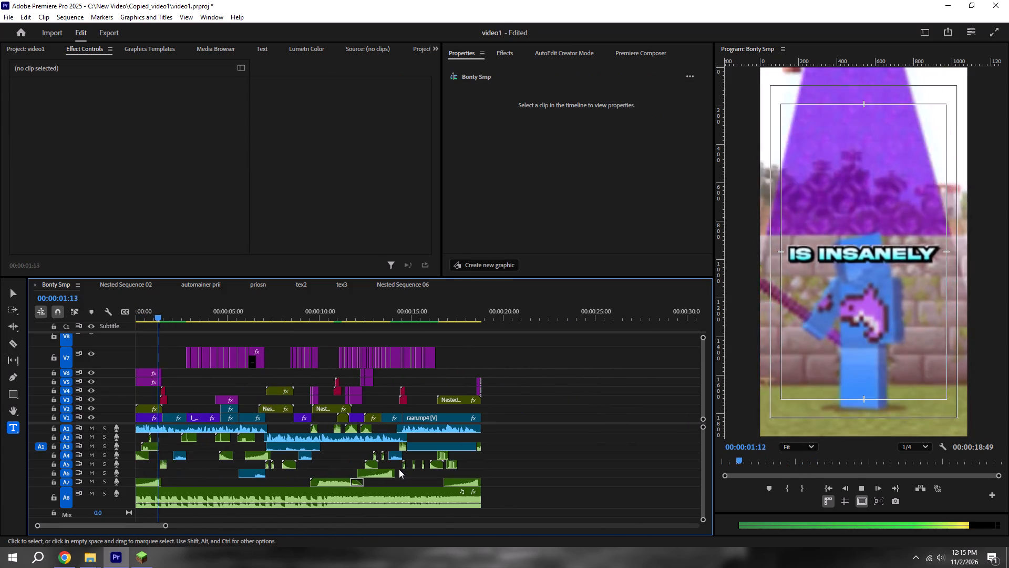
scroll(182, 472, "up", 5, "alt")
scroll(200, 473, "up", 5)
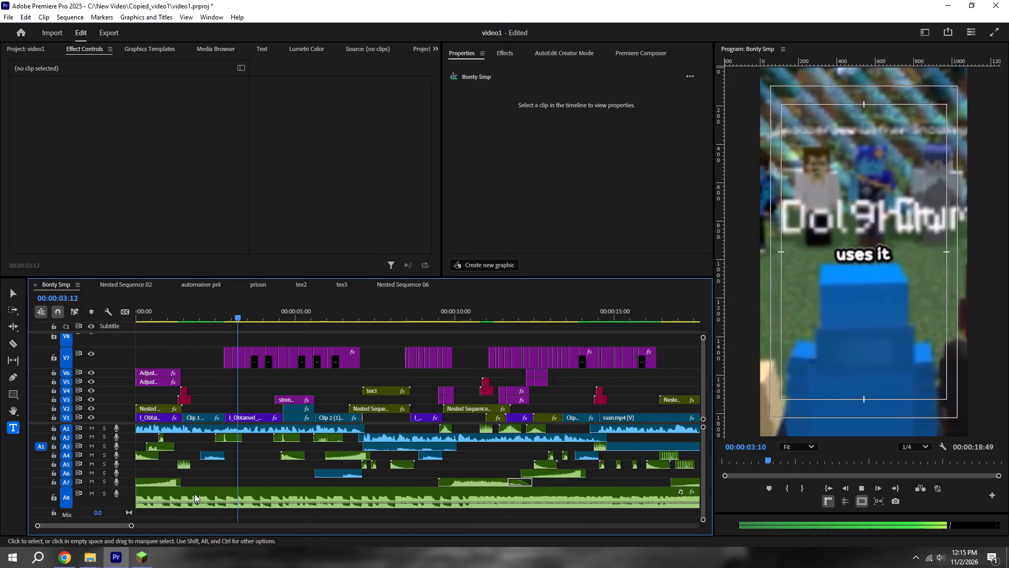
key("space")
Copy the opening metallic riser sound onto A5 beneath the God Spear clip, extend its start to about 00:00:02:26, and save.
left_click_drag(163, 483, 259, 466, "alt")
key("ctrl+s")
left_click_drag(234, 464, 32, 461)
key("ctrl+s")
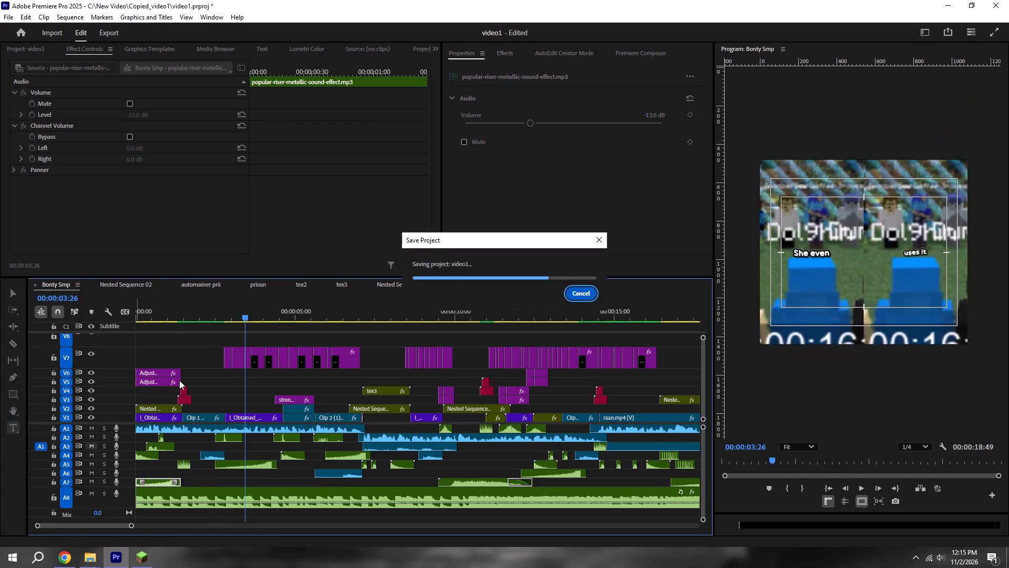
Play the sequence through to the end and again over the opening to check the added riser sound.
left_click(175, 308)
key("space")
scroll(243, 396, "down", 5, "alt")
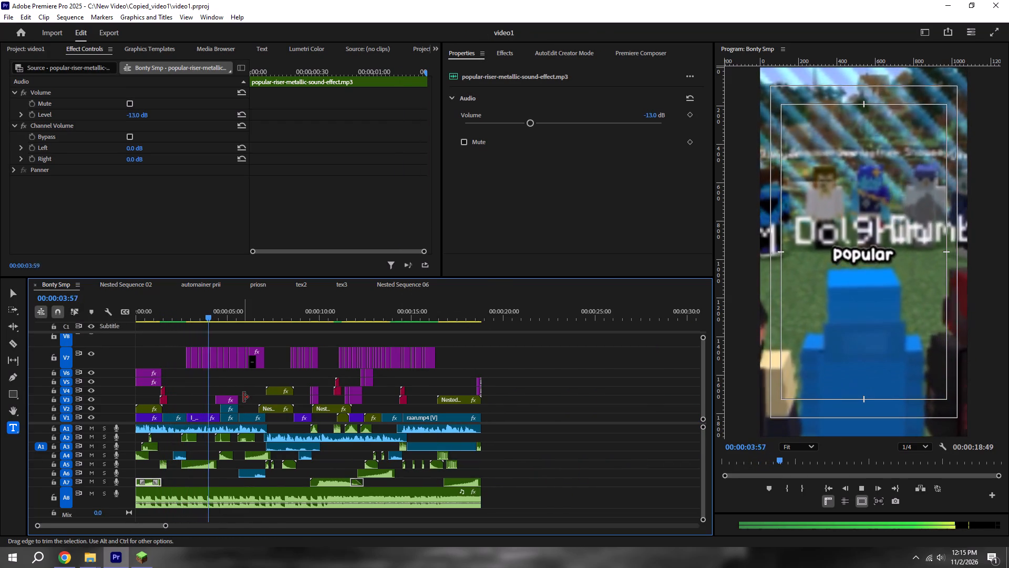
key("space")
key("space")
scroll(292, 435, "down", 3, "alt")
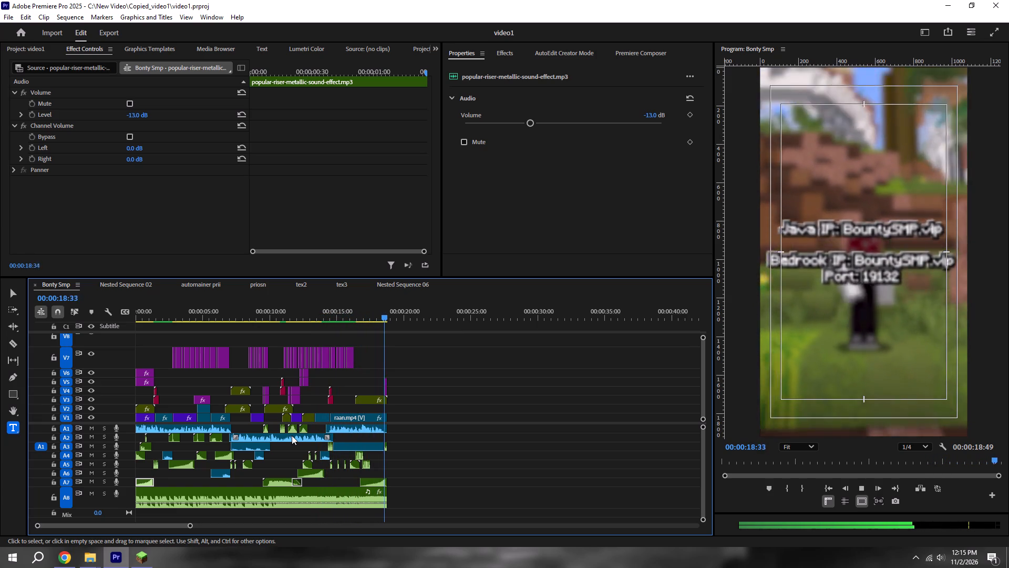
key("space")
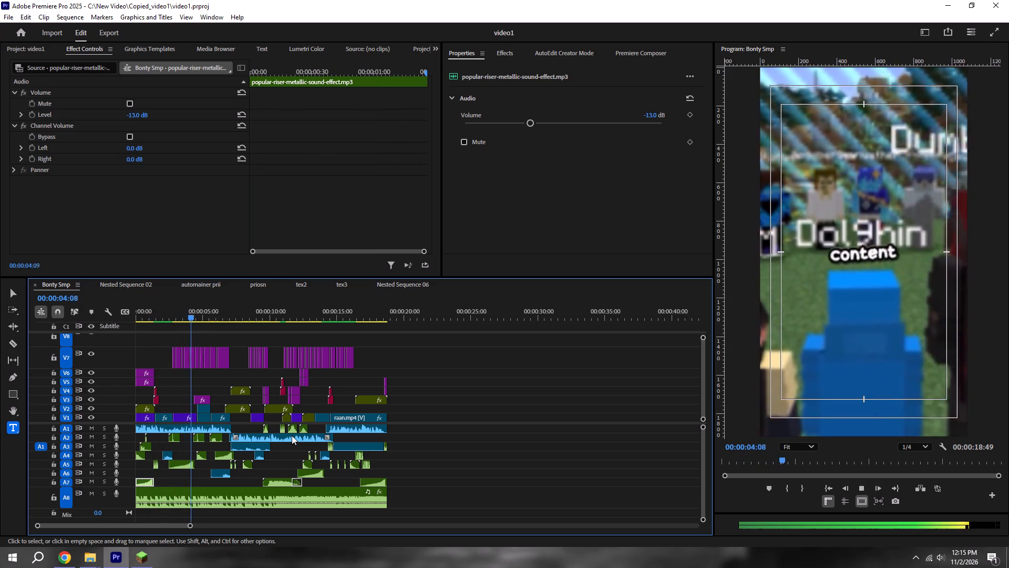
key("space")
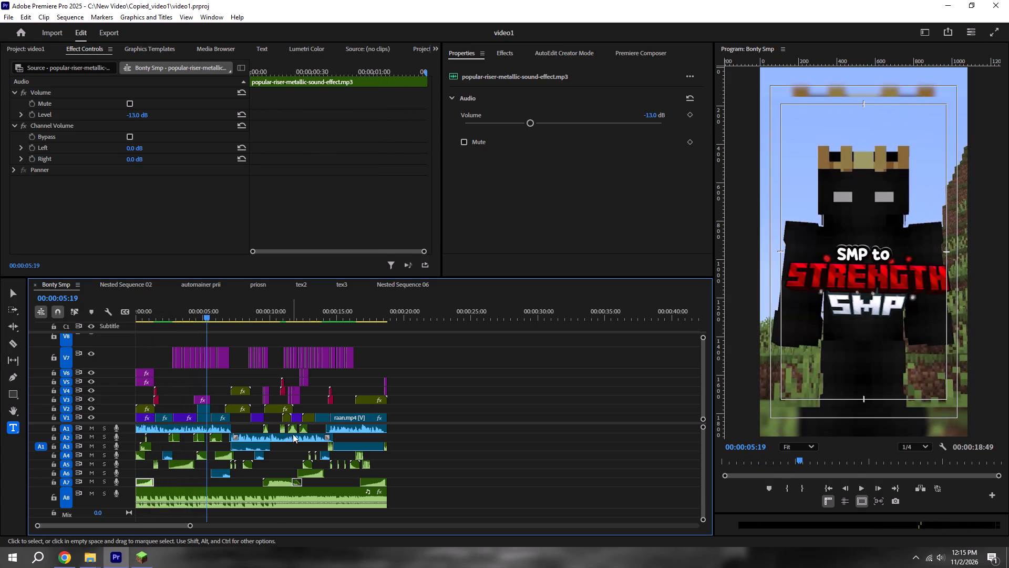
Show the hidden notification-area icons in the taskbar.
left_click(913, 554)
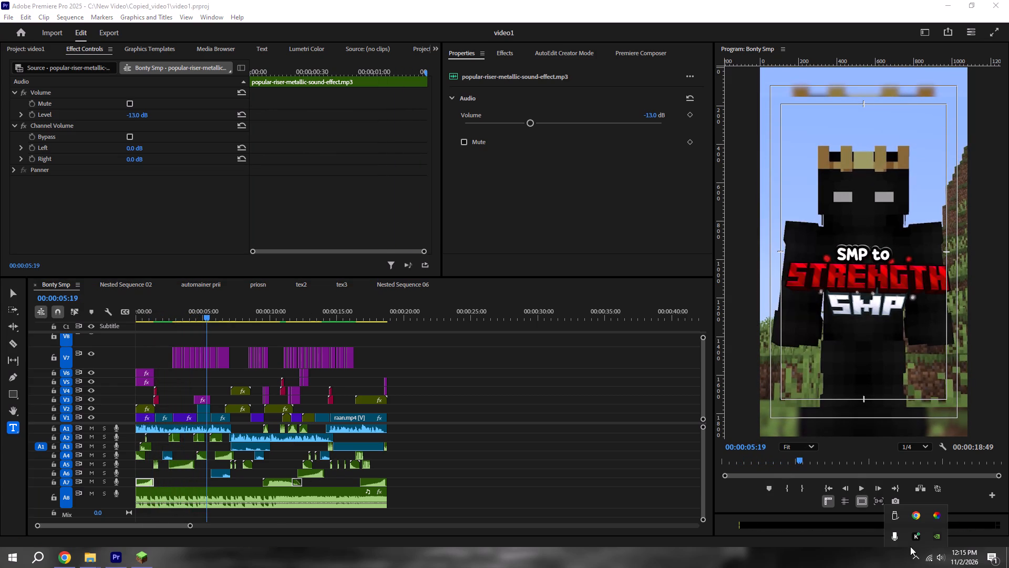
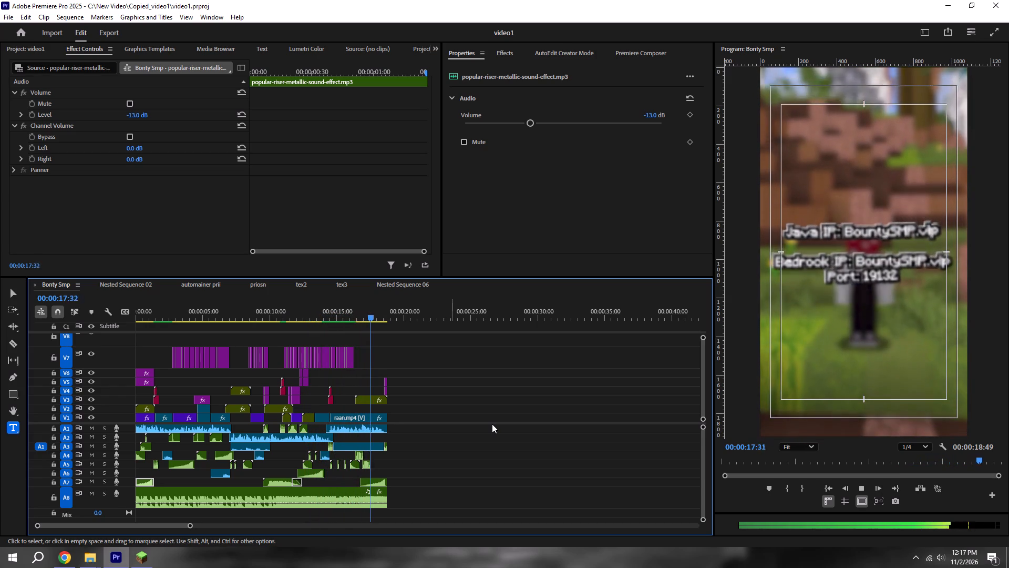
Play the Bonty Smp sequence through to its end for a final check of picture and sound.
key("space")
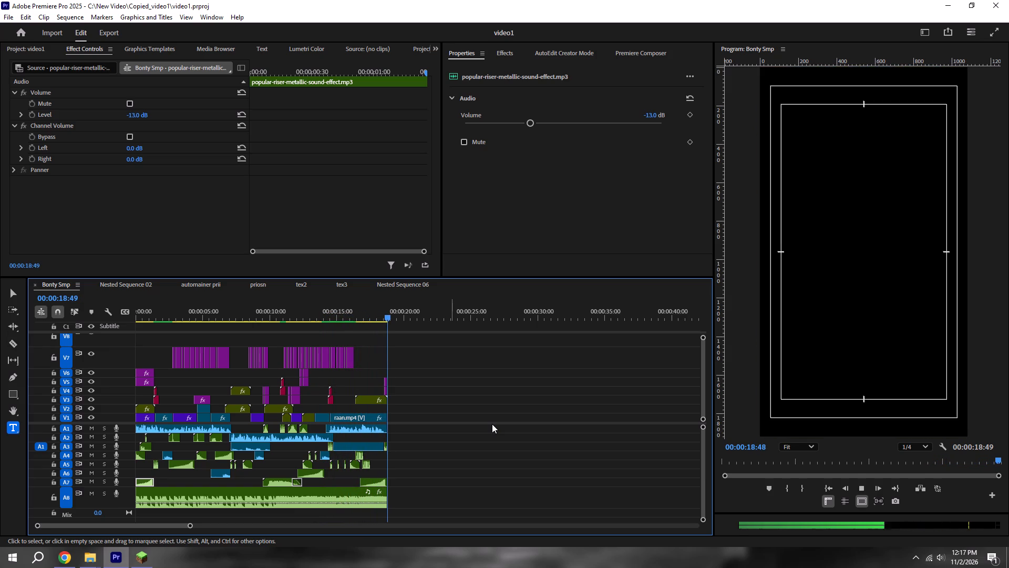
key("space")
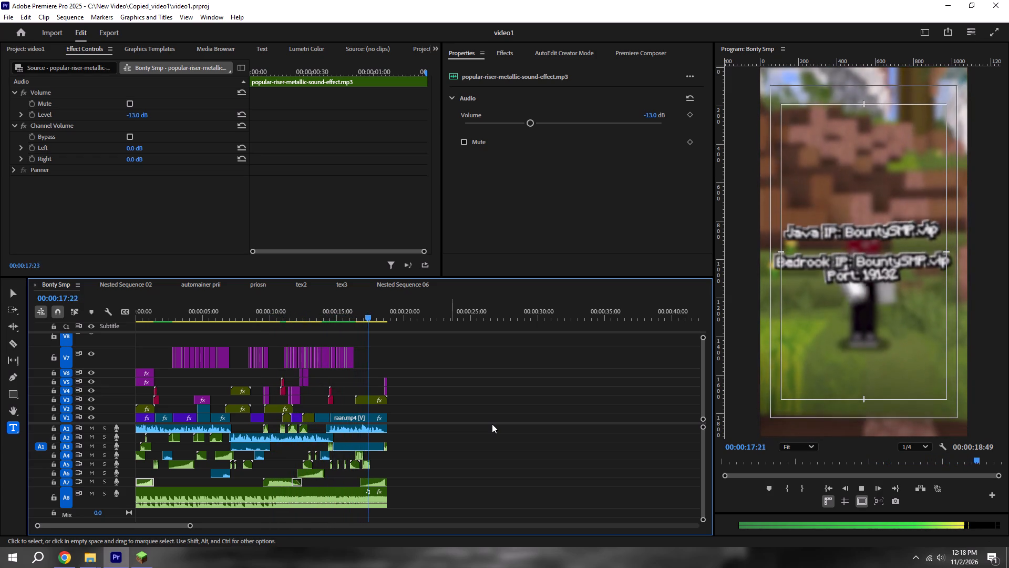
Save the video1 project.
key("ctrl+s")
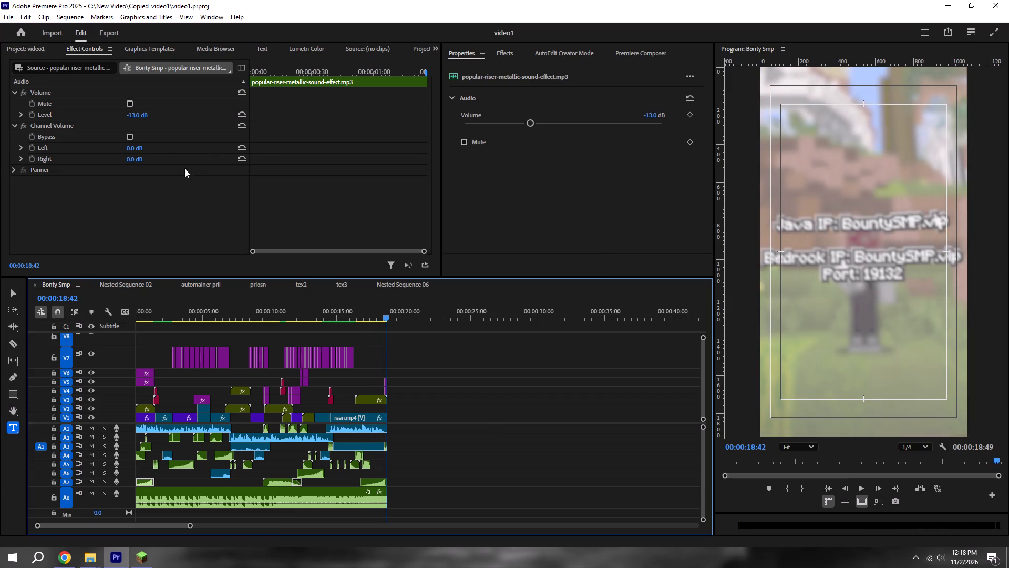
Set up a media file export of the Bonty Smp sequence with Render at Maximum Depth and Use Maximum Render Quality enabled.
left_click(111, 33)
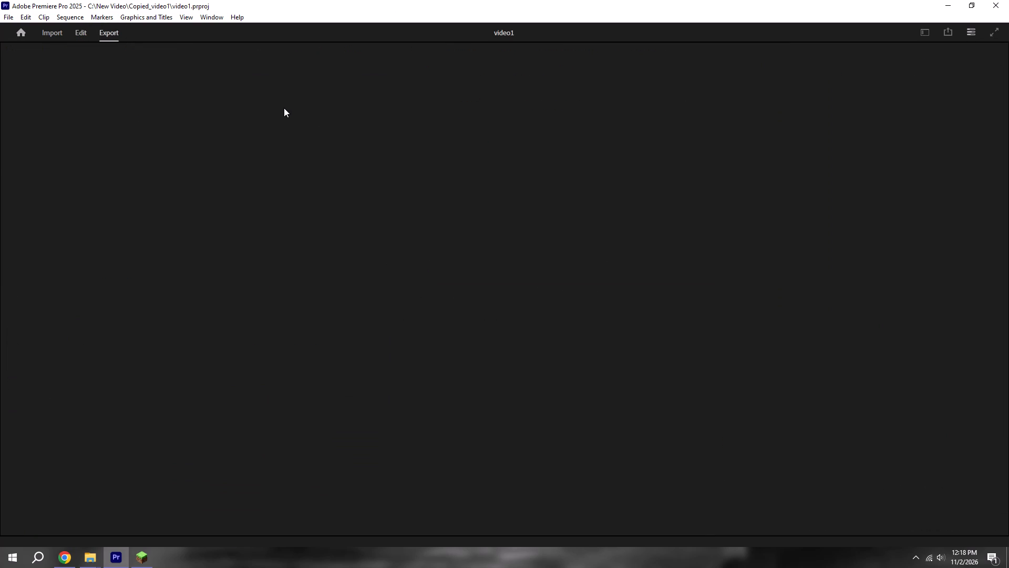
left_click_drag(328, 86, 314, 83)
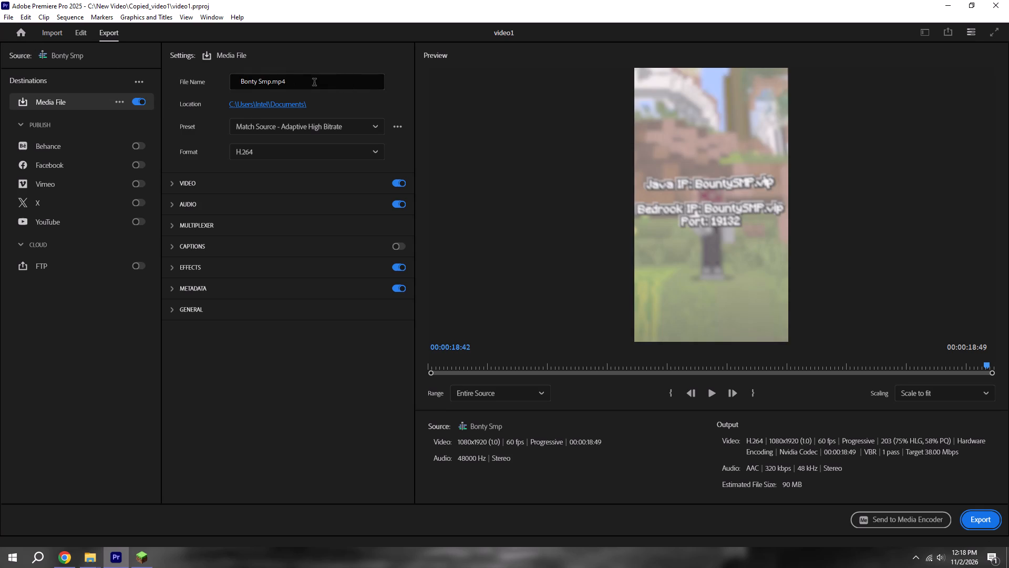
left_click_drag(314, 83, 279, 80)
left_click(307, 80)
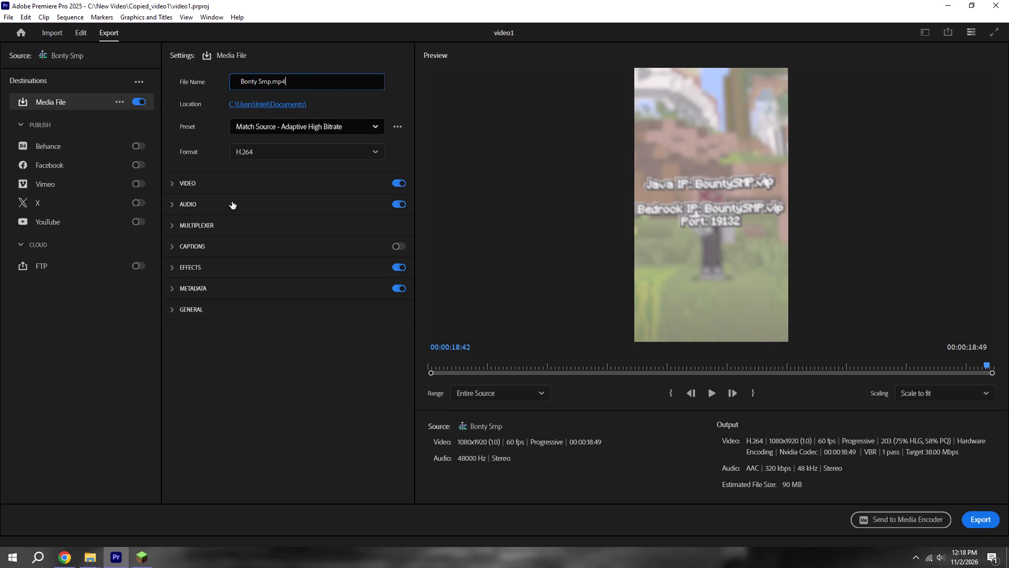
left_click(174, 186)
left_click(184, 350)
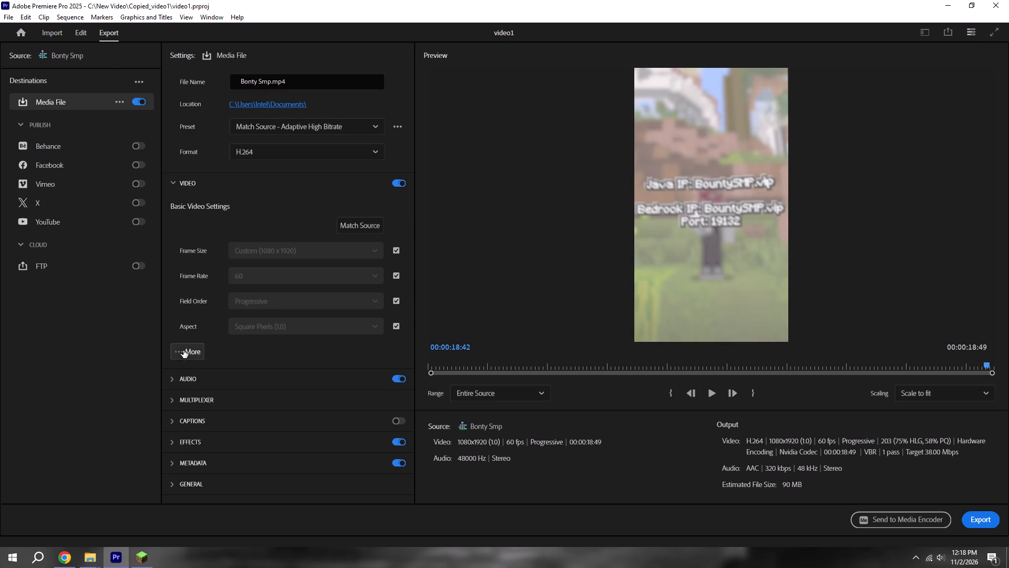
scroll(190, 317, "down", 6)
left_click(181, 316)
left_click(184, 334)
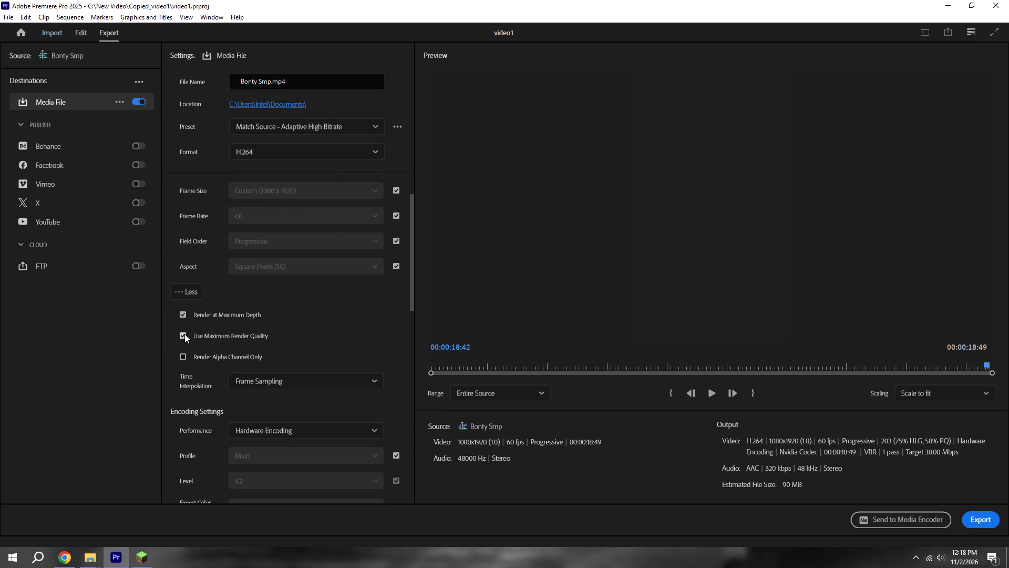
Set the export's target bitrate to 50 Mbps and start exporting Bonty Smp.mp4.
scroll(197, 332, "down", 20)
scroll(197, 332, "down", 7)
scroll(235, 374, "down", 7)
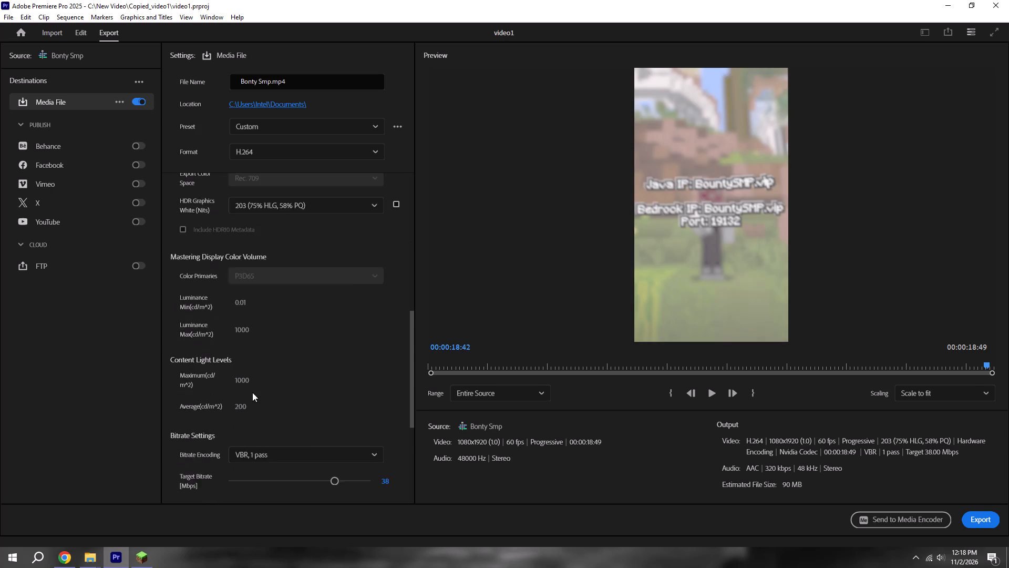
scroll(252, 392, "down", 5)
left_click_drag(333, 420, 542, 445)
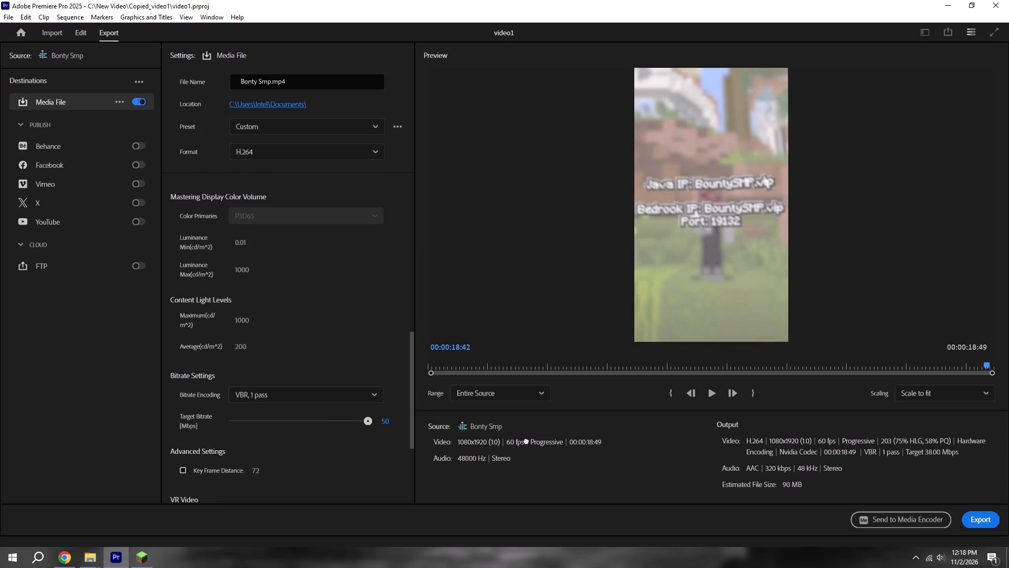
left_click(973, 519)
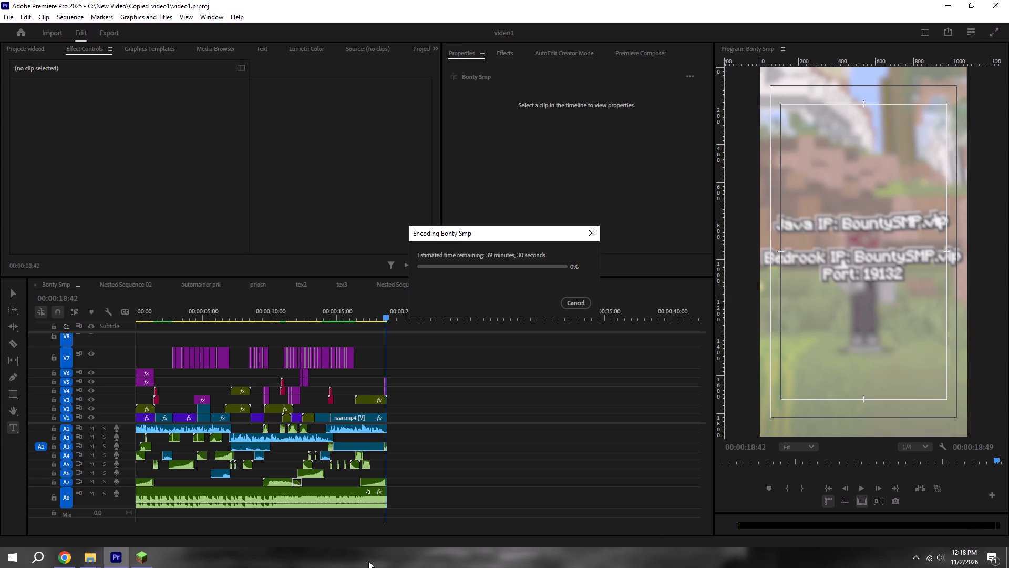
Close the open Minecraft window while the sequence is encoding.
right_click(151, 559)
left_click(142, 539)
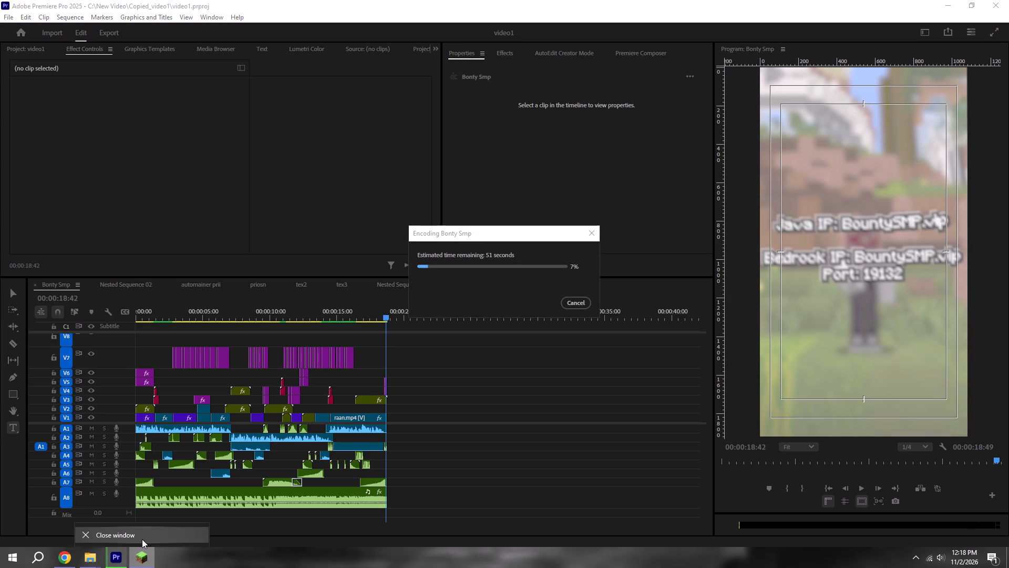
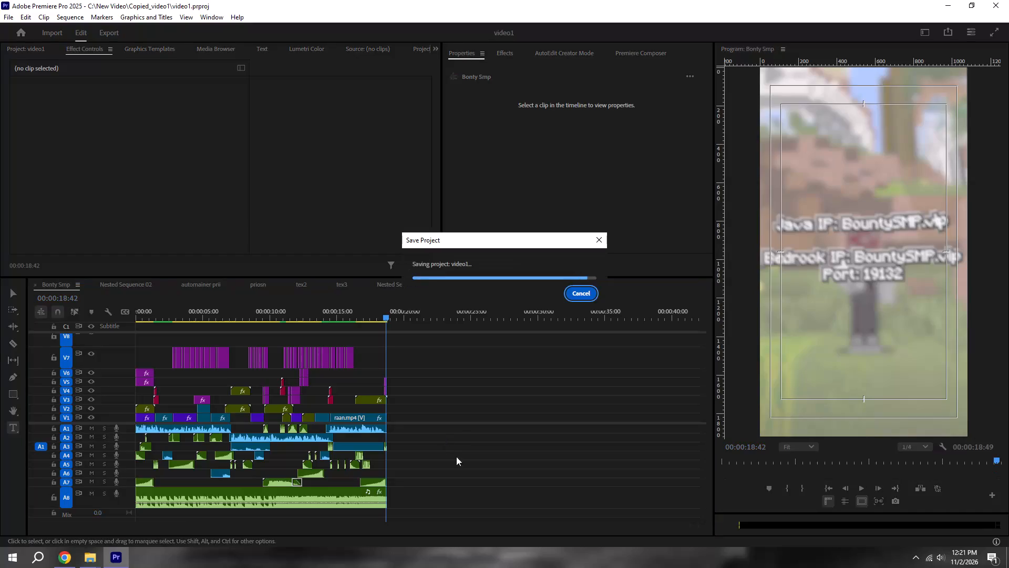
Browse Documents > Adobe > Premiere Pro > 25.0 > PR EXPORTS and play the earlier export BagelSMp 68.mp4 in VLC, then close it.
left_click(85, 564)
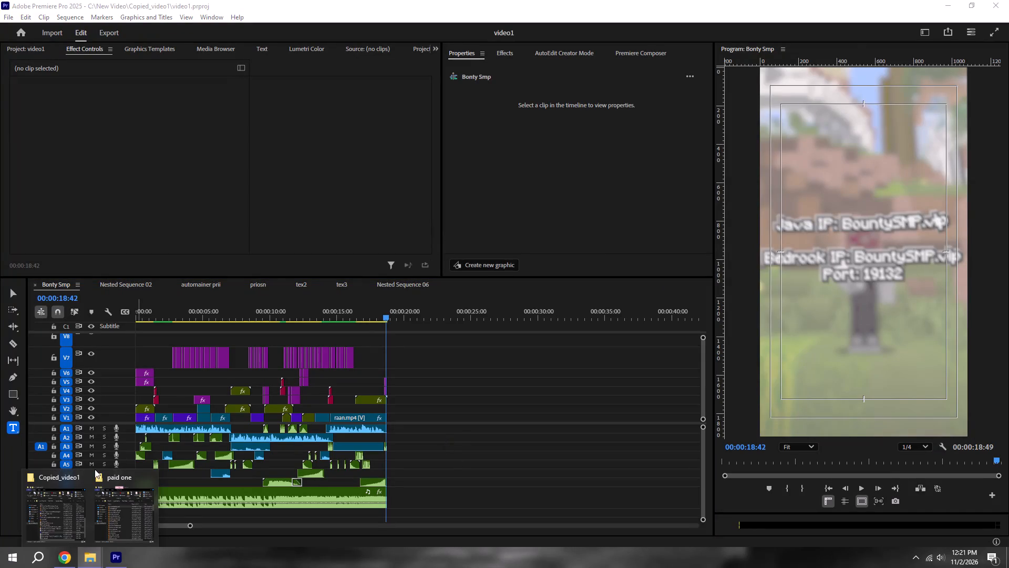
left_click(68, 521)
left_click(570, 200)
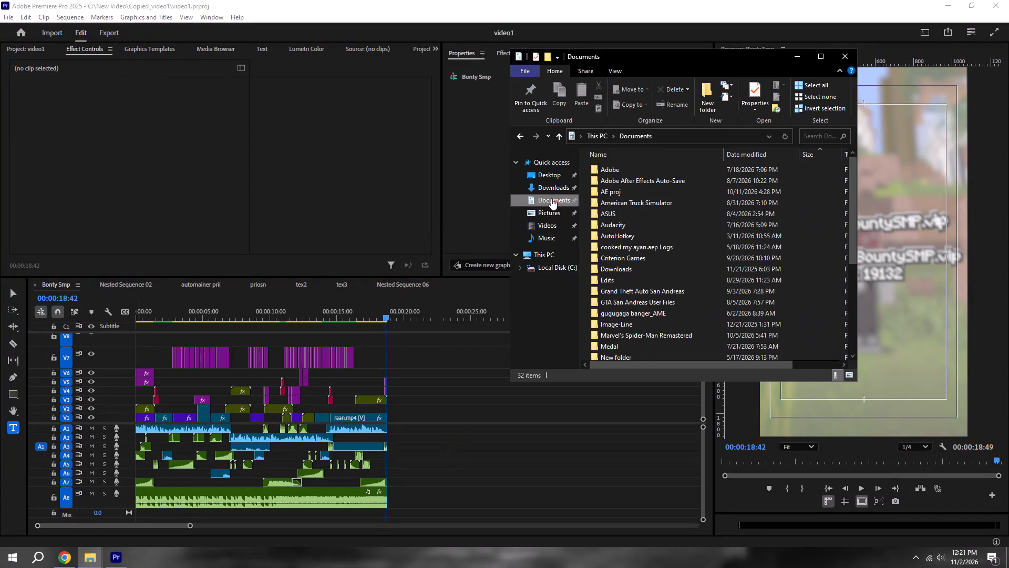
left_click(633, 160)
double_click(630, 168)
double_click(625, 219)
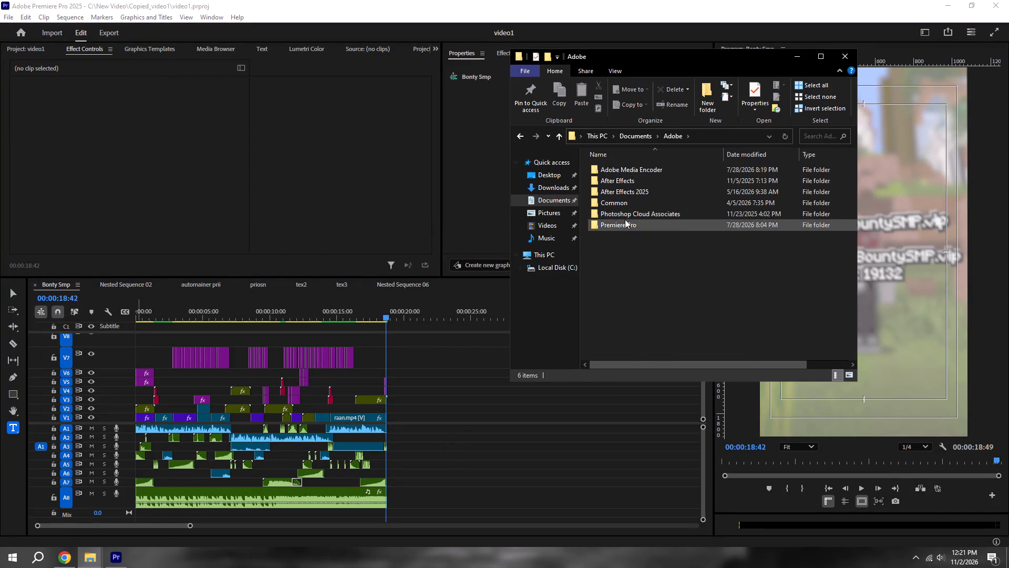
double_click(617, 169)
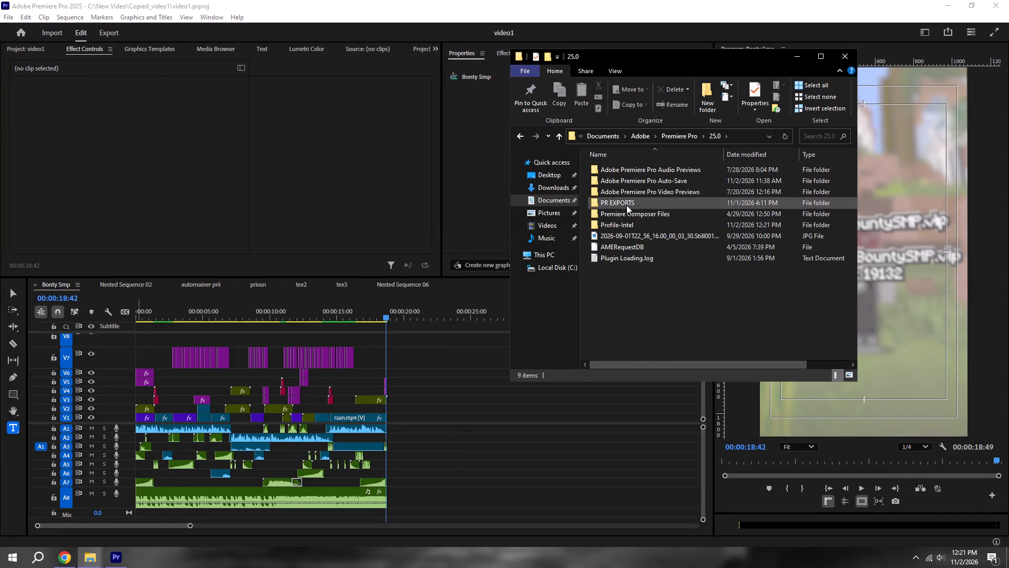
double_click(628, 205)
double_click(622, 167)
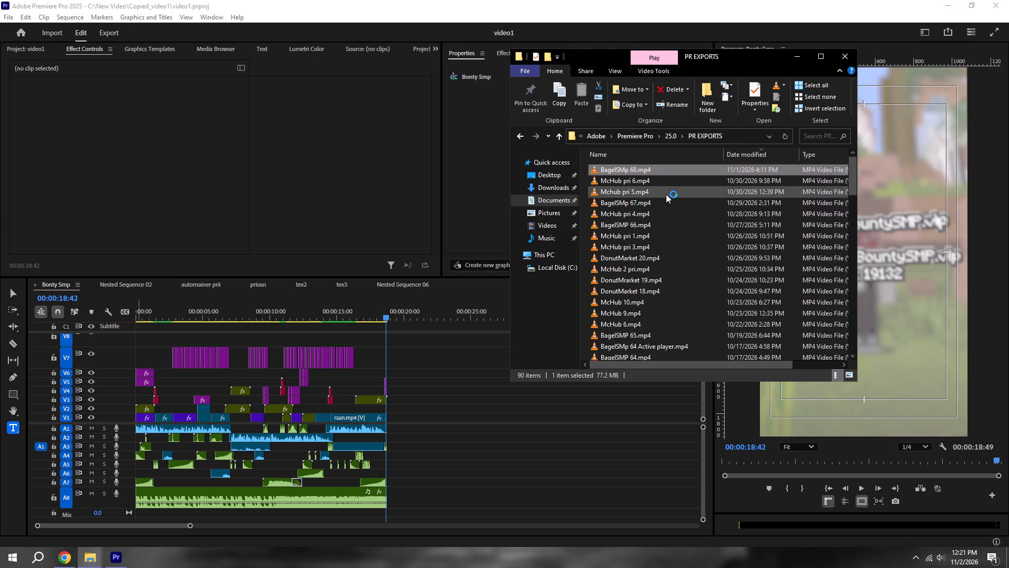
scroll(652, 206, "up", 14)
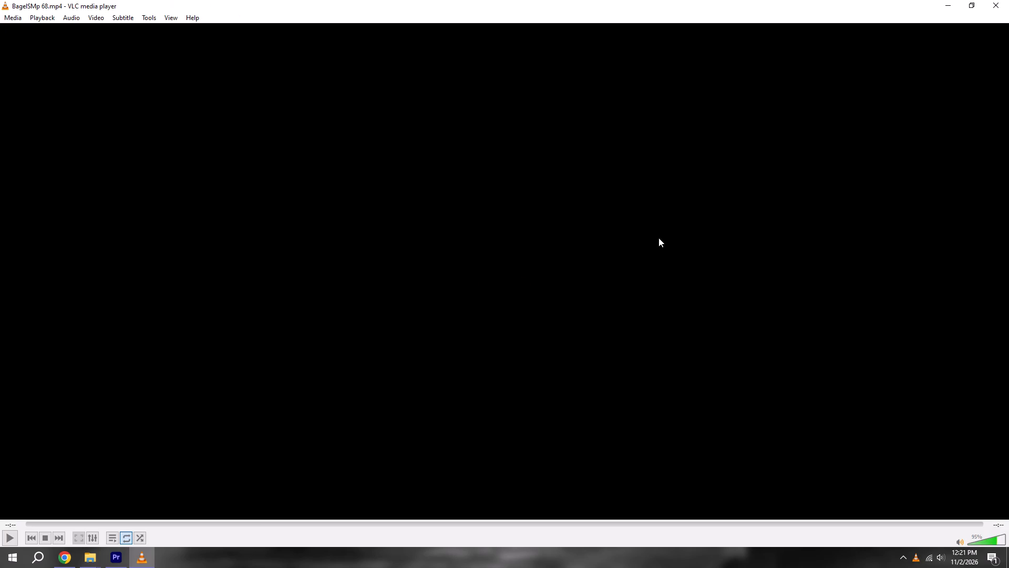
scroll(658, 238, "up", 1)
left_click(997, 1)
scroll(644, 184, "up", 4)
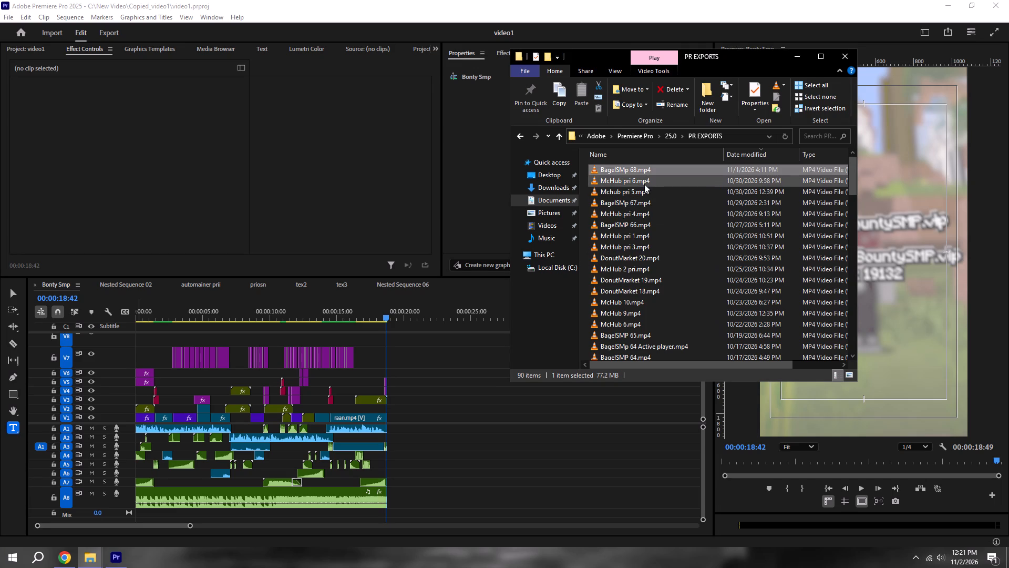
Save the video1 project in Premiere Pro.
left_click(491, 389)
key("ctrl+s")
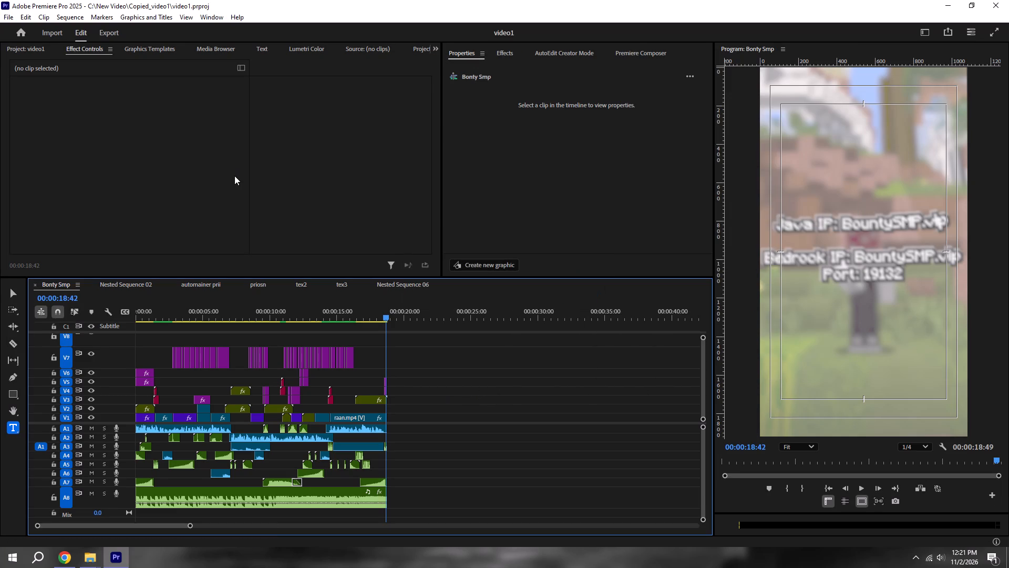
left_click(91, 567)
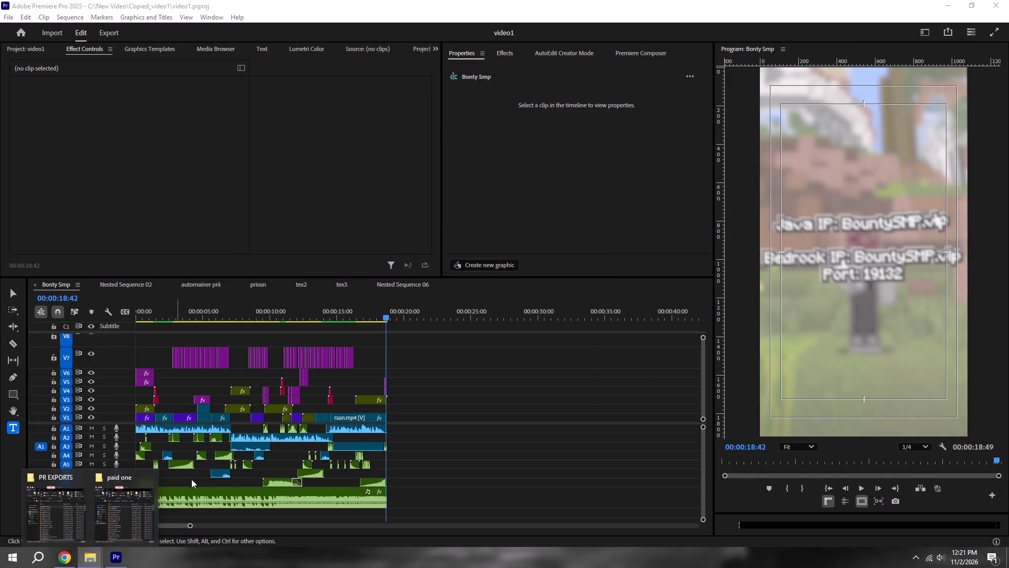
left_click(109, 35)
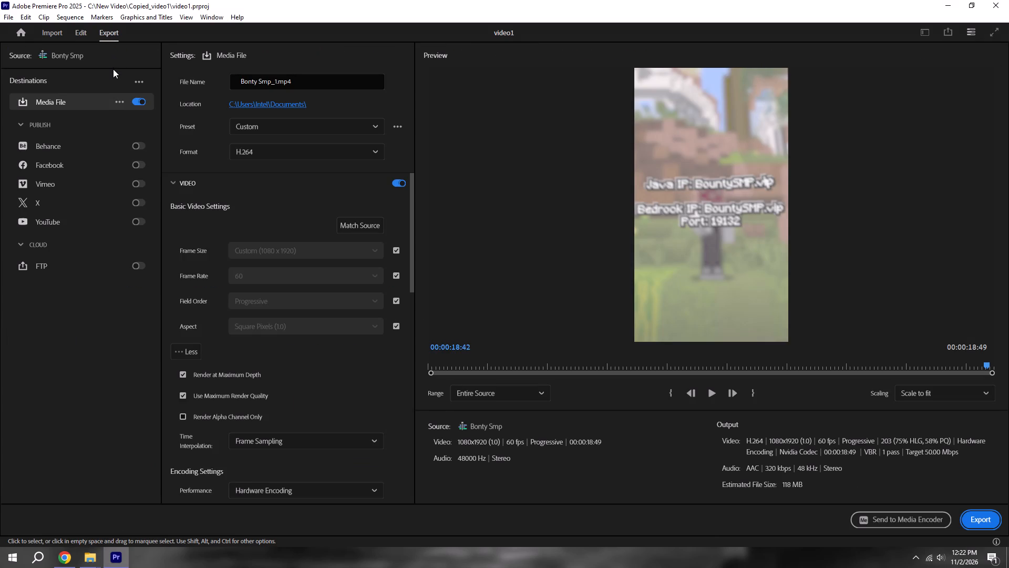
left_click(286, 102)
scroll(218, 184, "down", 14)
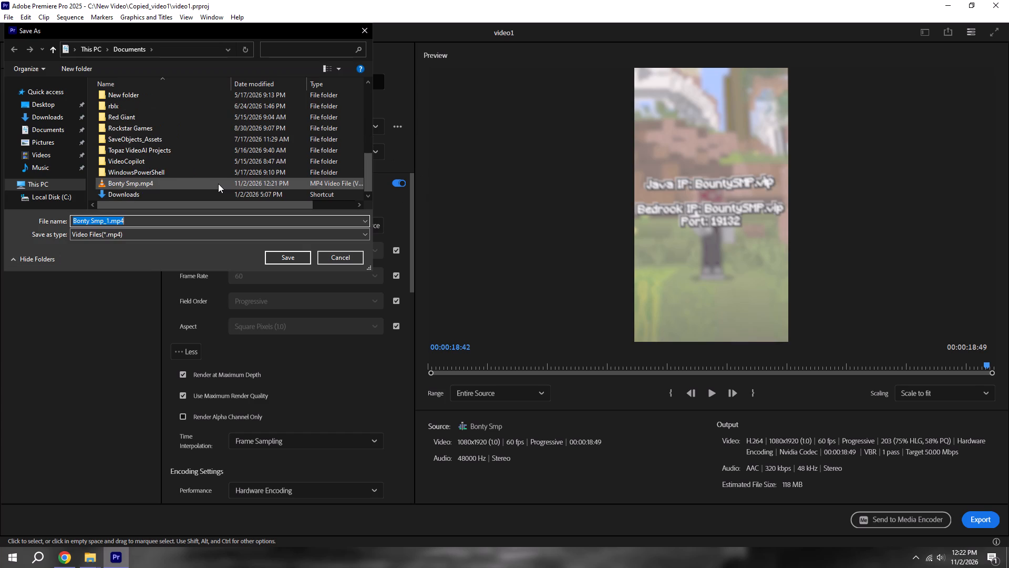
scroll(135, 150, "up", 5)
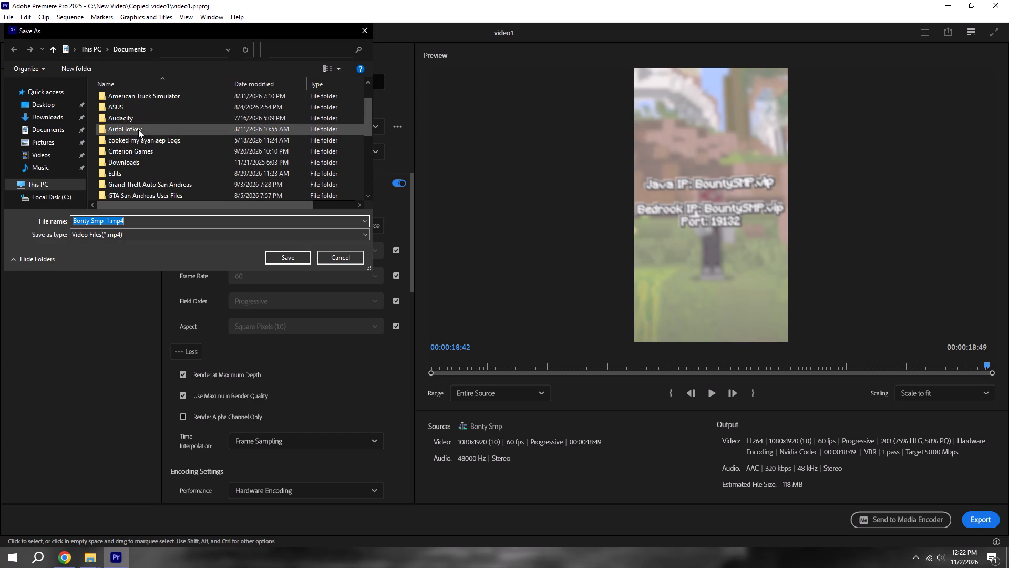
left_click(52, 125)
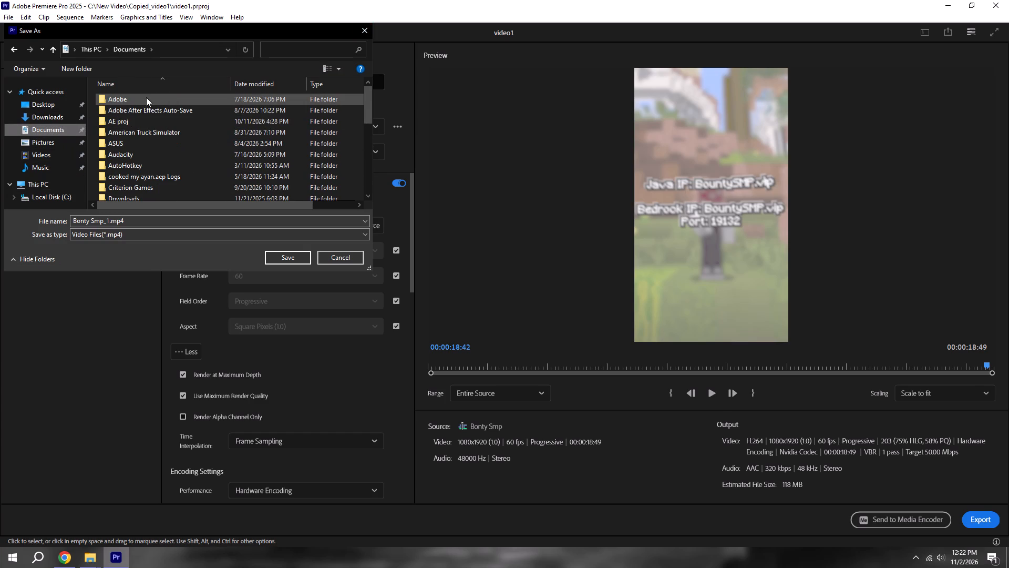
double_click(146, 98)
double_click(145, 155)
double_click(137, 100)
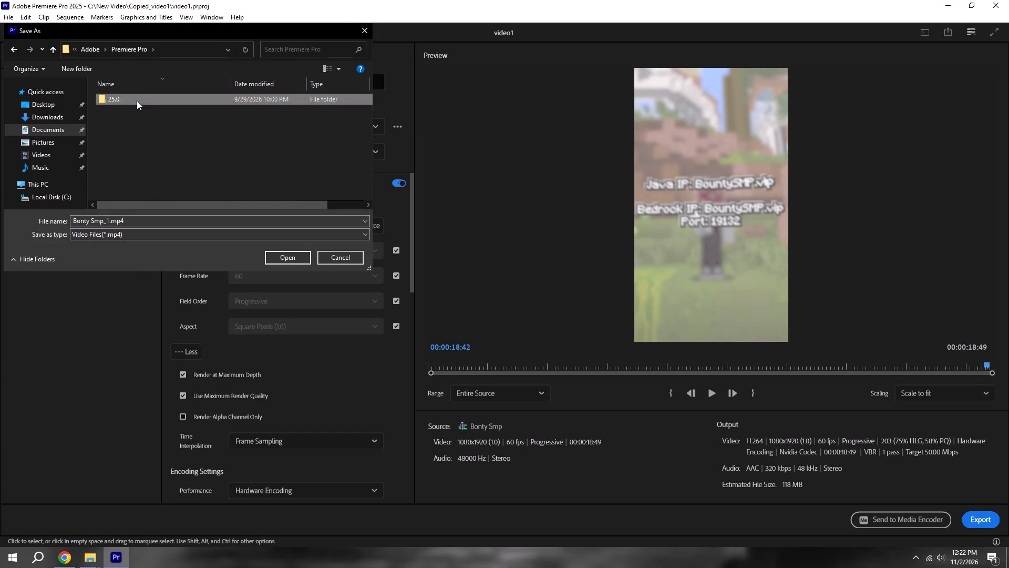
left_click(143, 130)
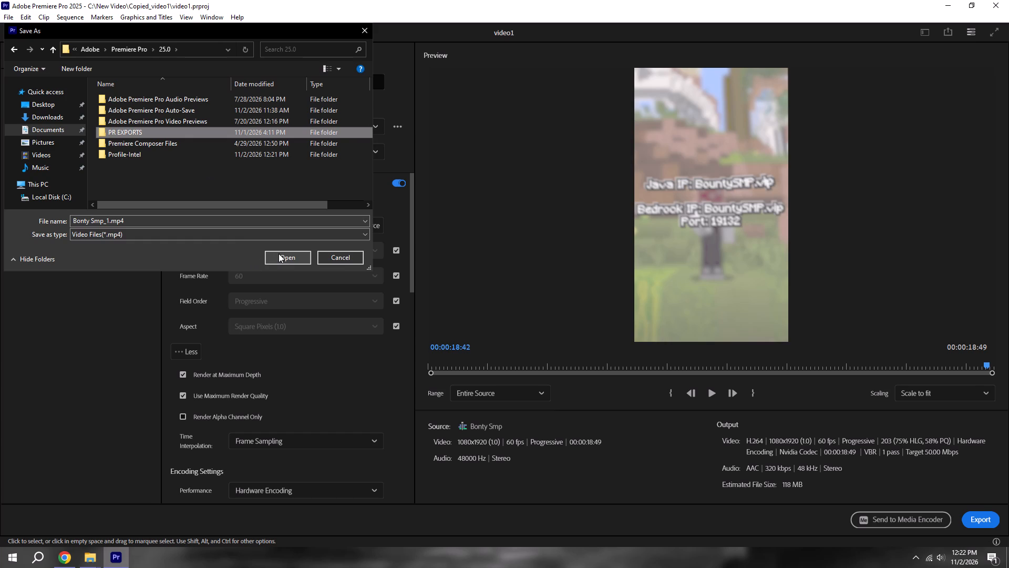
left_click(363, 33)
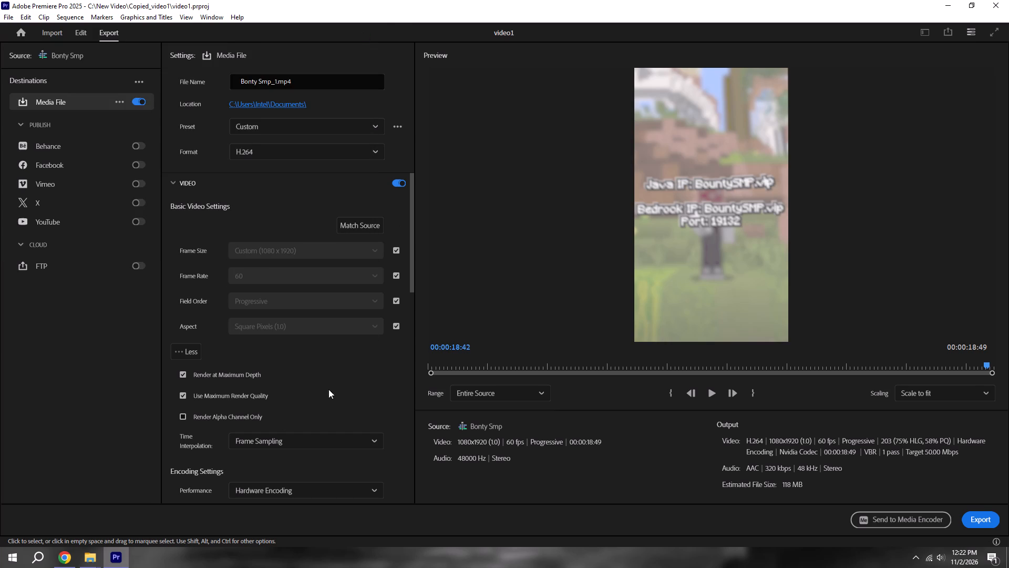
Locate the exported Bonty Smp.mp4 in the Documents folder and play it in VLC, pausing partway through.
left_click(91, 562)
left_click(74, 510)
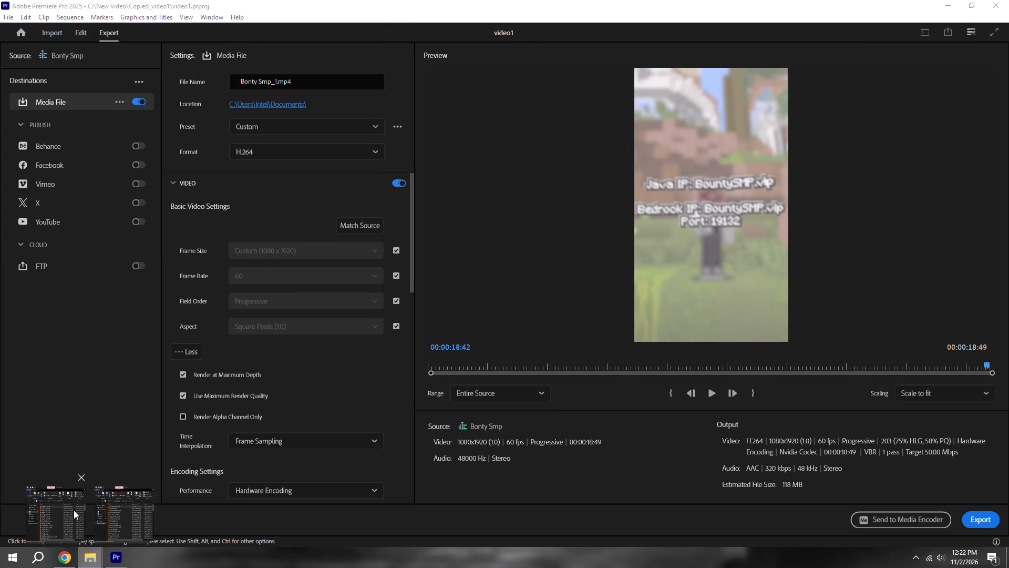
left_click(550, 195)
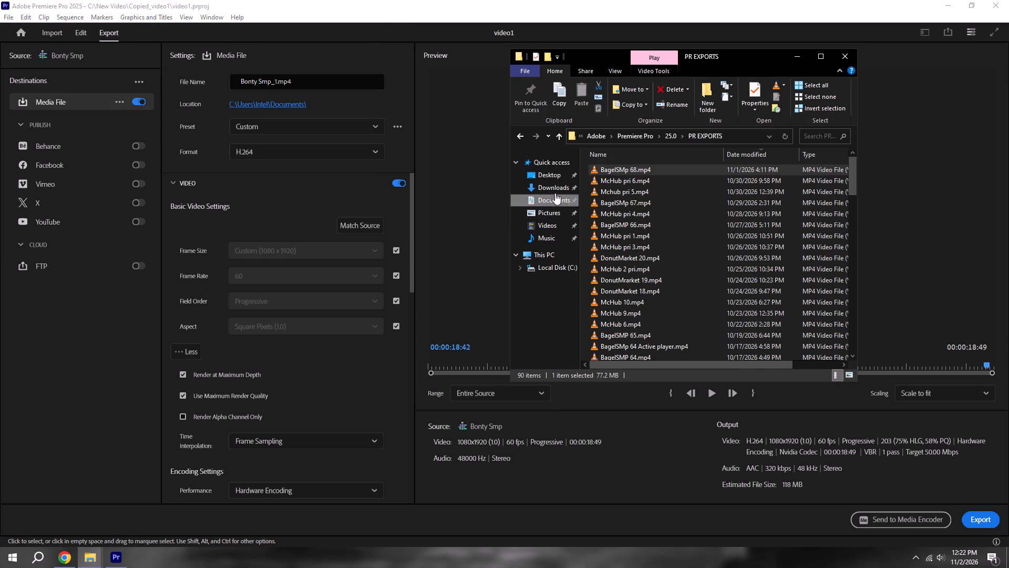
scroll(675, 259, "down", 12)
left_click(552, 201)
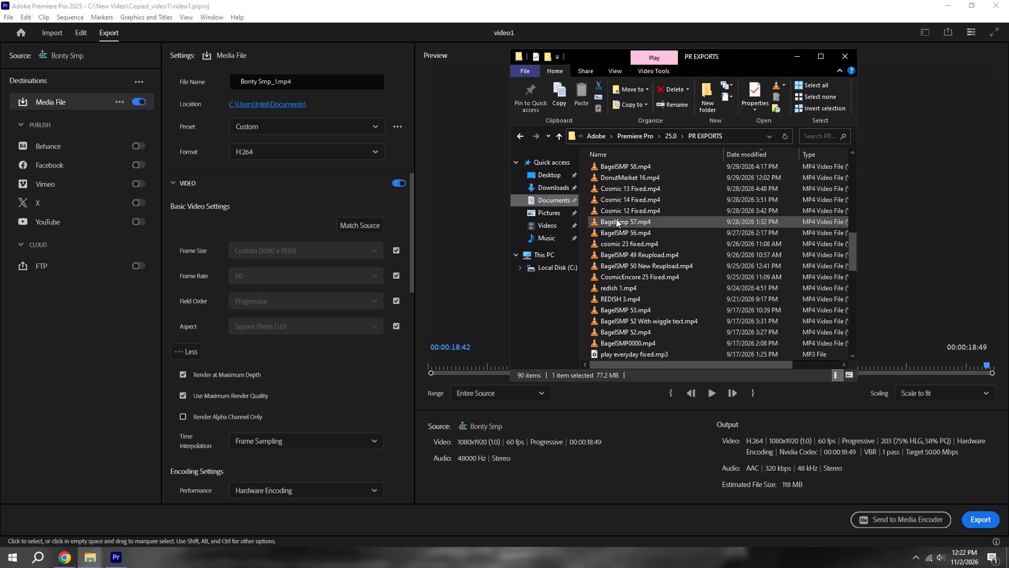
scroll(617, 220, "down", 5)
scroll(614, 228, "up", 4)
left_click(595, 134)
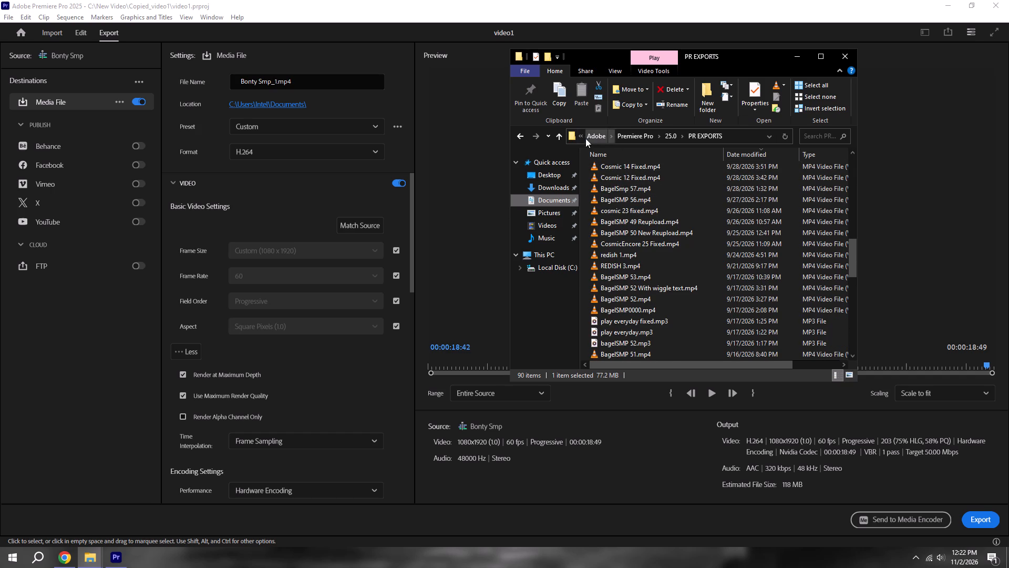
left_click(557, 187)
left_click(552, 200)
left_click(790, 56)
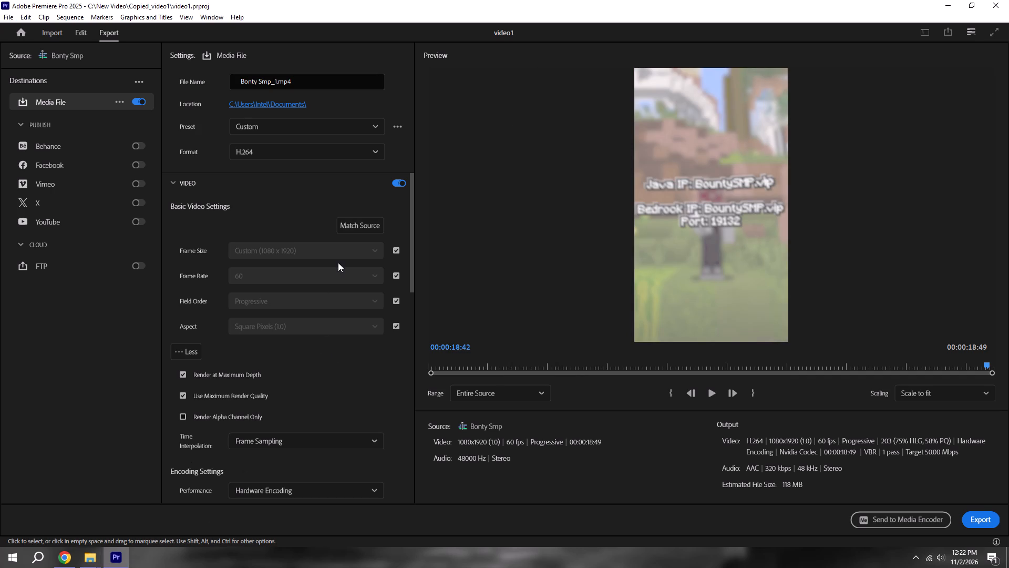
left_click(560, 221)
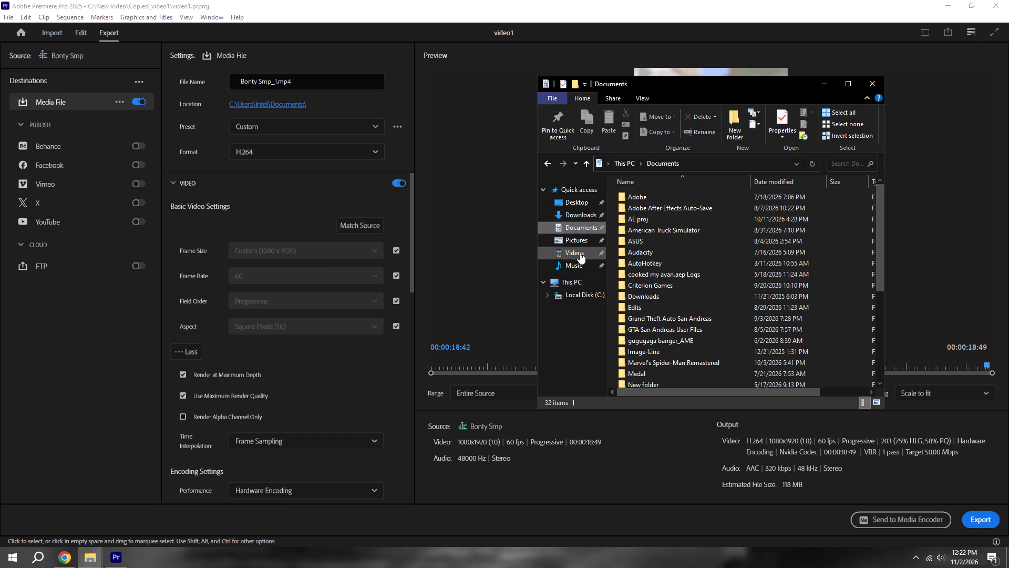
scroll(703, 297, "down", 12)
double_click(668, 329)
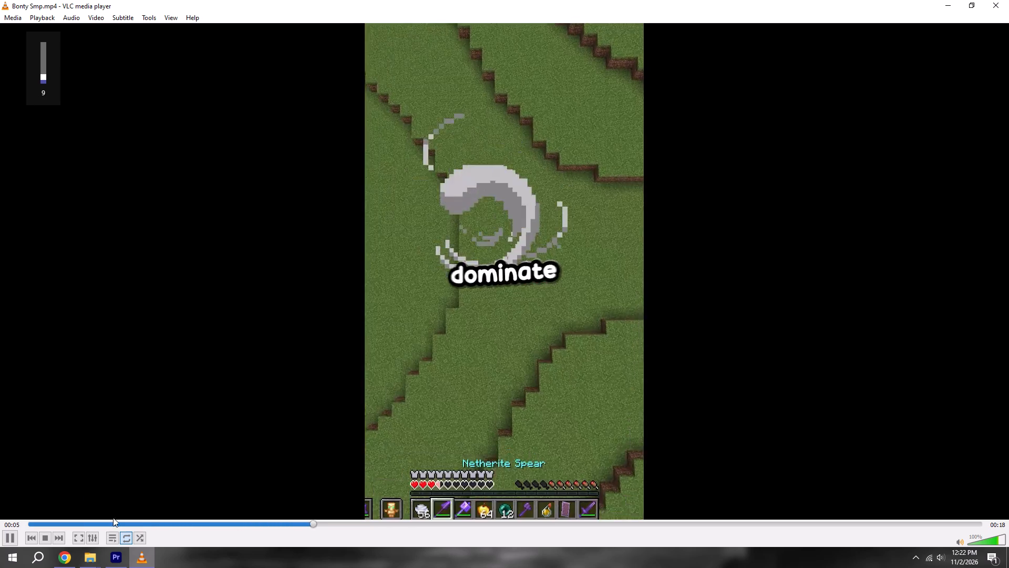
left_click_drag(382, 389, 396, 383)
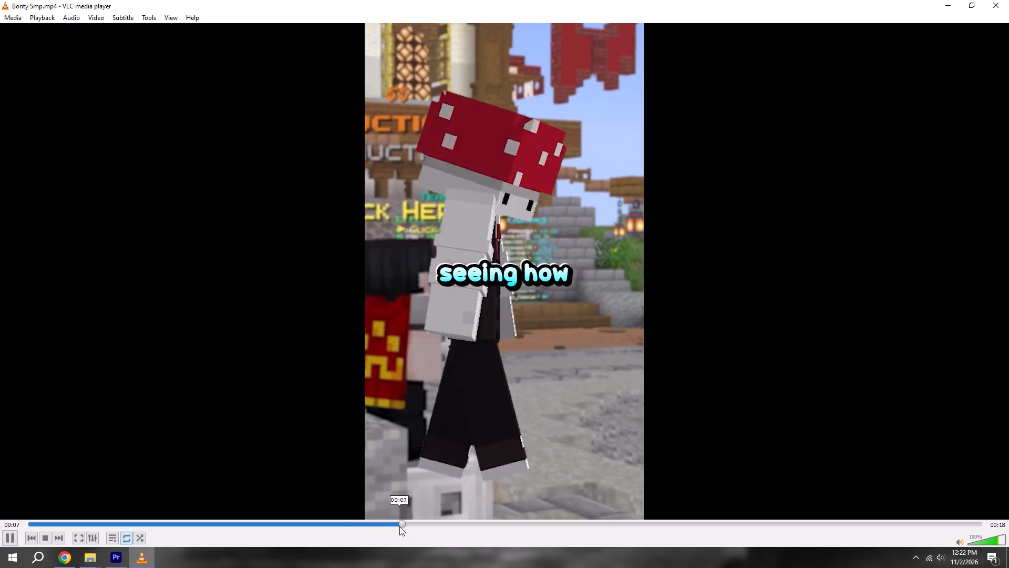
left_click(14, 542)
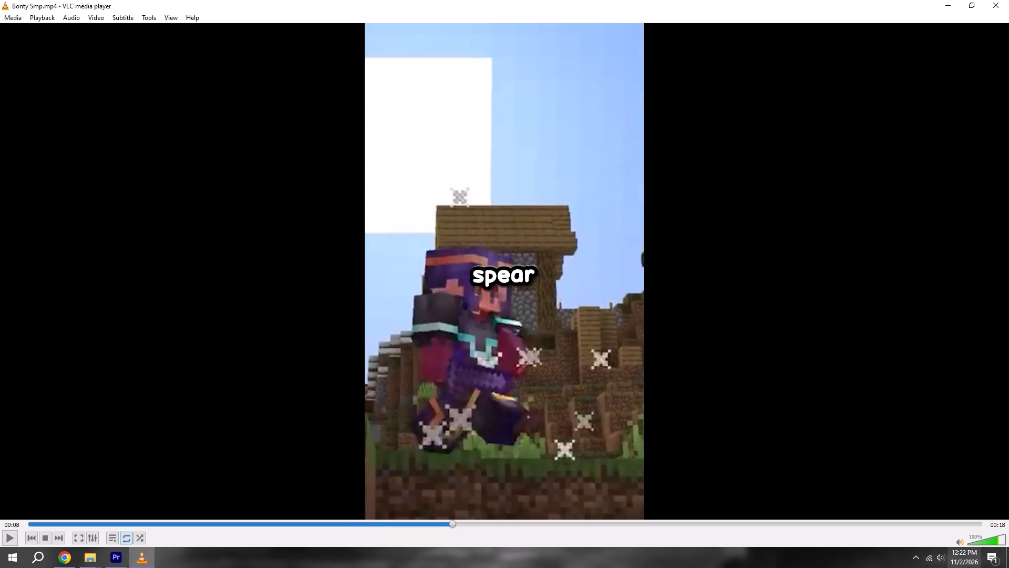
Switch the Windows playback device to Speakers (Realtek High Definition Audio) and resume the Bonty Smp video.
left_click(940, 562)
left_click(943, 510)
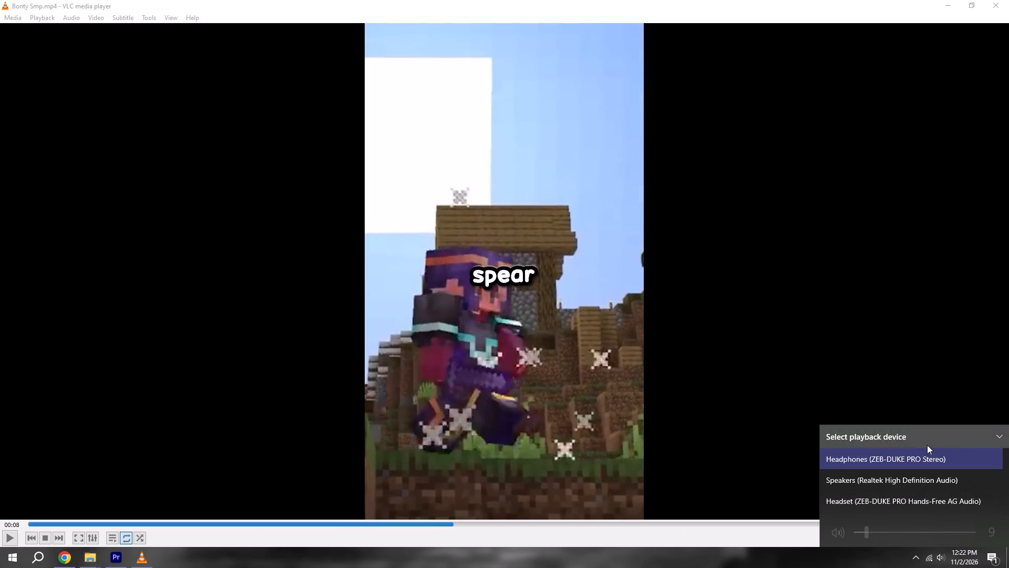
left_click(911, 484)
left_click(709, 393)
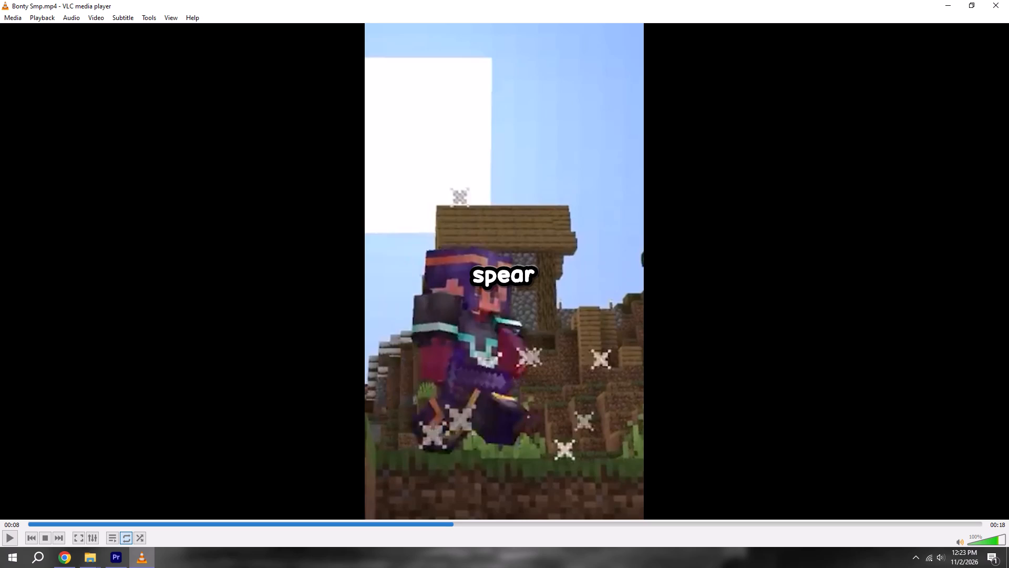
key("space")
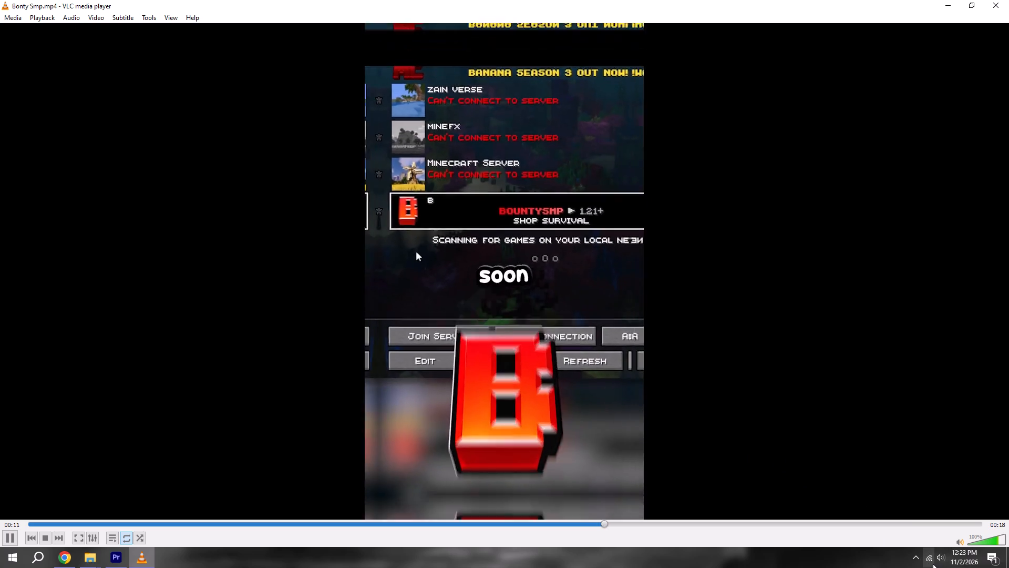
Turn off Bluetooth in the Windows quick settings and return to the playing video.
left_click(991, 556)
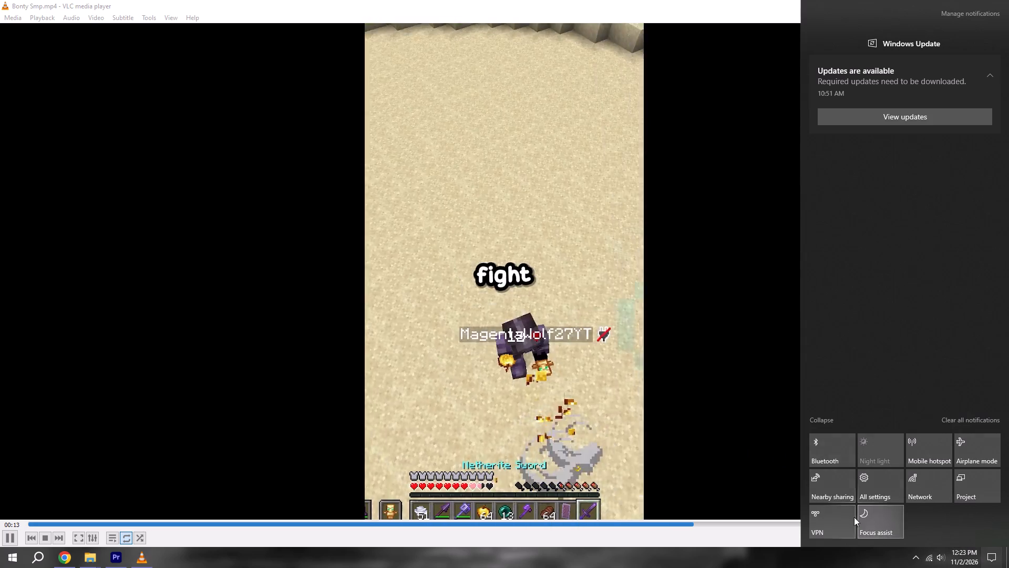
left_click(833, 455)
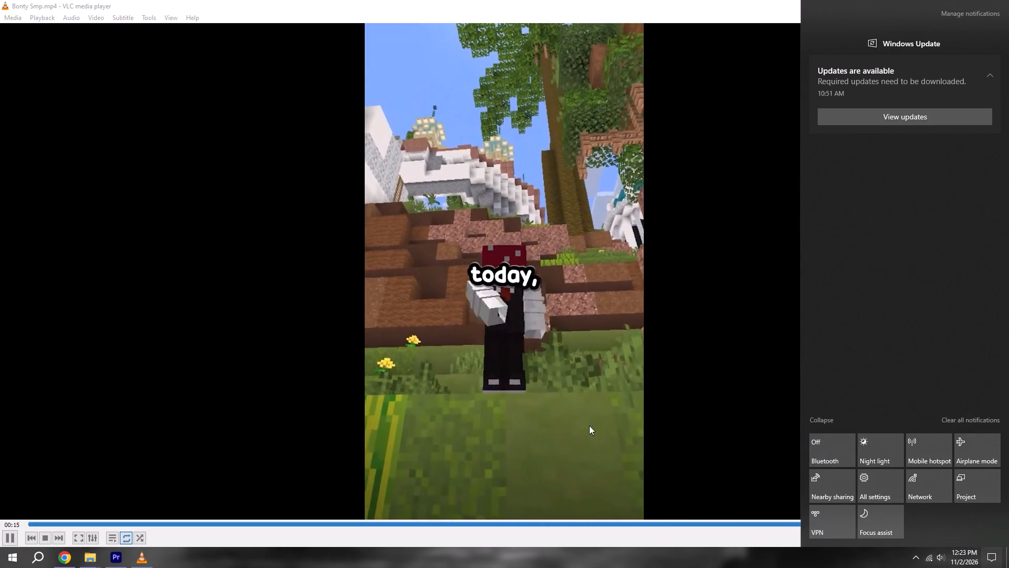
left_click(696, 390)
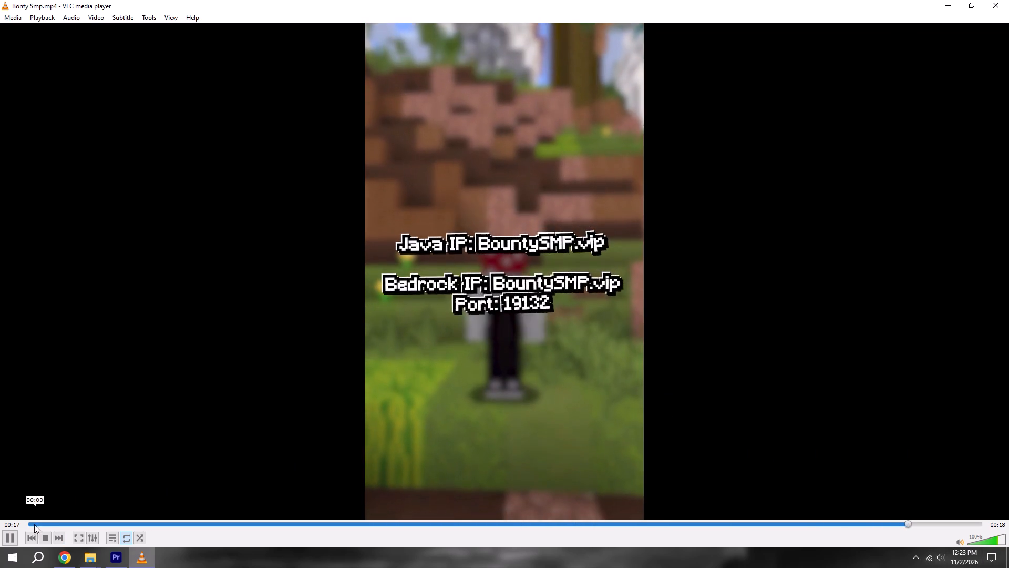
Replay Bonty Smp.mp4 from the beginning to review the exported picture and sound.
left_click_drag(46, 525, 0, 527)
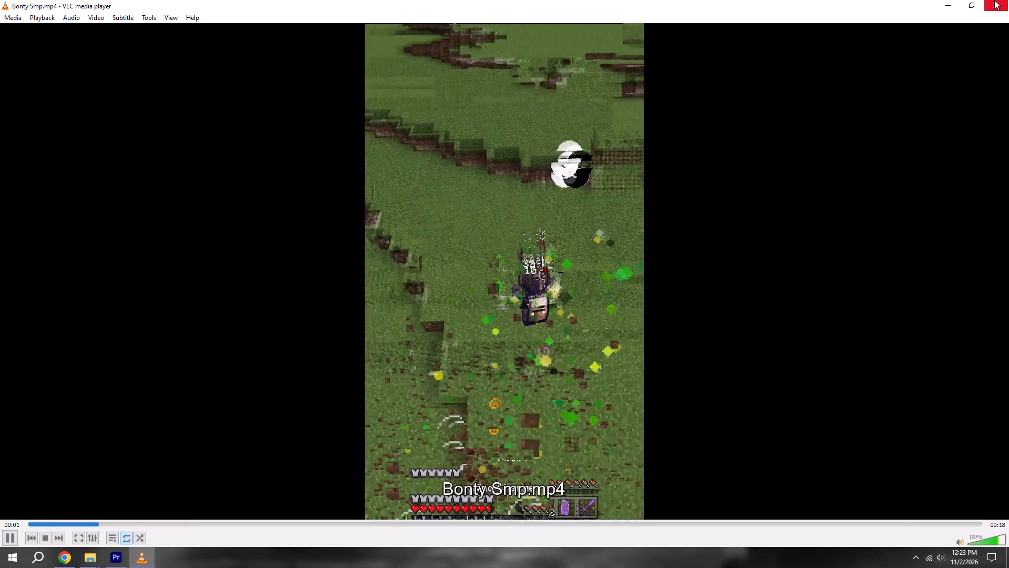
Close the video player and open the Google Drive home page in Chrome, leaving it as the only open tab.
left_click(994, 0)
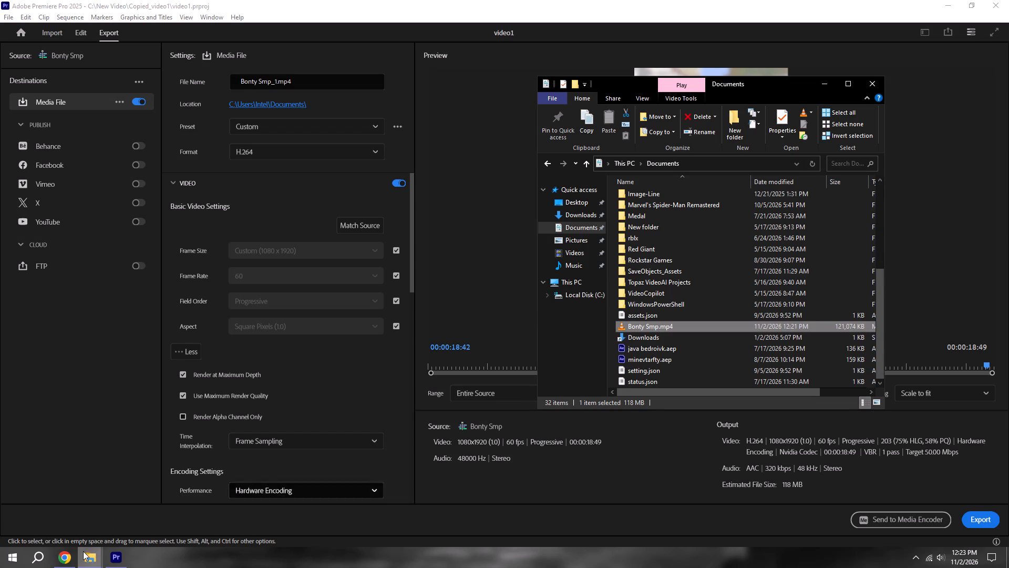
left_click(63, 559)
left_click(154, 7)
left_click(137, 35)
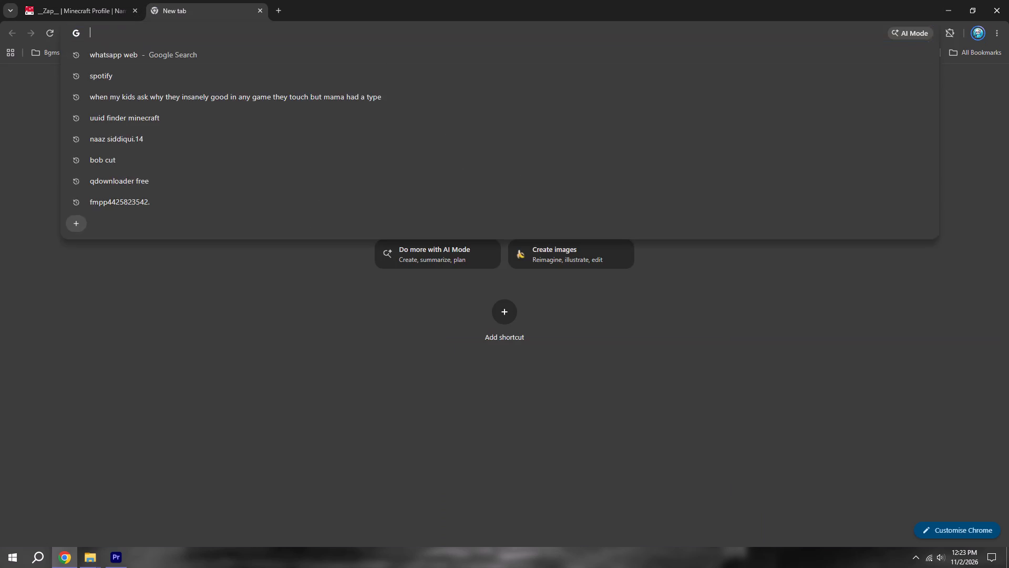
type("dri")
left_click(191, 25)
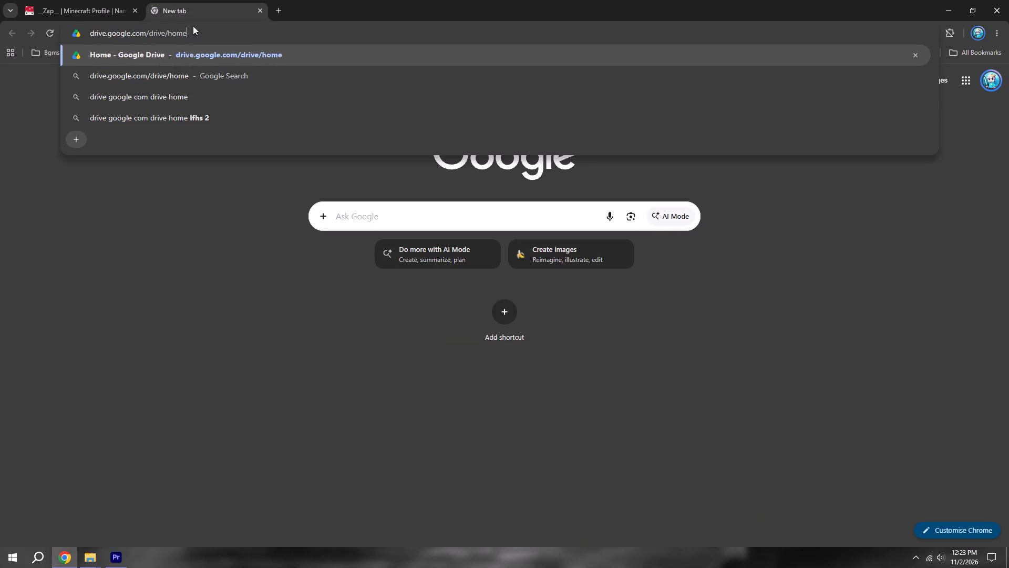
key("Return")
left_click(133, 8)
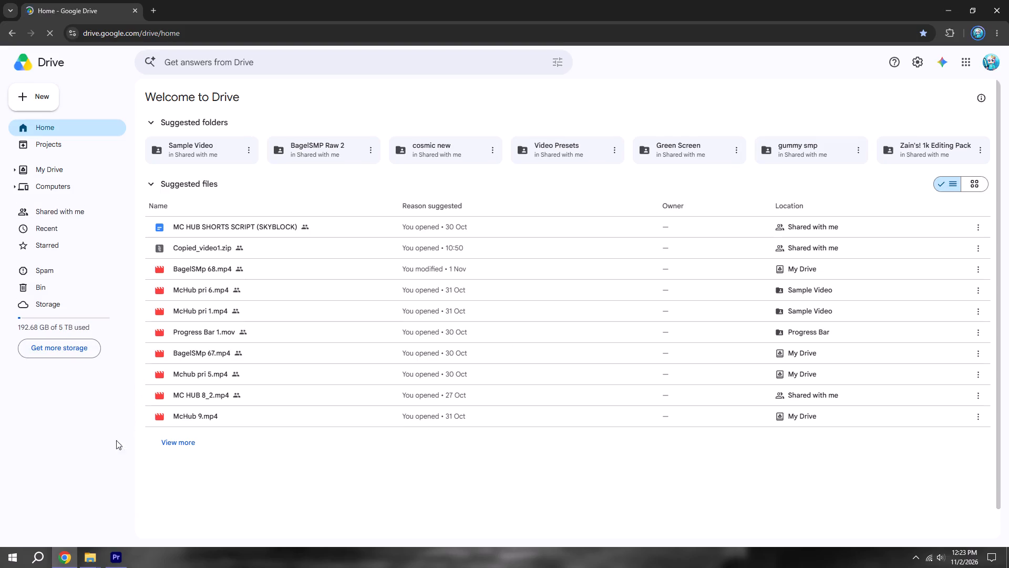
Upload Bonty Smp.mp4 from the Documents folder in File Explorer to Google Drive.
left_click(97, 566)
left_click(92, 509)
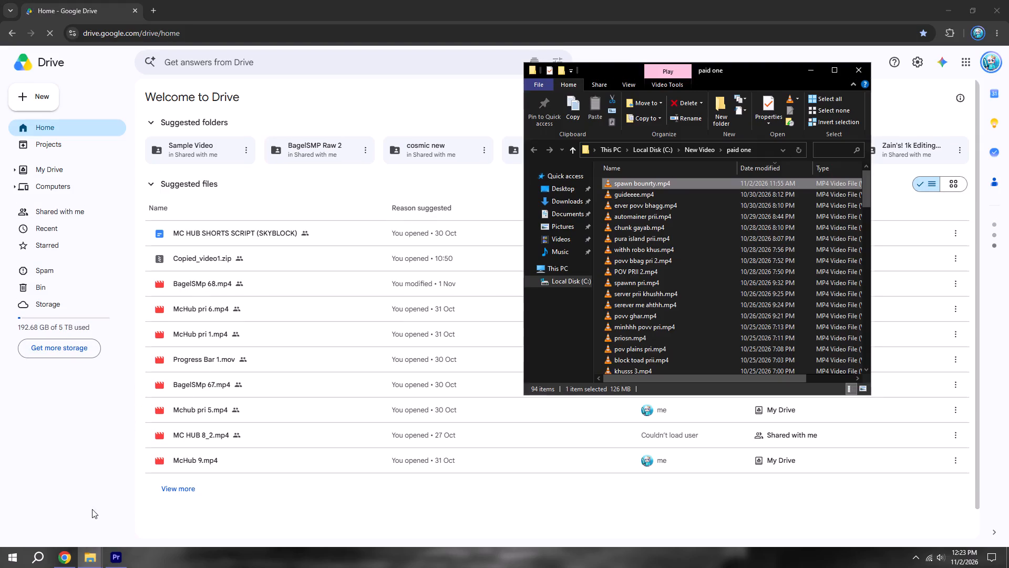
left_click(806, 65)
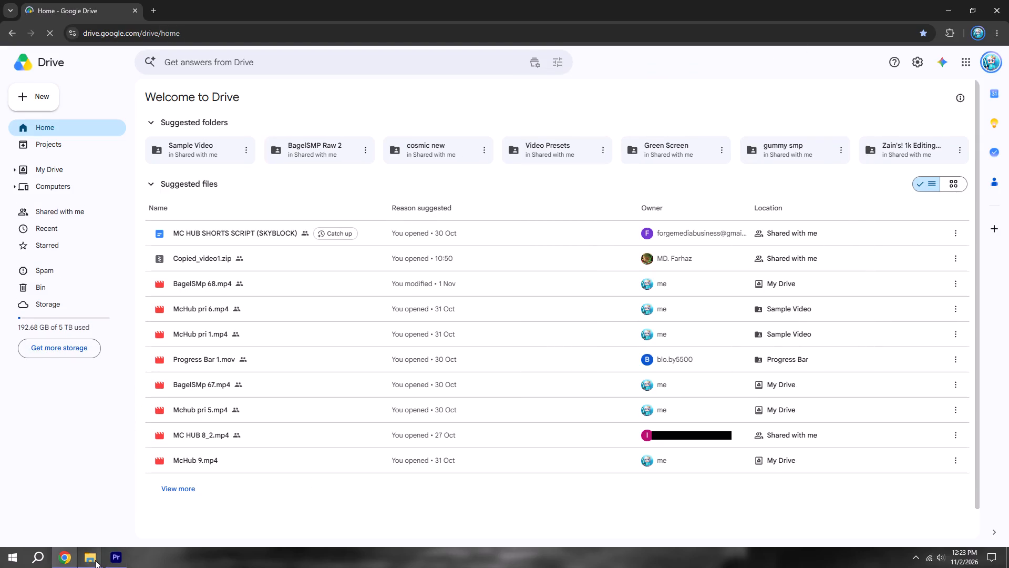
left_click(95, 560)
left_click(48, 509)
scroll(626, 288, "down", 6)
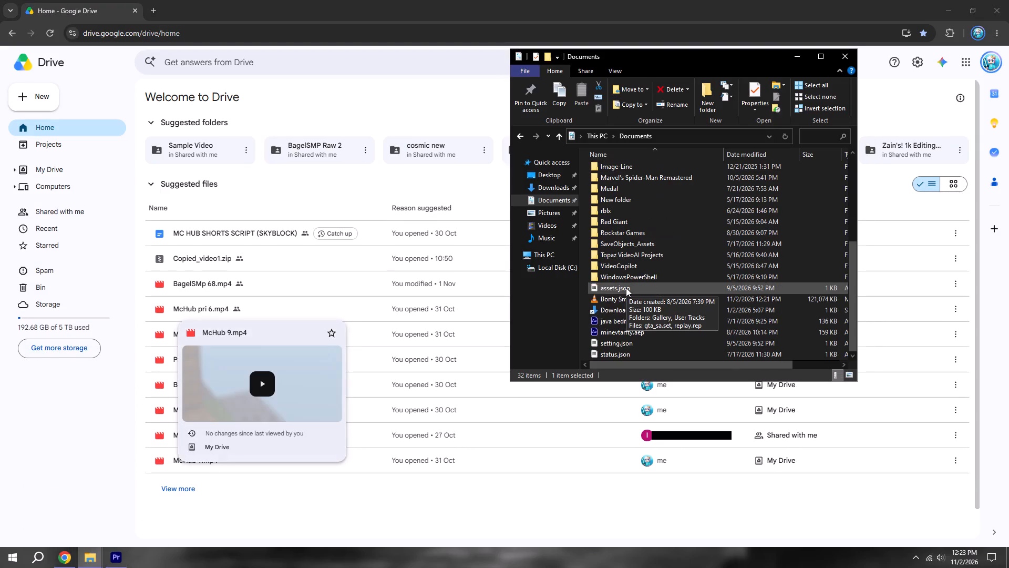
scroll(626, 288, "down", 5)
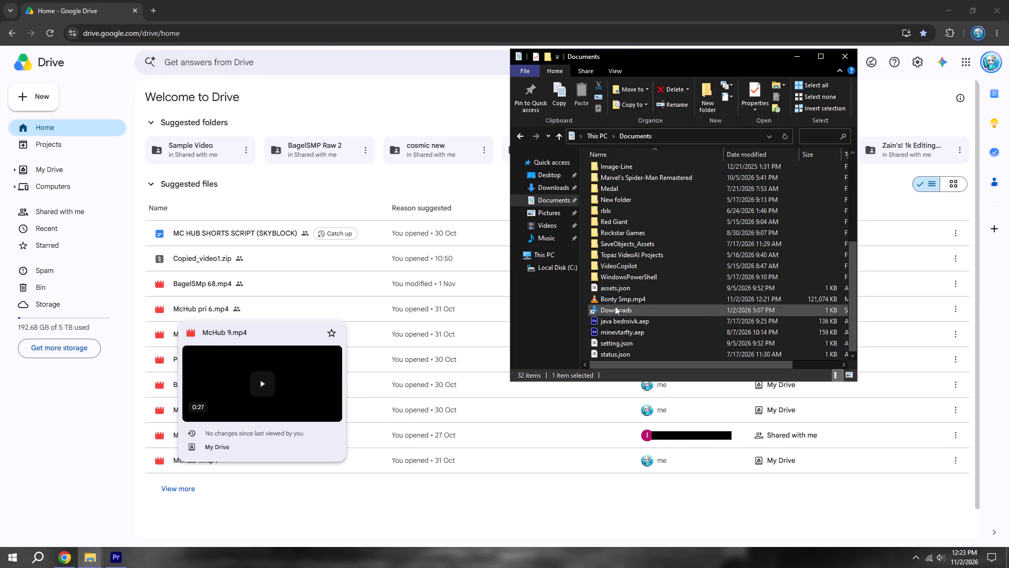
left_click_drag(620, 299, 470, 407)
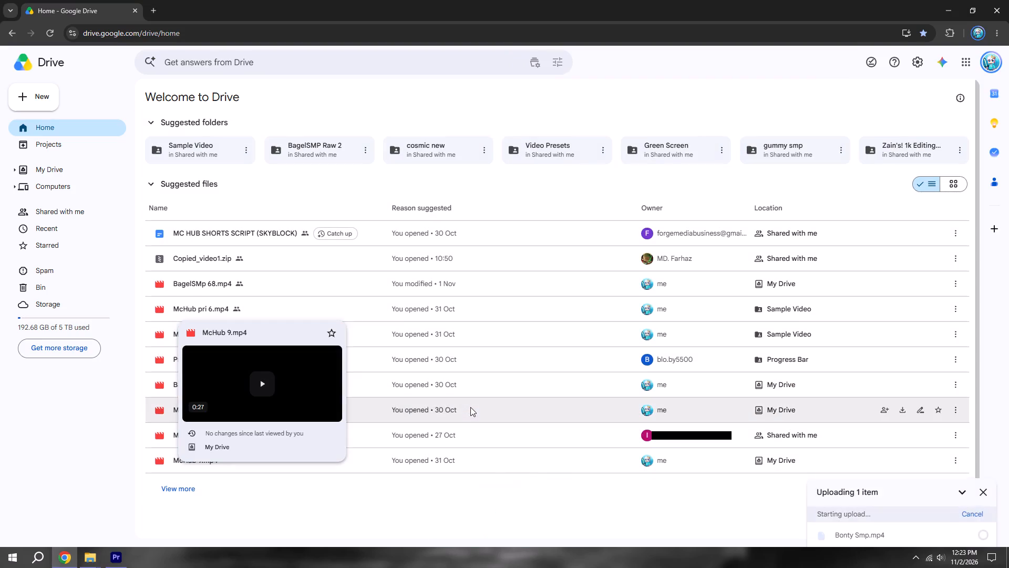
left_click(533, 488)
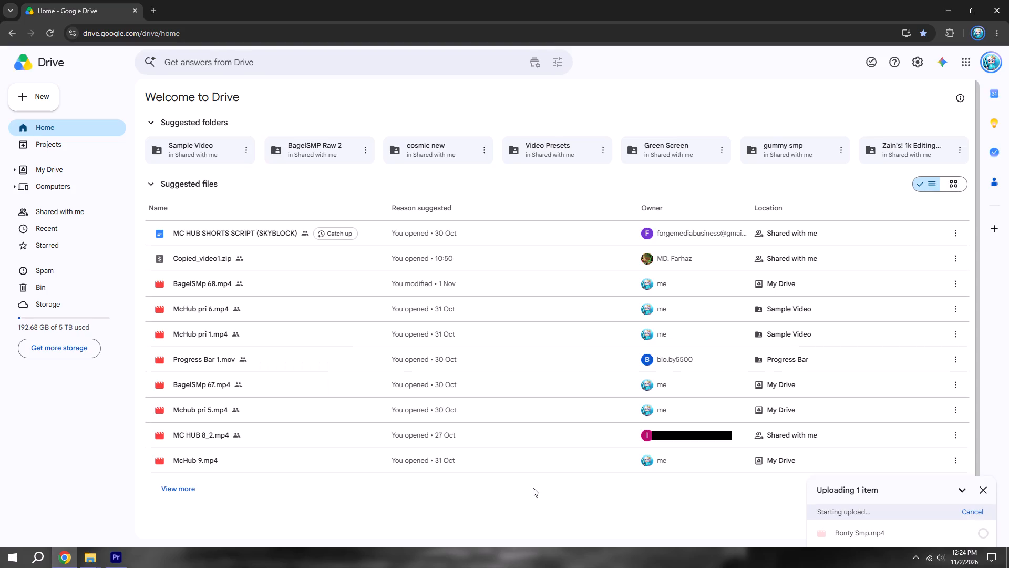